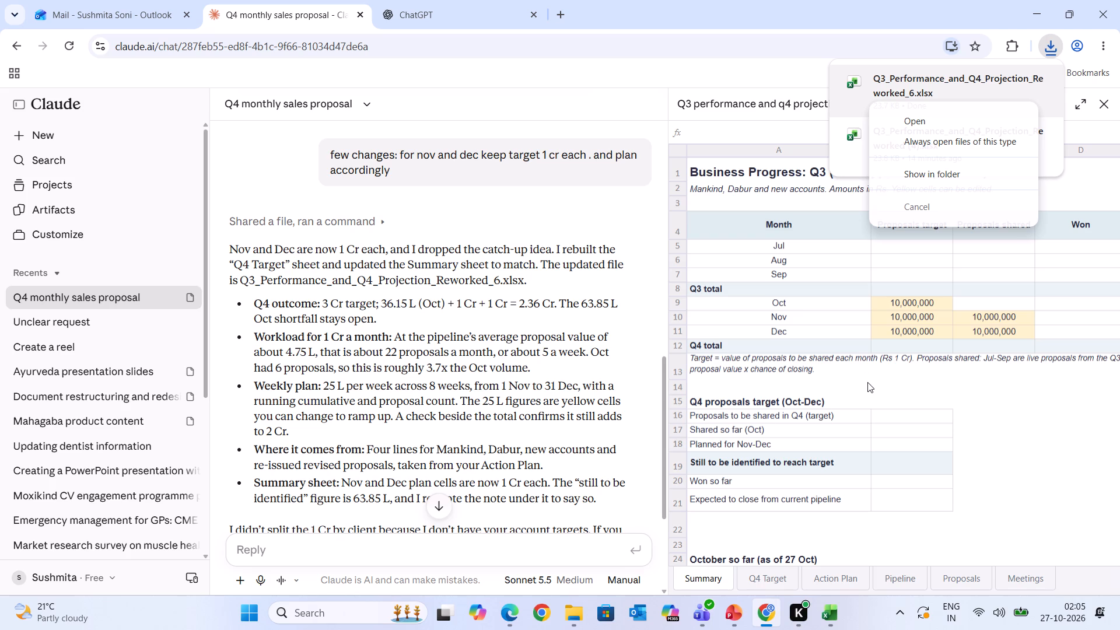
click(912, 123)
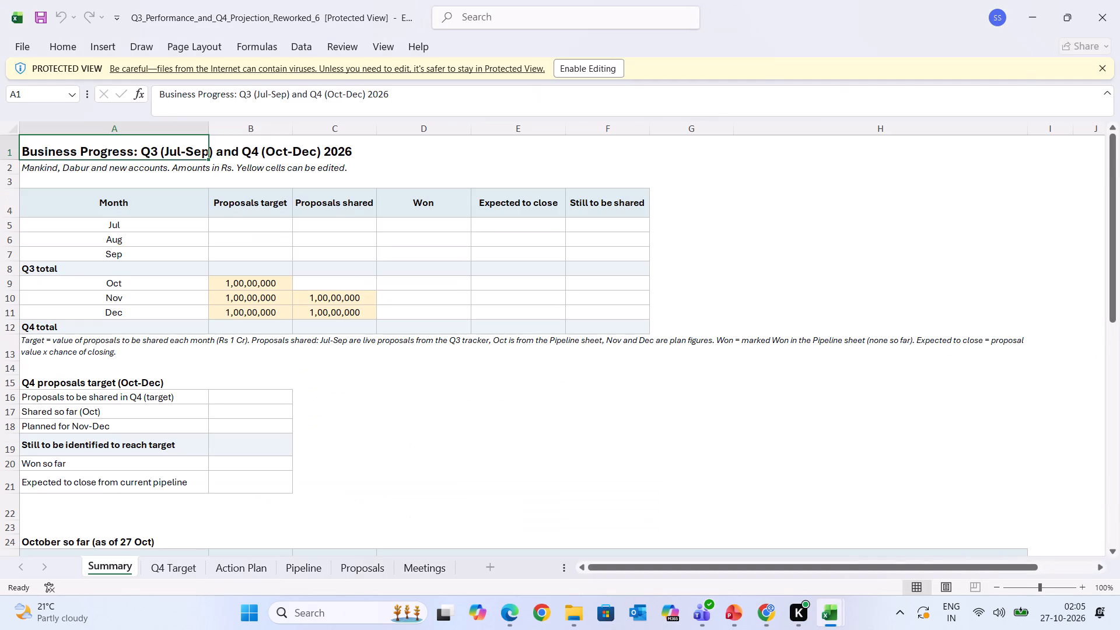
click(592, 67)
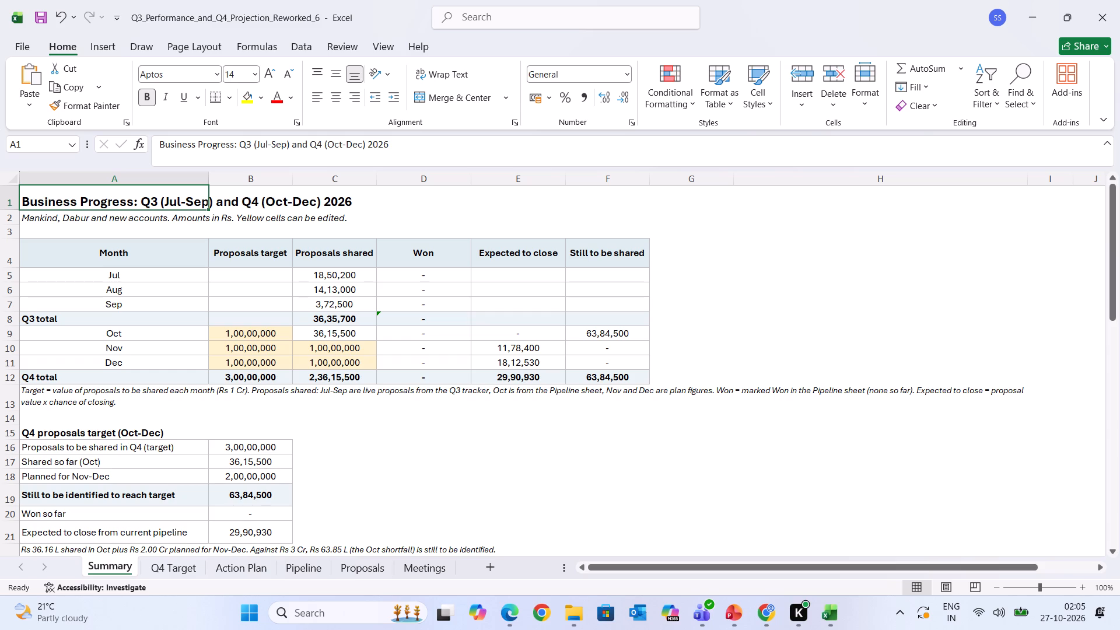
Review the Summary sheet's Q3 and Q4 tables and inspect the formula behind November's expected-to-close amount.
scroll(422, 345, down, 1)
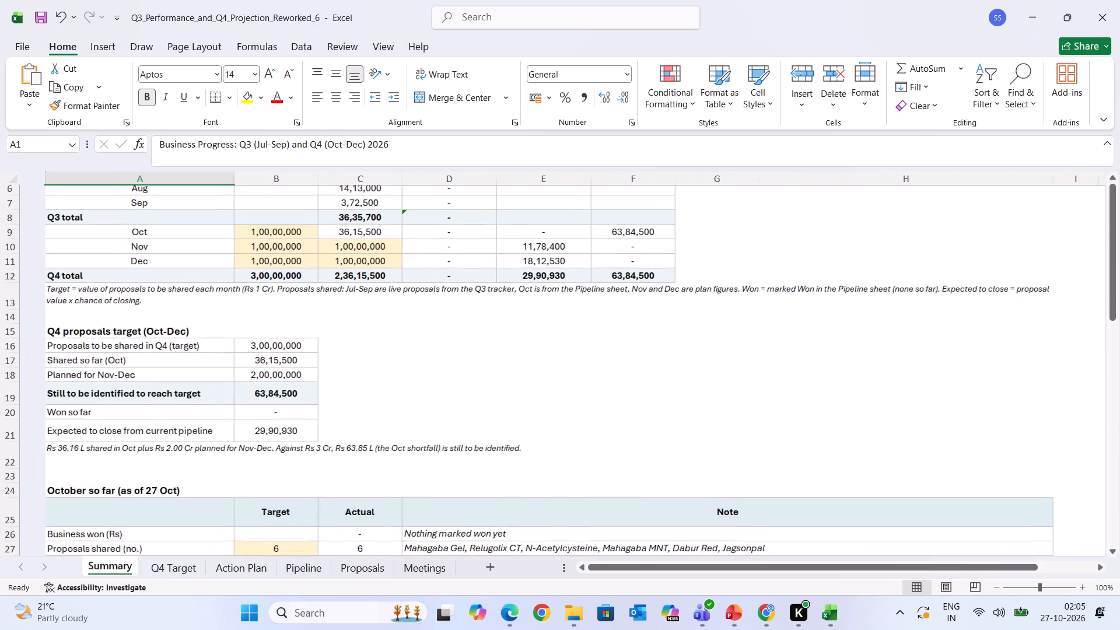
scroll(422, 345, down, 1)
scroll(422, 345, up, 2)
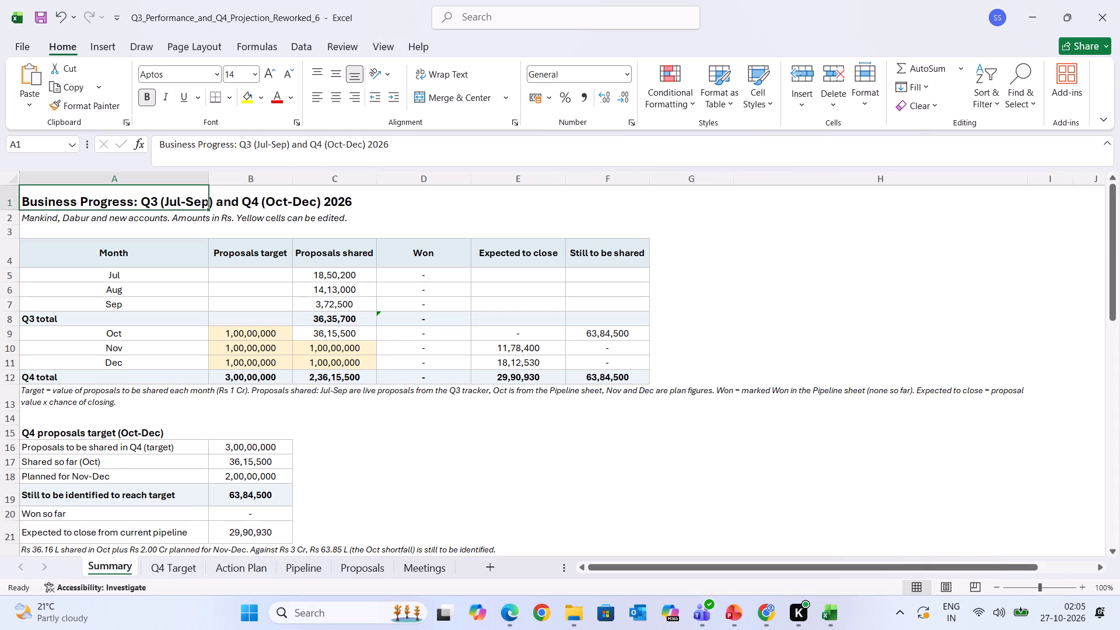
click(523, 352)
double_click(508, 346)
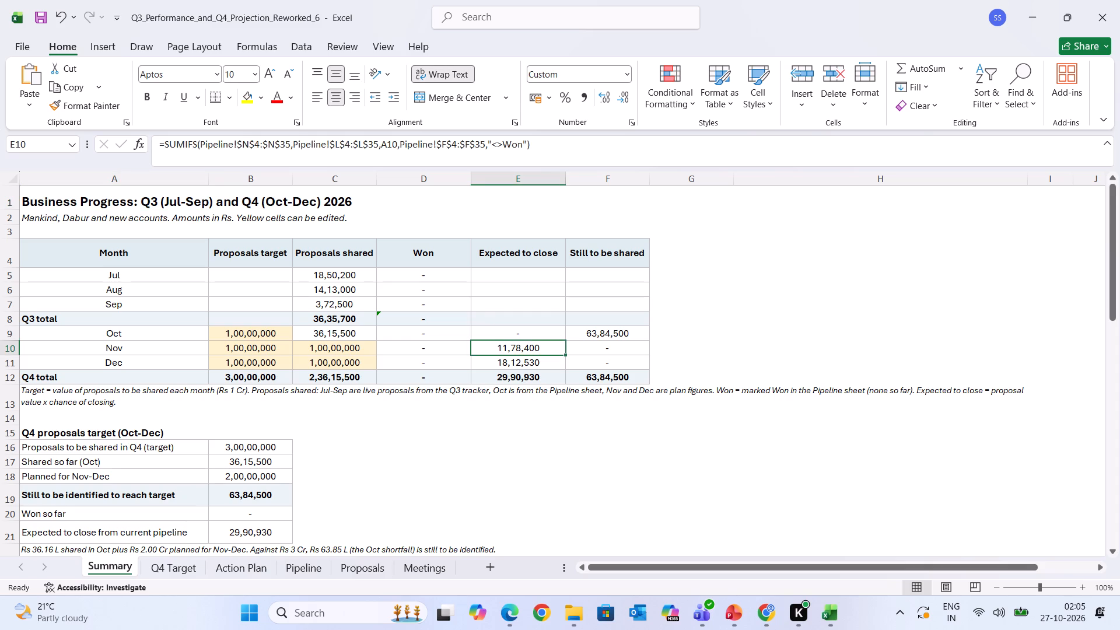
click(758, 324)
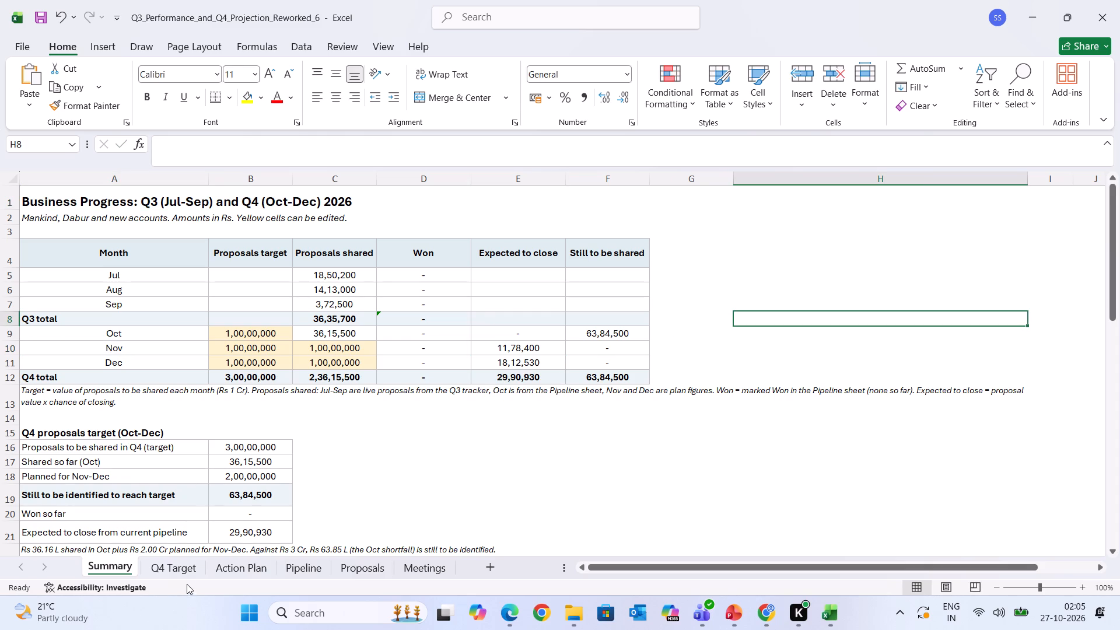
Look through the Q4 Target, Action Plan, Pipeline, Proposals and Meetings sheets to check the reworked plan.
click(181, 566)
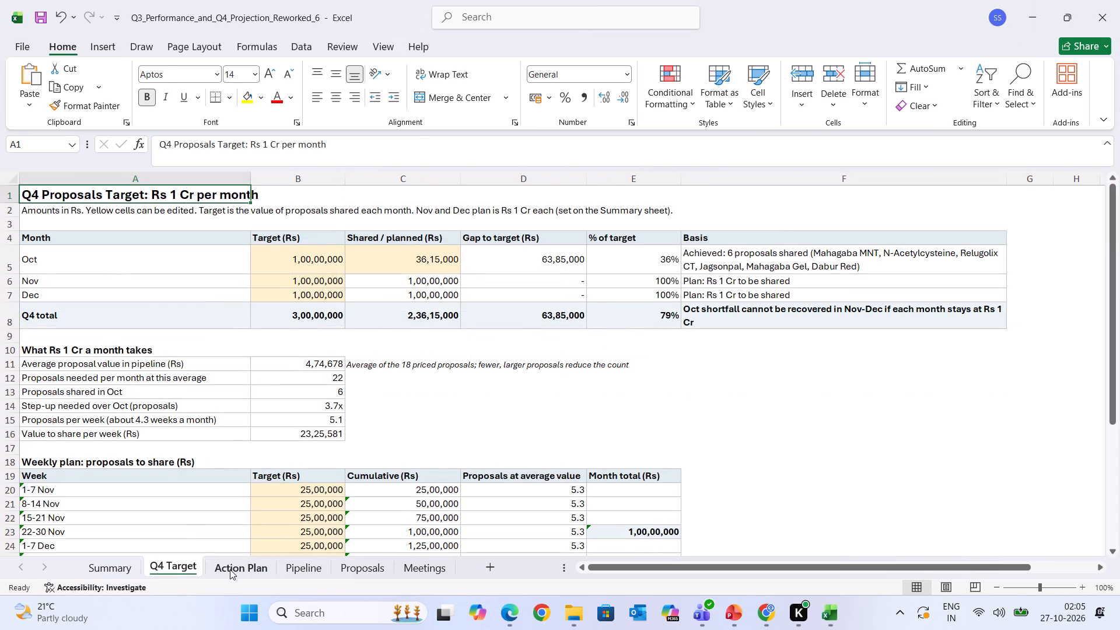
click(230, 569)
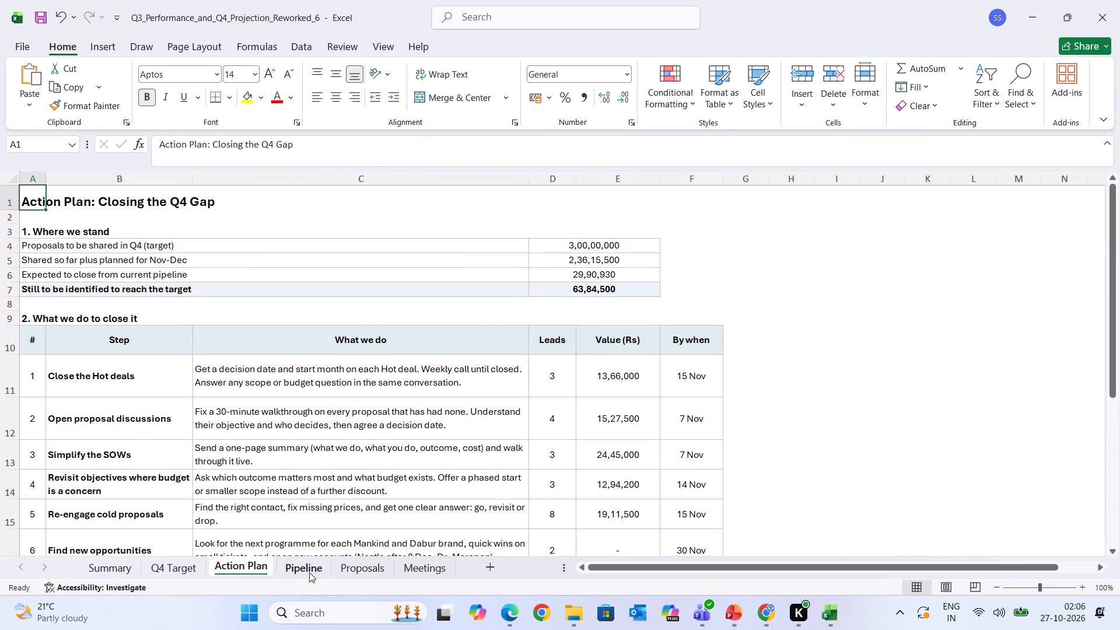
scroll(331, 452, down, 2)
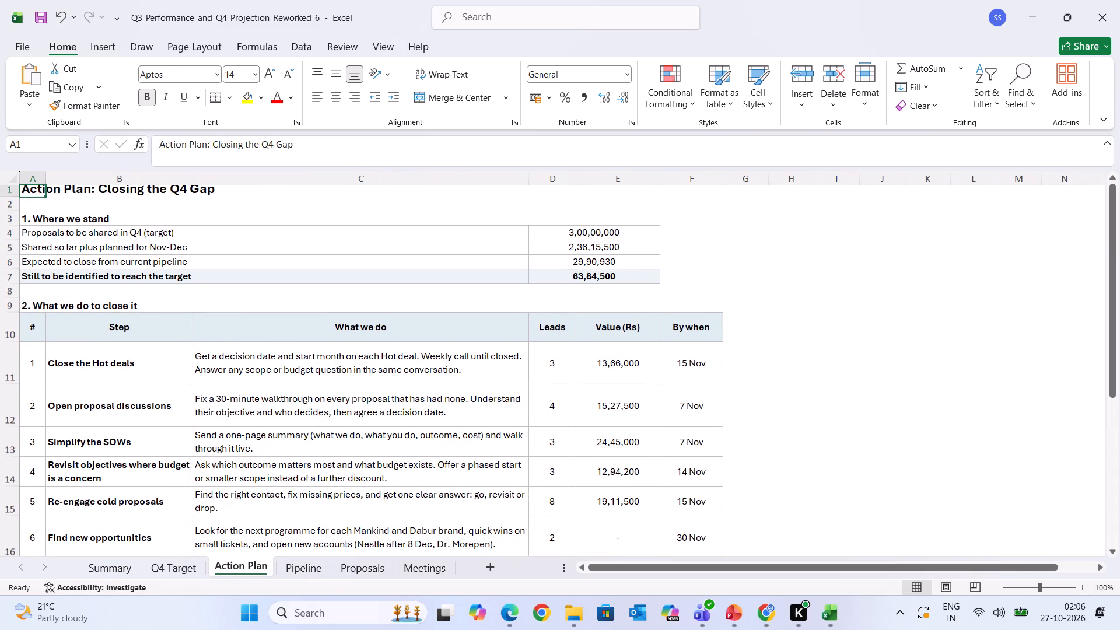
scroll(331, 452, down, 2)
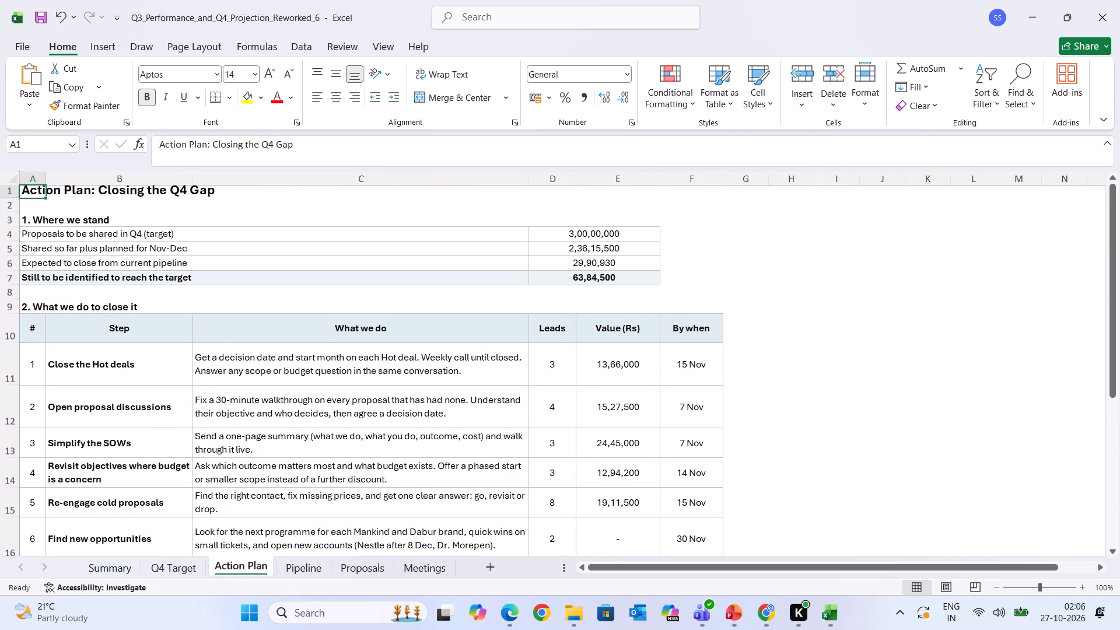
scroll(331, 452, down, 4)
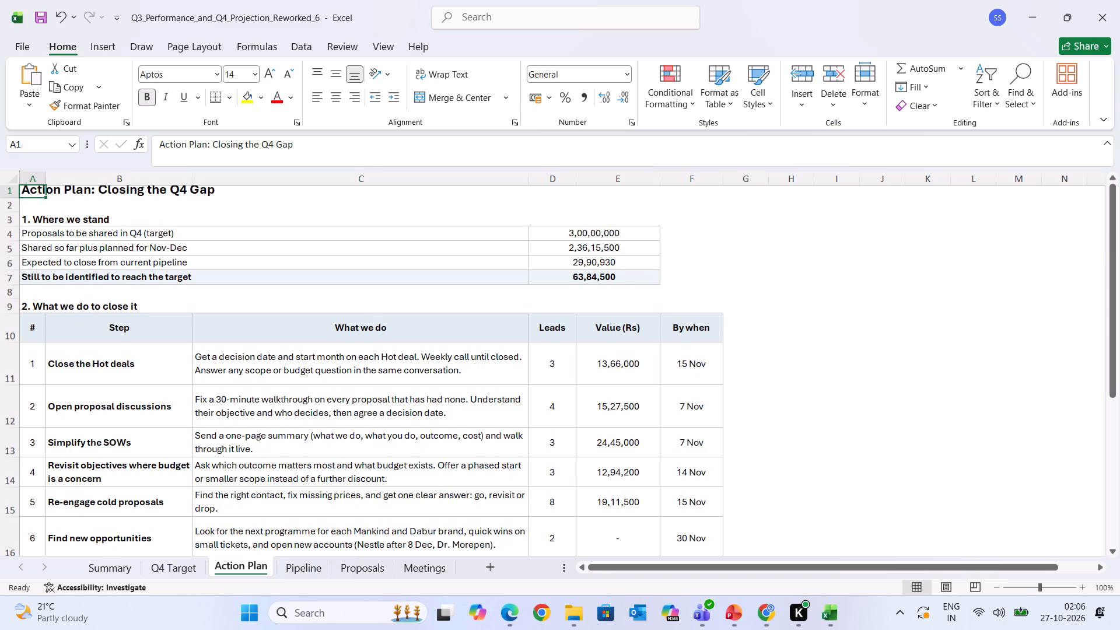
scroll(331, 452, down, 5)
click(294, 566)
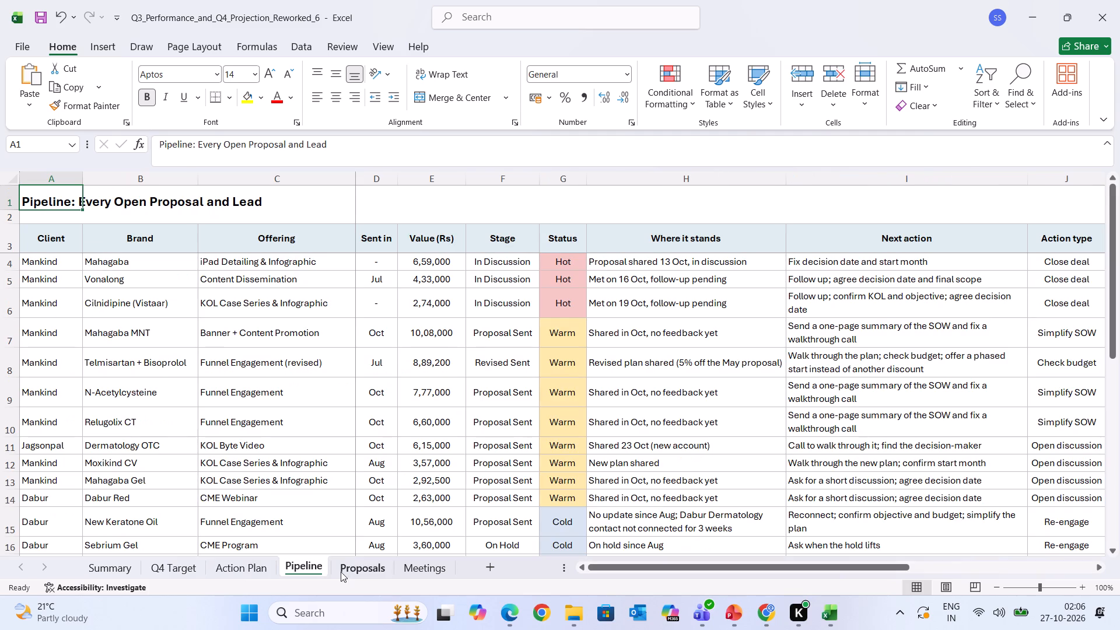
click(349, 572)
click(425, 569)
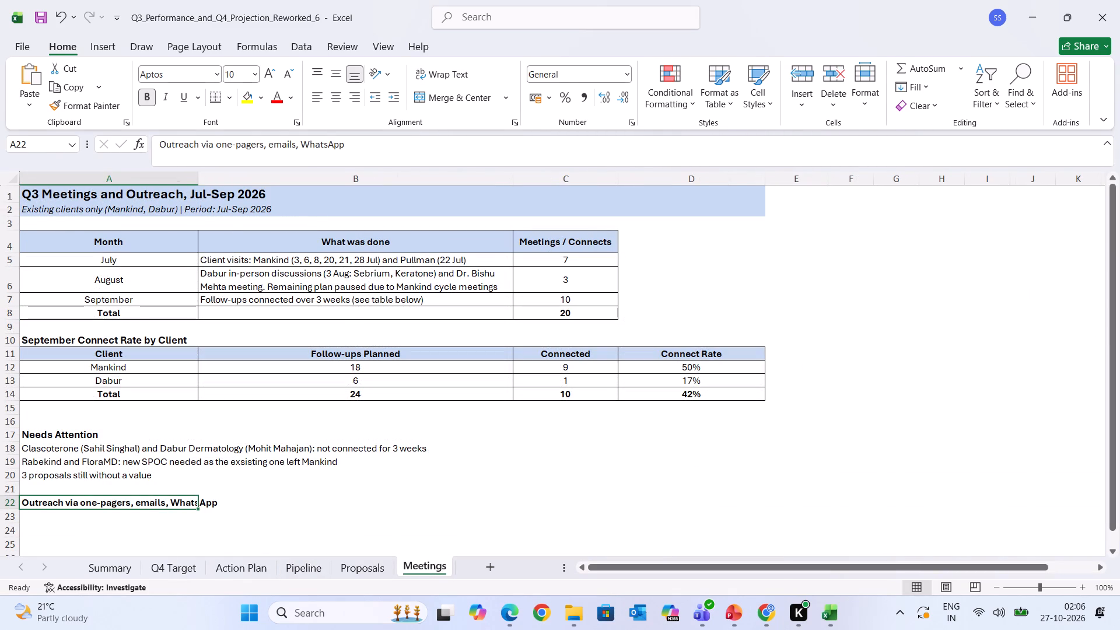
Examine the Pipeline sheet's open proposals and leads across all columns, from sent month and value through chance and expected value.
click(308, 572)
scroll(522, 386, down, 1)
scroll(522, 386, left, 1)
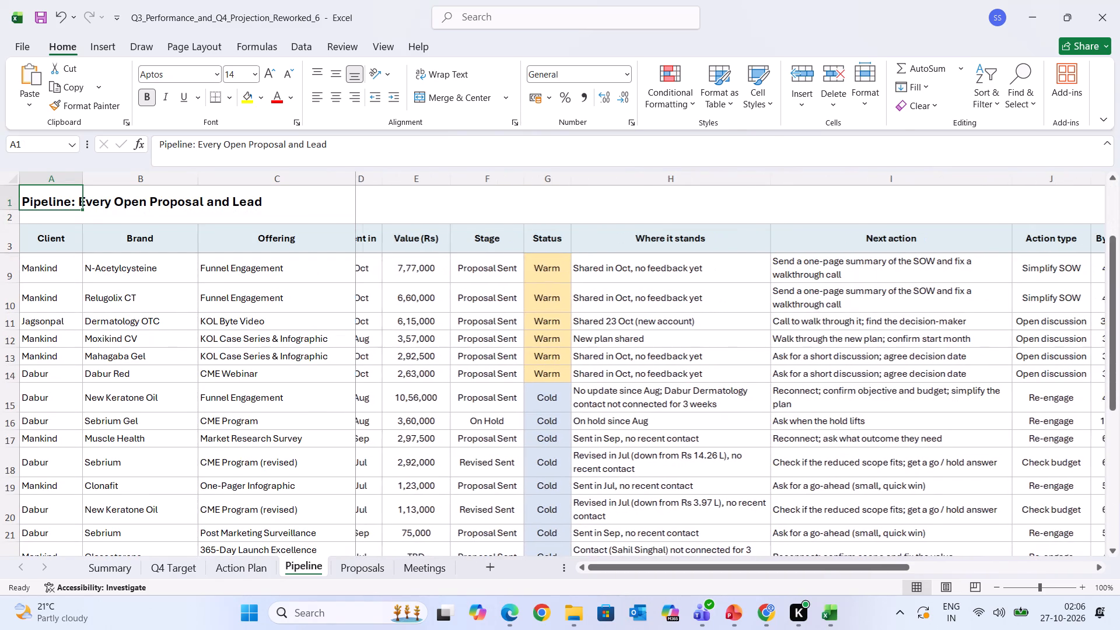
scroll(522, 386, left, 2)
scroll(522, 386, right, 1)
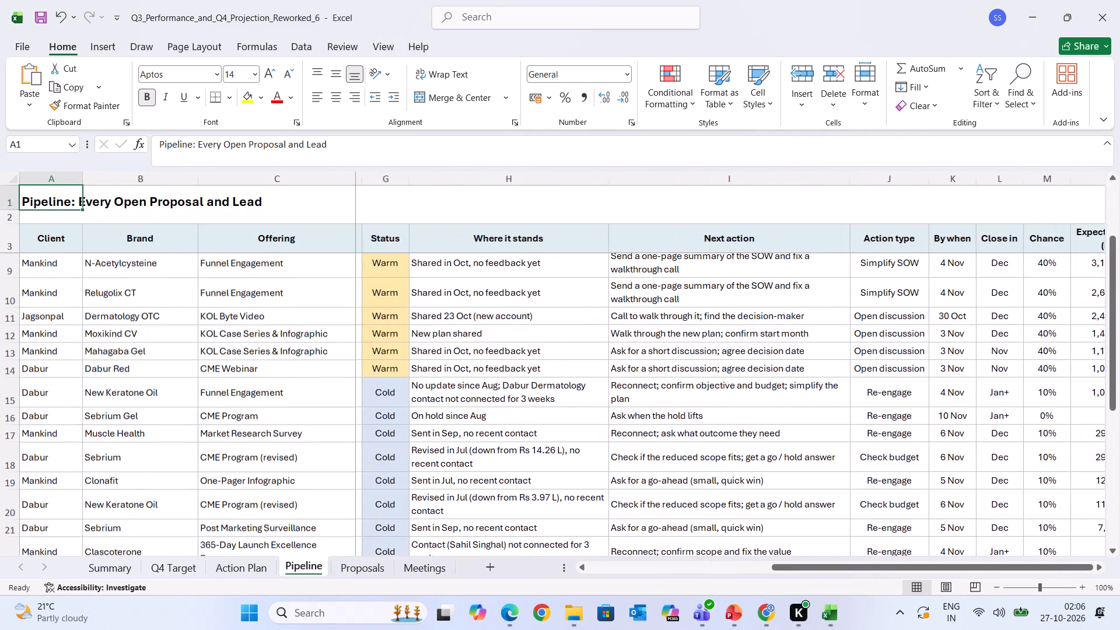
scroll(522, 386, right, 1)
scroll(522, 386, up, 1)
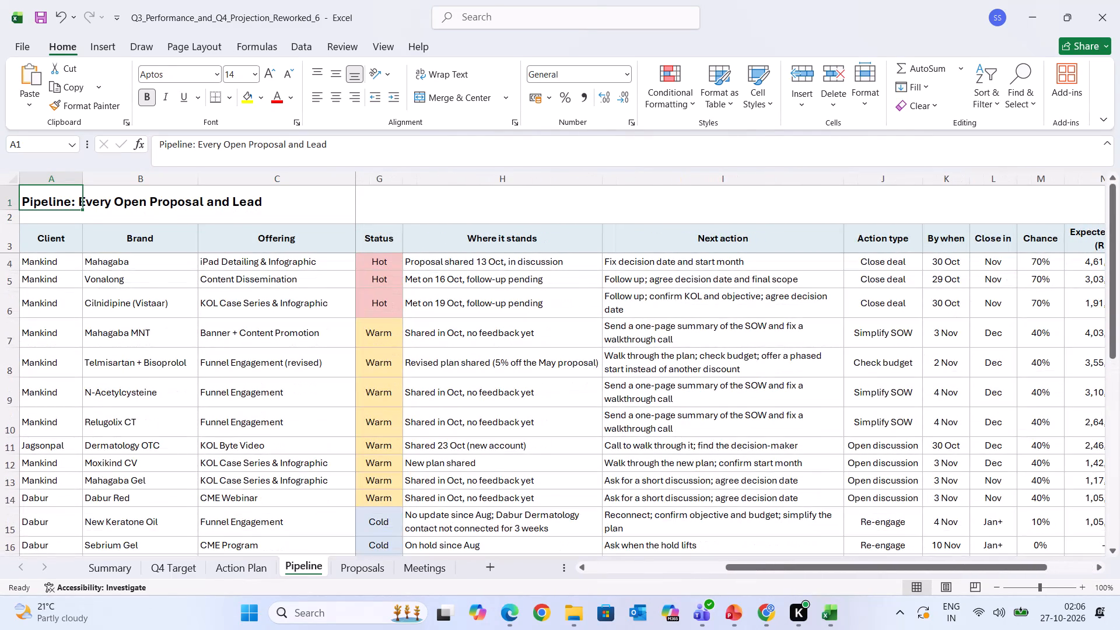
scroll(522, 386, up, 1)
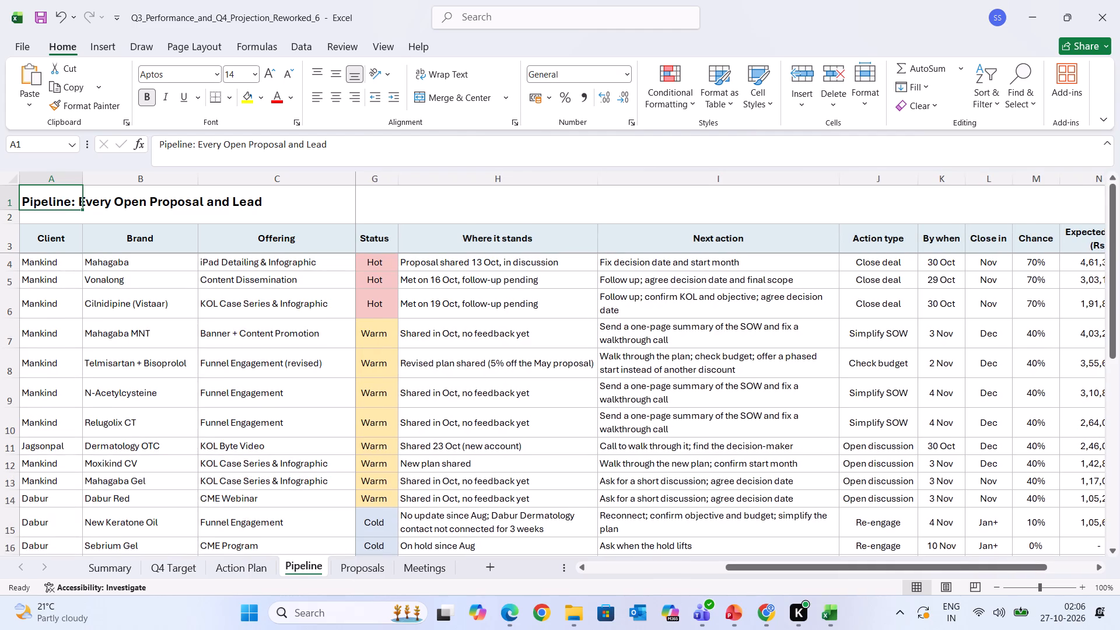
scroll(522, 386, up, 1)
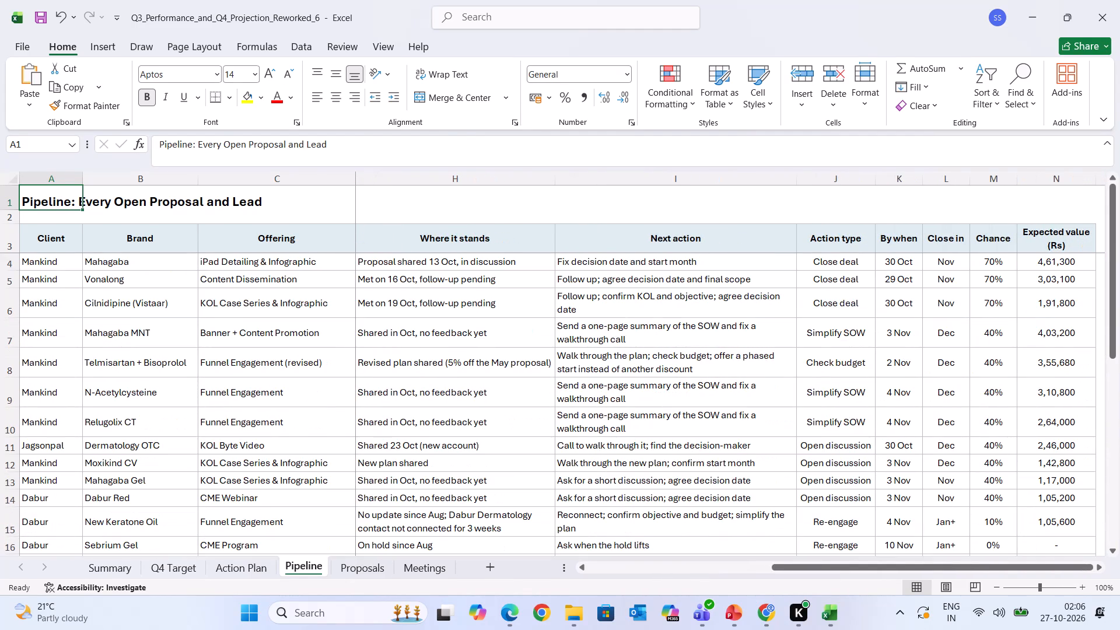
scroll(522, 386, left, 3)
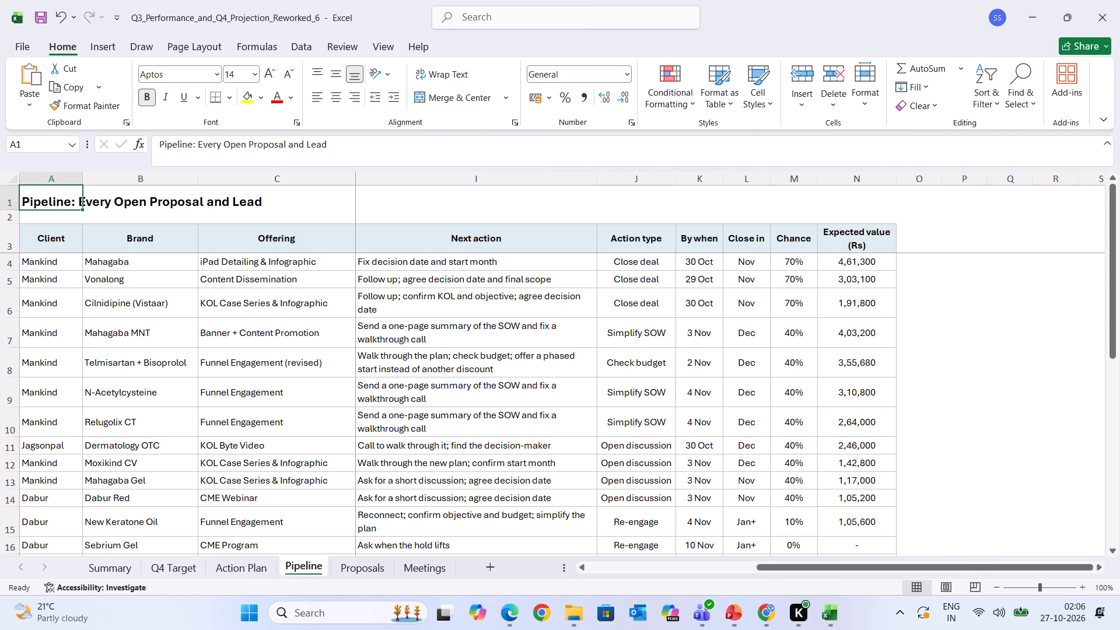
scroll(522, 386, down, 1)
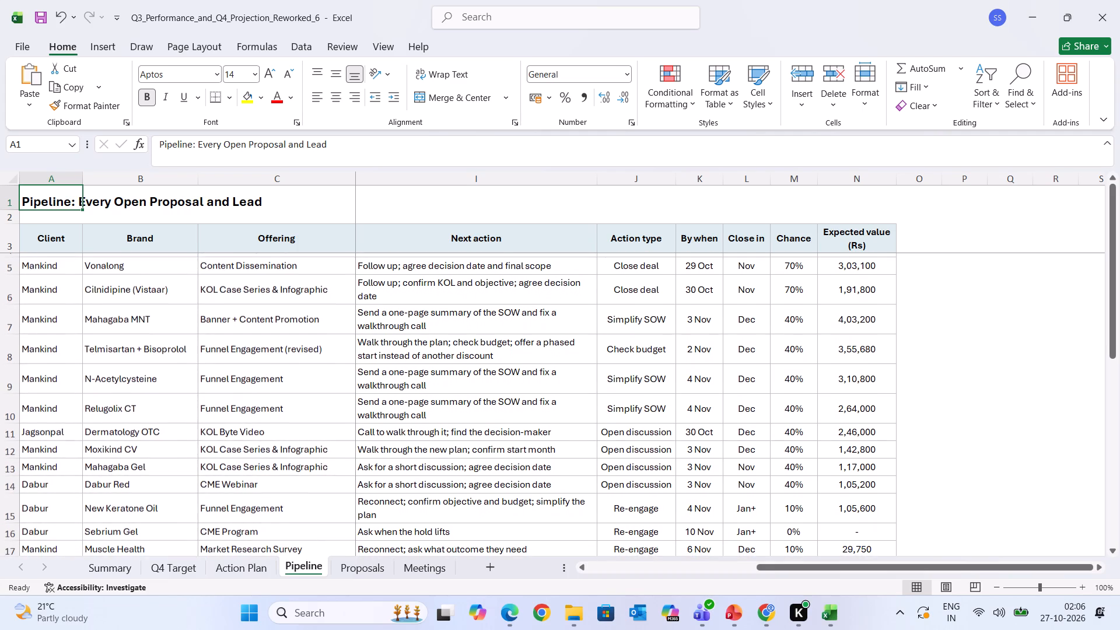
scroll(522, 386, down, 3)
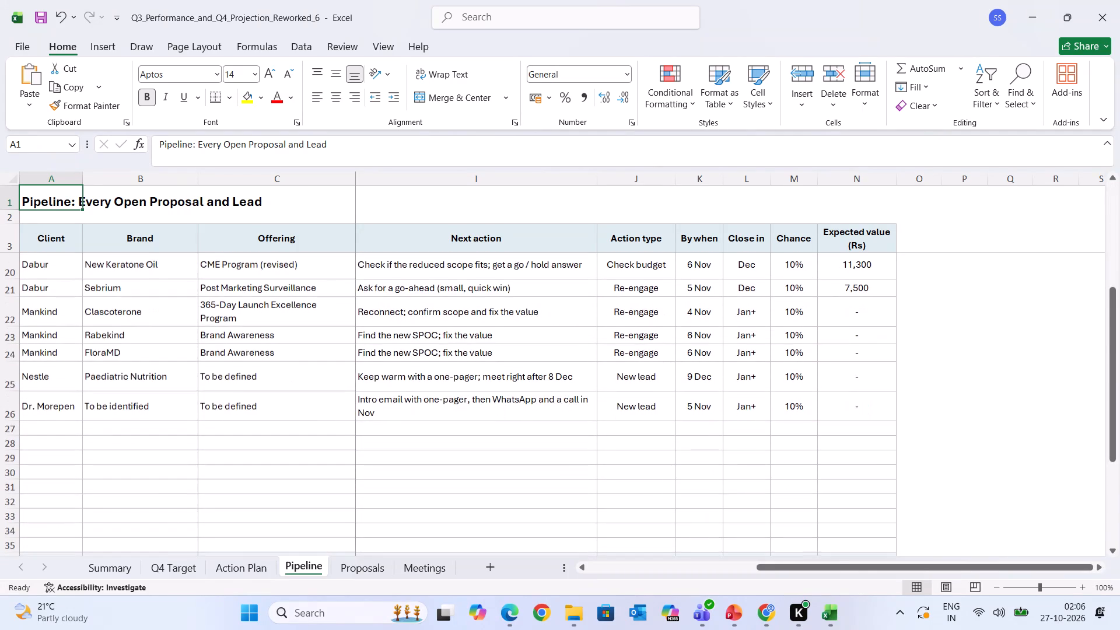
scroll(522, 386, down, 2)
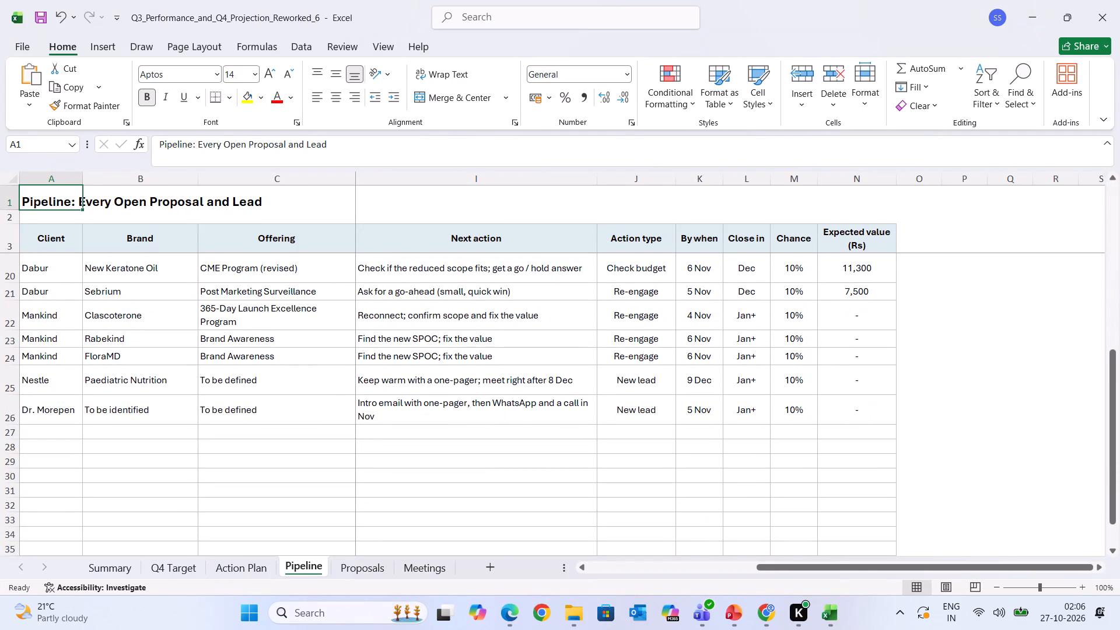
scroll(522, 386, right, 3)
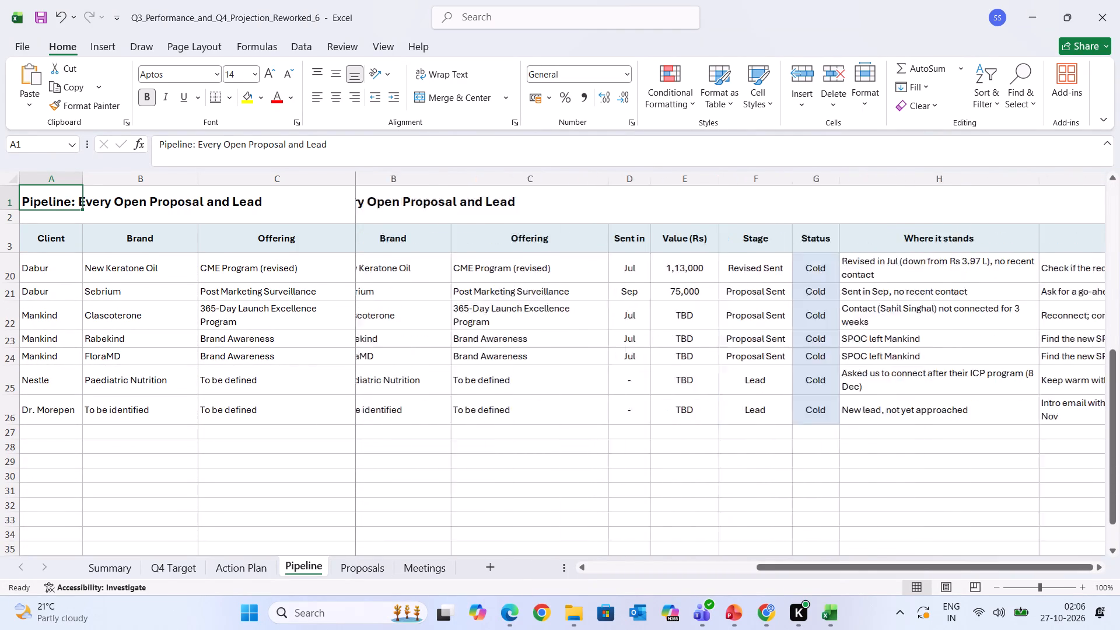
scroll(522, 386, right, 1)
scroll(522, 386, up, 4)
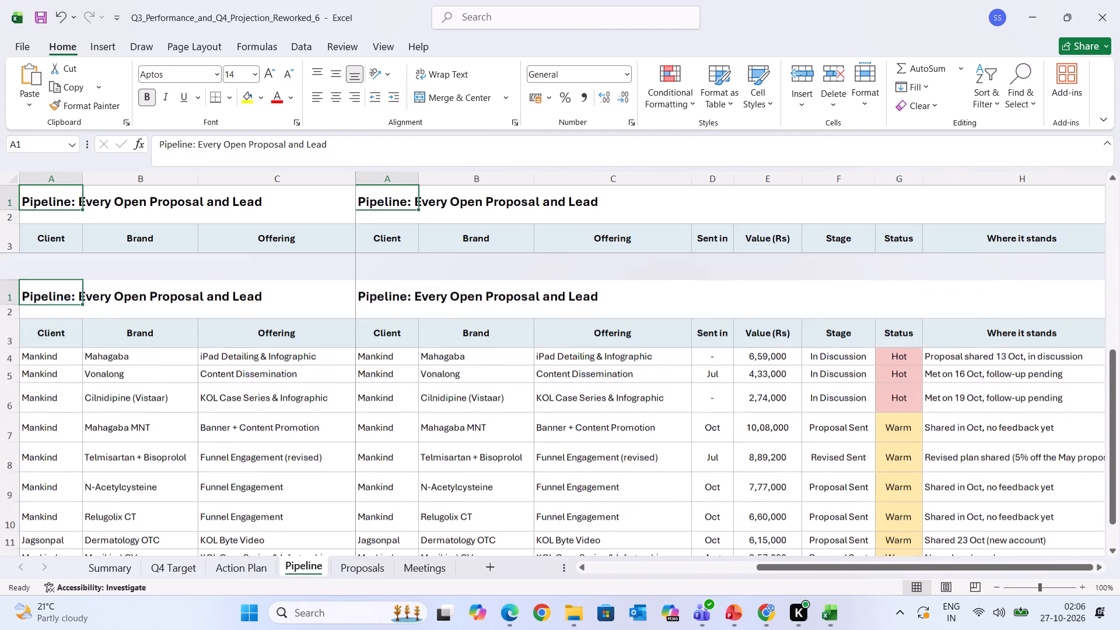
scroll(522, 386, up, 1)
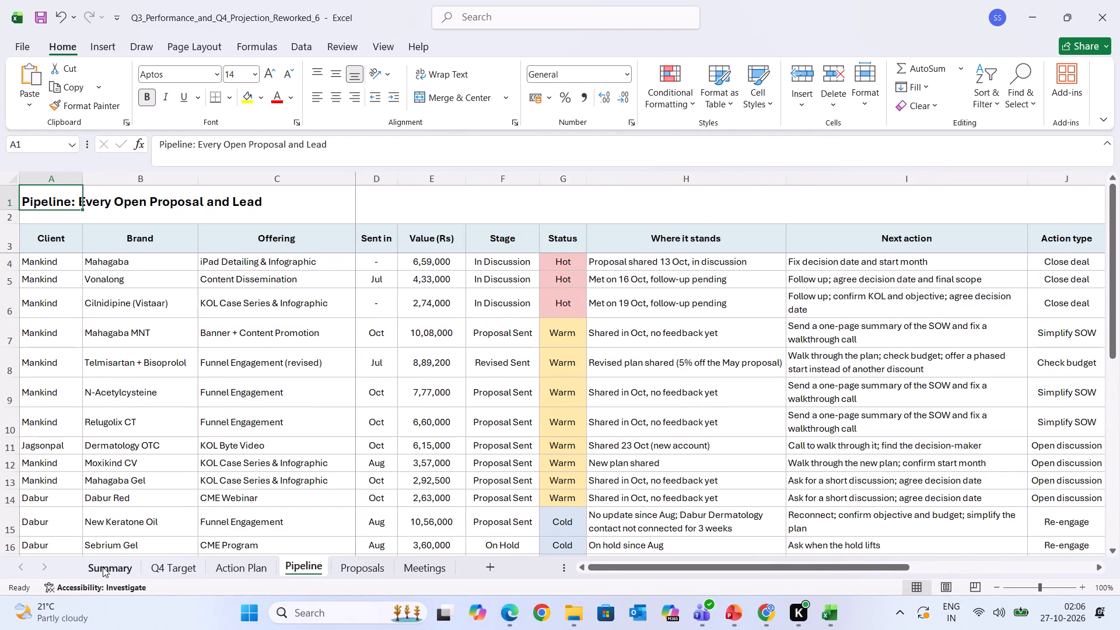
scroll(256, 374, down, 5)
scroll(256, 374, up, 1)
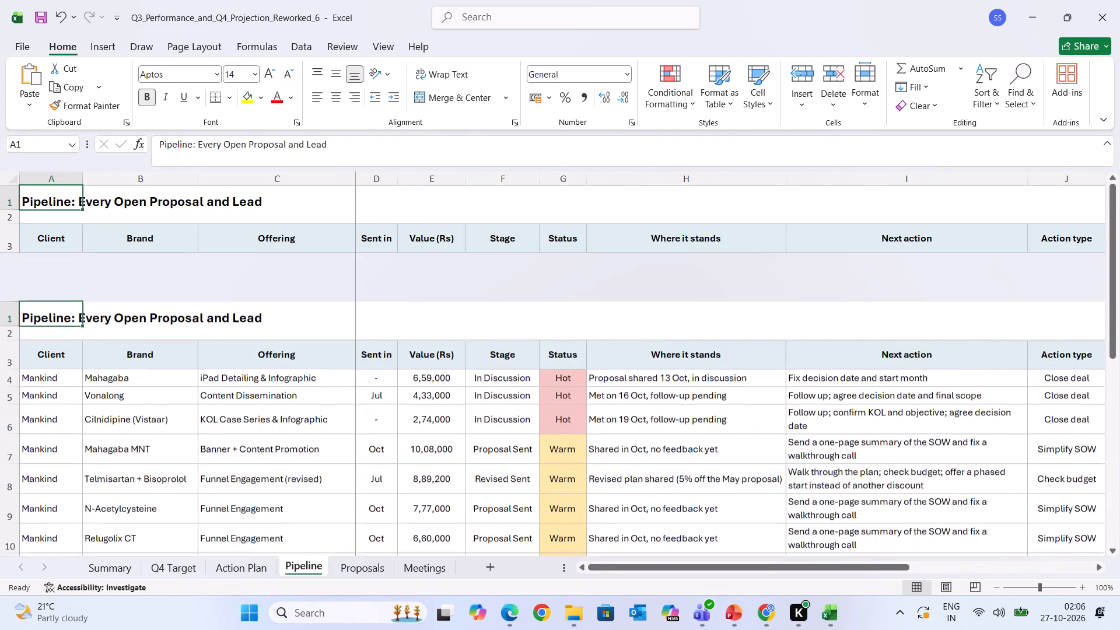
Copy the Summary sheet's title and monthly Q3/Q4 table, A1:F12, into a new blank workbook starting at cell A1.
click(126, 571)
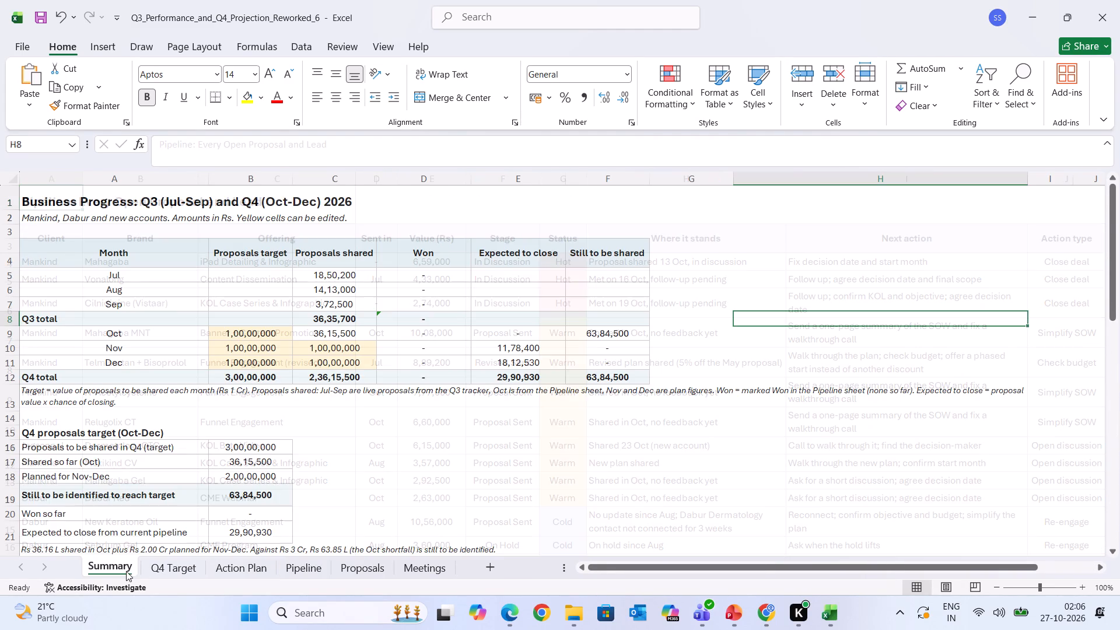
drag(54, 204, 317, 327)
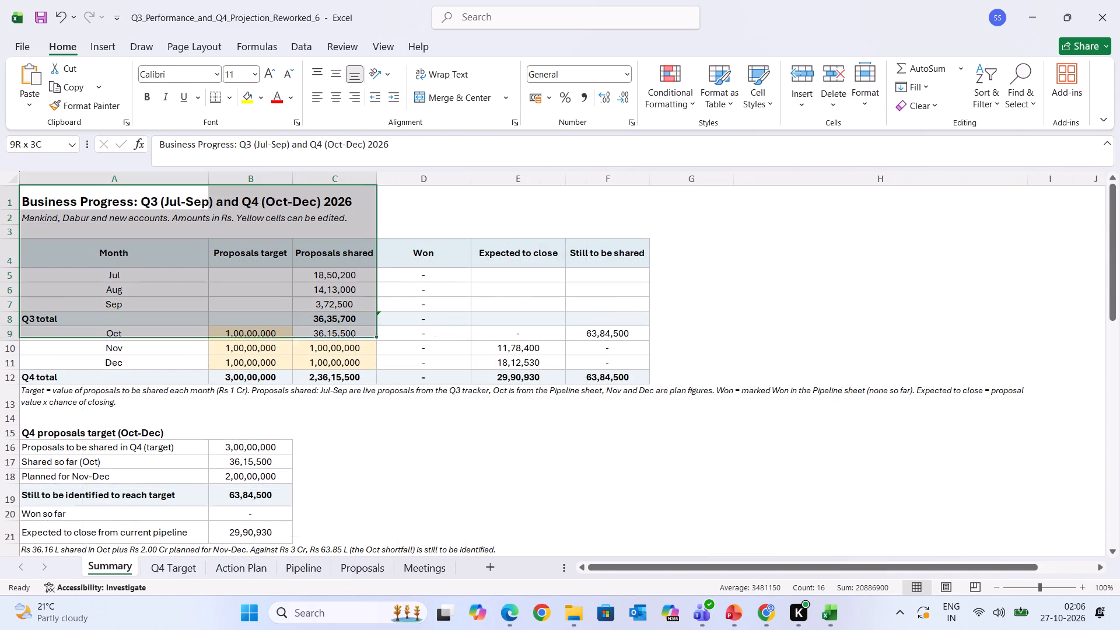
drag(317, 327, 635, 368)
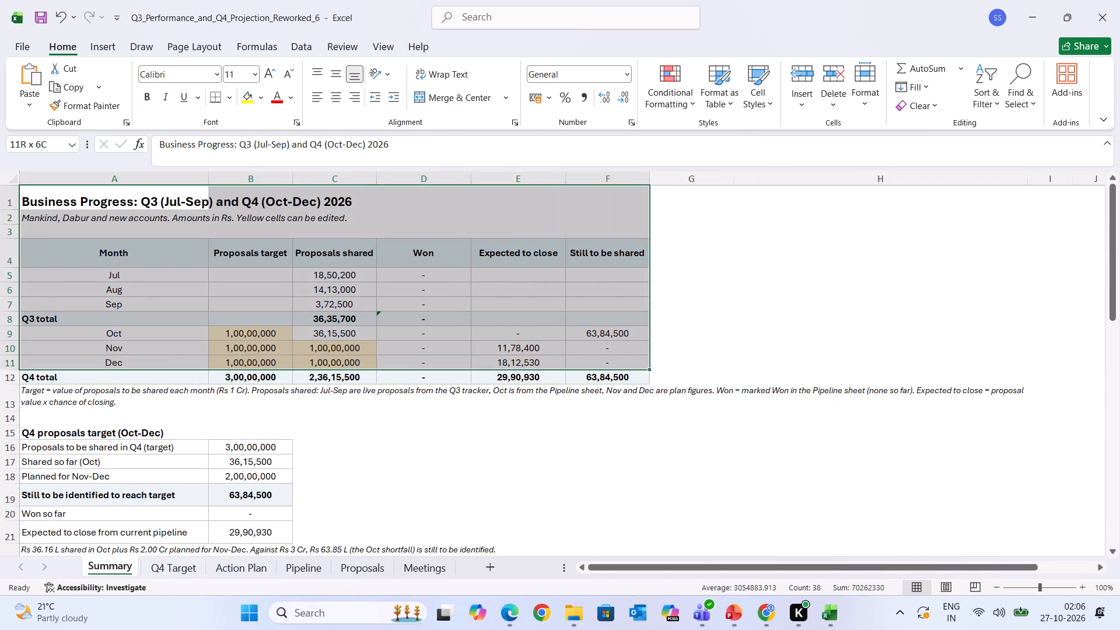
drag(635, 368, 643, 377)
key(ctrl+c)
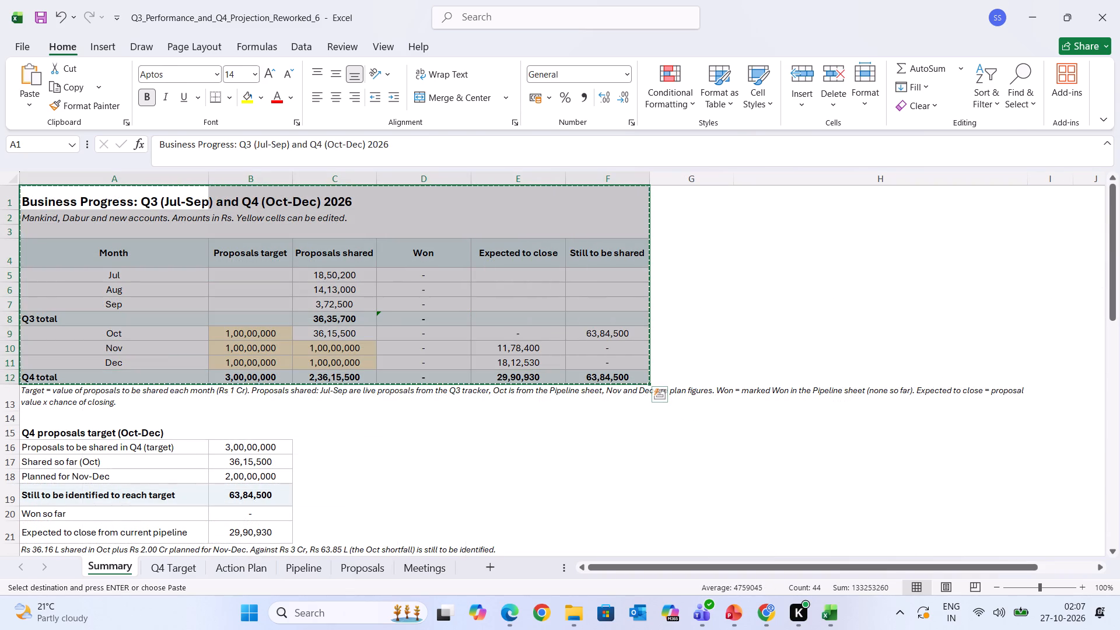
click(22, 42)
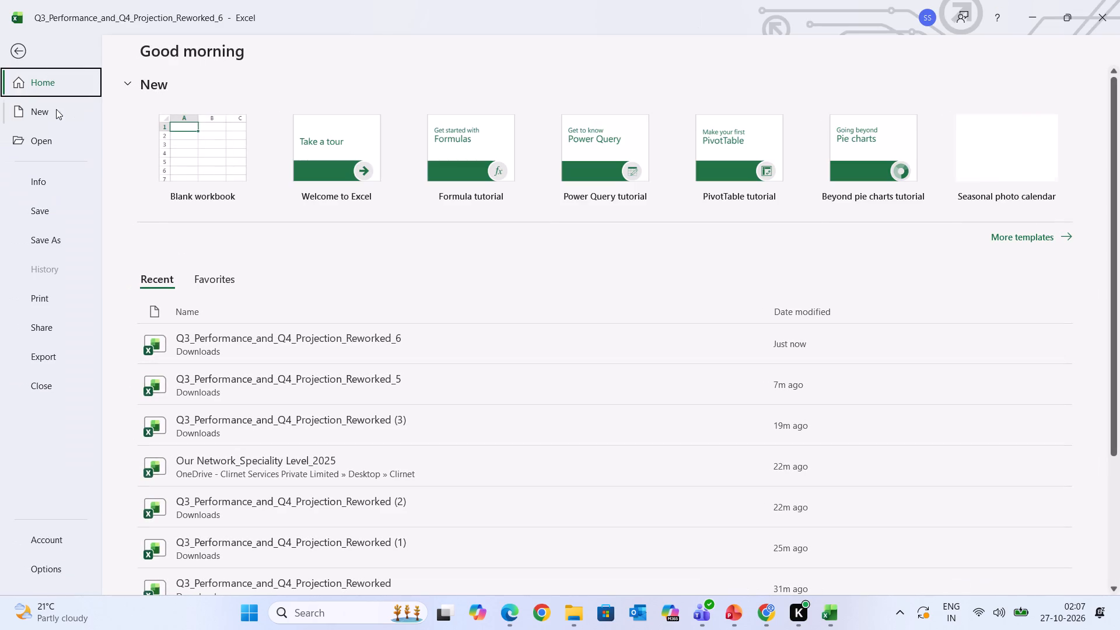
click(184, 161)
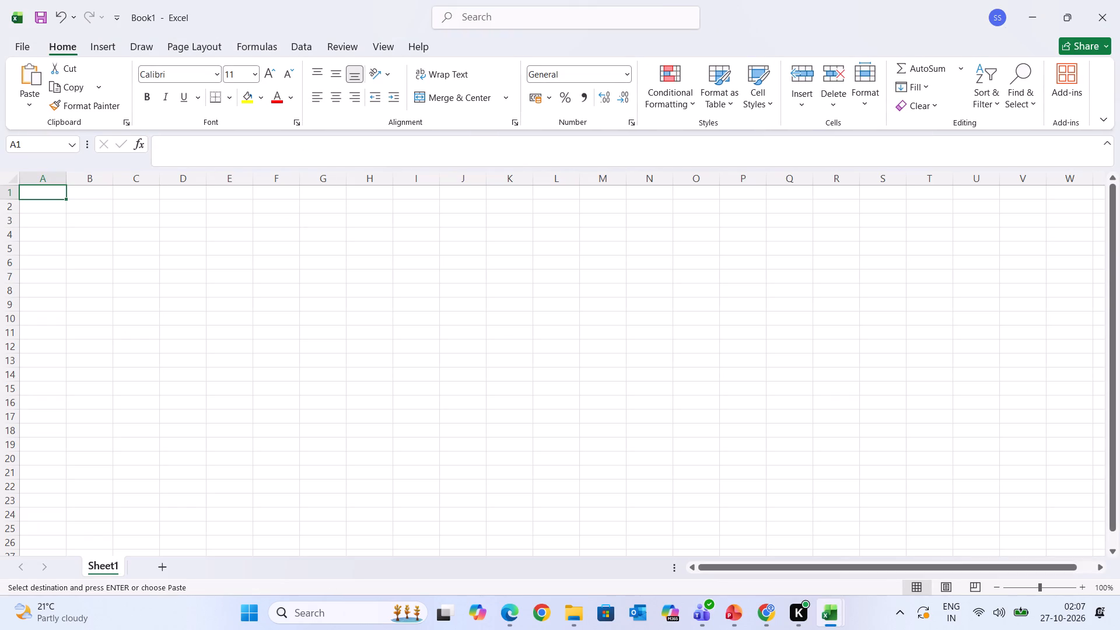
key(ctrl+v)
click(502, 359)
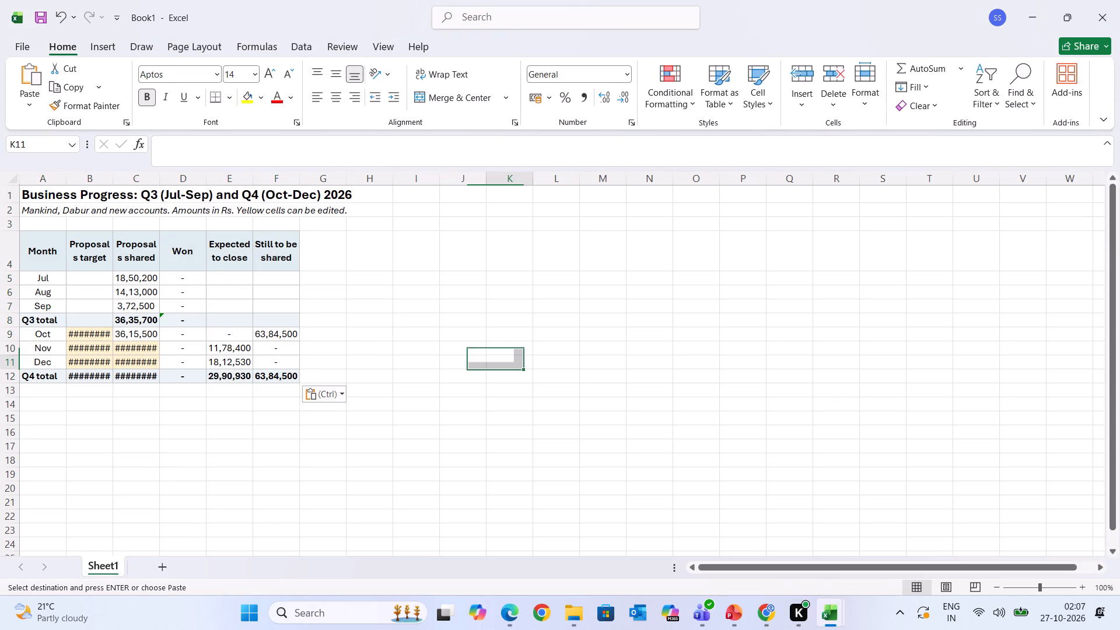
Auto-fit all column widths and widen the Proposals target column so its header fits on one line.
click(10, 175)
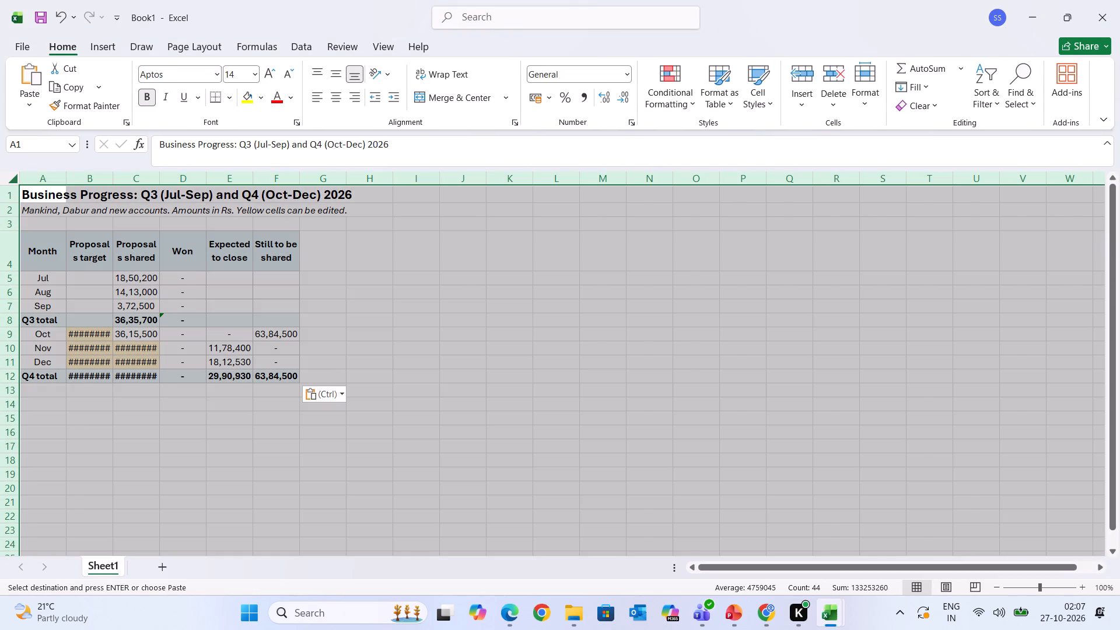
double_click(64, 176)
click(306, 482)
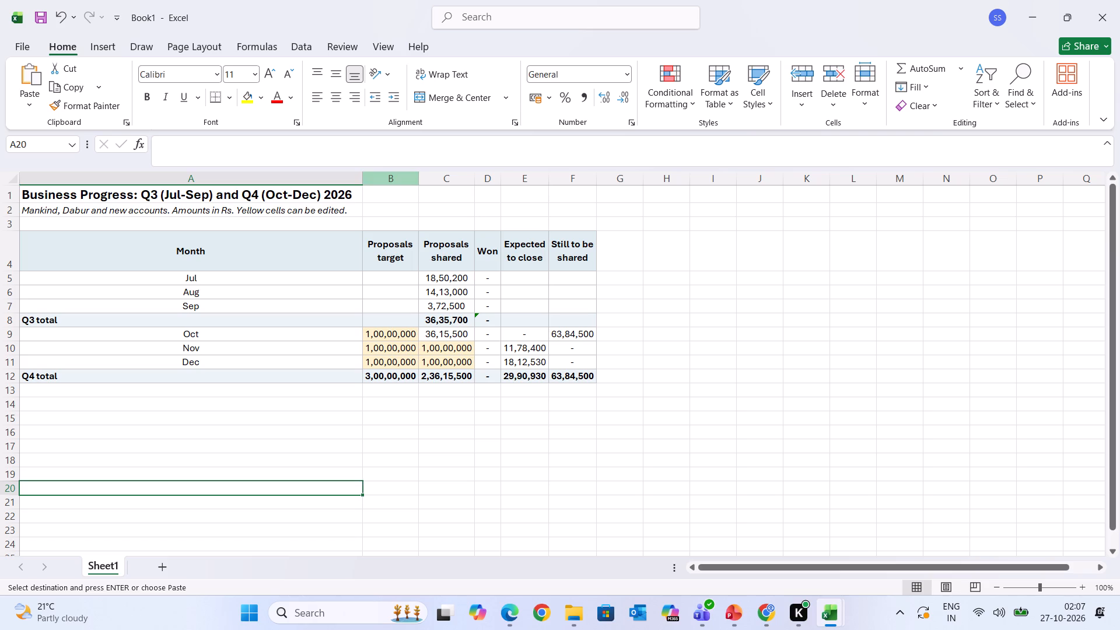
drag(416, 176, 449, 176)
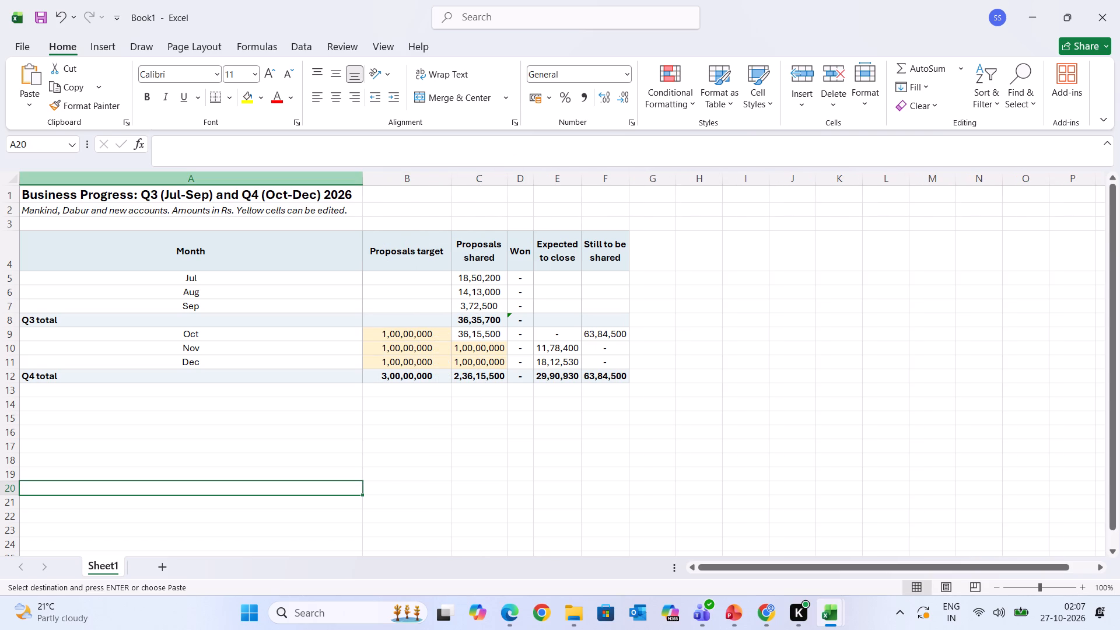
Merge and center the Business Progress title across columns A to F.
drag(172, 192, 346, 198)
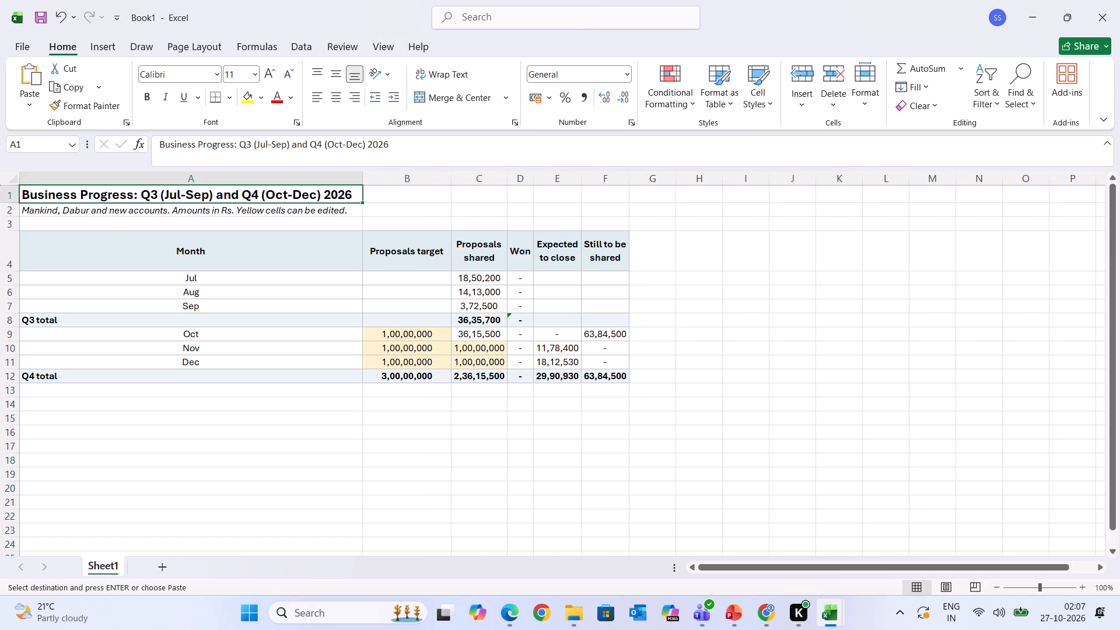
drag(346, 198, 598, 199)
click(436, 93)
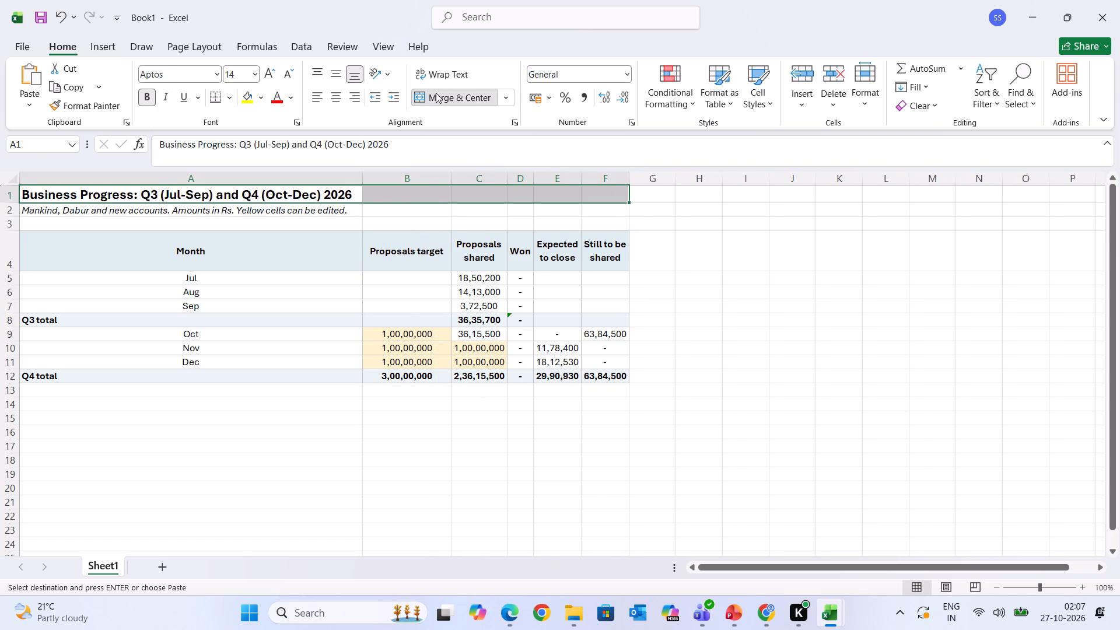
Delete the row holding the italic note about Mankind, Dabur and new accounts below the title.
click(80, 212)
click(19, 210)
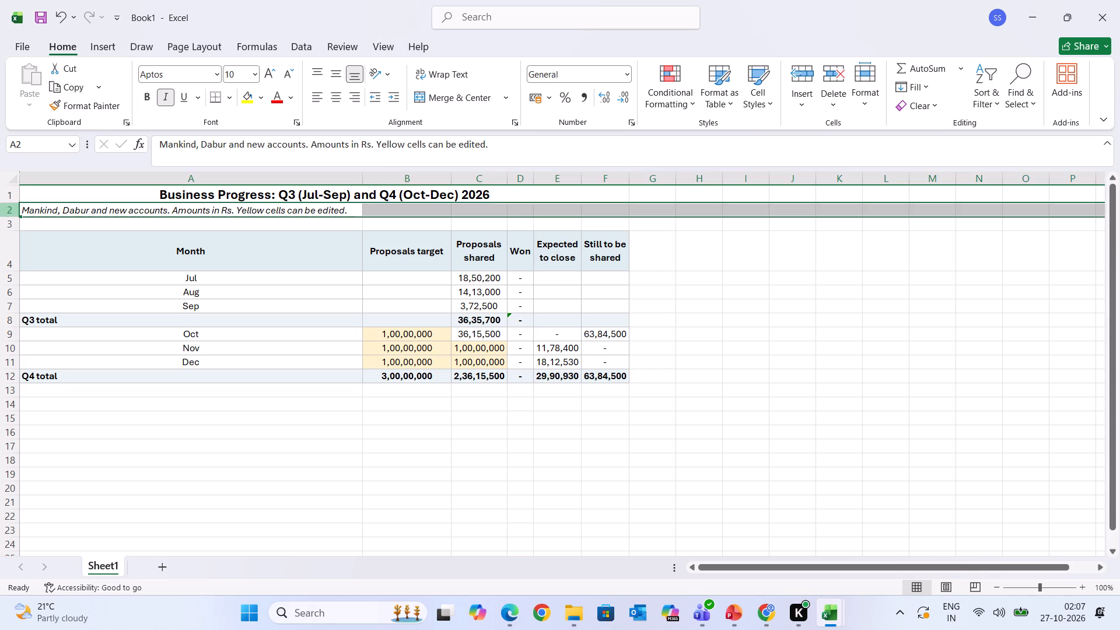
key(ctrl+minus)
click(104, 201)
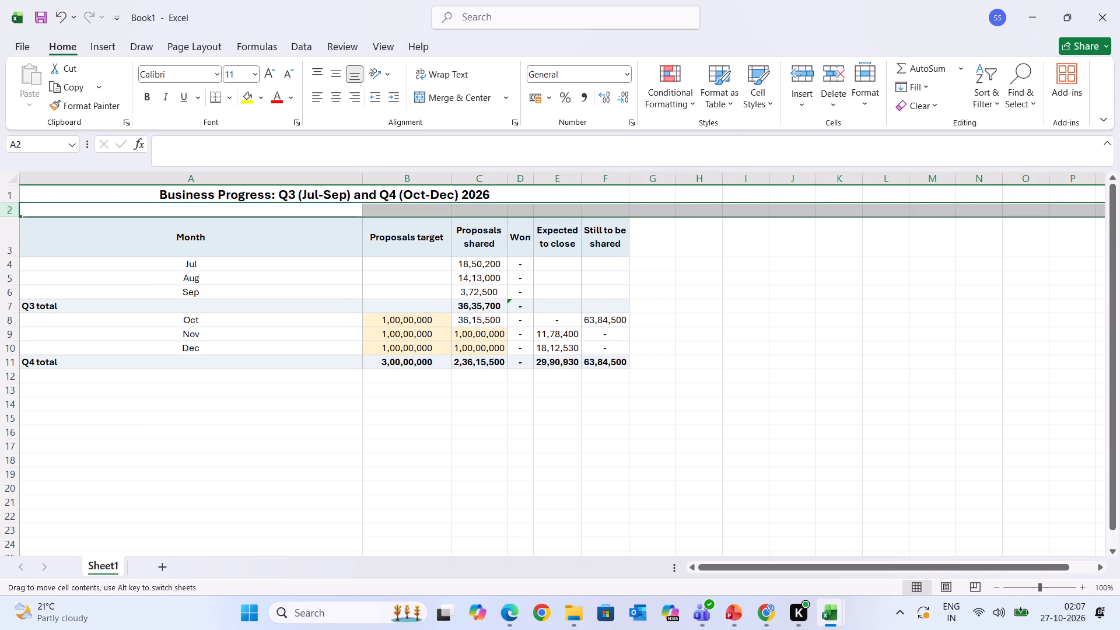
click(113, 188)
click(356, 518)
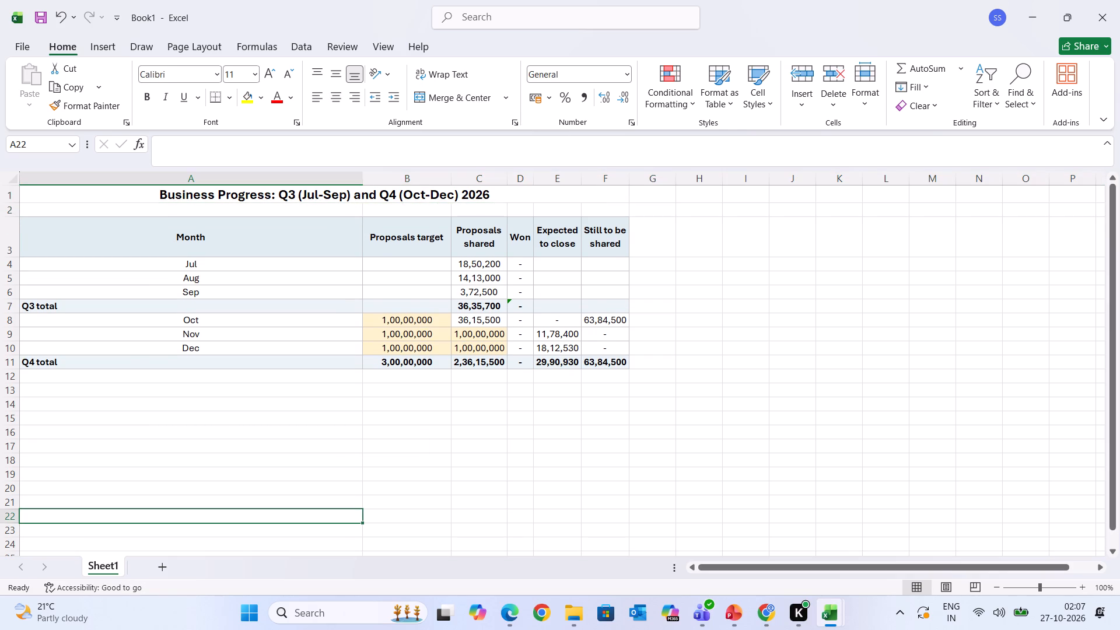
Widen the Won column and narrow the overly wide Month column.
drag(533, 176, 555, 176)
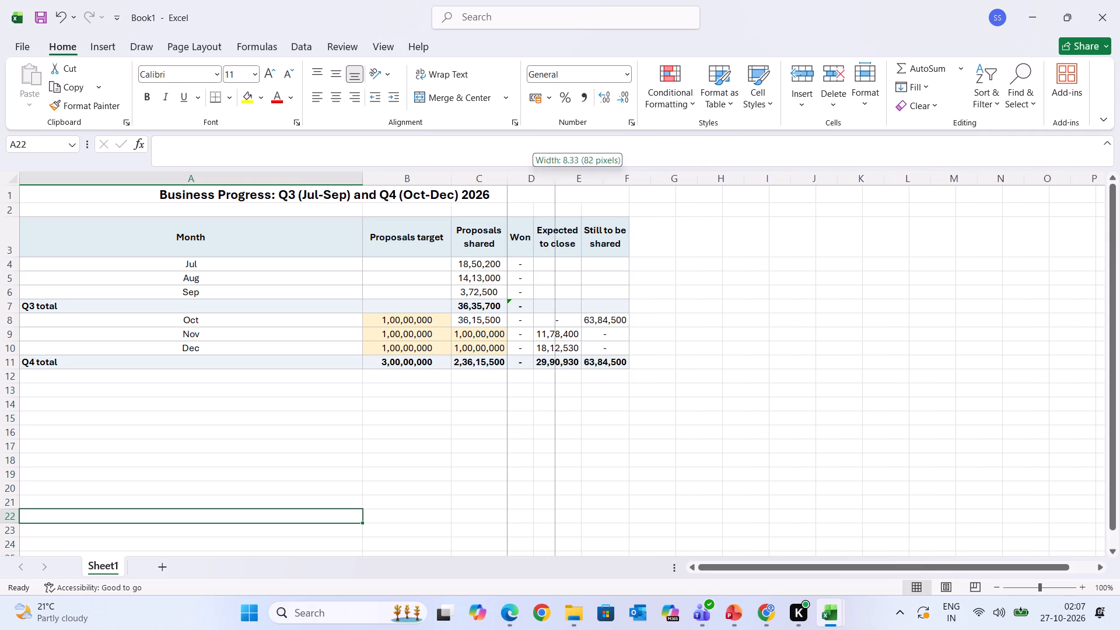
drag(555, 176, 556, 176)
drag(556, 179, 570, 179)
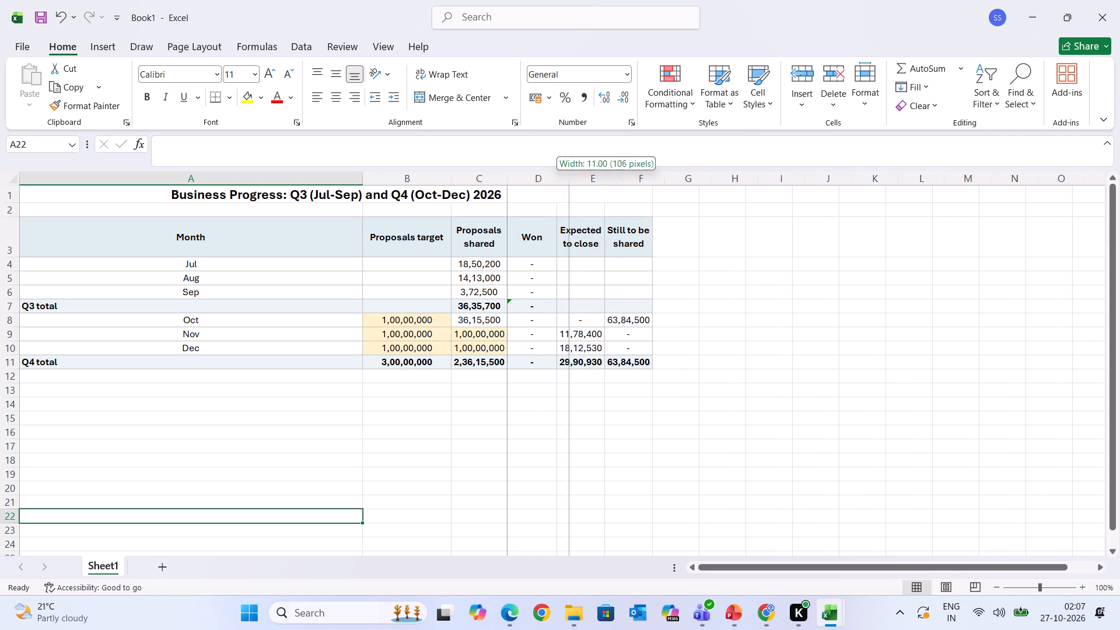
drag(570, 179, 575, 179)
drag(361, 174, 275, 177)
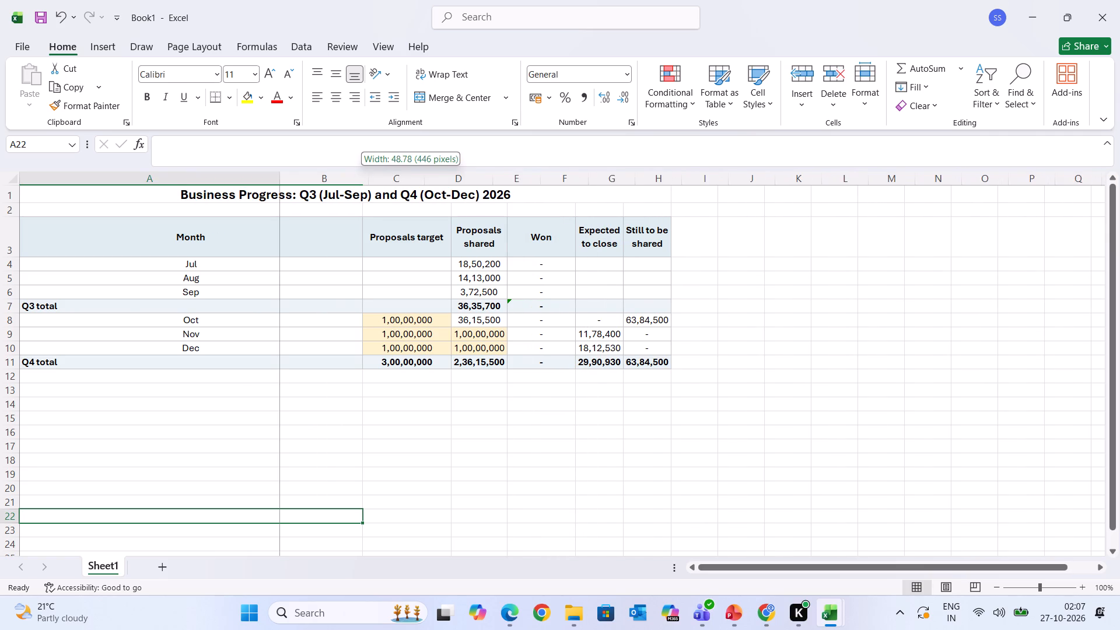
drag(275, 177, 246, 177)
drag(247, 179, 243, 179)
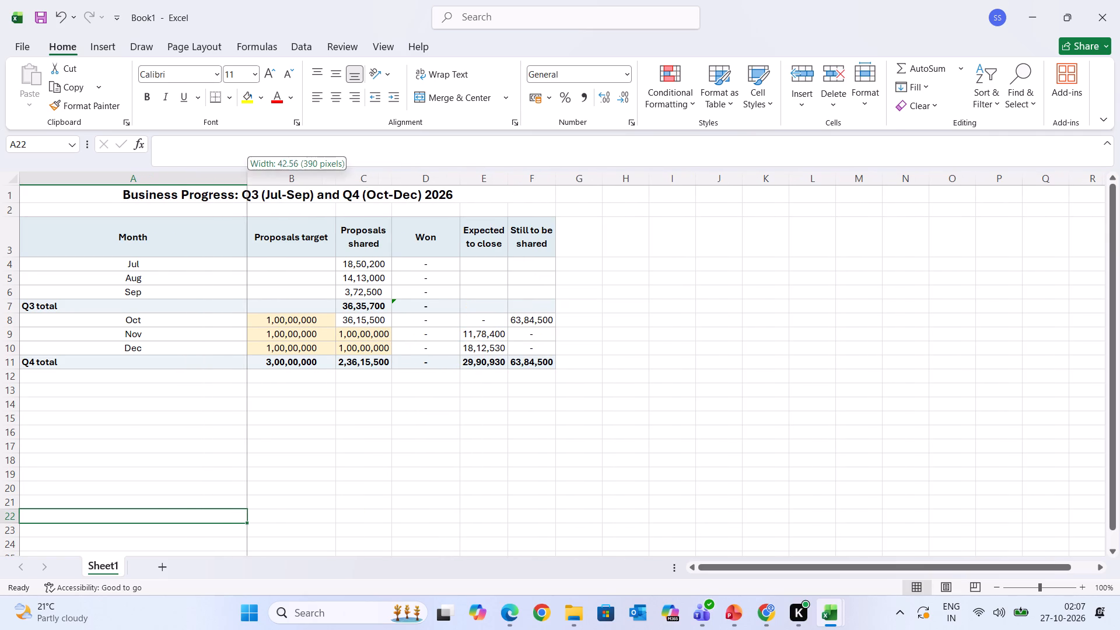
drag(243, 179, 222, 178)
Align the merged title to the left and center it vertically in its row.
click(183, 196)
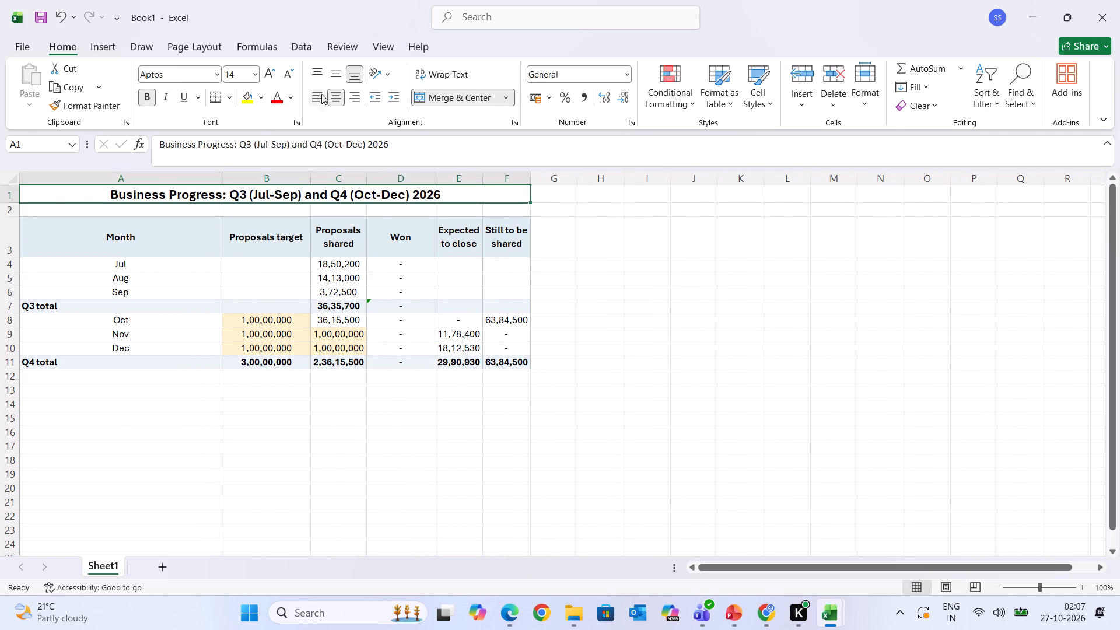
click(319, 97)
click(339, 71)
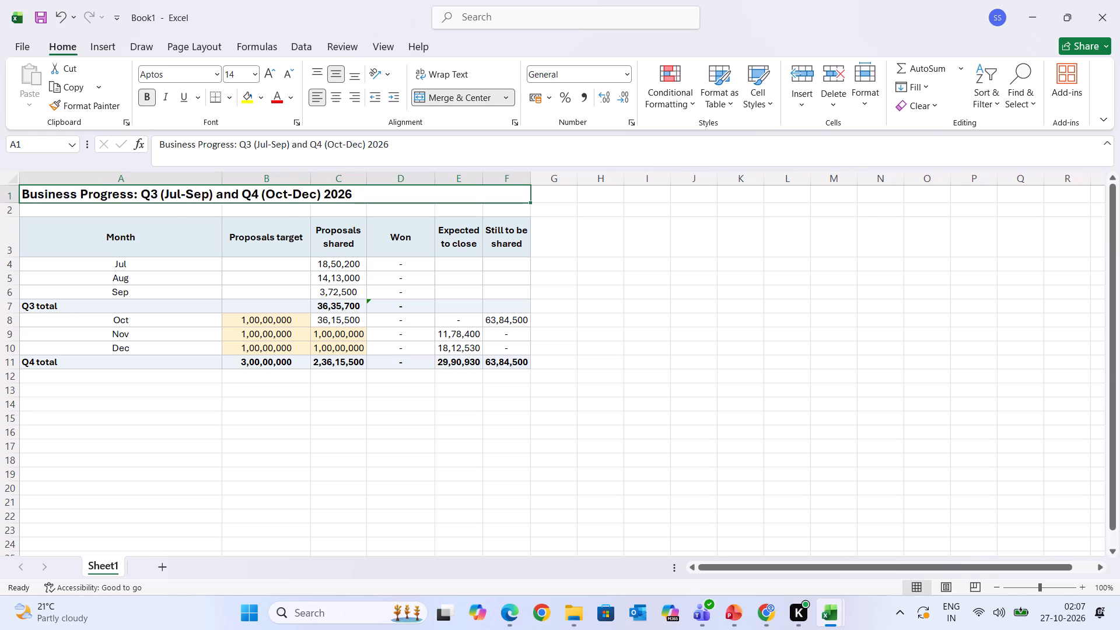
click(277, 443)
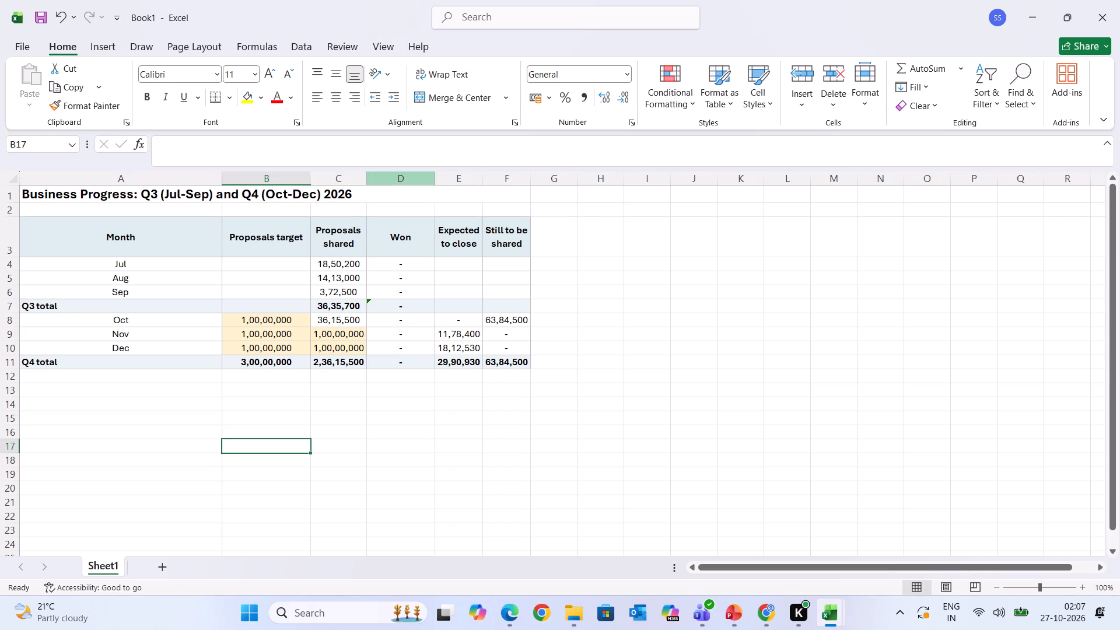
Widen the Still to be shared and Expected to close columns.
drag(533, 180, 555, 180)
drag(484, 177, 498, 177)
click(373, 479)
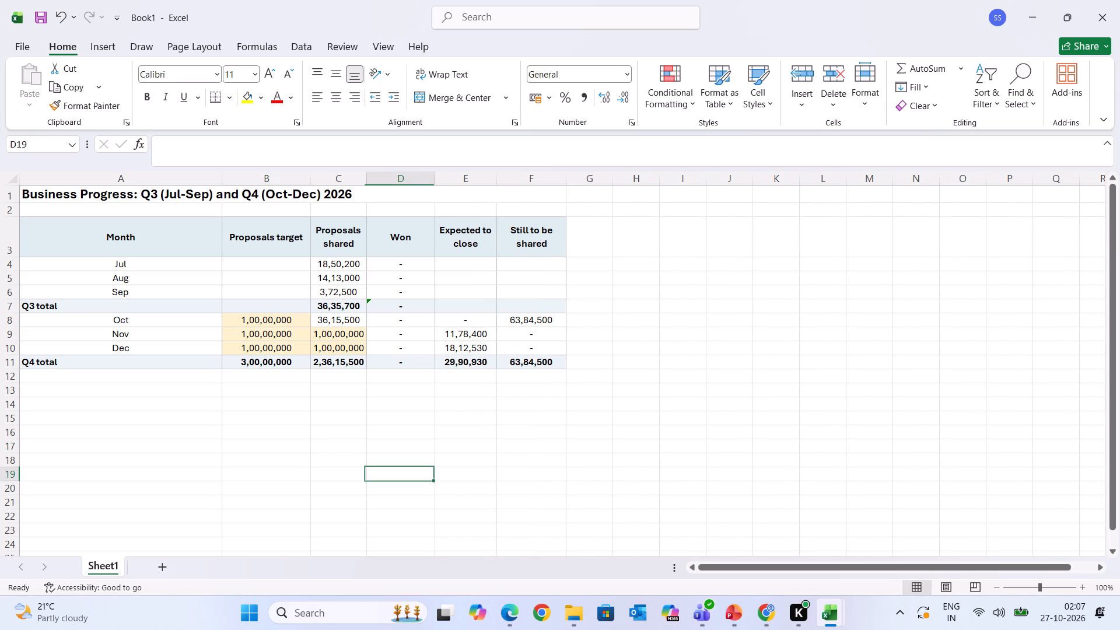
Compare the title's font with the default font of a new blank workbook, and close that workbook.
click(50, 193)
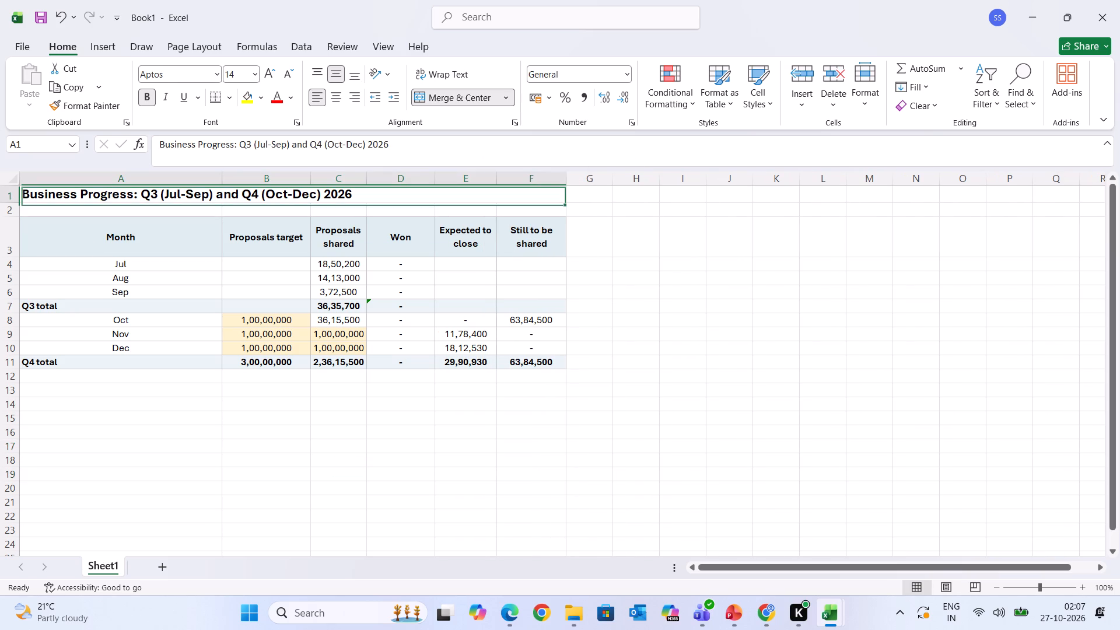
click(21, 42)
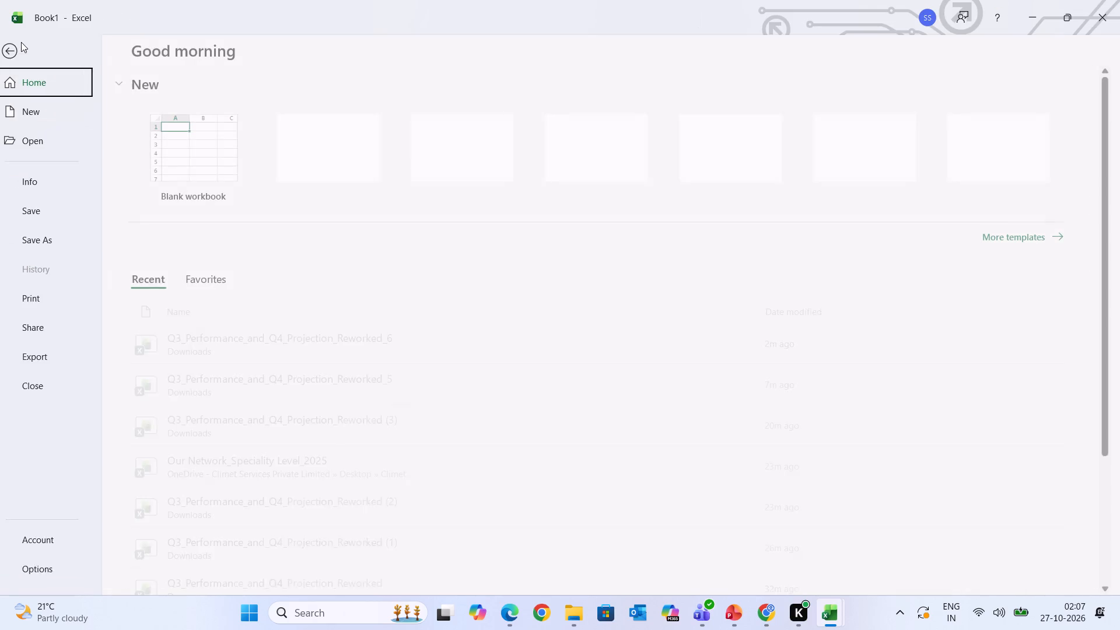
click(198, 169)
click(286, 323)
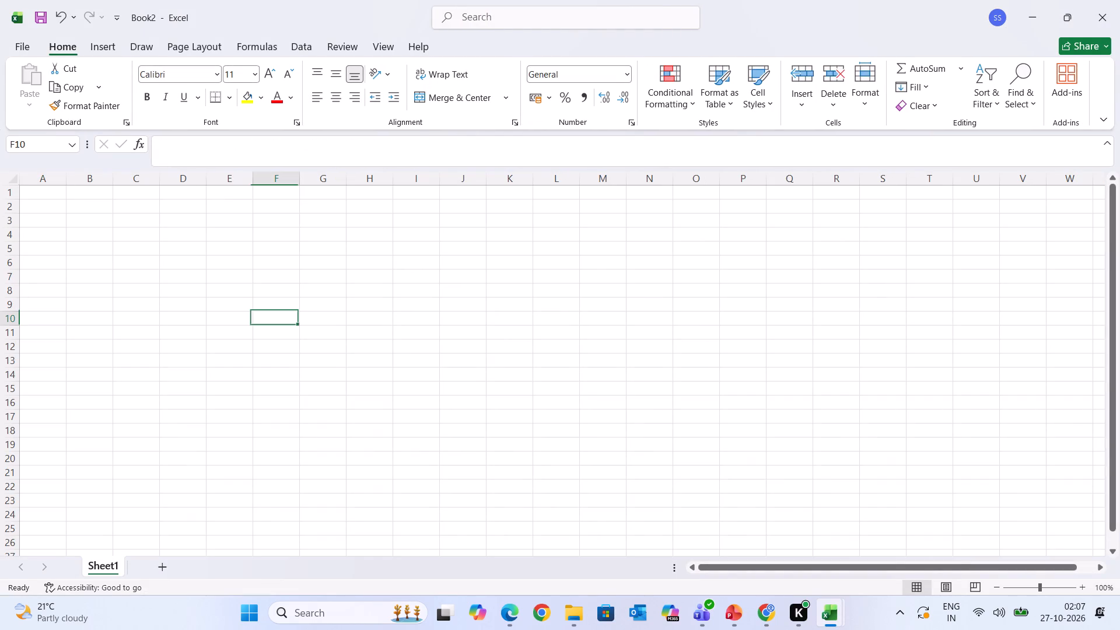
click(1097, 0)
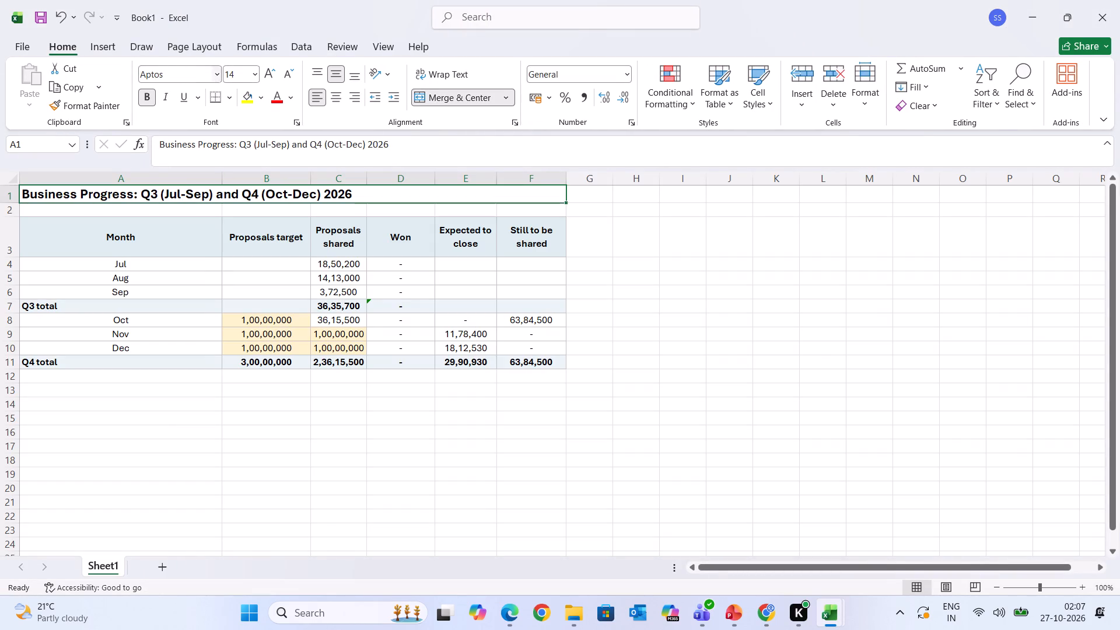
Set the title's font to Calibri.
click(195, 76)
text(cali)
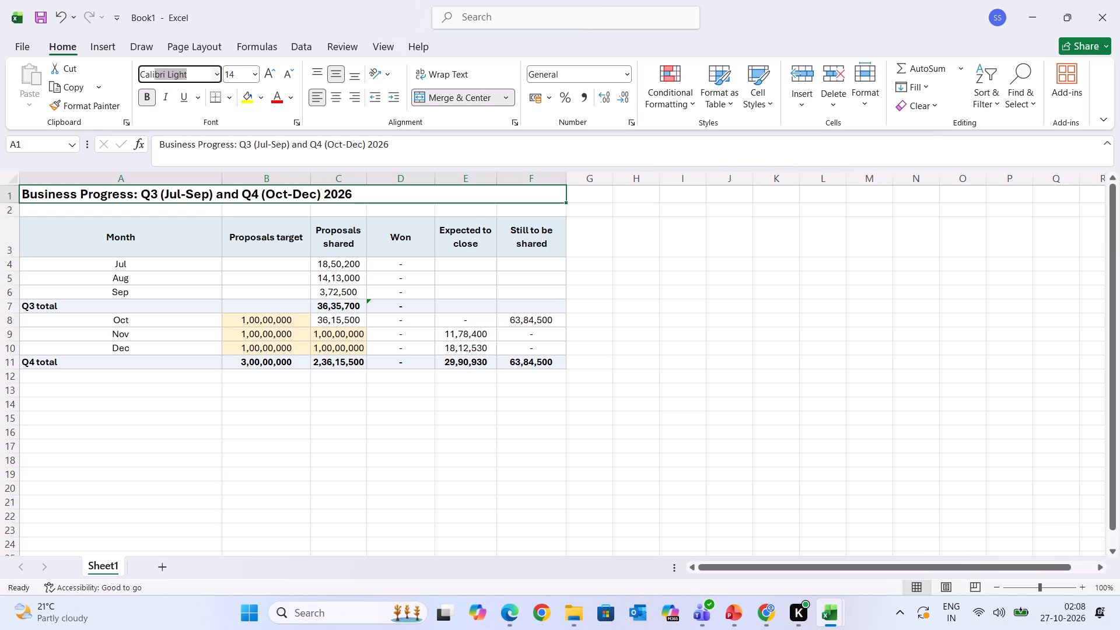
text(bri)
key(BackSpace)
key(Return)
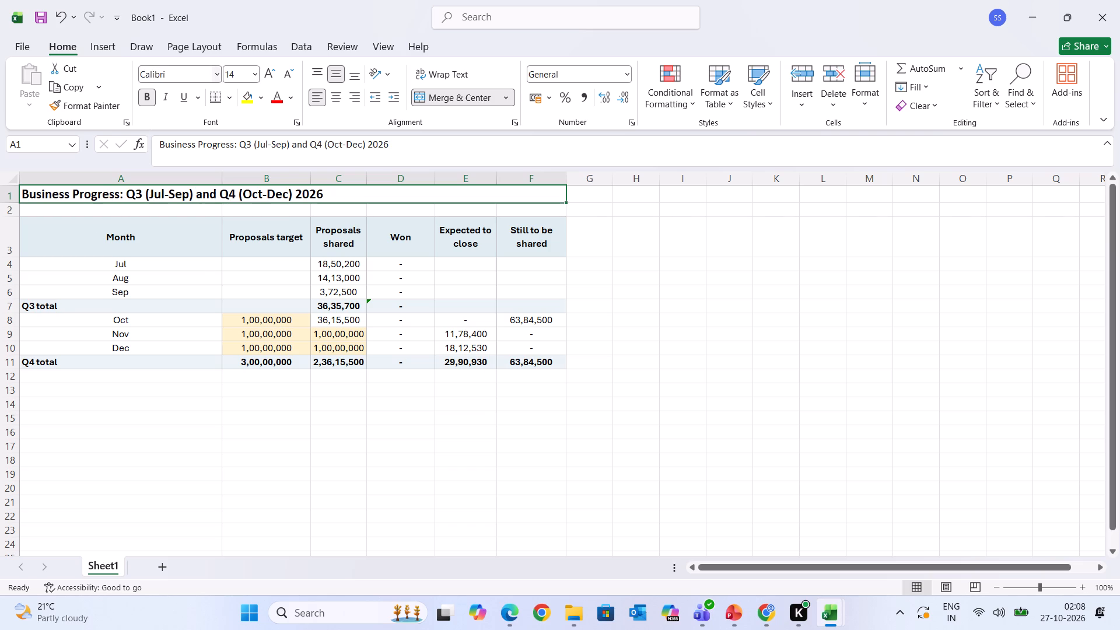
click(272, 458)
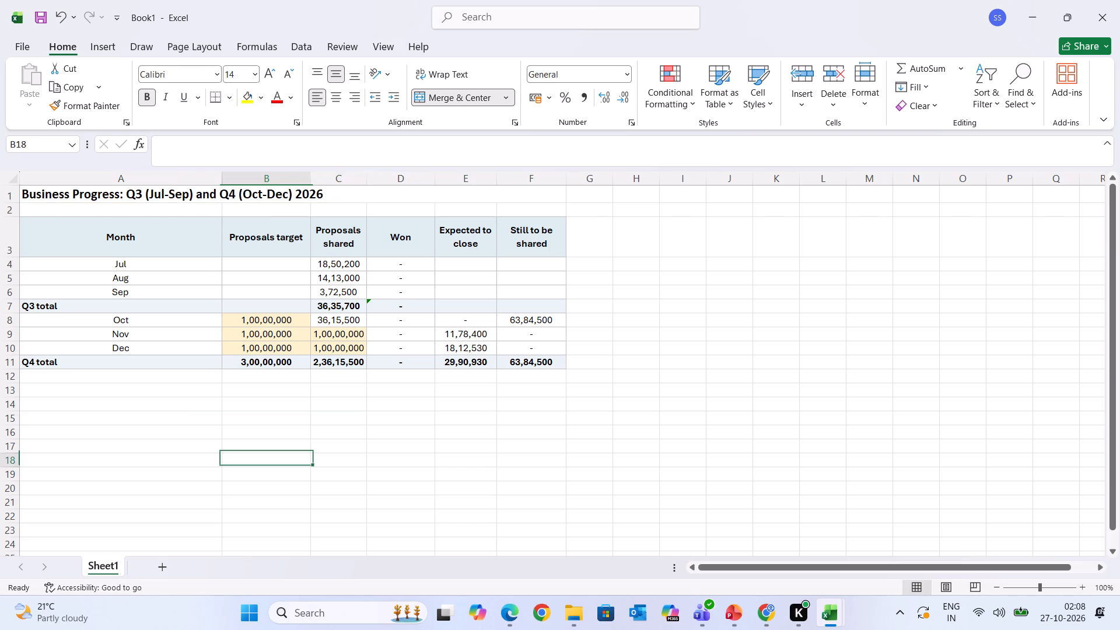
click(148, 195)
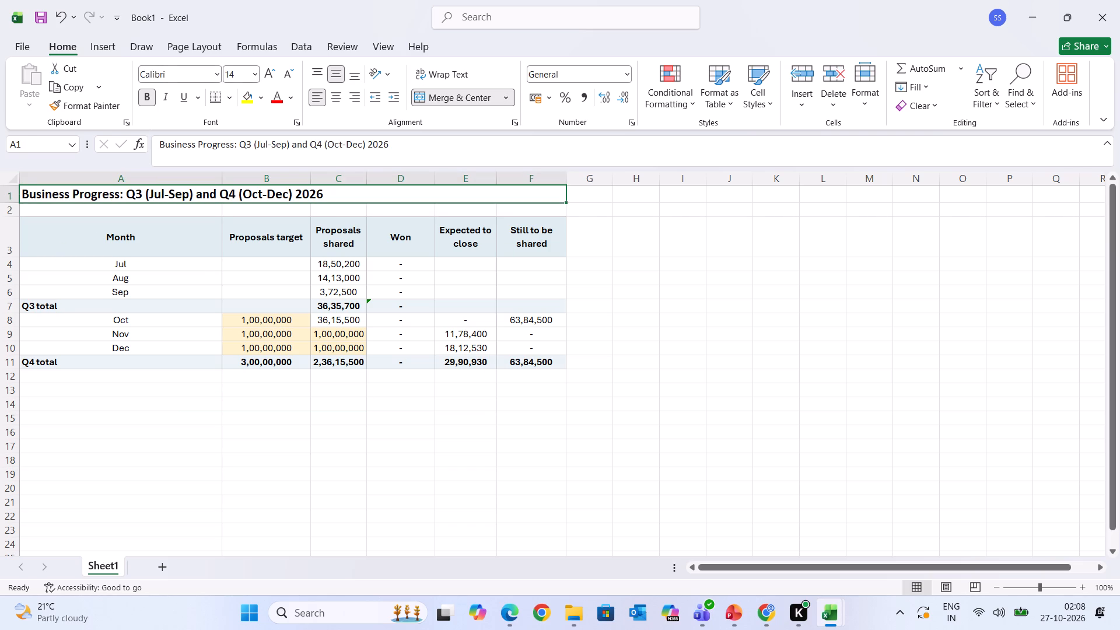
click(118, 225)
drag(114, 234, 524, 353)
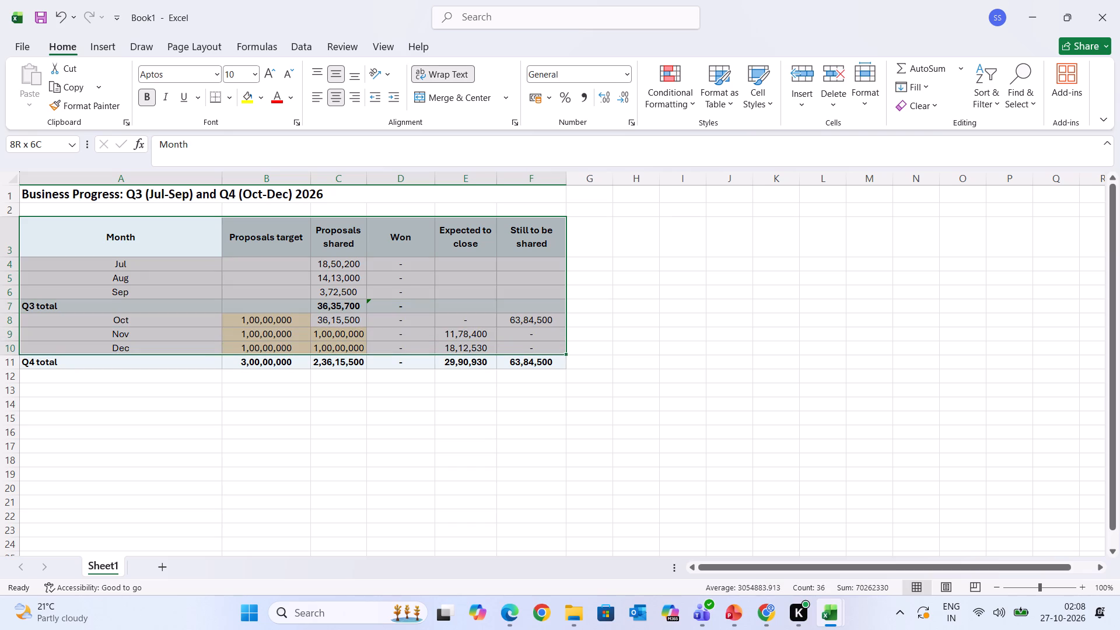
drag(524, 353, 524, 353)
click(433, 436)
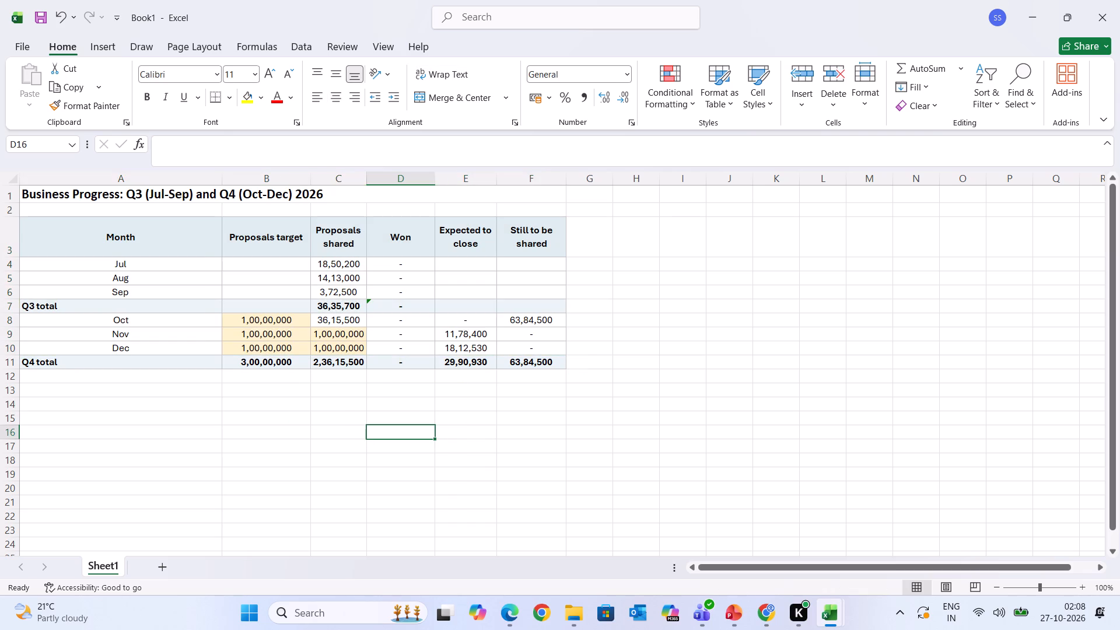
Set the font of the whole table, from the Month header row through the Q4 total row, to Calibri at size 11.
drag(542, 365, 90, 234)
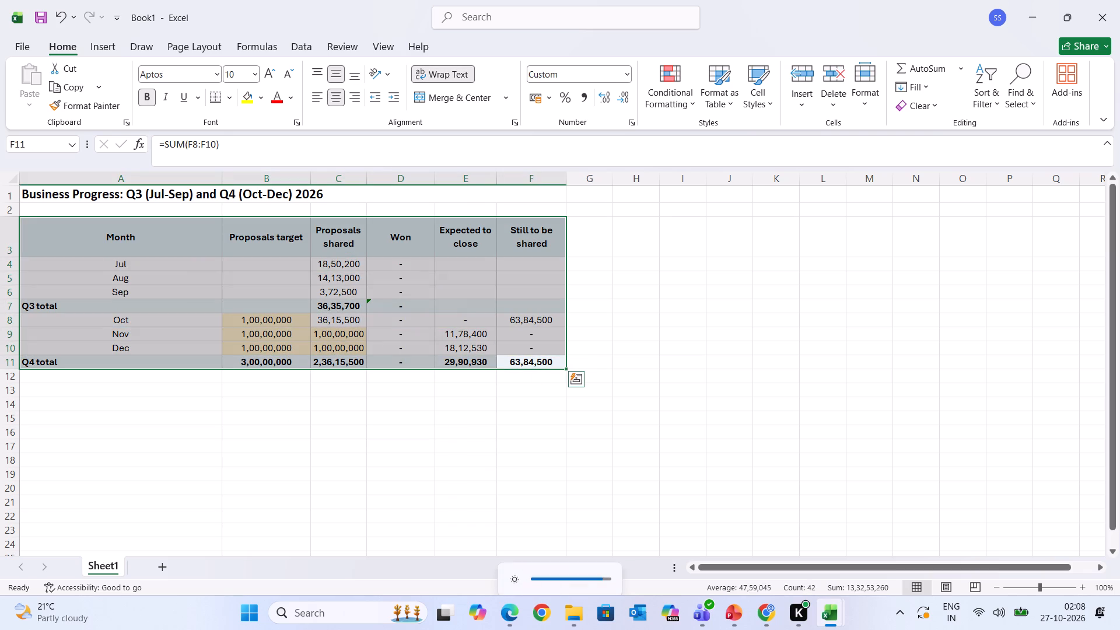
click(171, 73)
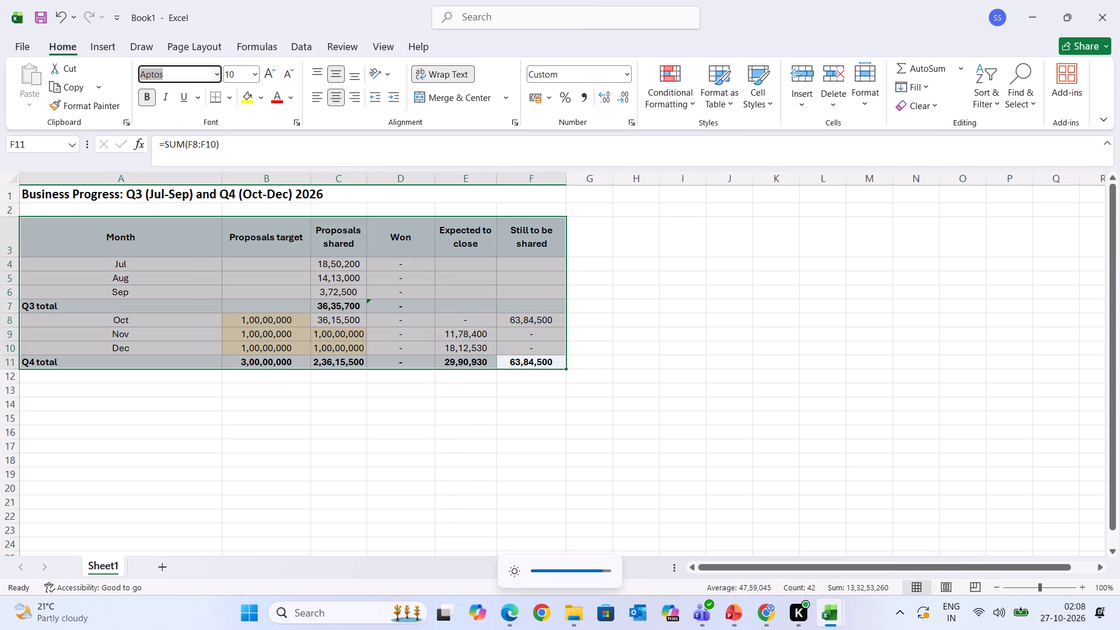
text(cal)
key(BackSpace)
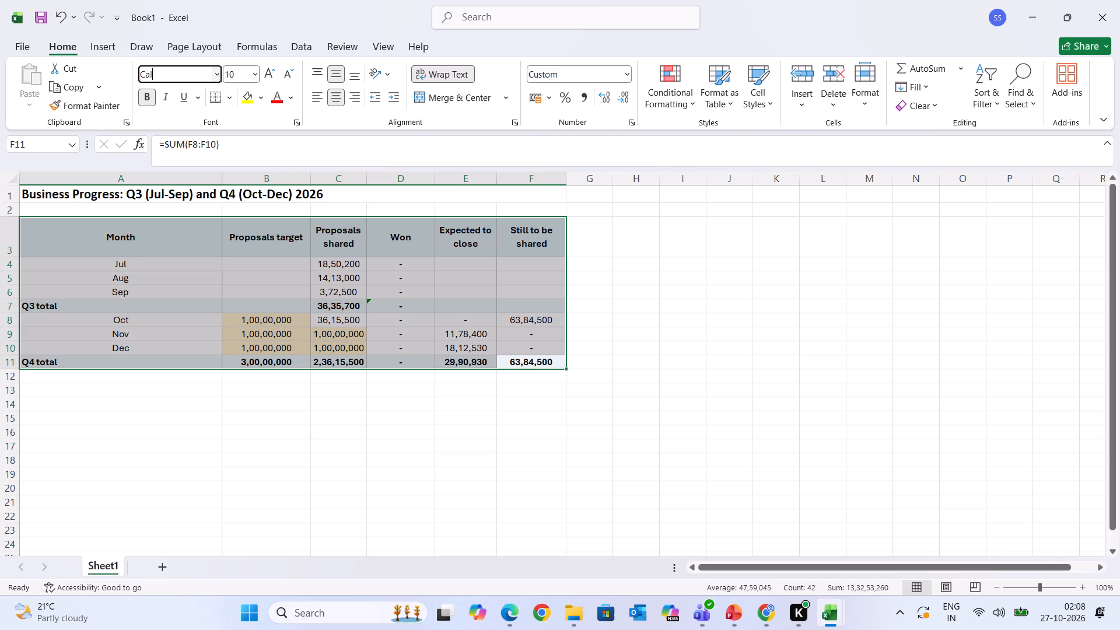
key(i)
click(202, 73)
key(BackSpace)
key(BackSpace)
key(BackSpace)
key(BackSpace)
key(BackSpace)
key(BackSpace)
key(Return)
click(274, 74)
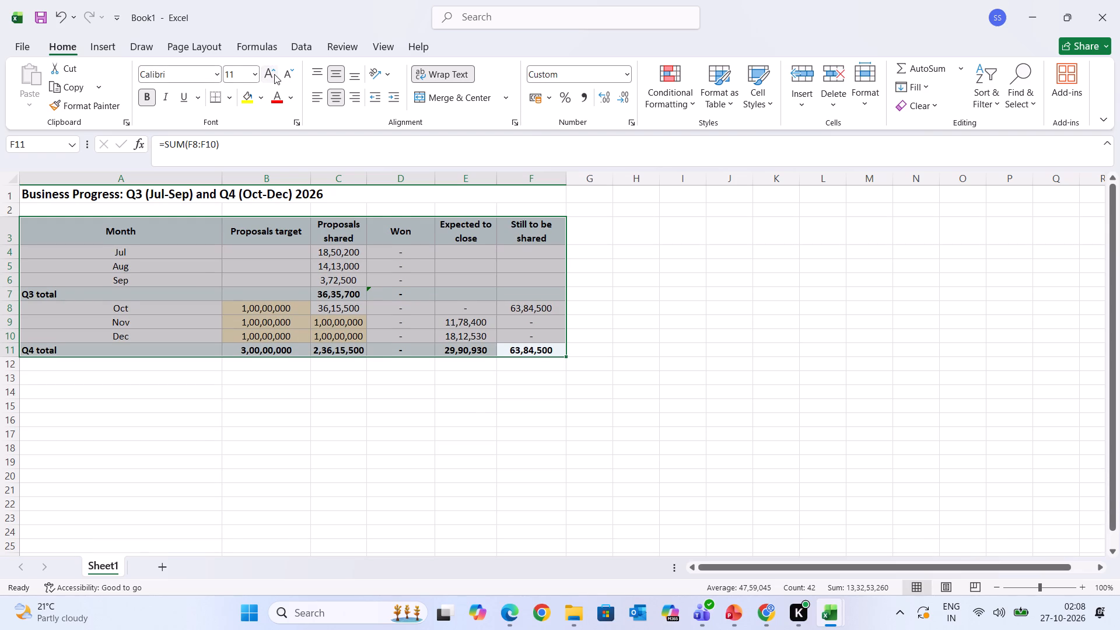
click(372, 476)
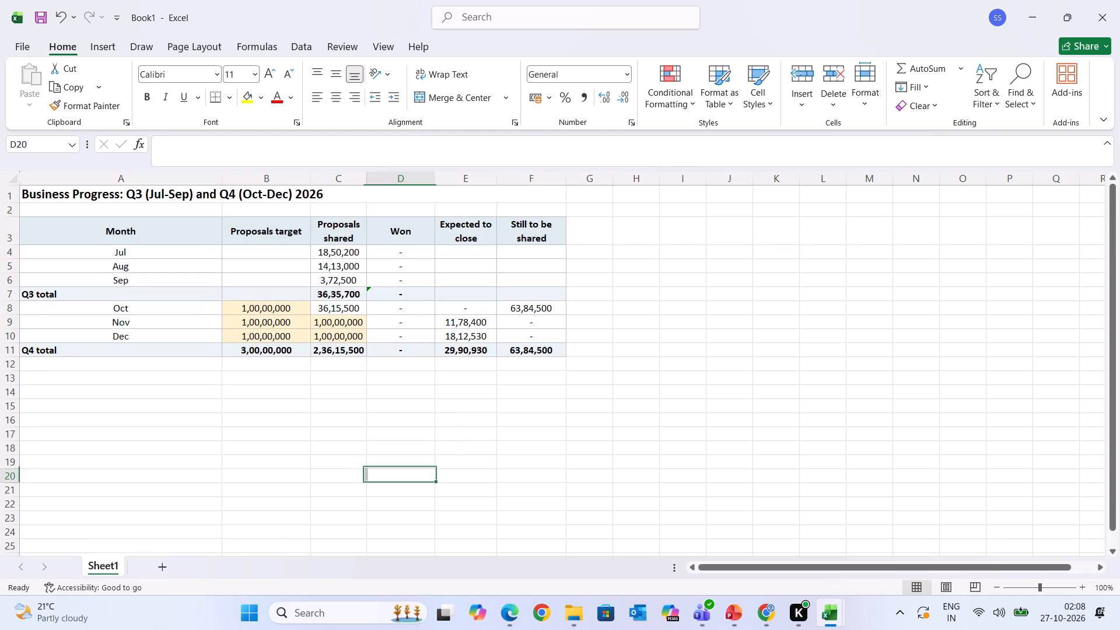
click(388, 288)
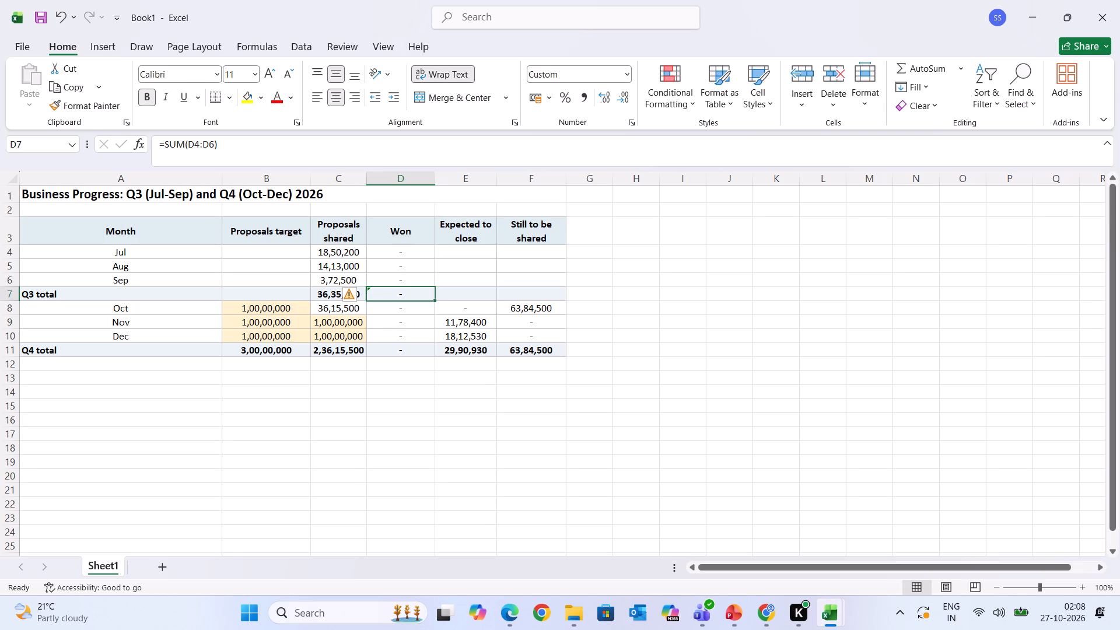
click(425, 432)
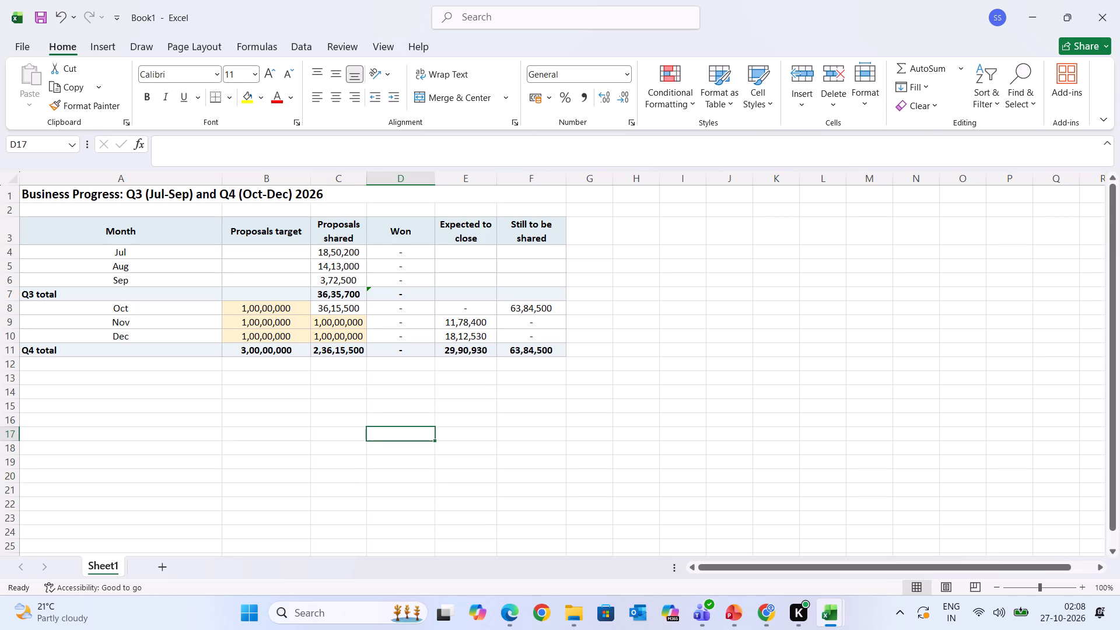
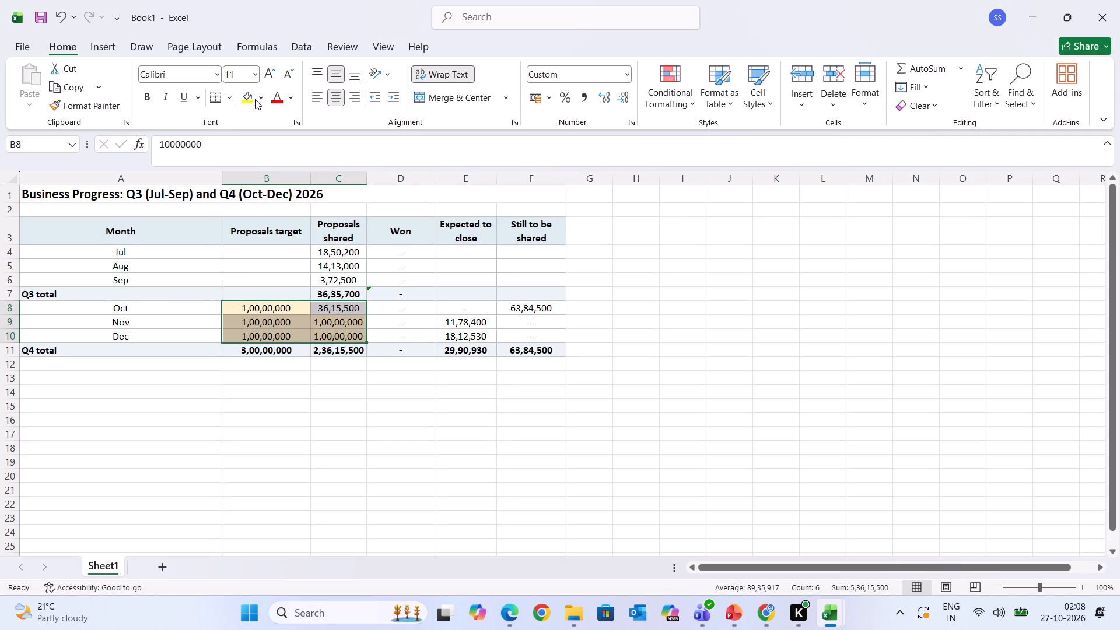
Remove the fill colour from the Proposals target and Proposals shared cells of the Oct, Nov and Dec rows.
click(265, 101)
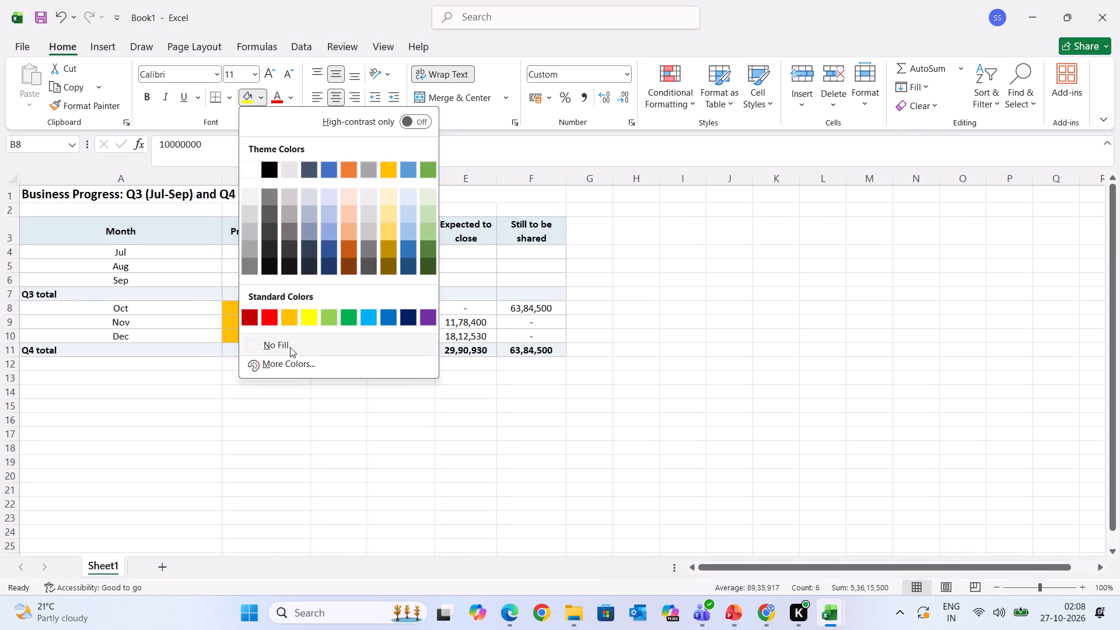
click(289, 347)
click(377, 421)
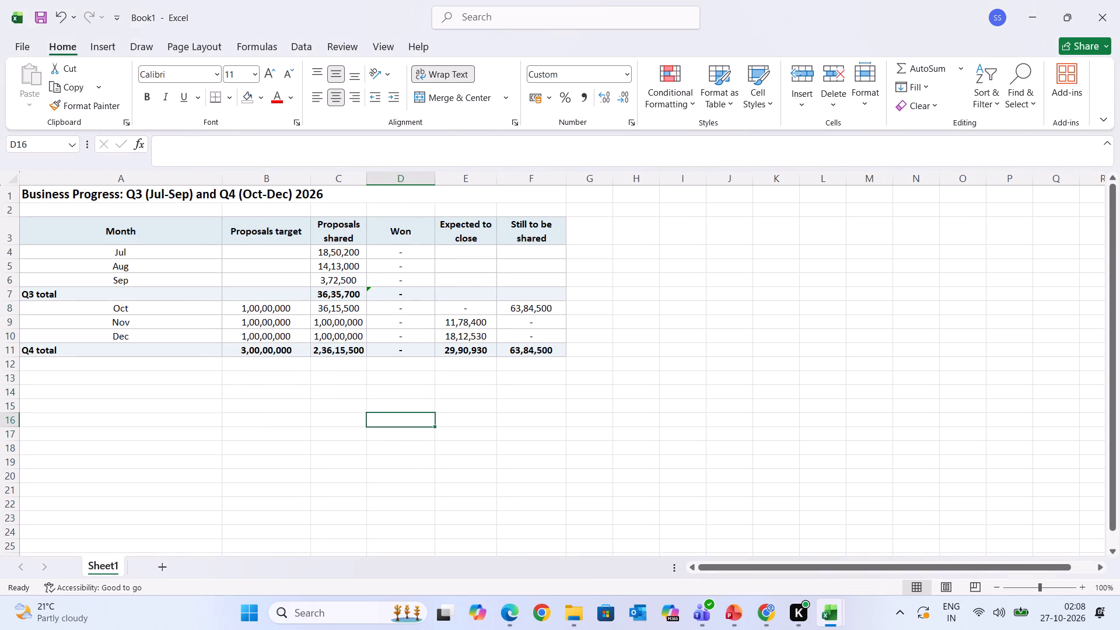
Apply all borders to the table, from the Month header row through the Q4 total row.
drag(546, 355, 46, 223)
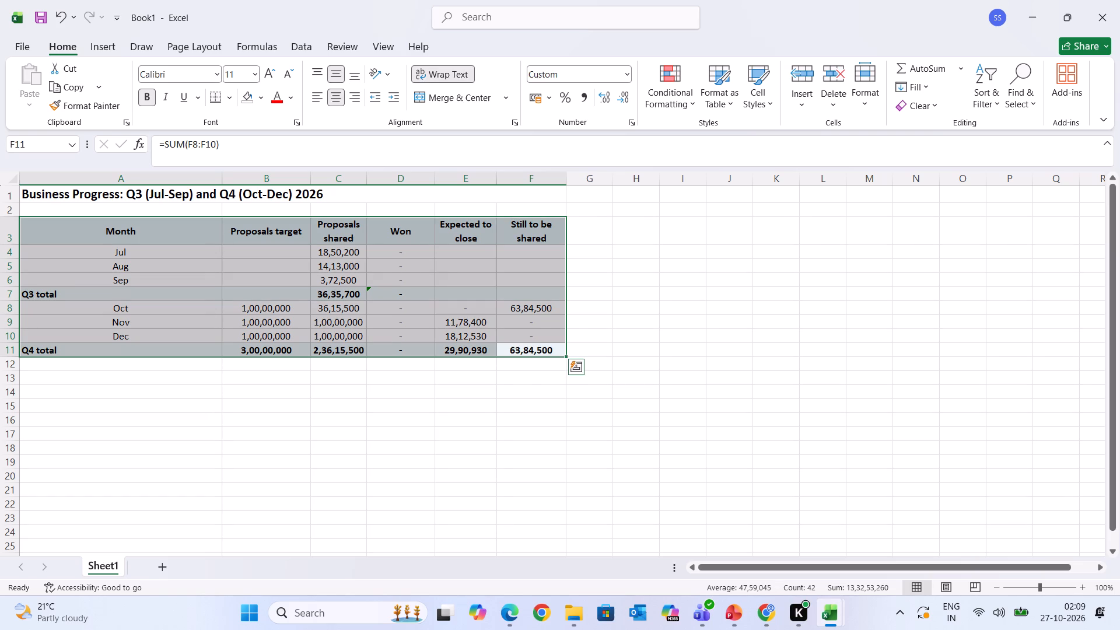
click(226, 95)
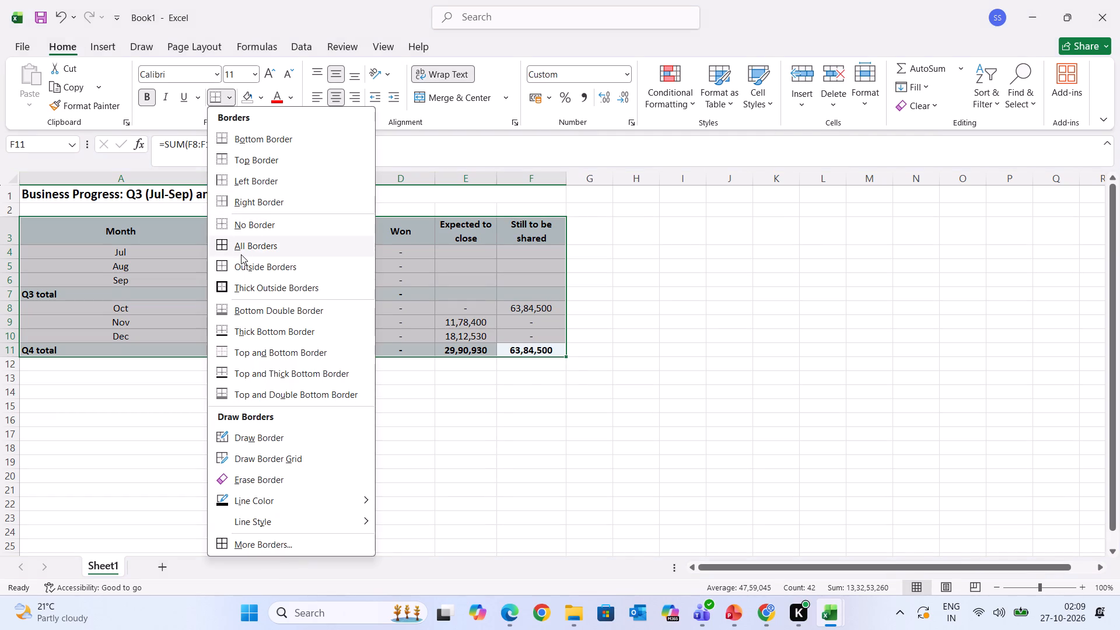
click(240, 254)
click(226, 416)
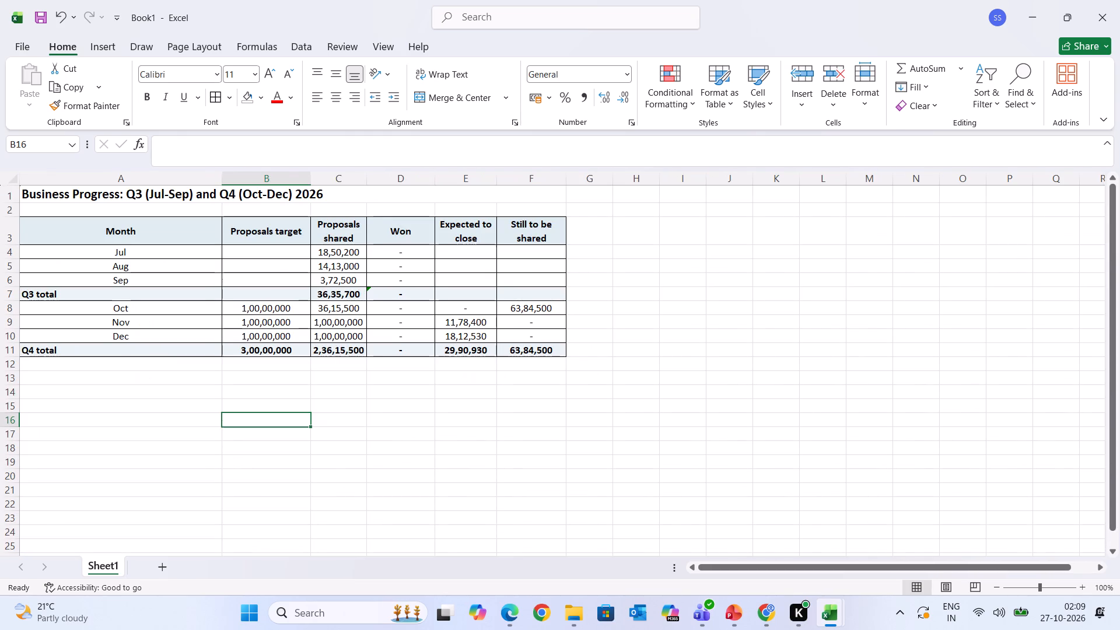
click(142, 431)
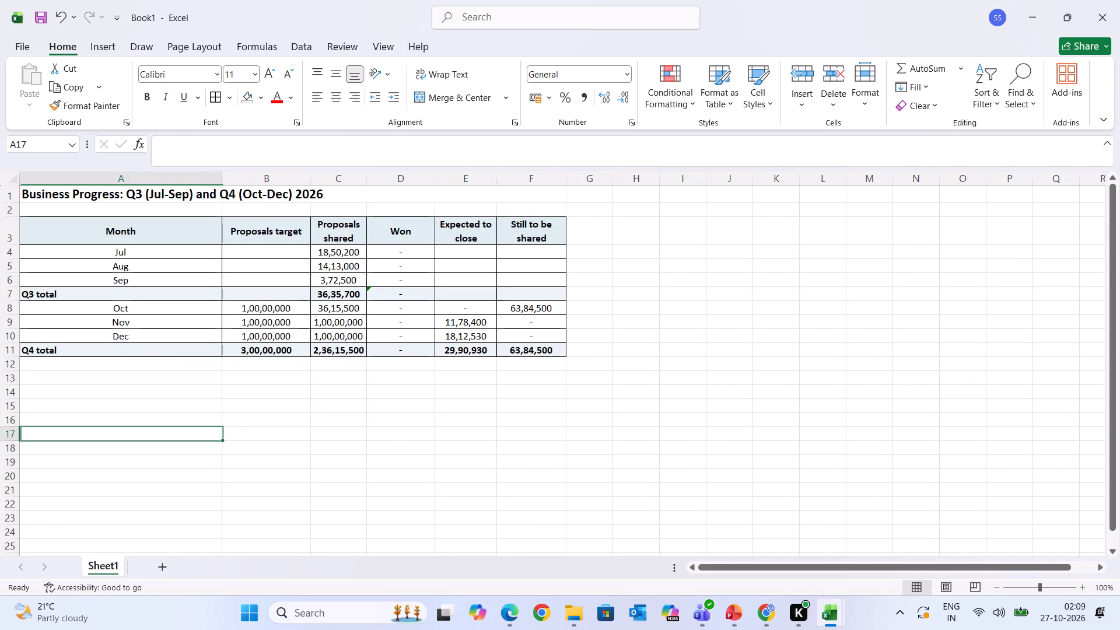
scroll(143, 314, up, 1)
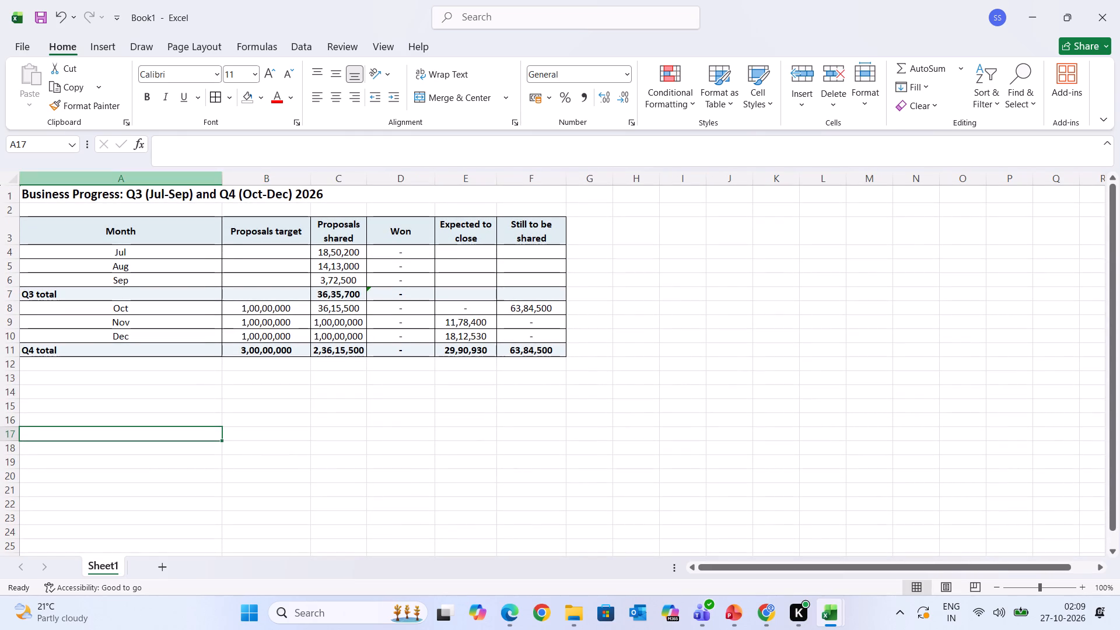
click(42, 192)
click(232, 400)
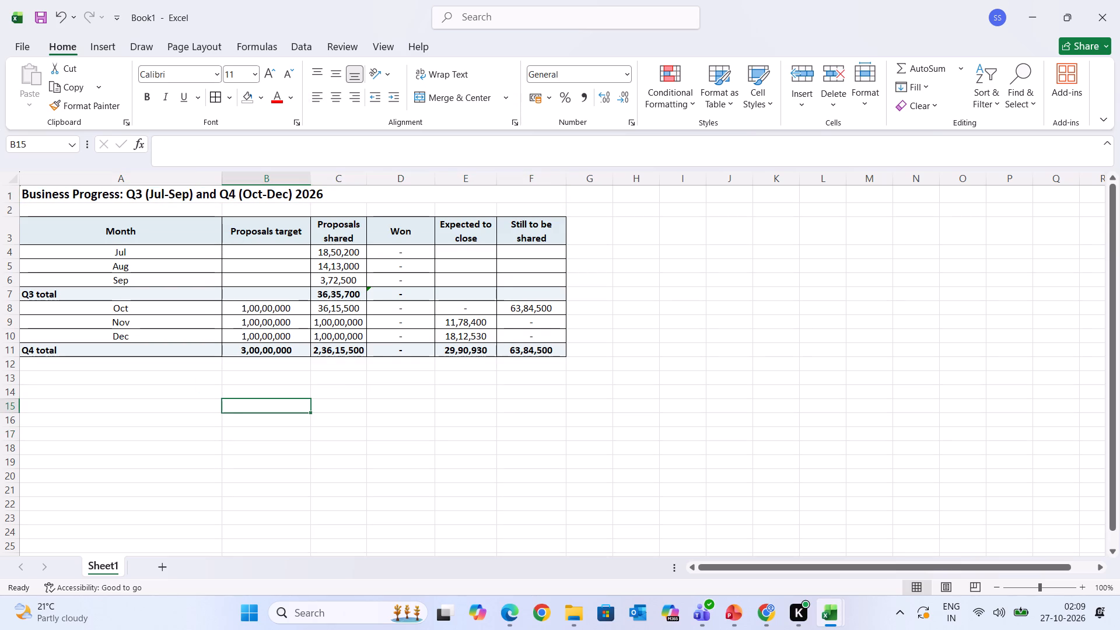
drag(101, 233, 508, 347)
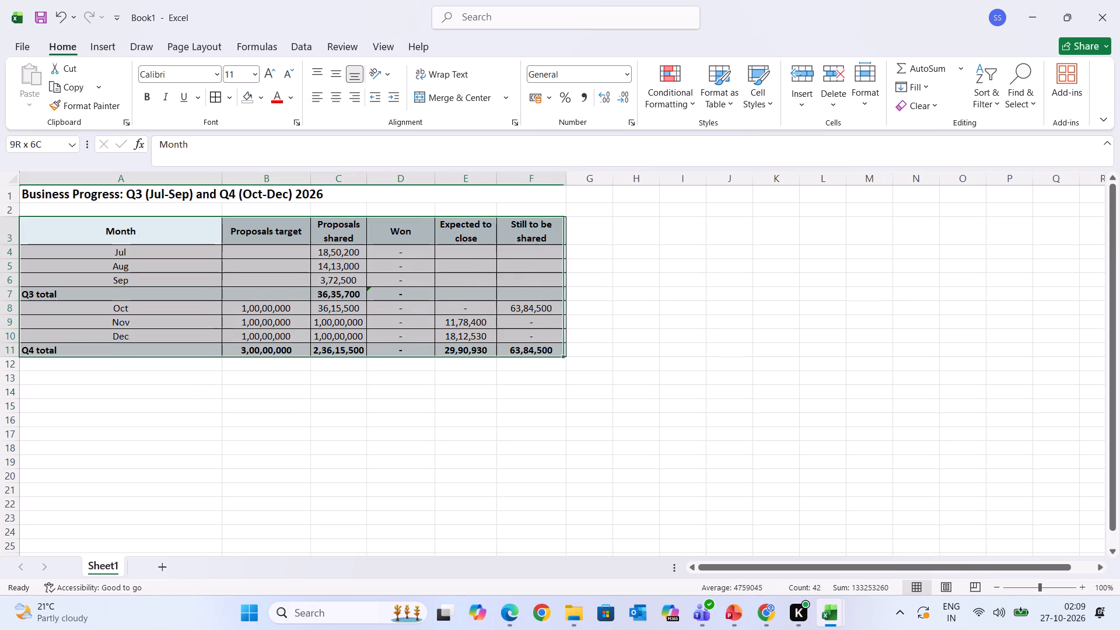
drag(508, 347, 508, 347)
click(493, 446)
Close the Reworked_5 workbook without saving its changes, and close the other surplus Q3_Performance workbook, keeping Reworked_6 and Book1 open.
click(825, 615)
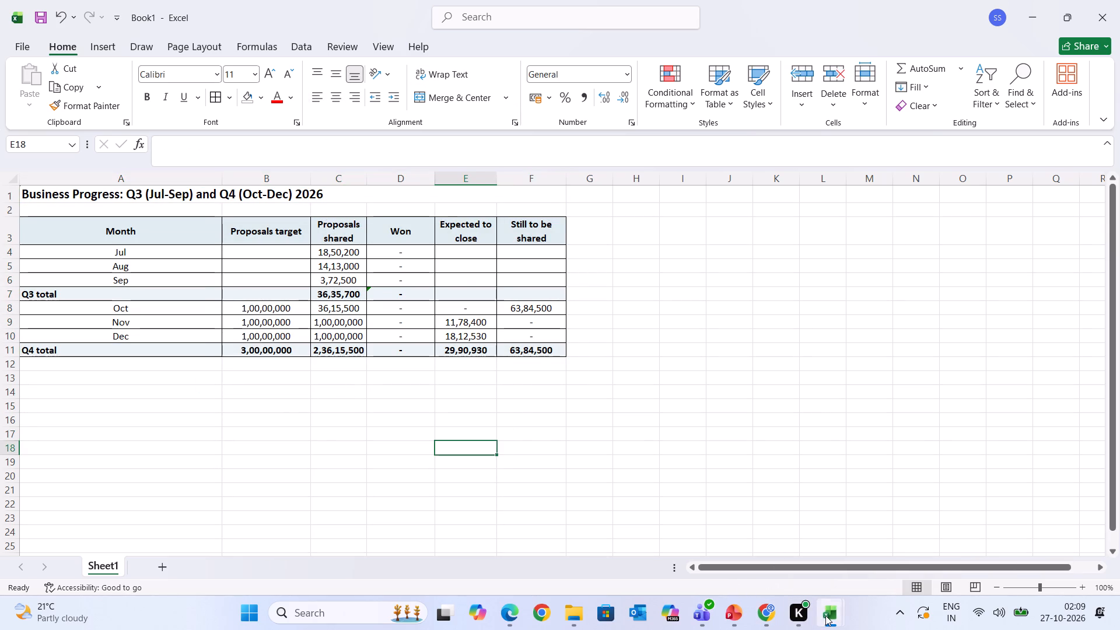
click(778, 483)
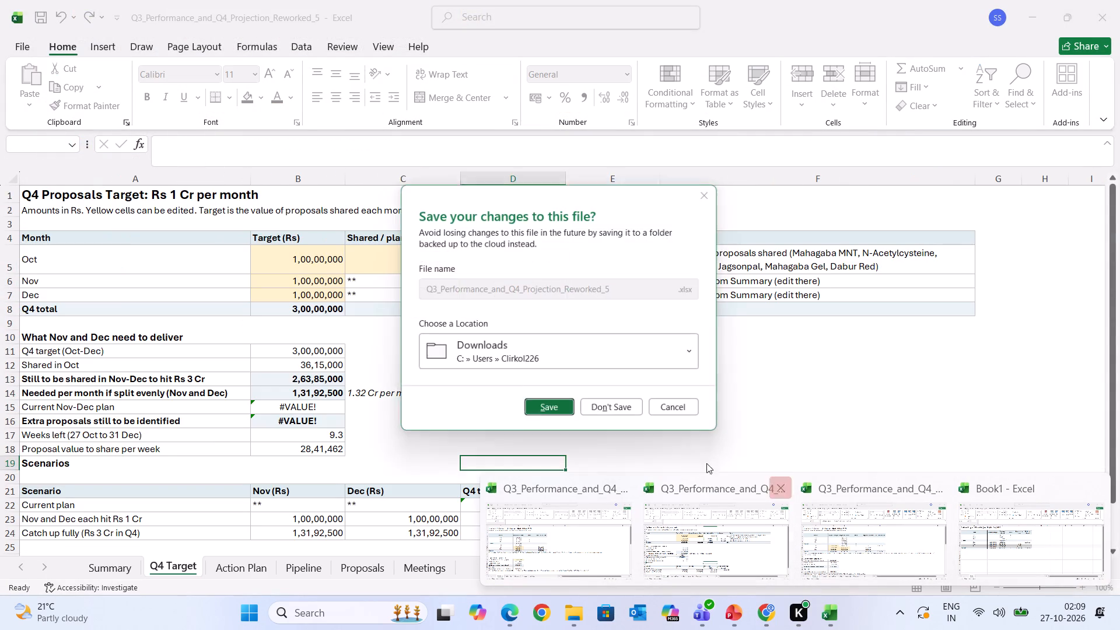
click(622, 412)
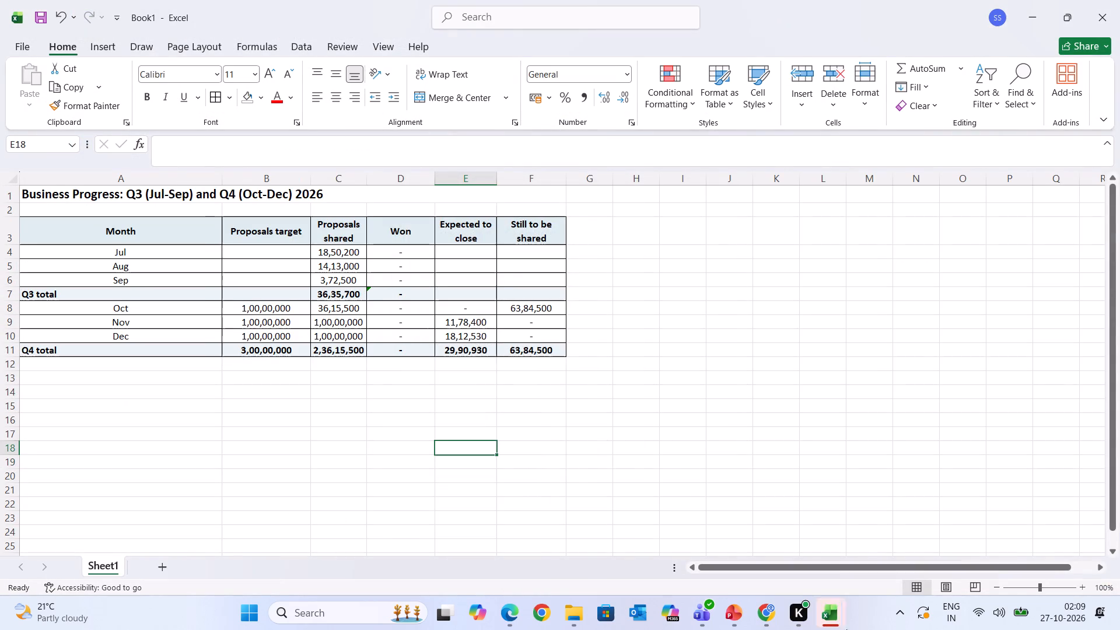
click(733, 487)
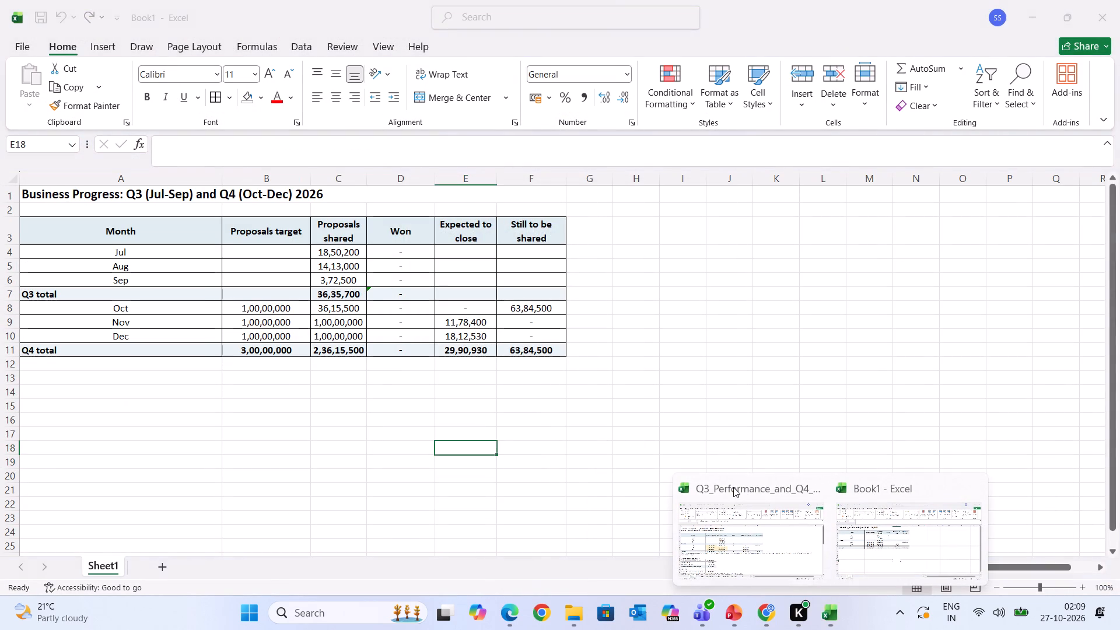
click(783, 537)
click(607, 490)
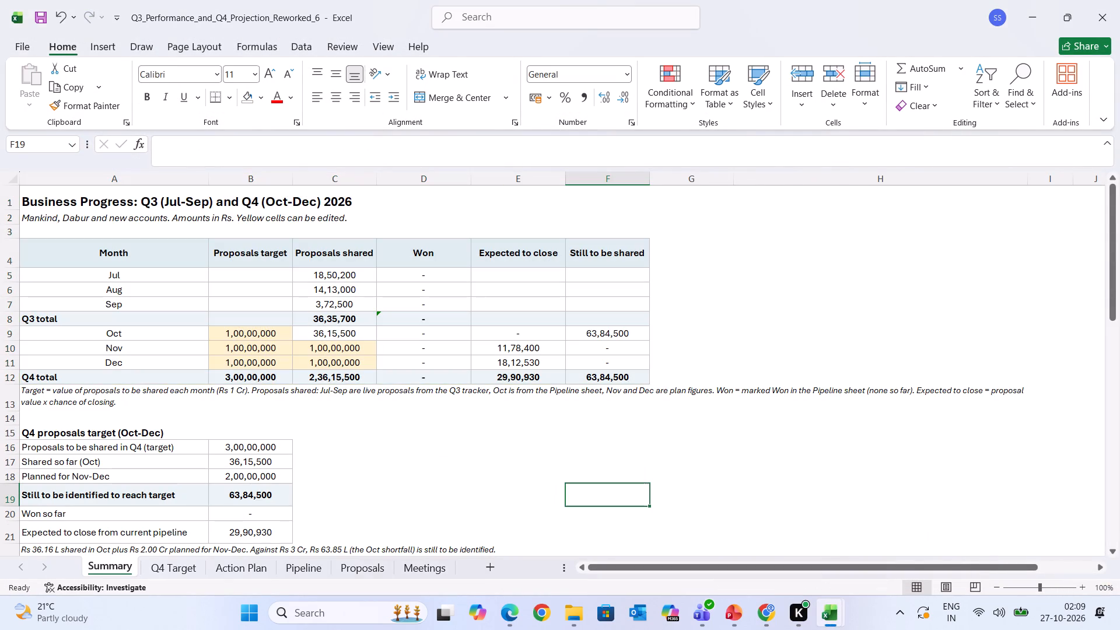
scroll(124, 427, down, 1)
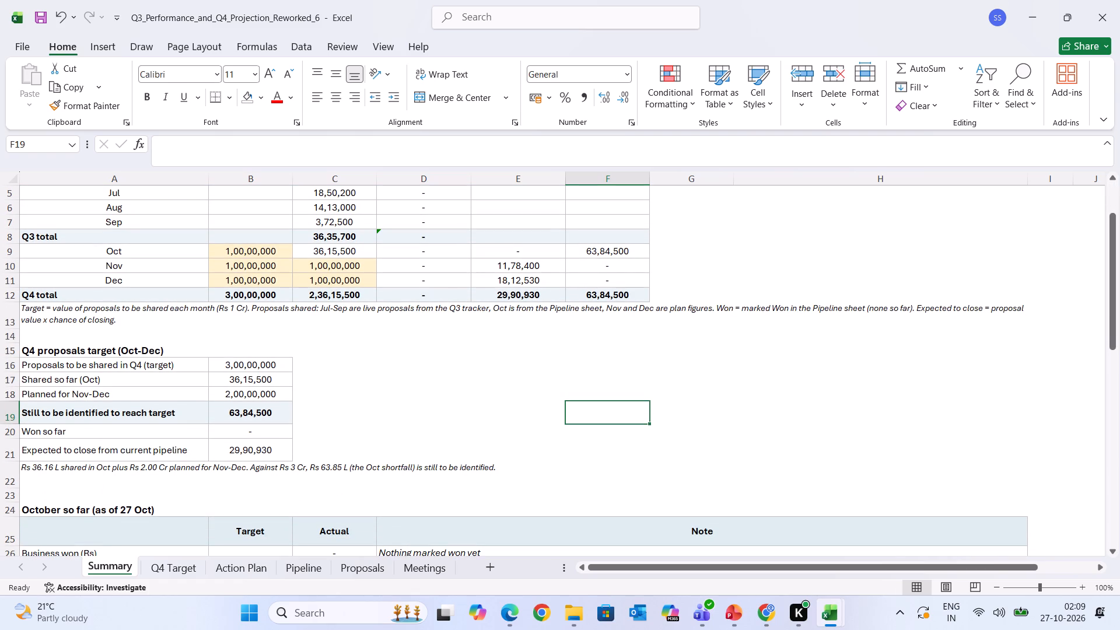
drag(59, 354, 252, 436)
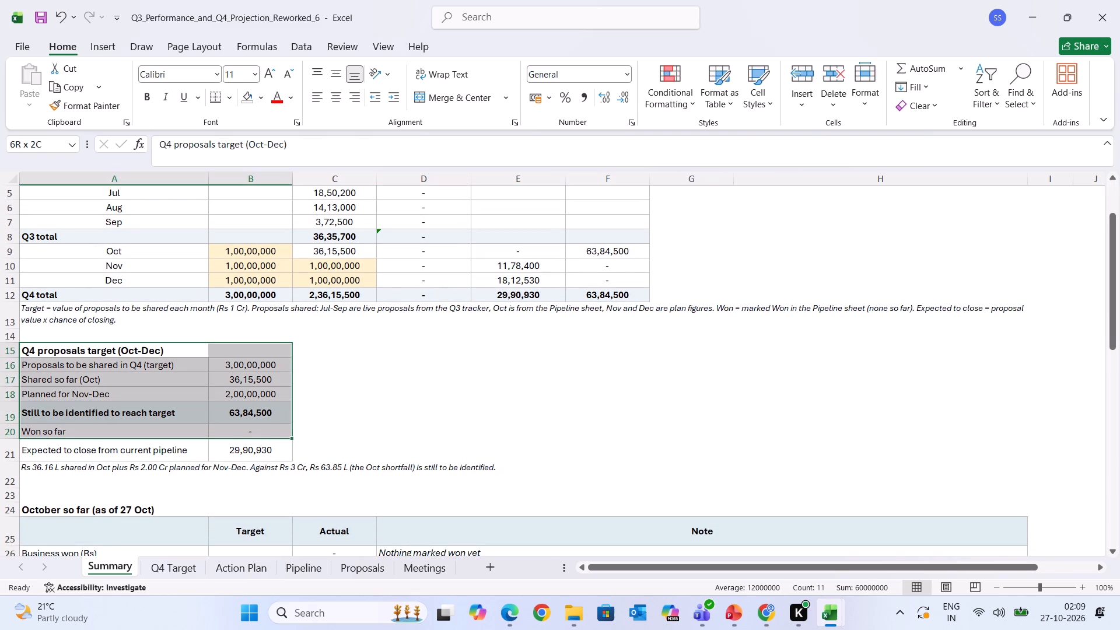
drag(252, 436, 251, 458)
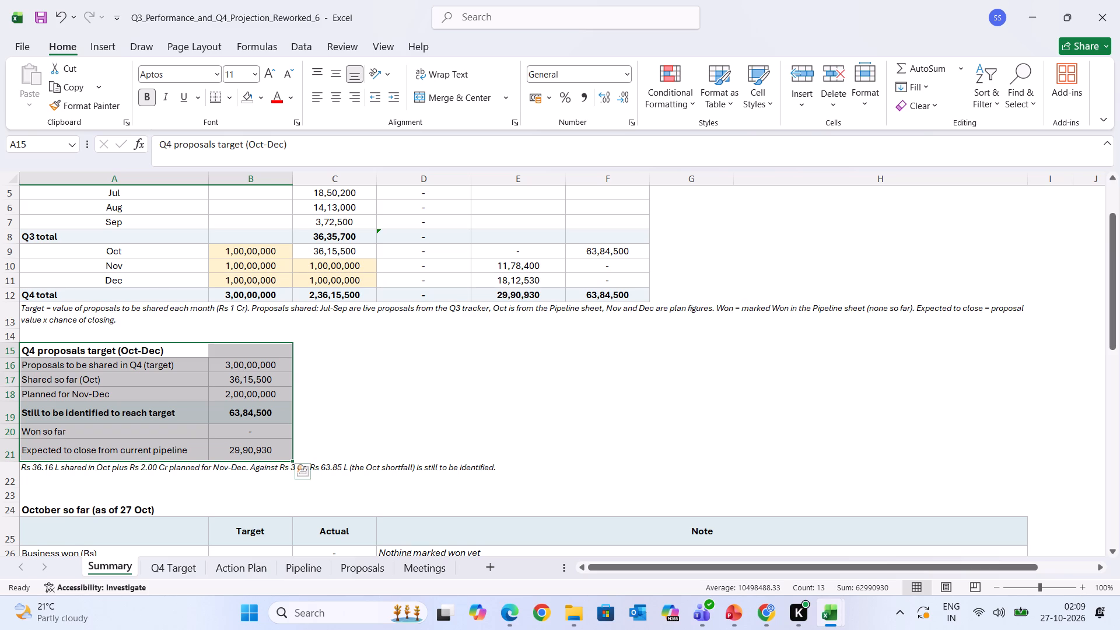
key(ctrl+c)
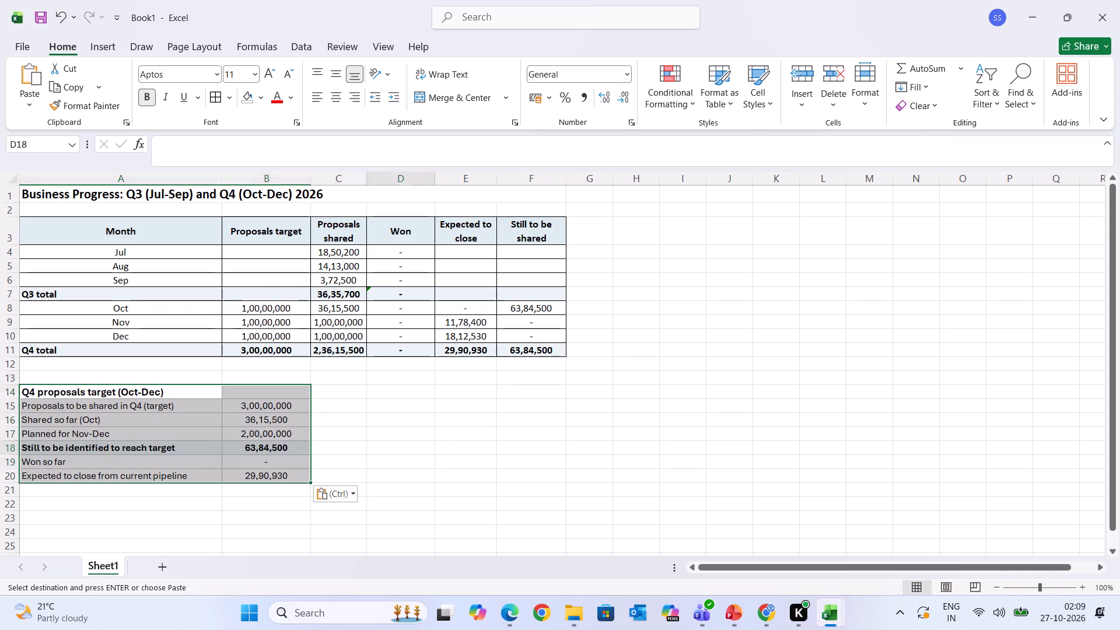
click(394, 442)
Set the font of the pasted Q4 proposals target block, A14:B20, to Calibri.
drag(72, 396, 250, 468)
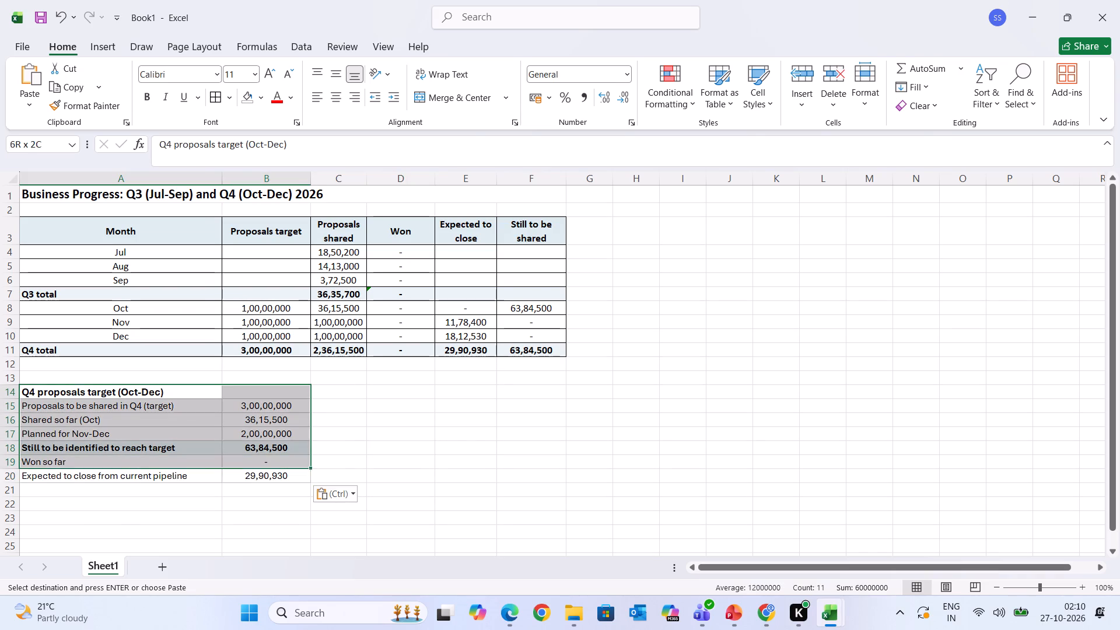
drag(250, 468, 252, 478)
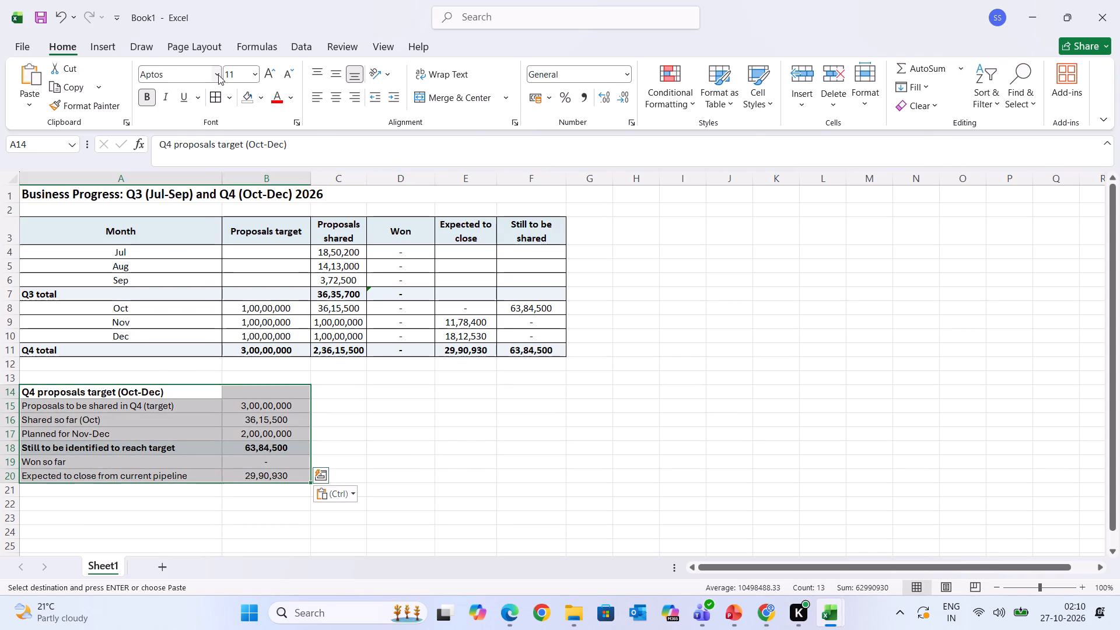
click(218, 75)
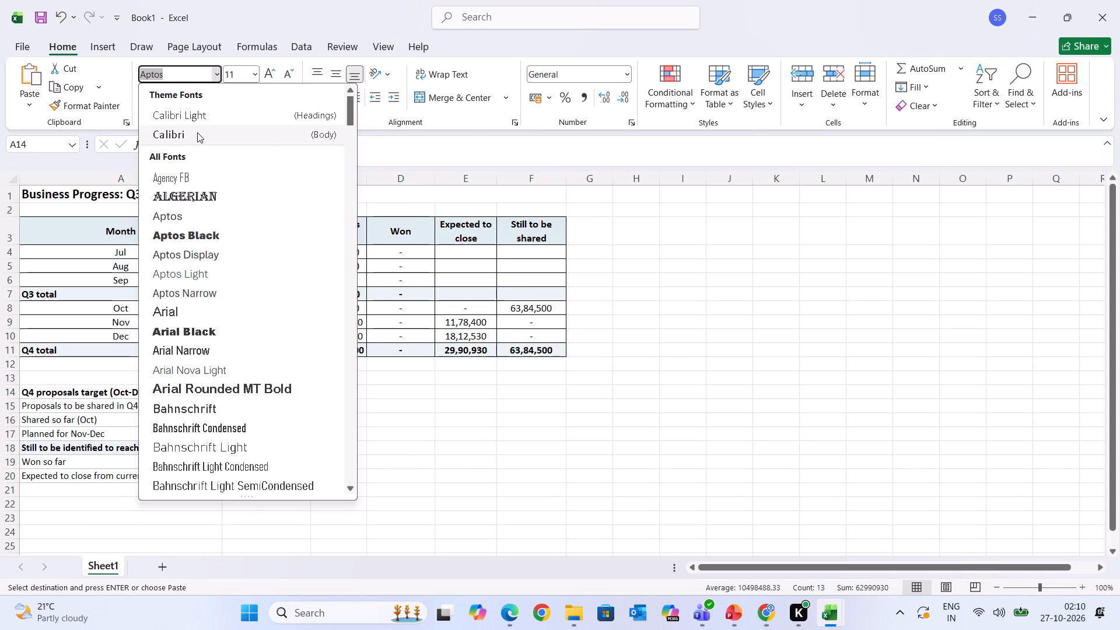
click(197, 132)
click(378, 423)
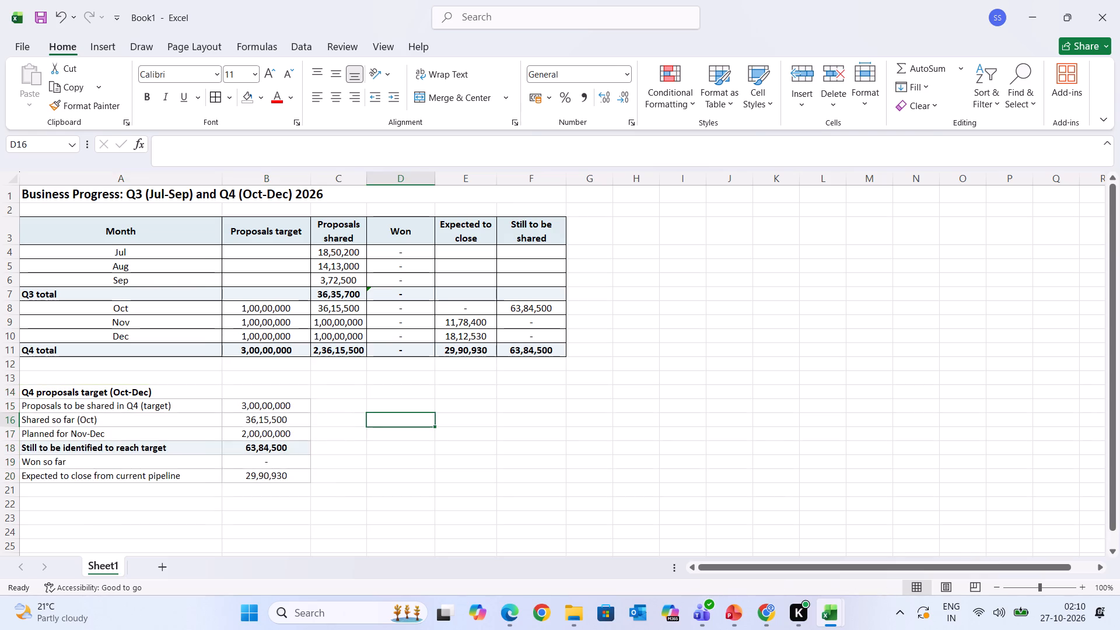
Merge the Q4 proposals target (Oct-Dec) heading across A14:B14, aligned left and vertically centred.
click(103, 393)
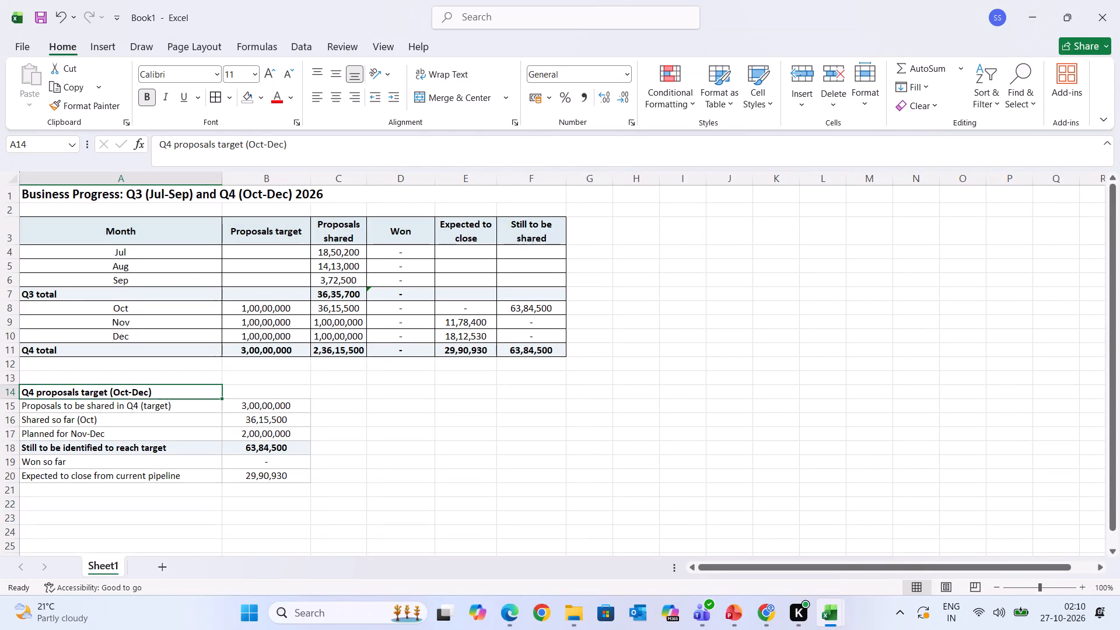
drag(92, 393, 161, 424)
click(160, 459)
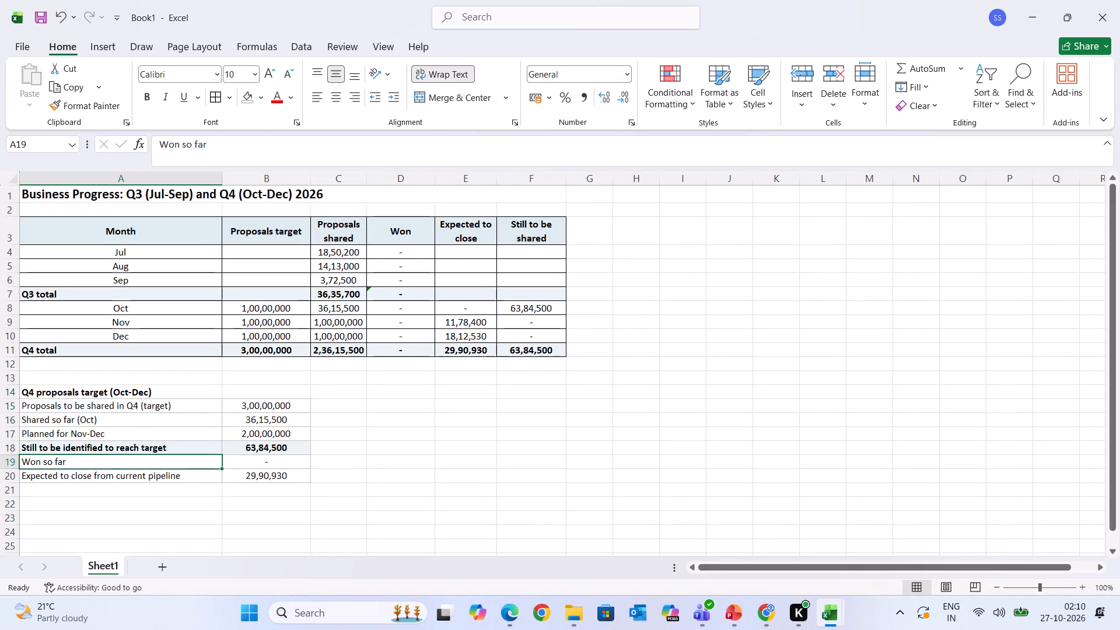
drag(100, 394, 252, 395)
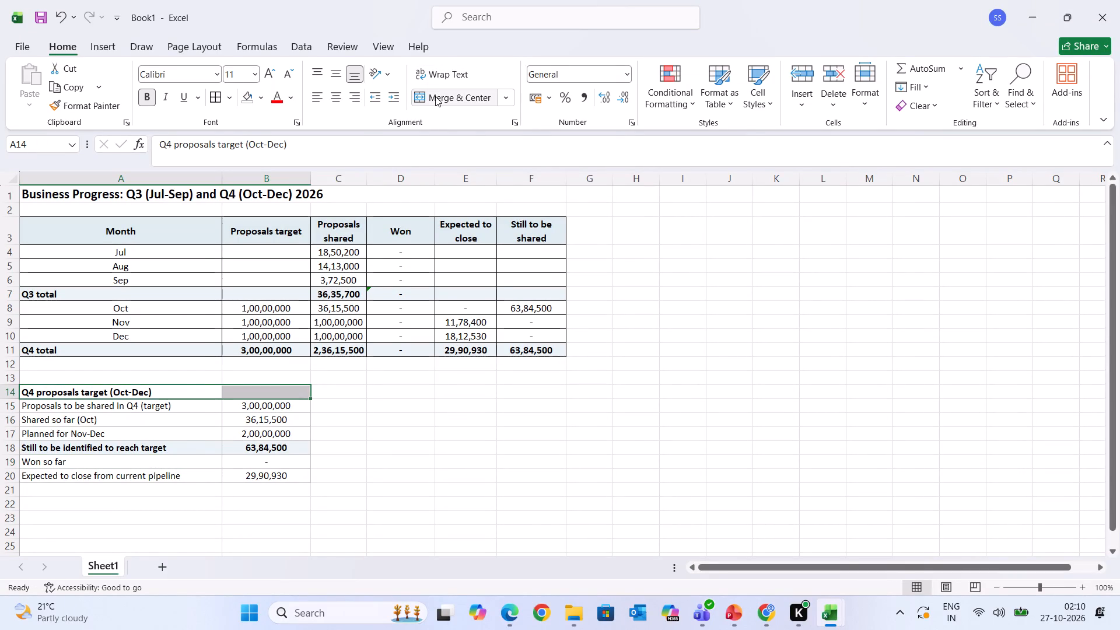
click(435, 96)
click(317, 94)
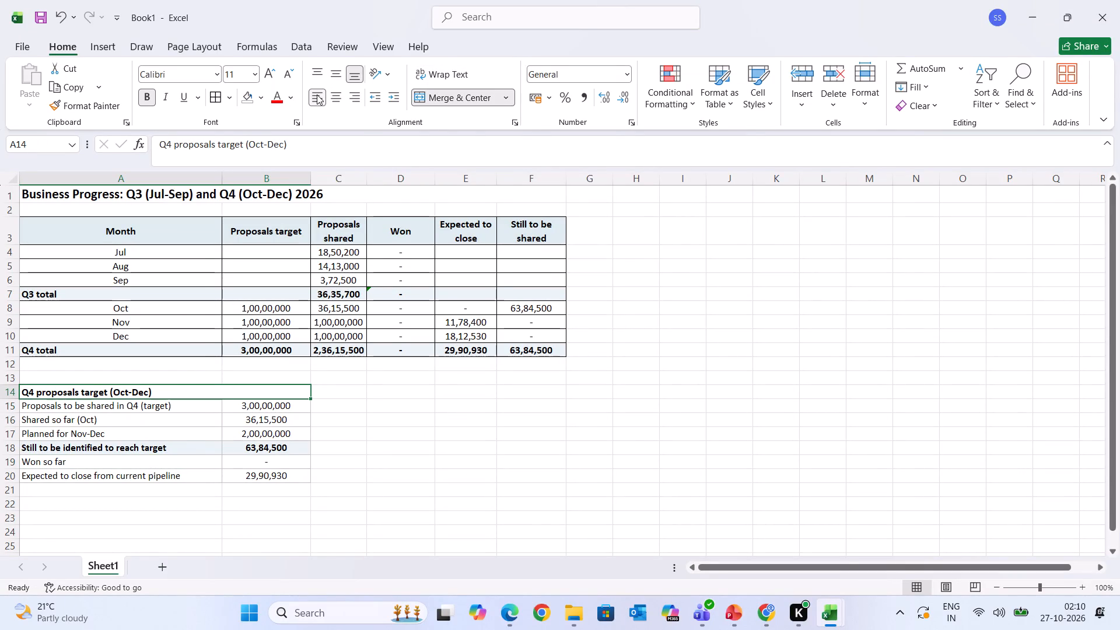
click(342, 72)
click(242, 457)
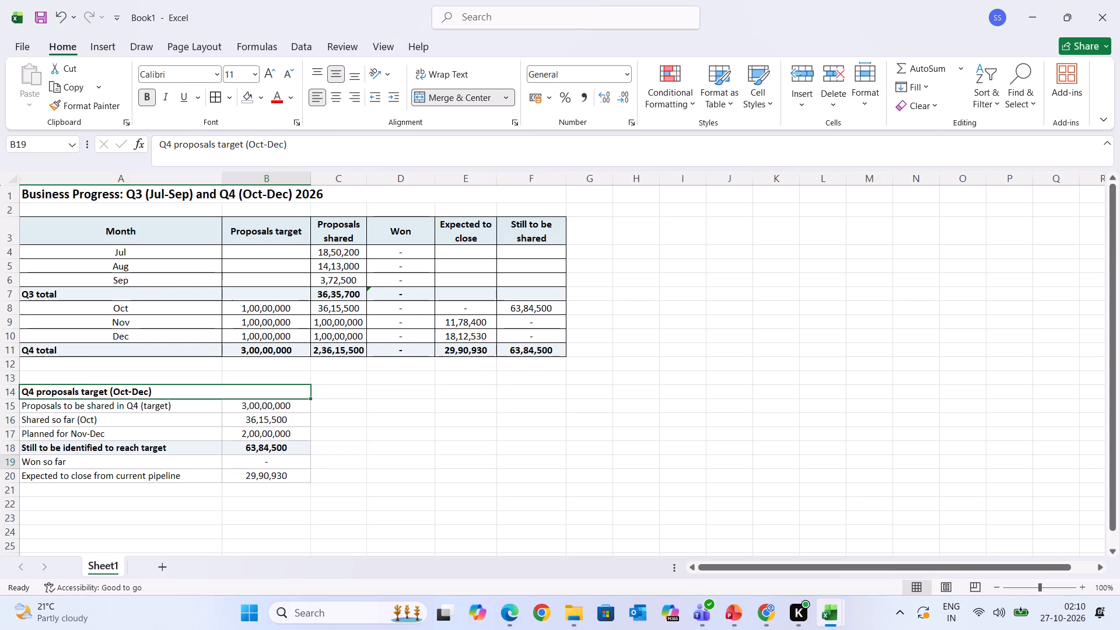
Format the Q4 proposals target rows, A15:B20, with all borders and font size 11.
drag(131, 406, 274, 479)
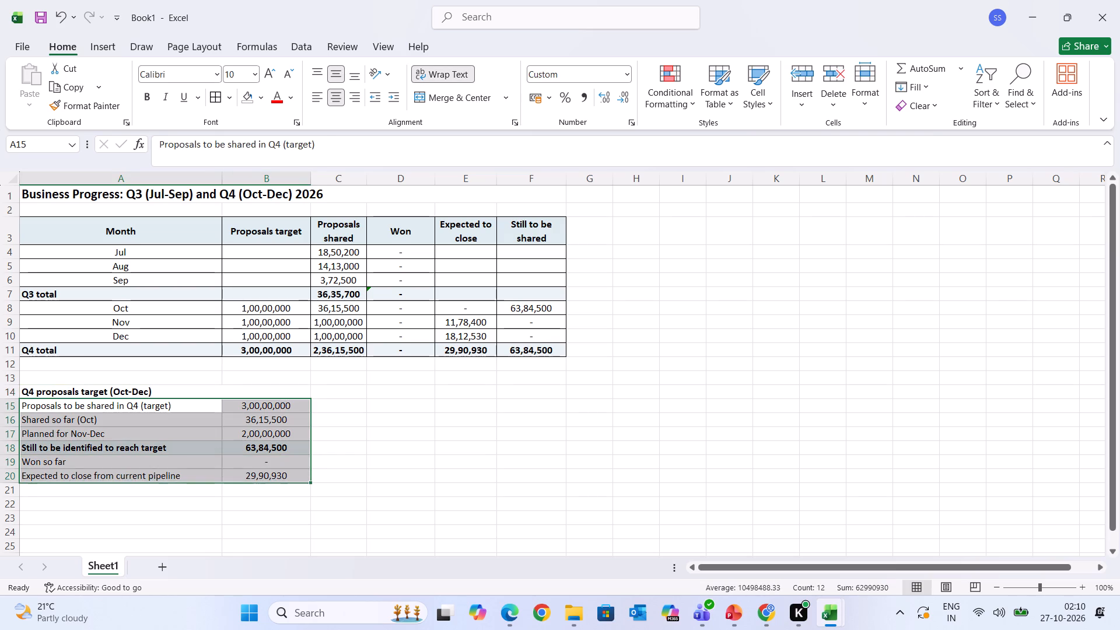
click(218, 93)
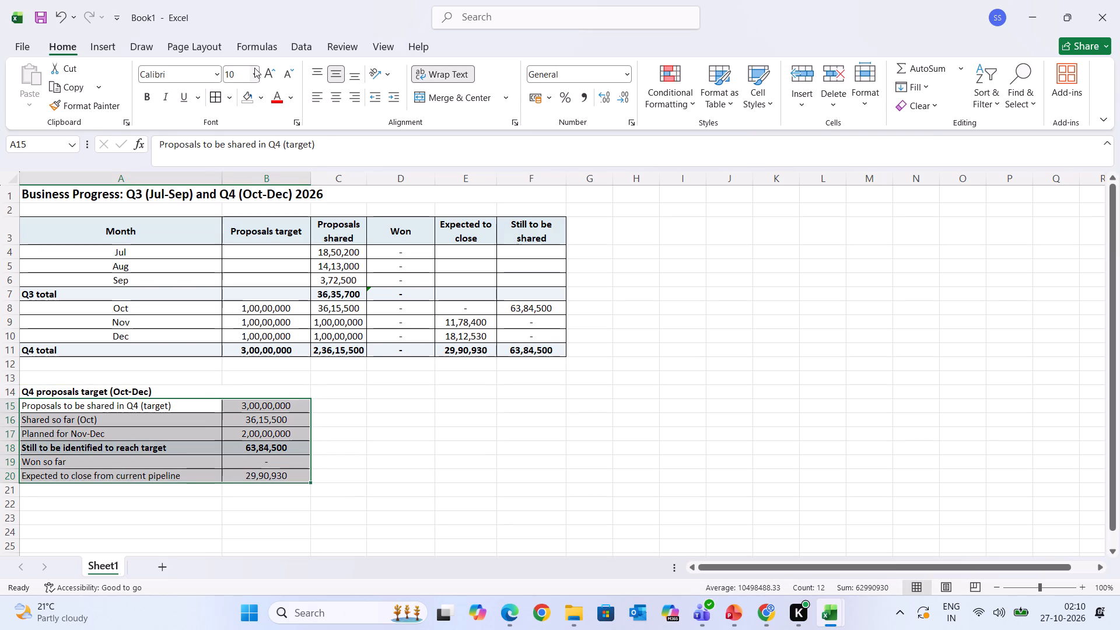
click(262, 75)
click(300, 398)
click(181, 320)
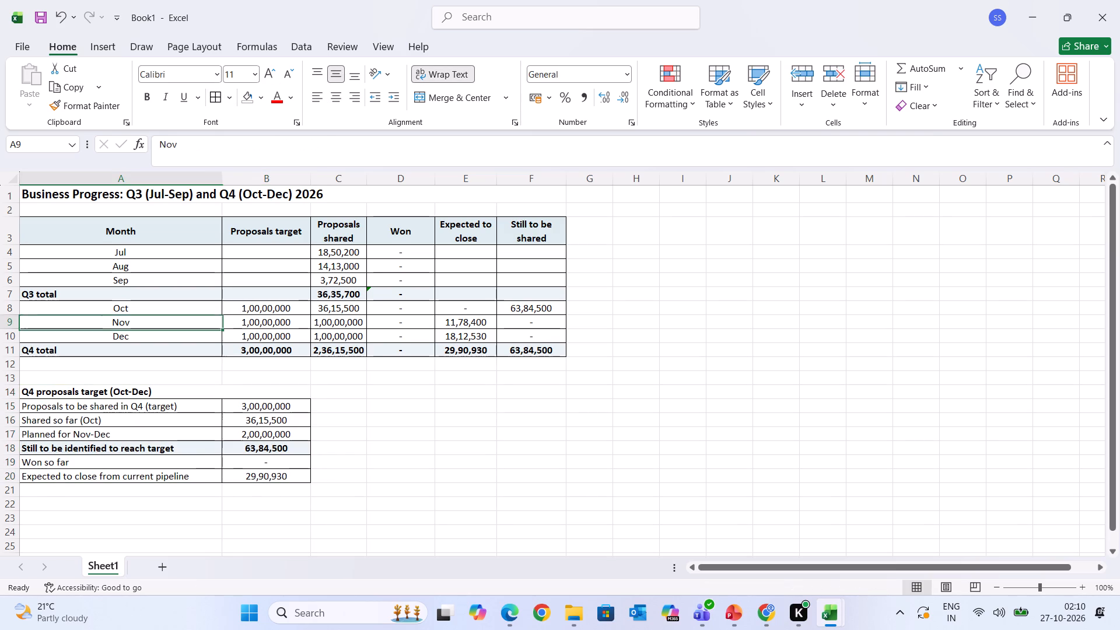
Set the font size of the Q4 proposals target block, A14:B20, to 11.
drag(82, 394, 260, 491)
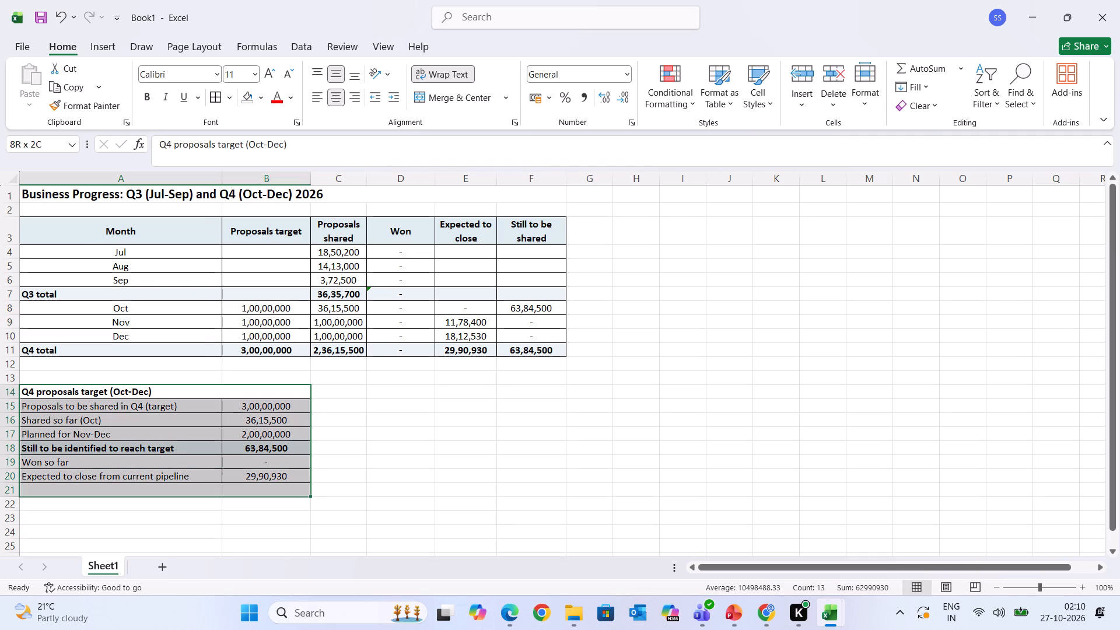
drag(260, 491, 258, 480)
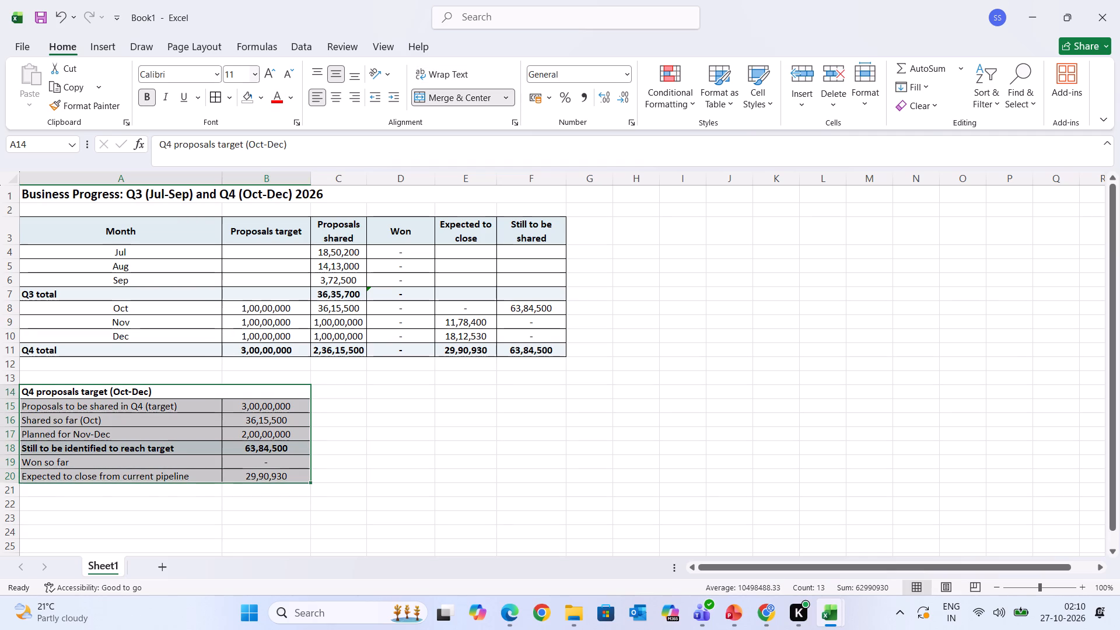
click(254, 76)
click(232, 139)
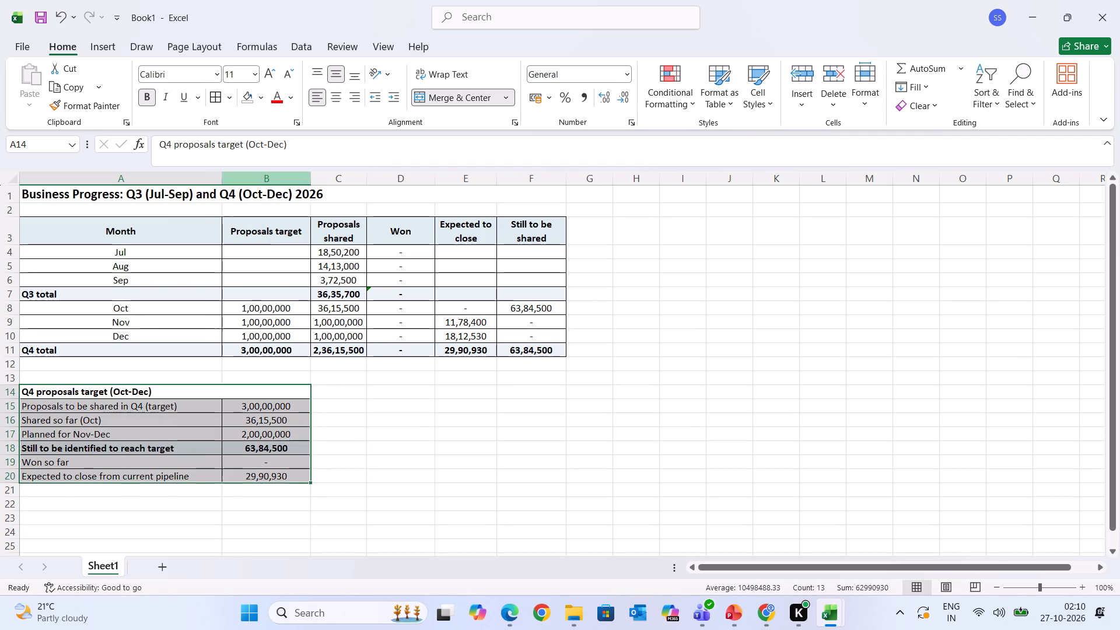
click(382, 398)
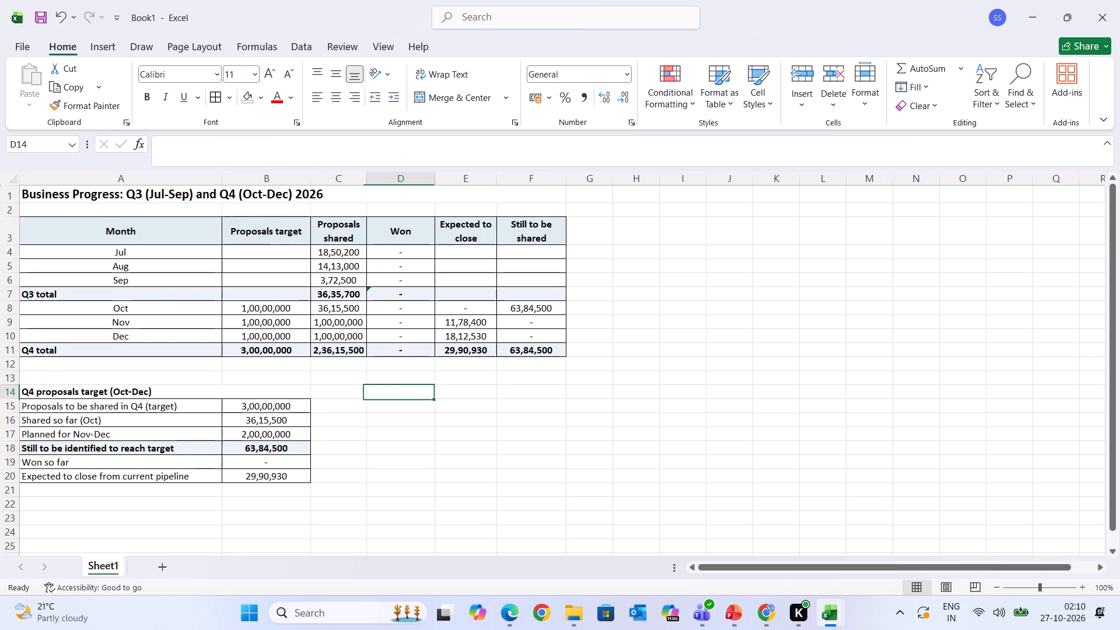
Rename Sheet1 in Book1 as Summary.
scroll(382, 398, right, 1)
double_click(101, 564)
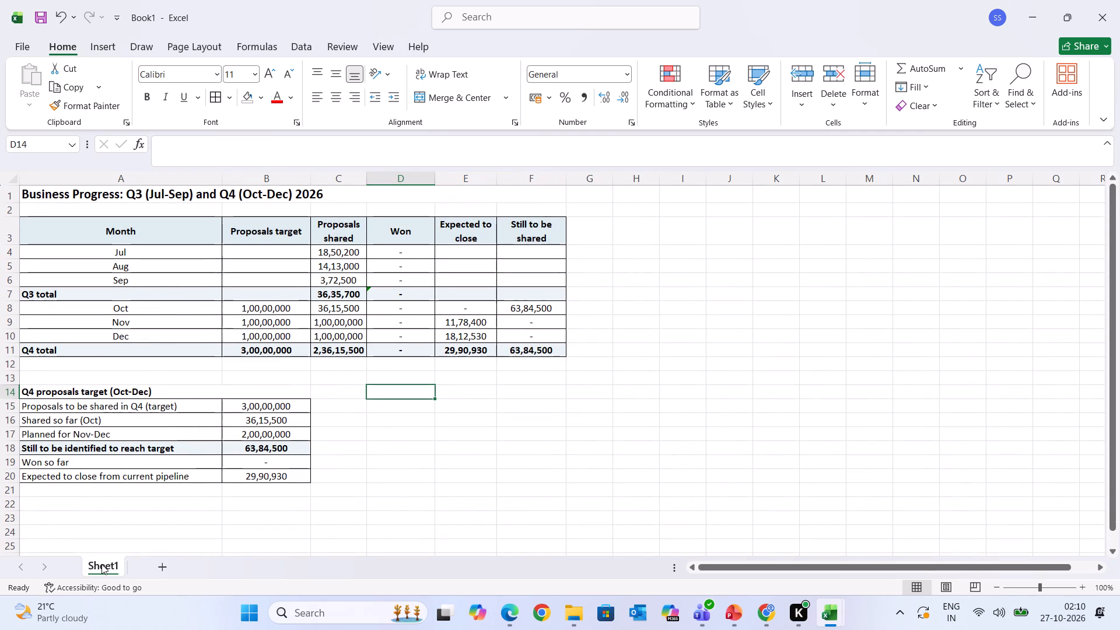
key(s)
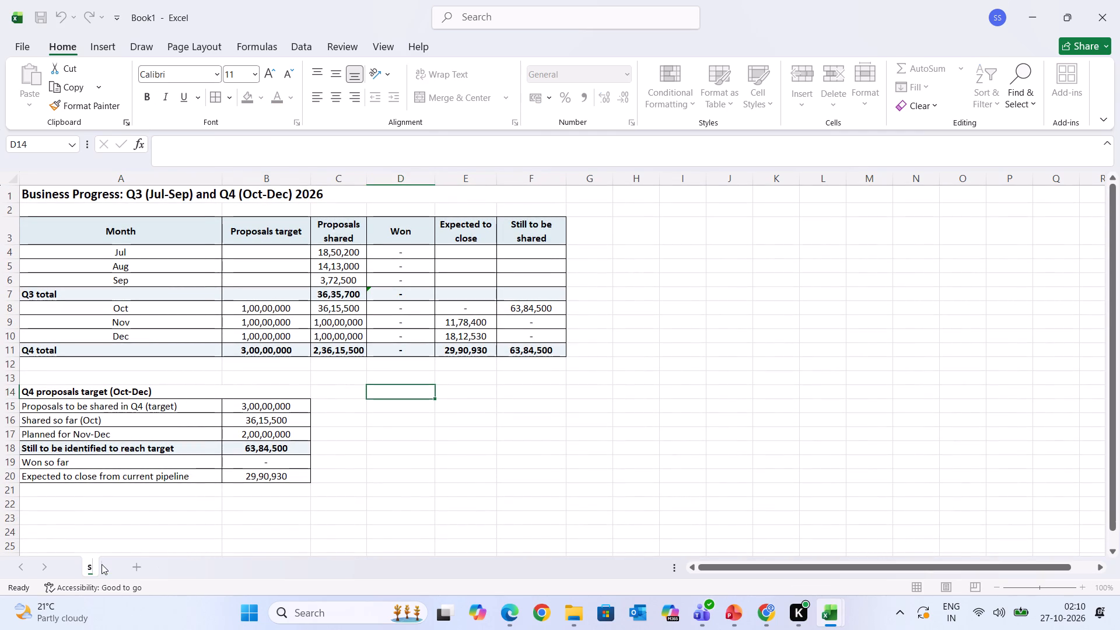
key(BackSpace)
text(Summary)
key(Return)
click(177, 541)
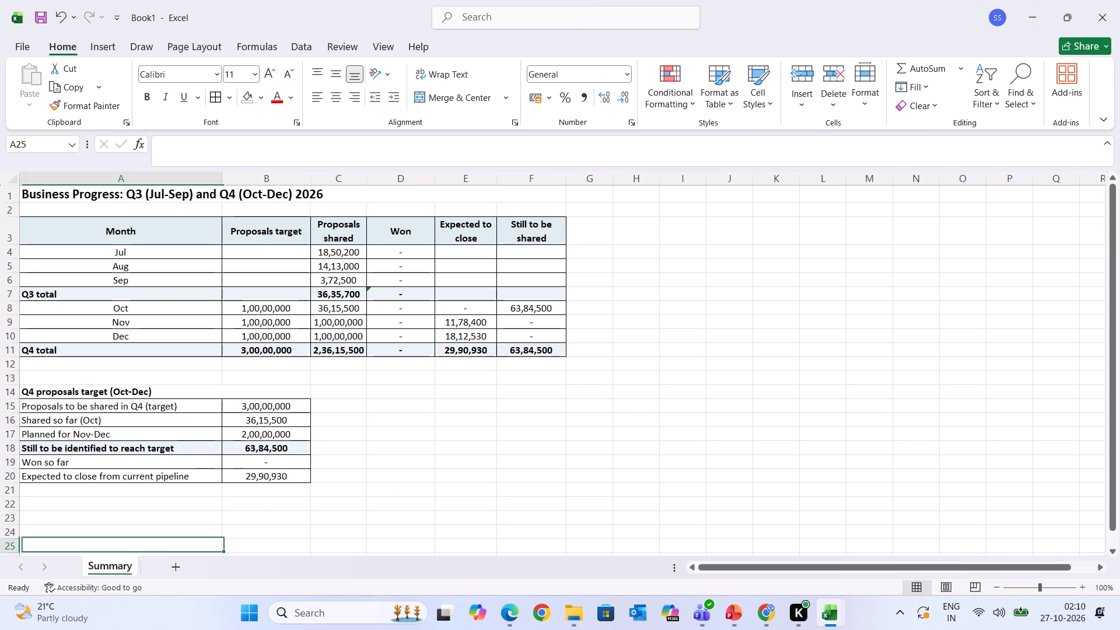
Copy the Oct shortfall note in row 22 of the Reworked_6 Summary sheet into Book1 at cell A21.
scroll(249, 480, down, 1)
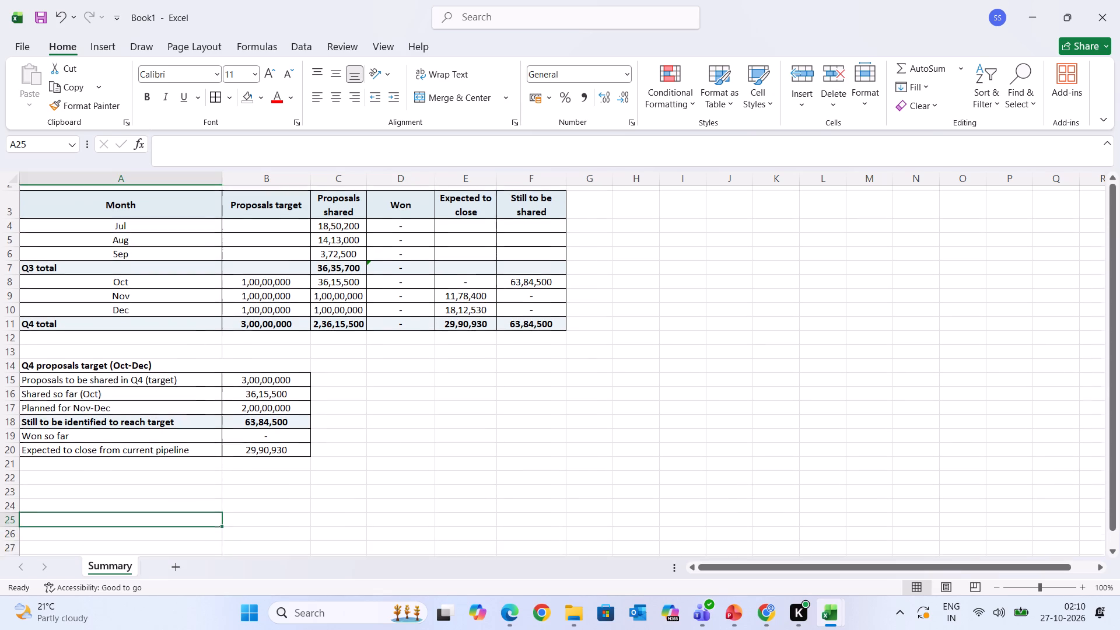
scroll(249, 480, down, 1)
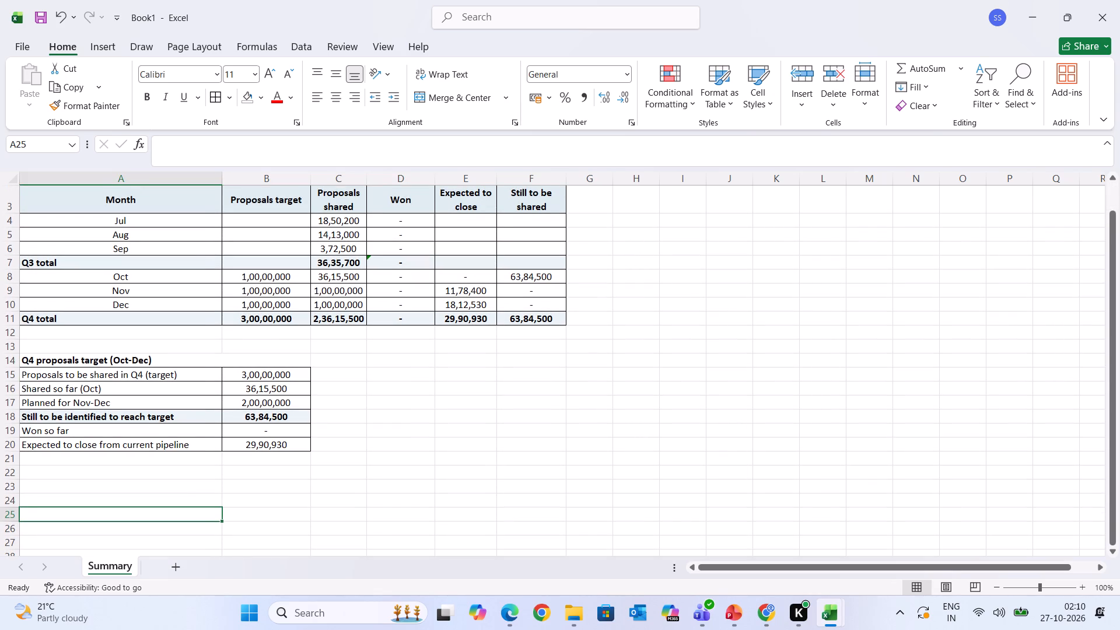
click(831, 615)
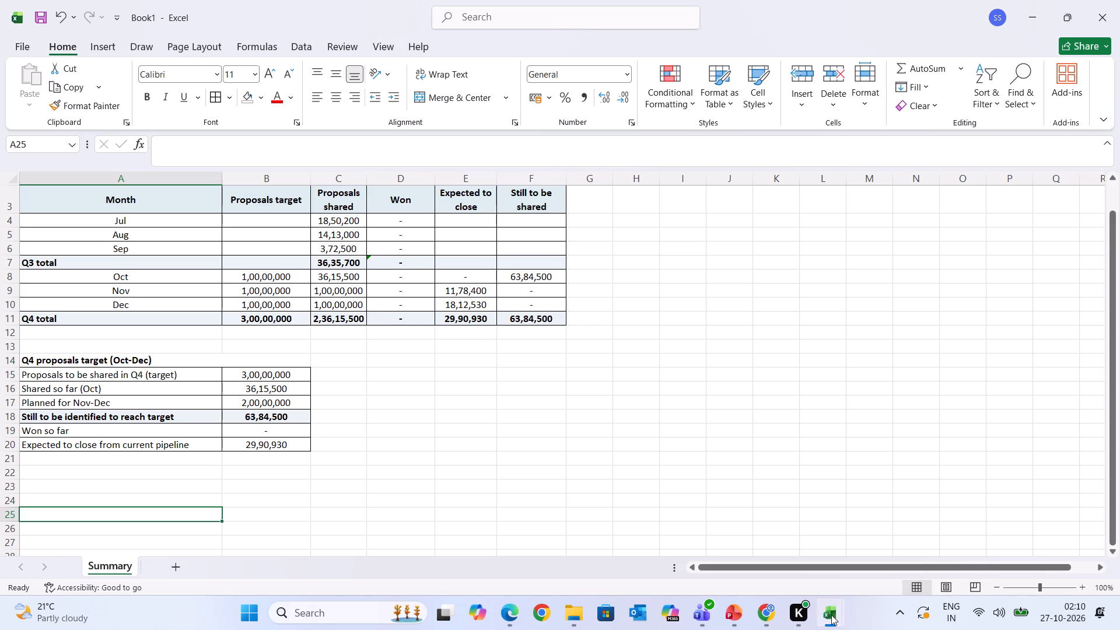
click(762, 540)
click(406, 466)
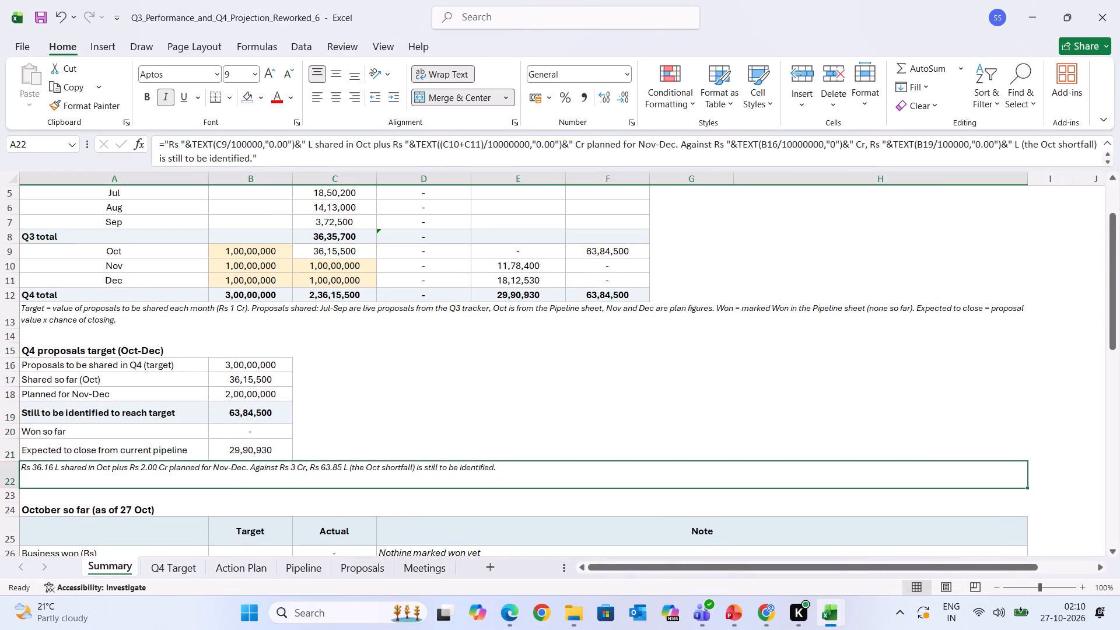
scroll(406, 466, down, 1)
key(ctrl+c)
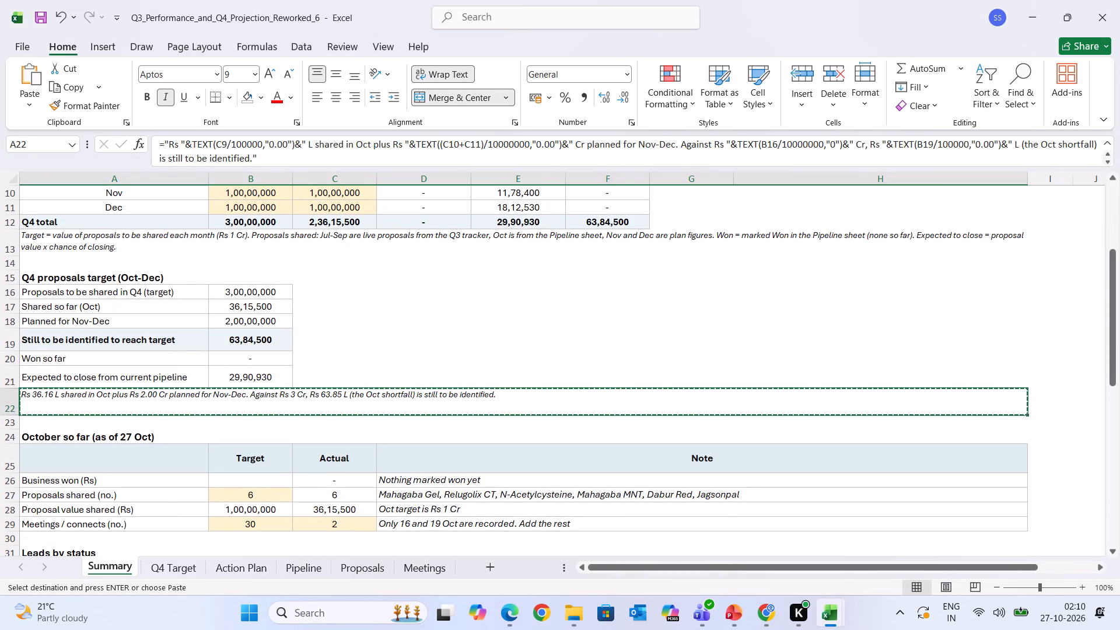
click(820, 612)
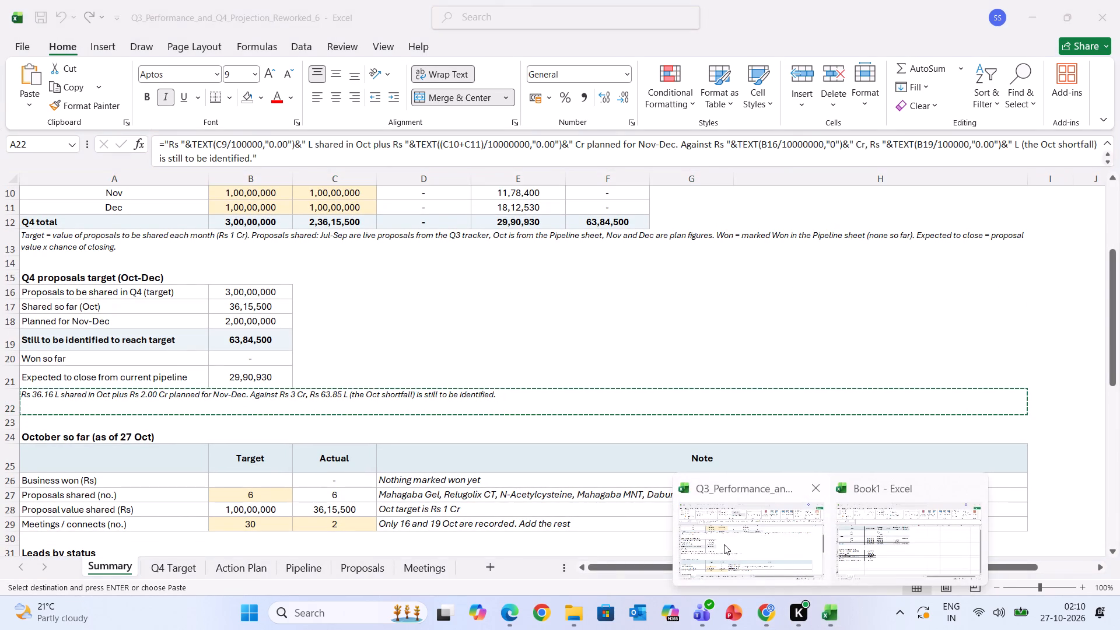
click(724, 544)
click(832, 605)
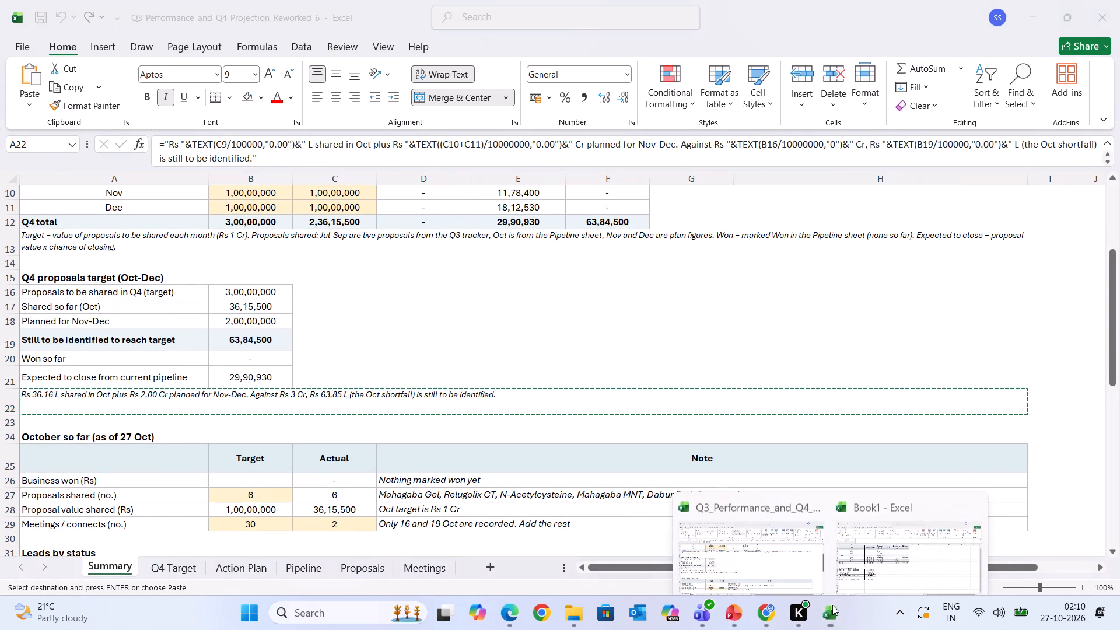
click(891, 544)
click(51, 460)
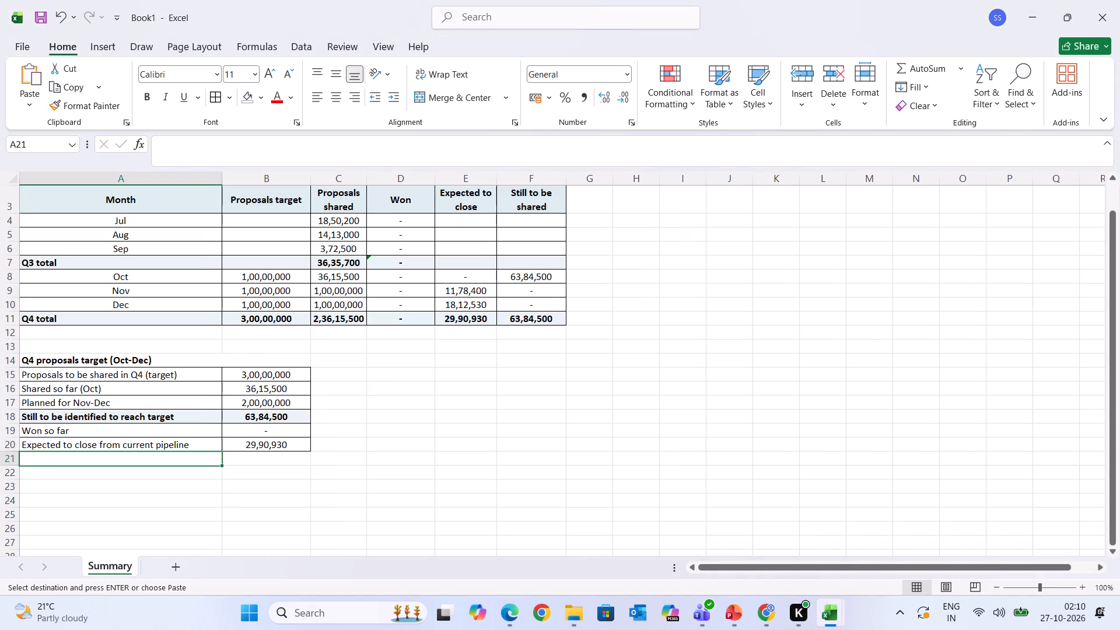
key(ctrl+v)
click(128, 512)
Fill the pasted Oct shortfall note in row 21 with standard yellow.
drag(17, 457, 414, 450)
click(430, 464)
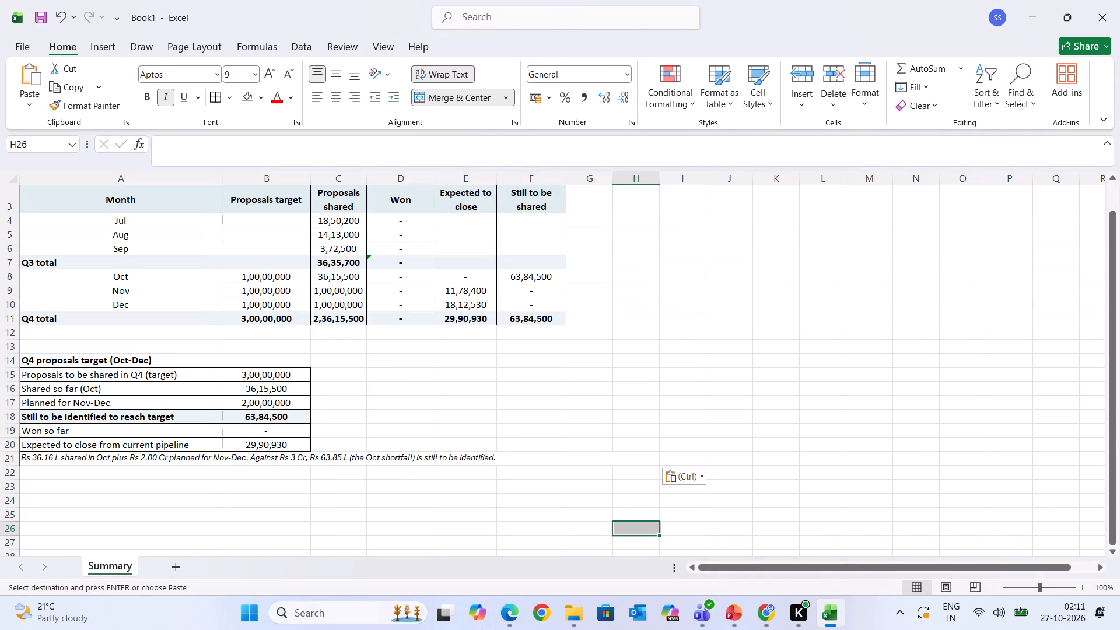
click(623, 525)
drag(642, 458, 400, 462)
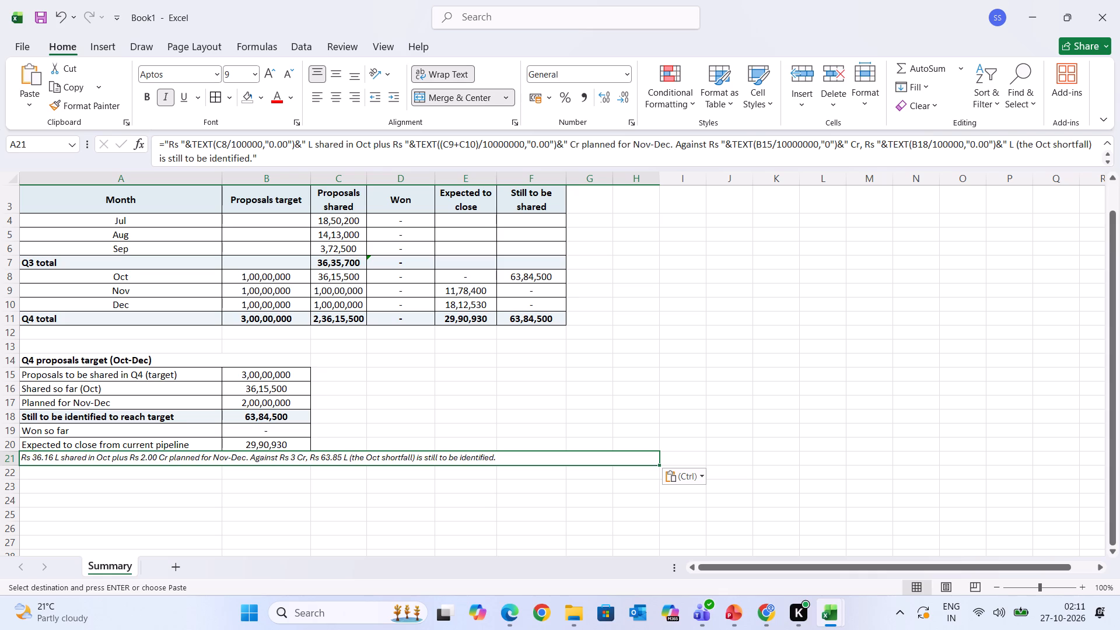
click(266, 94)
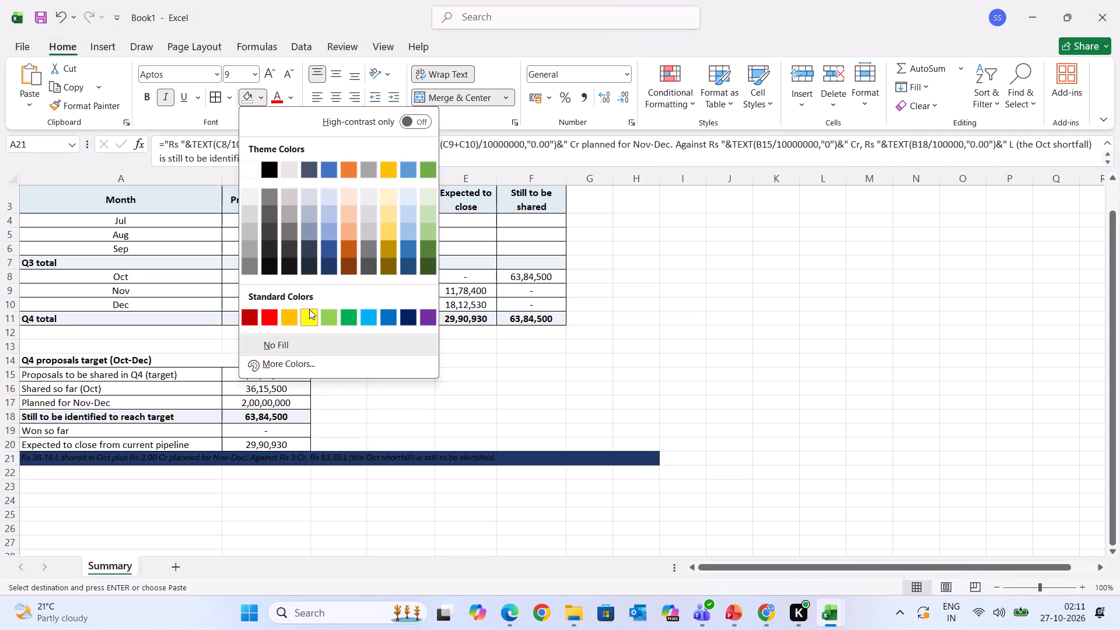
click(309, 309)
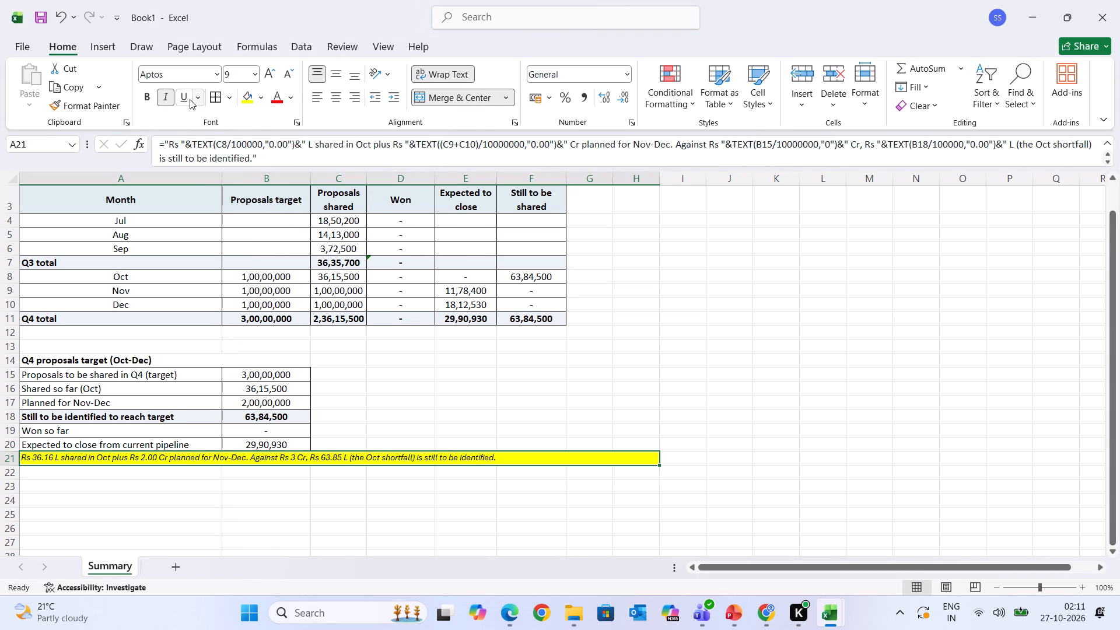
Set the font of the highlighted note in row 21 to Calibri.
click(260, 78)
click(215, 73)
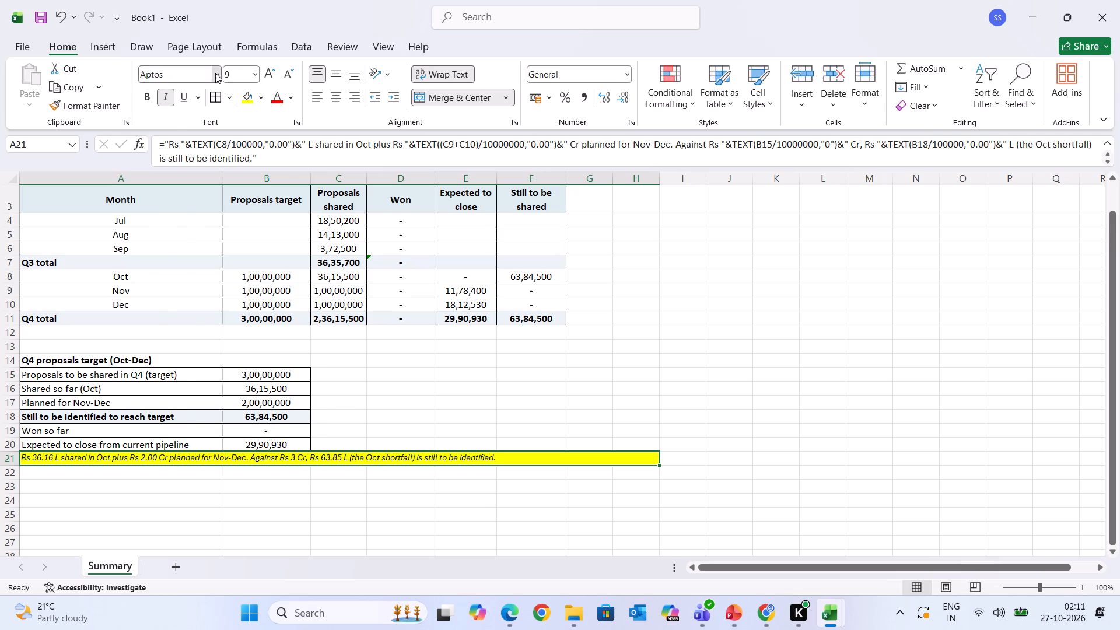
click(191, 134)
click(405, 404)
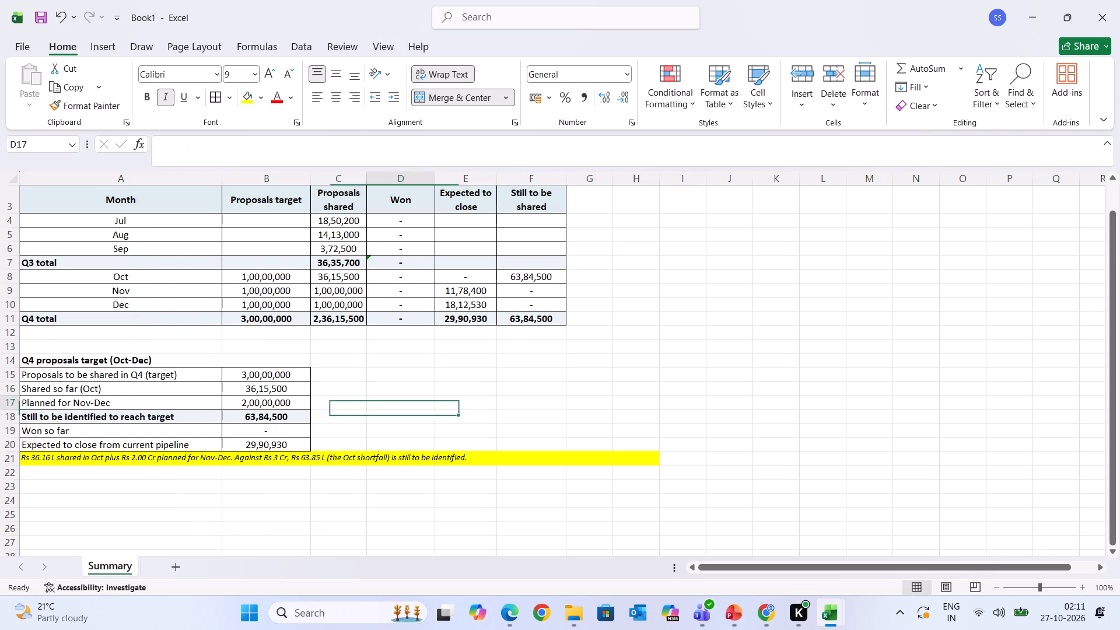
click(421, 518)
scroll(421, 518, down, 1)
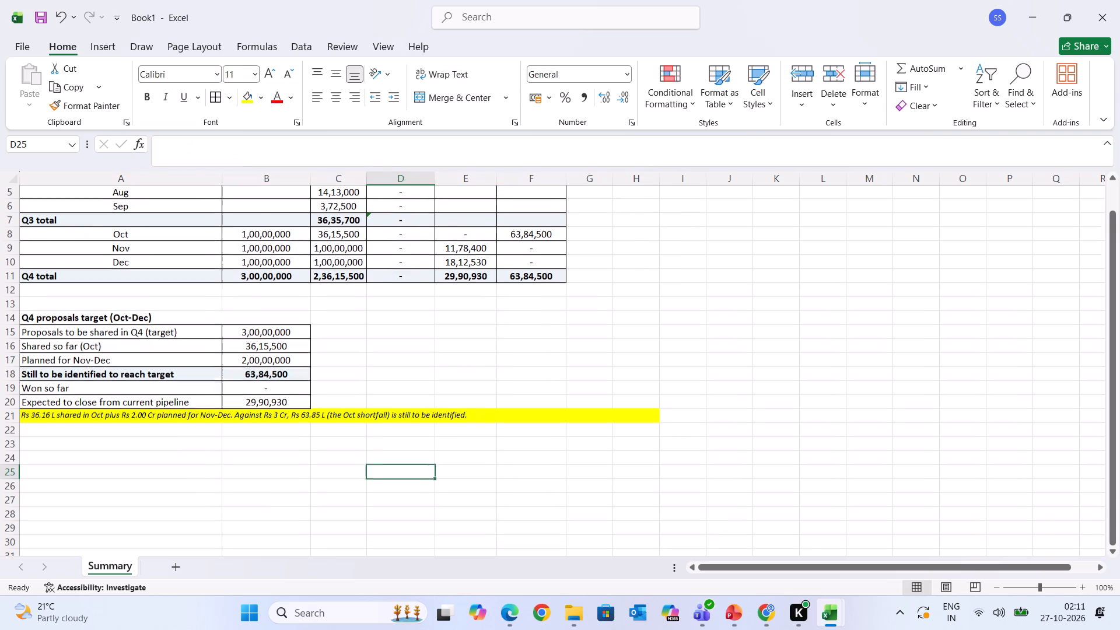
scroll(421, 518, down, 1)
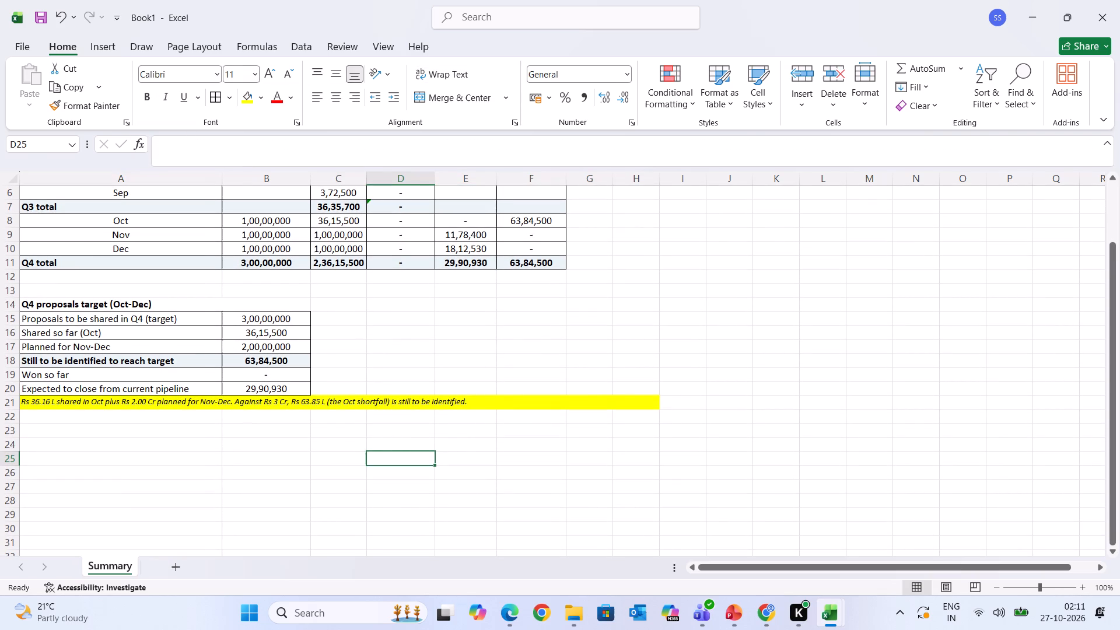
click(65, 429)
scroll(65, 429, right, 1)
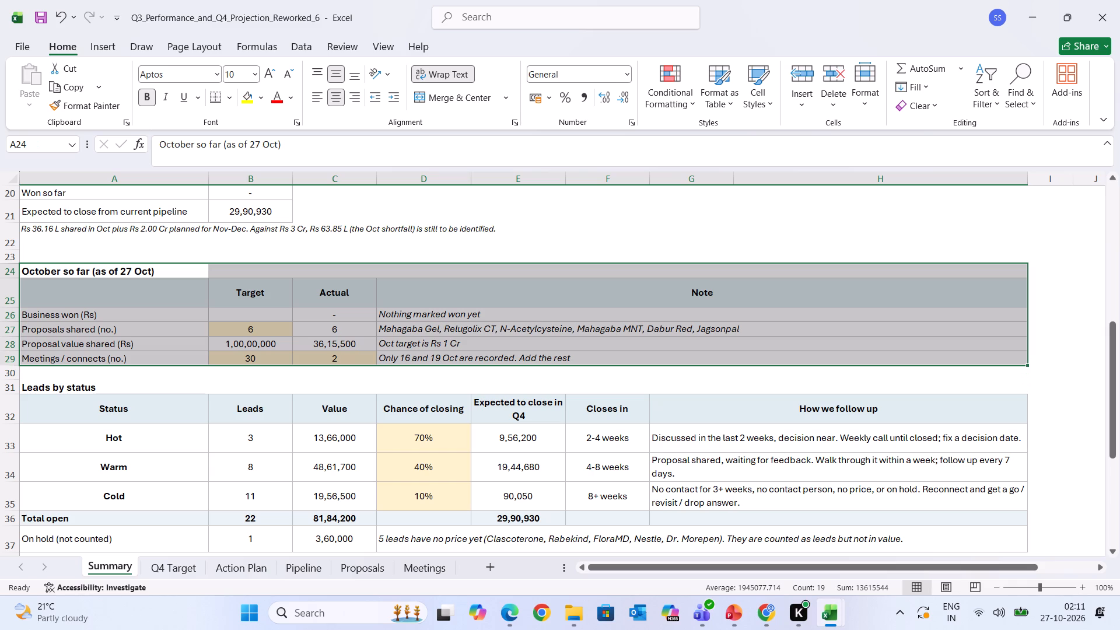
click(610, 391)
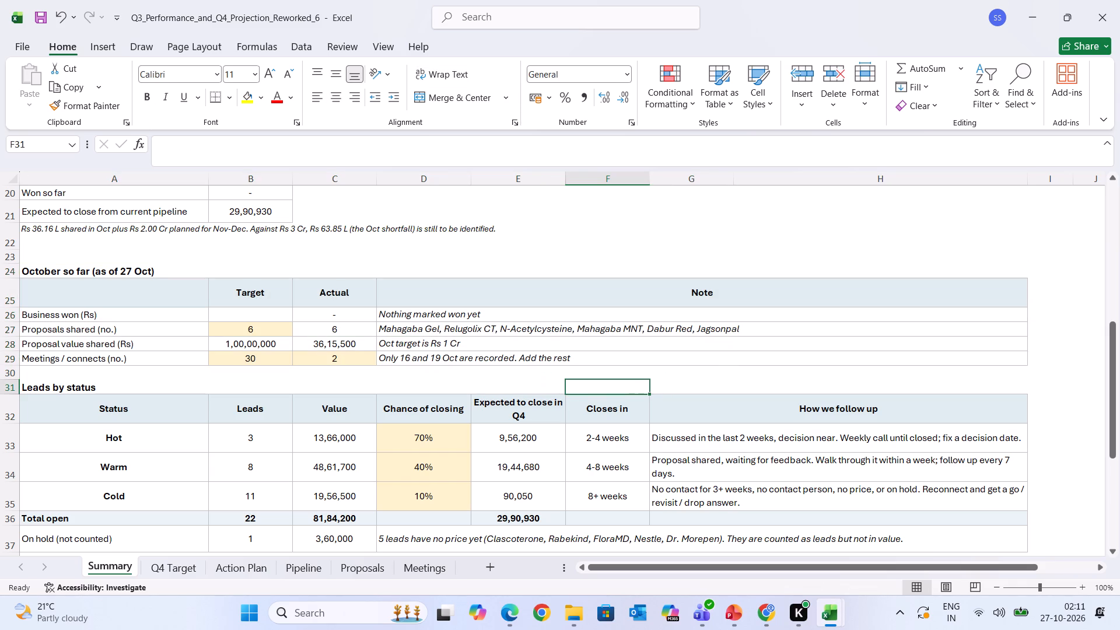
drag(95, 271, 445, 351)
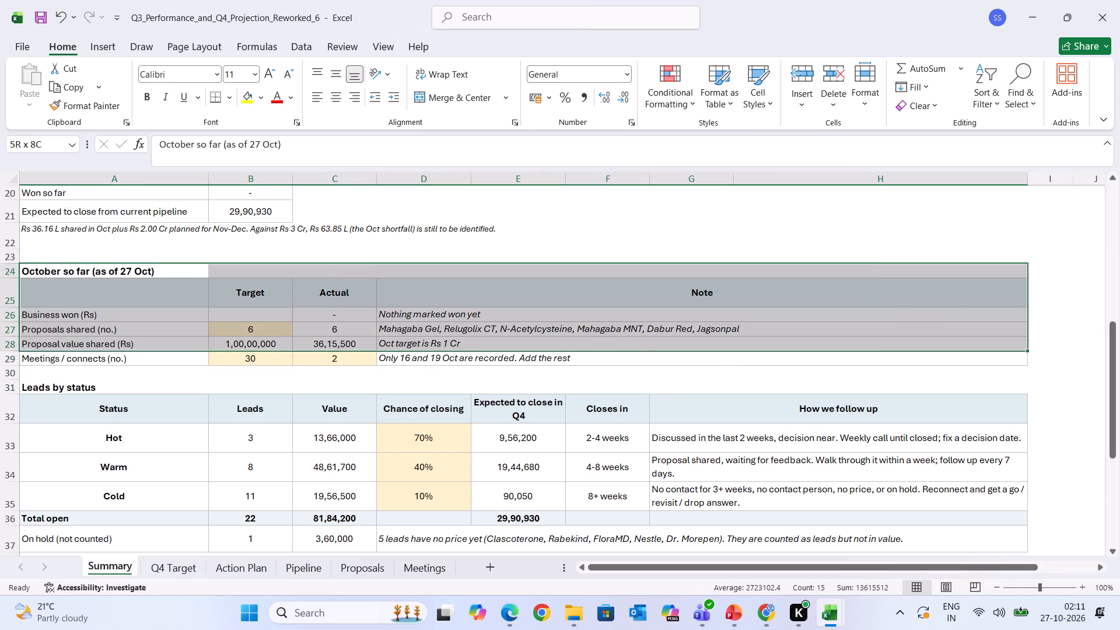
drag(445, 351, 443, 341)
key(ctrl+c)
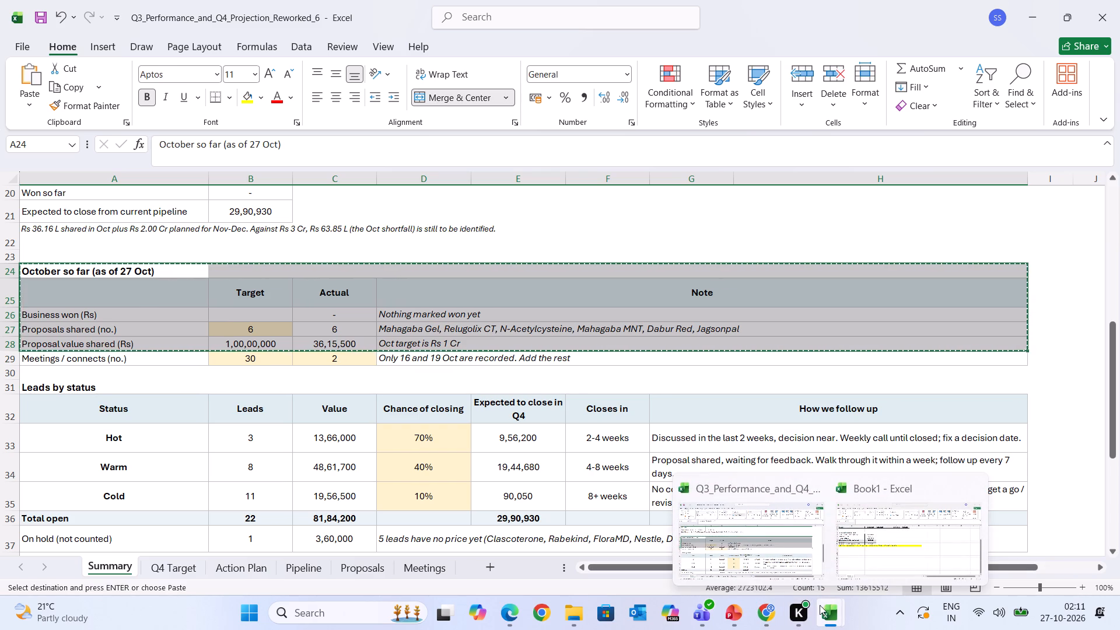
click(866, 542)
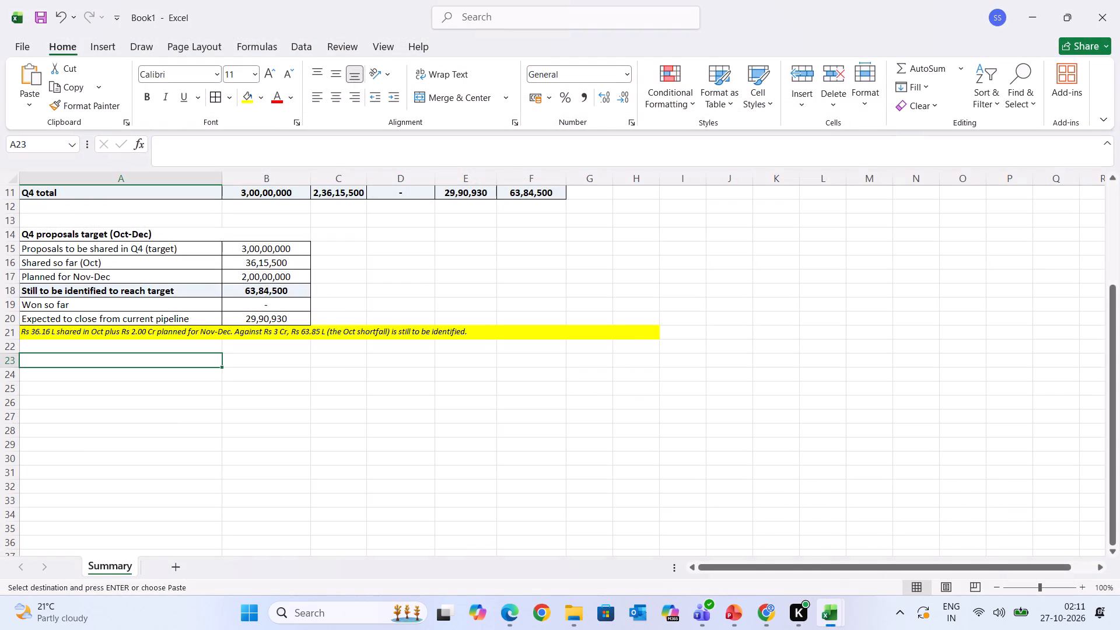
click(64, 363)
key(ctrl+v)
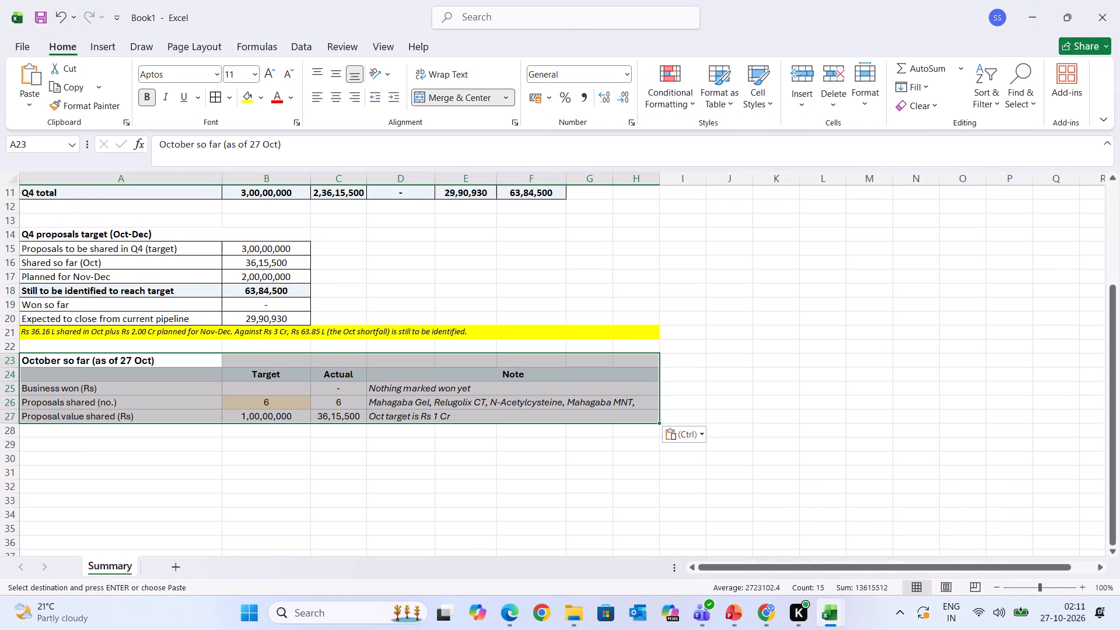
click(141, 445)
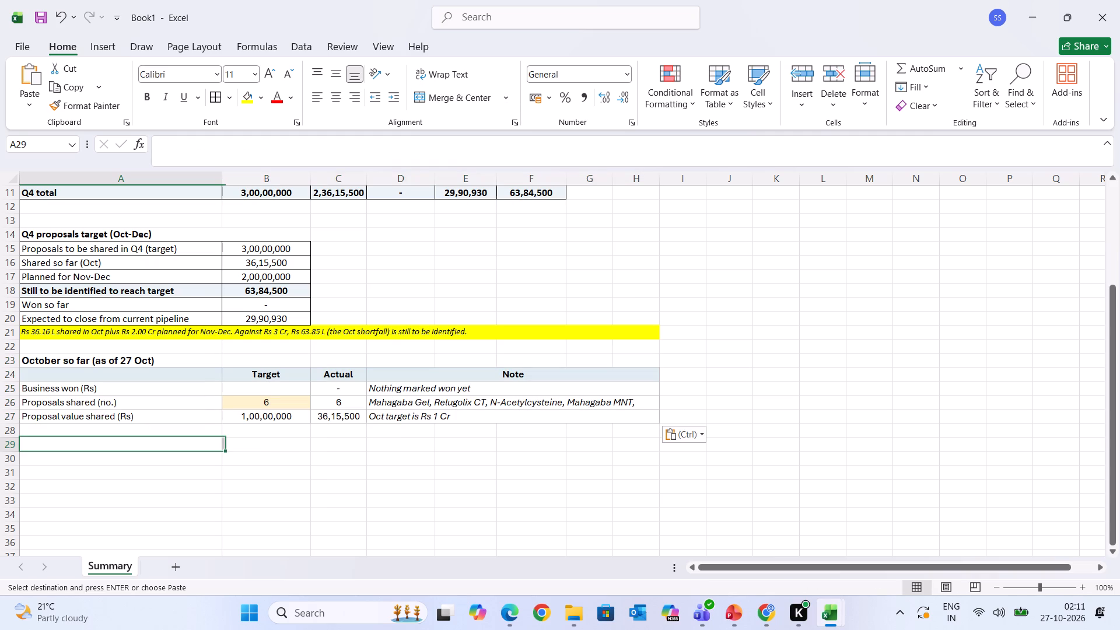
Set the font of the October so far block, A23:H27, to Calibri.
drag(94, 366, 456, 408)
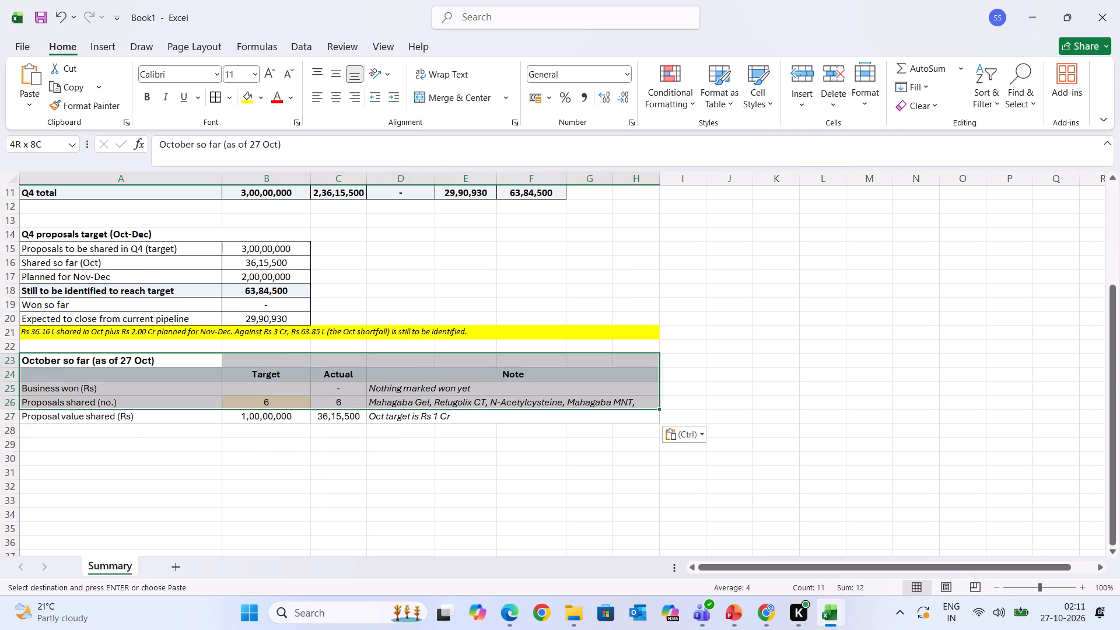
drag(456, 408, 456, 415)
click(218, 76)
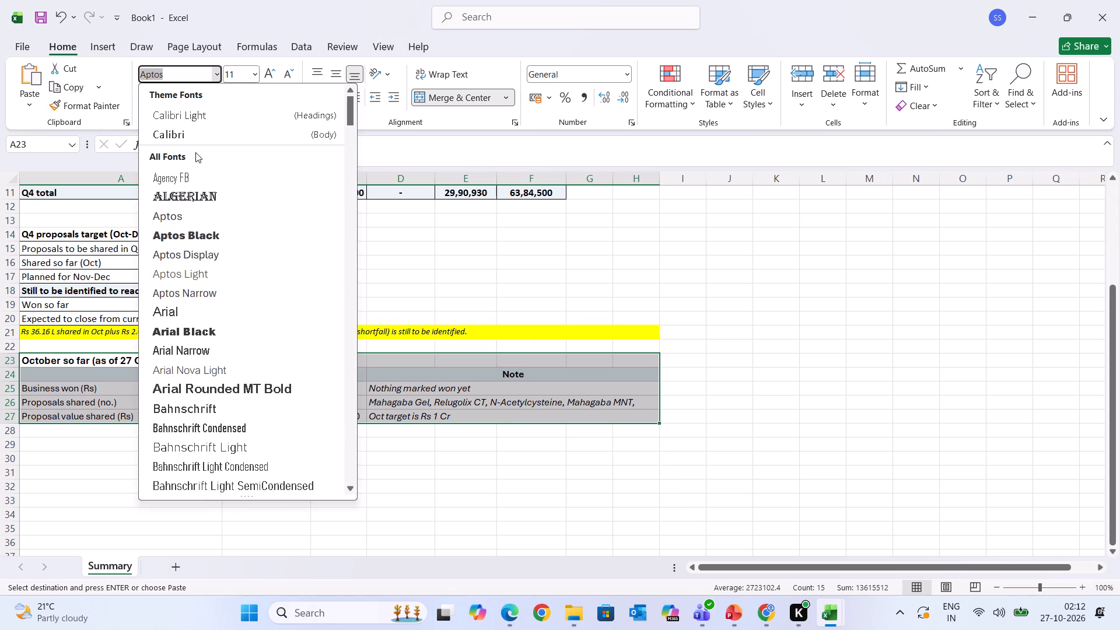
click(180, 134)
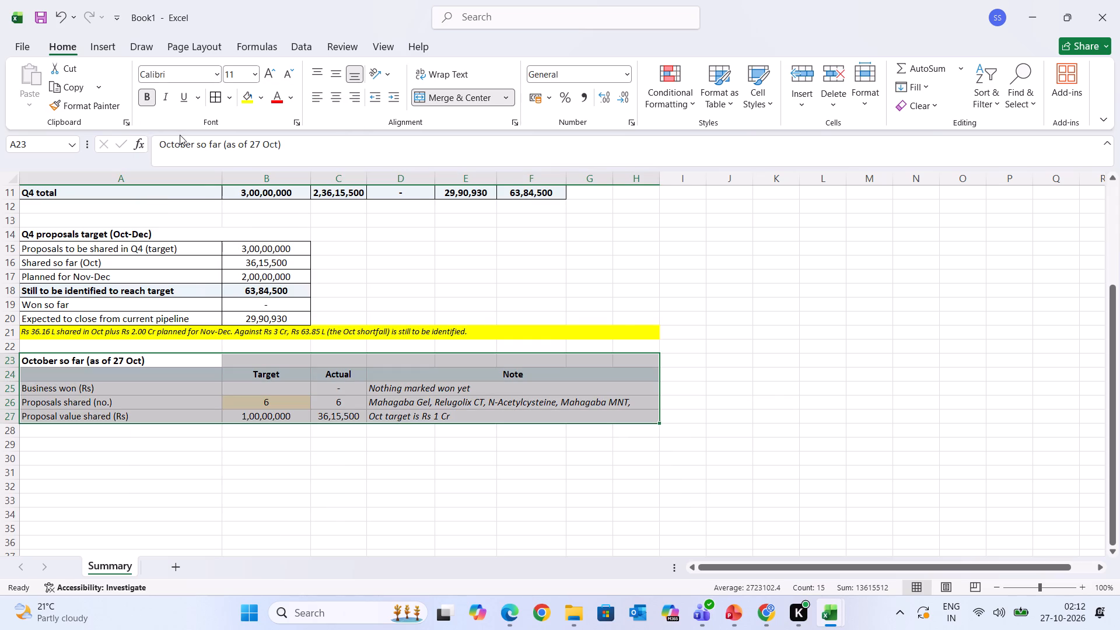
click(269, 468)
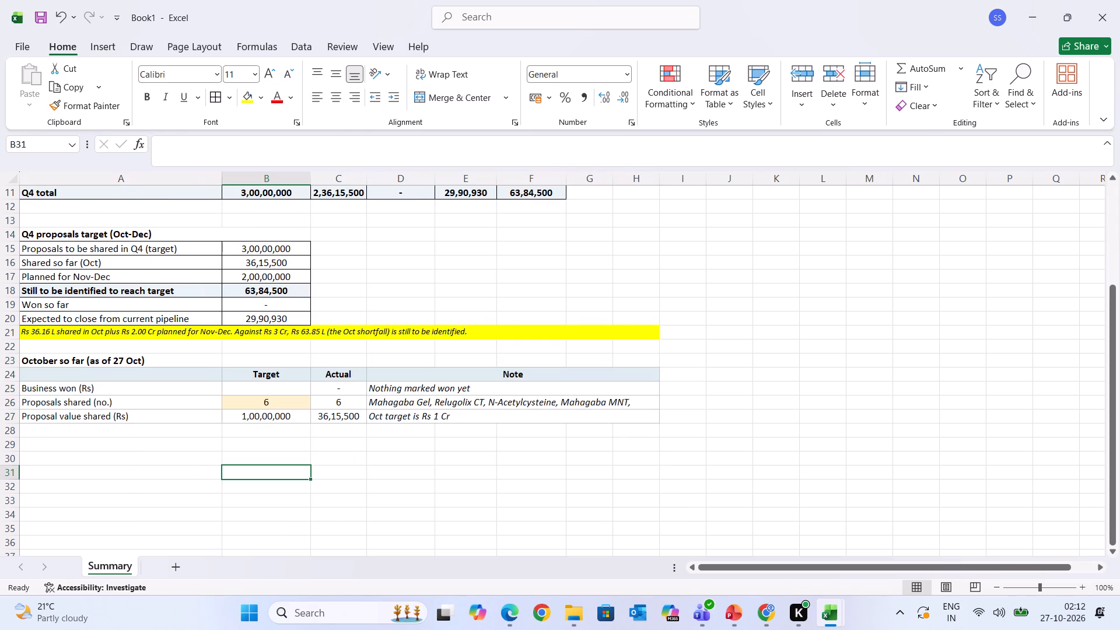
Remove the fill colour from the proposals shared target in cell B26.
scroll(249, 443, up, 3)
scroll(249, 443, down, 2)
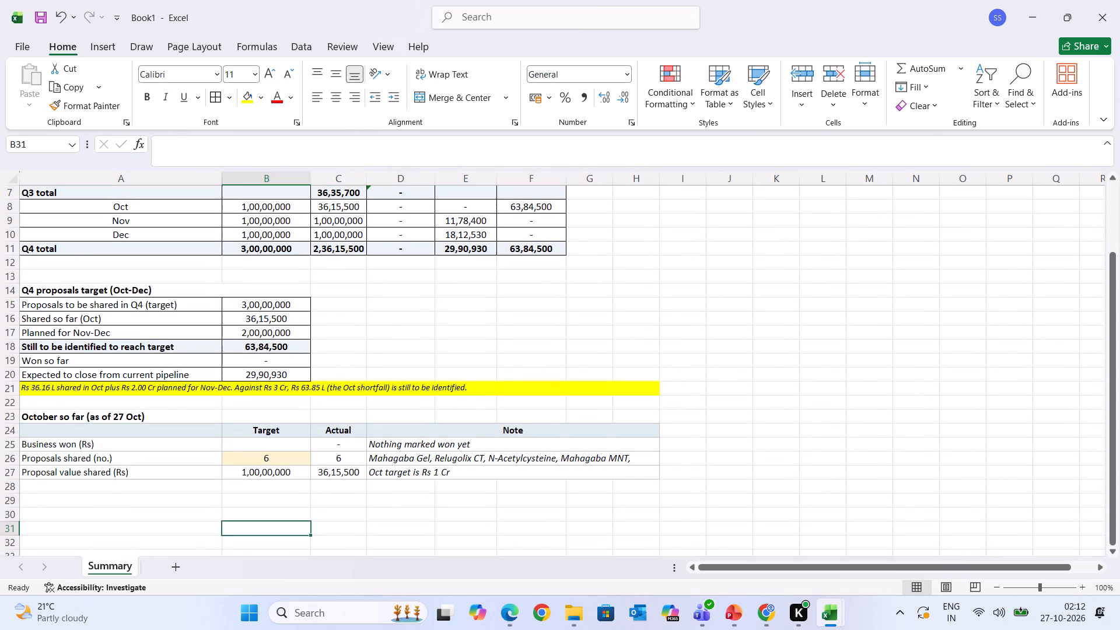
click(267, 461)
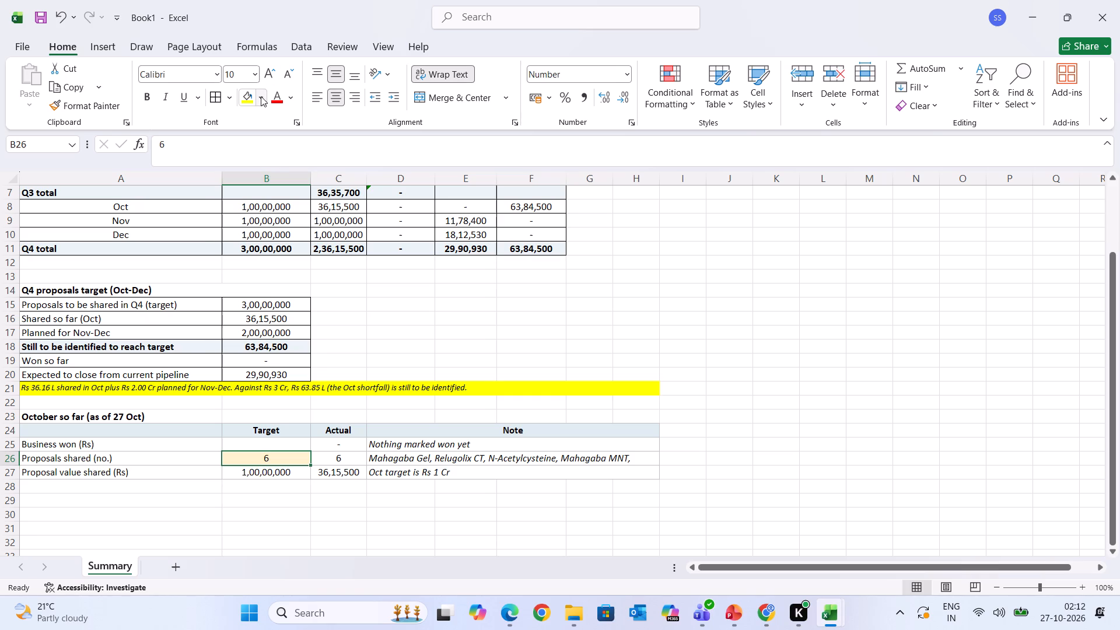
click(260, 96)
click(299, 344)
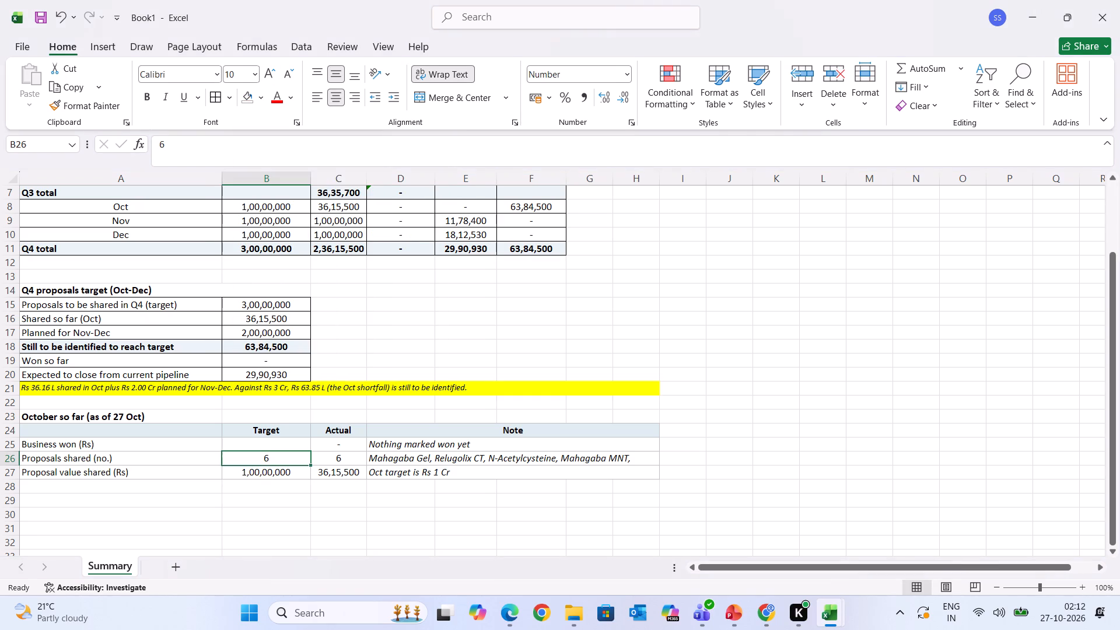
click(321, 535)
Remove the italic formatting from the notes in the October so far block, A23:H27.
scroll(321, 535, down, 1)
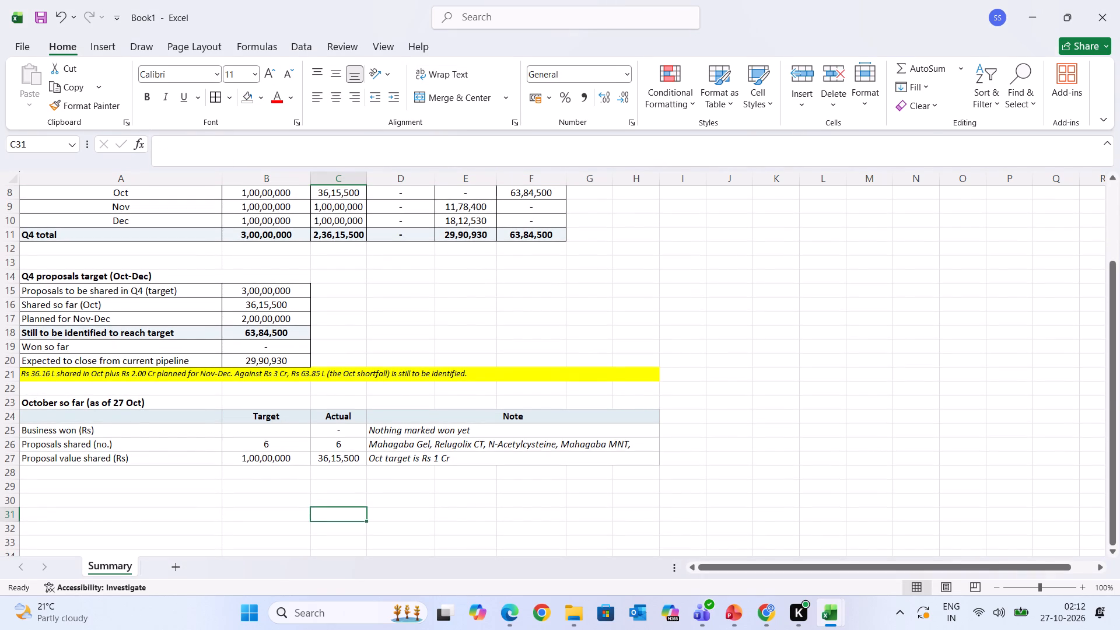
click(418, 433)
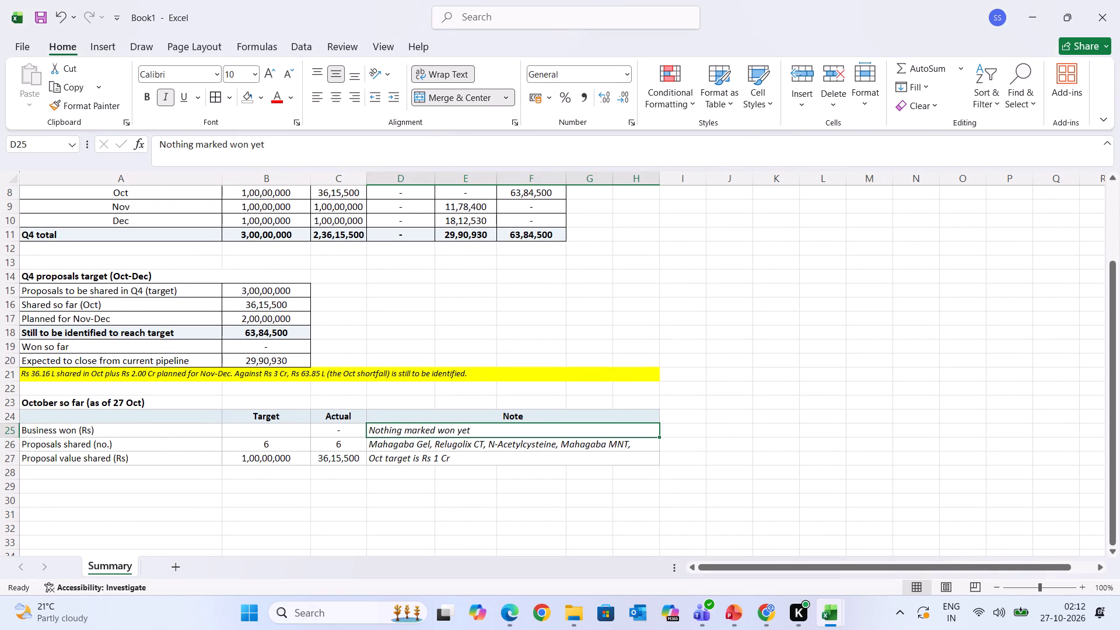
drag(423, 431, 423, 446)
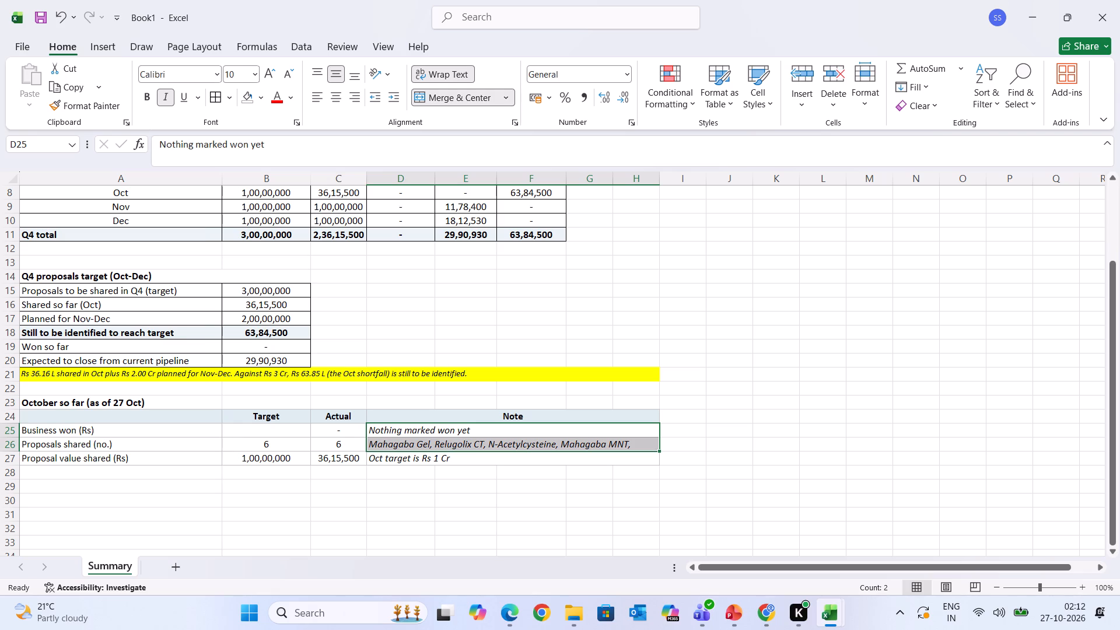
drag(470, 460, 46, 404)
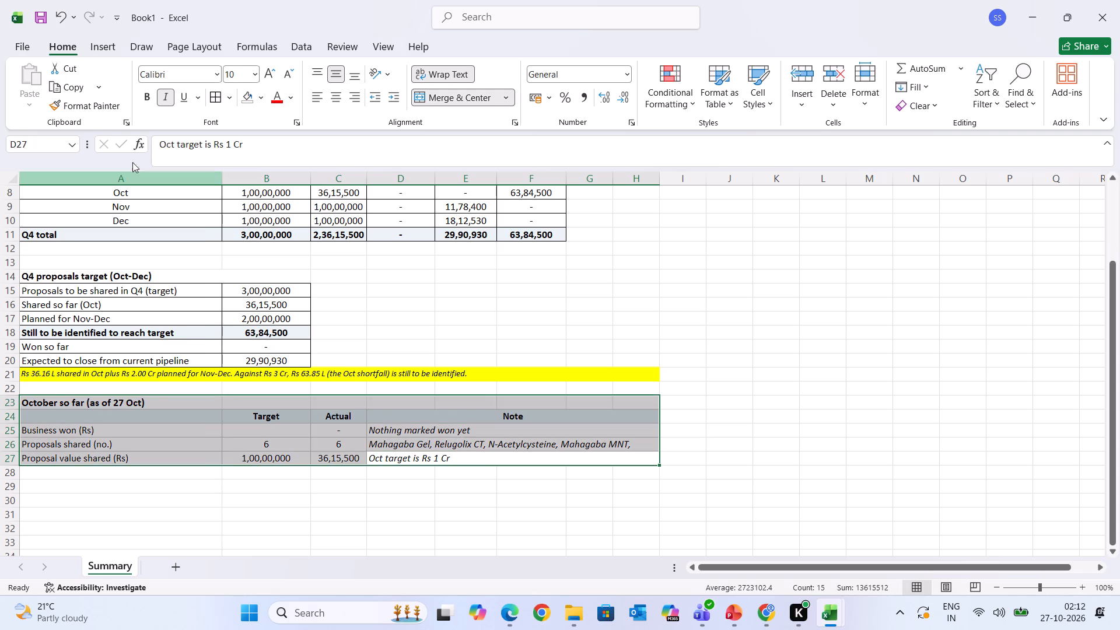
click(163, 97)
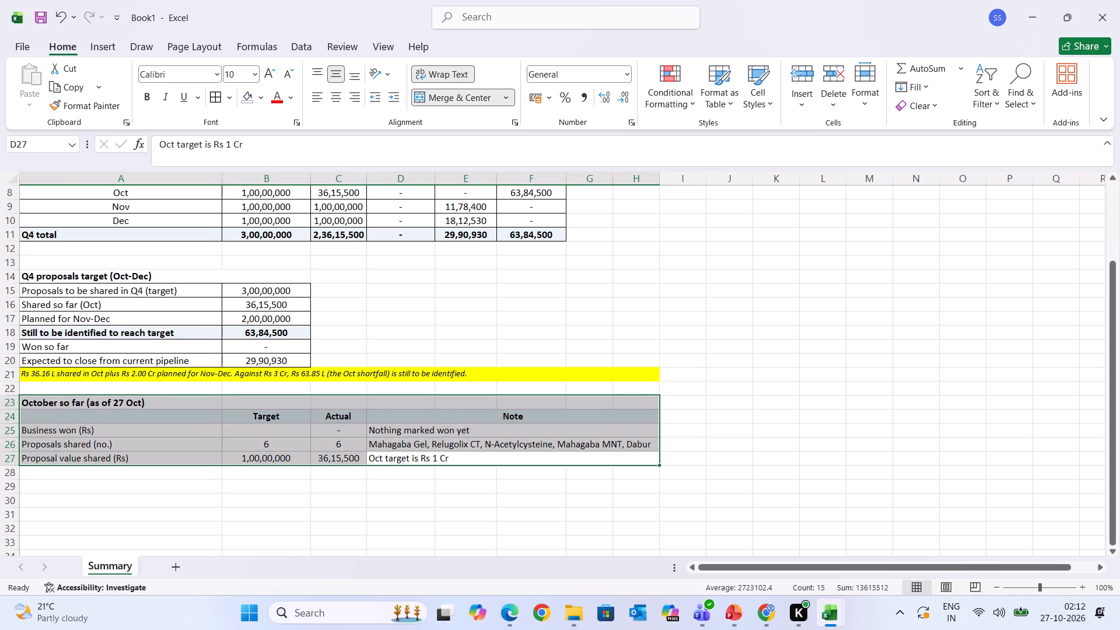
click(317, 505)
Review the rebuilt Summary sheet from the Business Progress title down to the October so far block.
scroll(247, 502, down, 1)
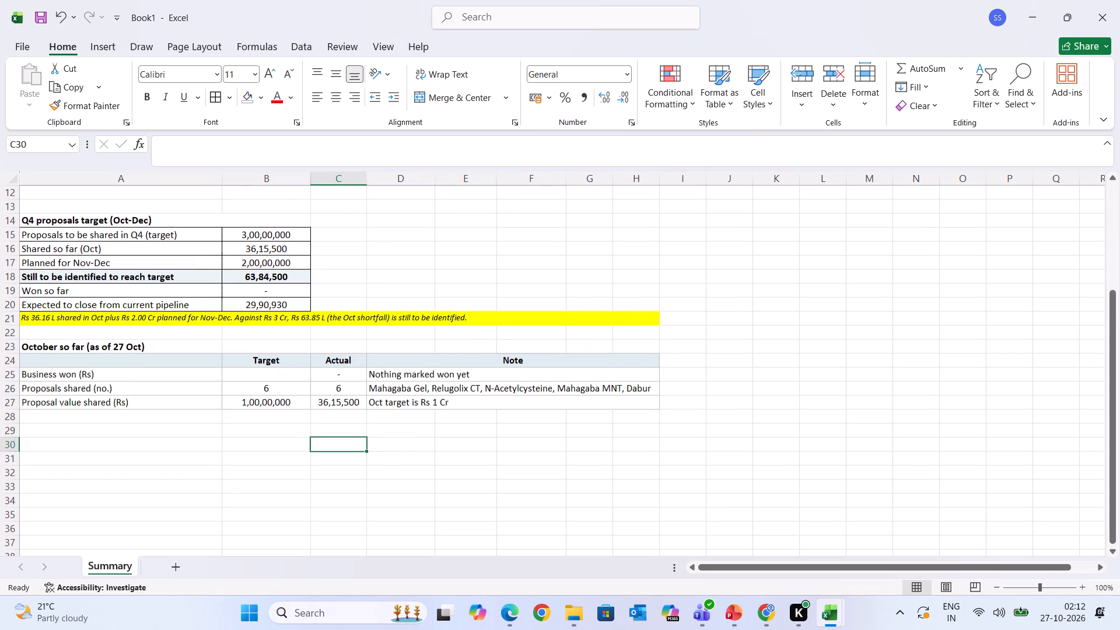
click(74, 433)
scroll(74, 433, up, 1)
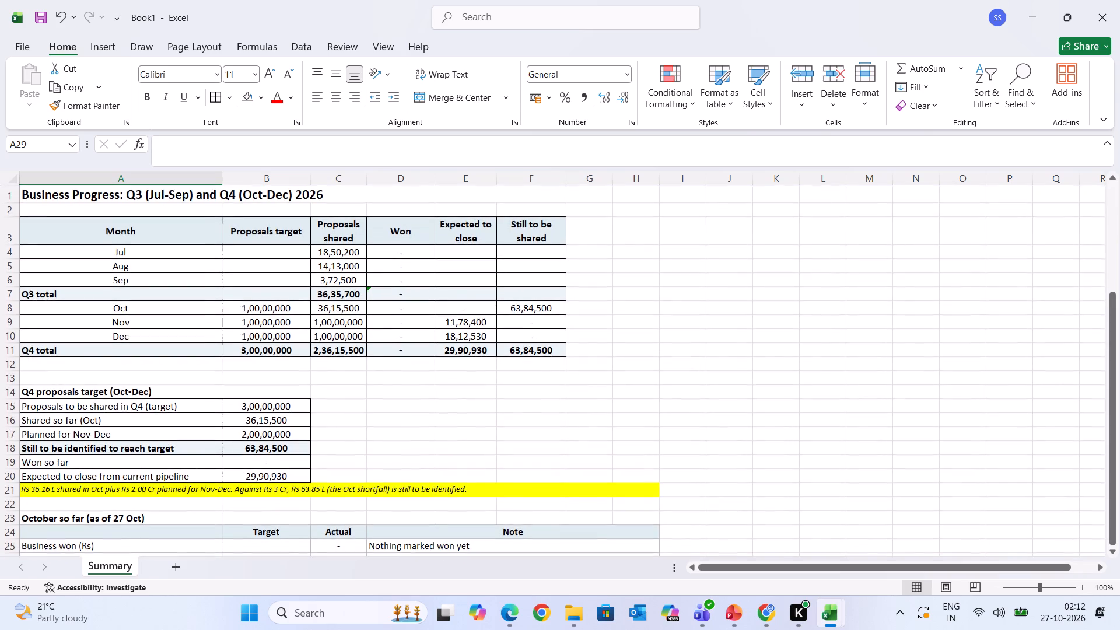
scroll(74, 433, down, 2)
scroll(74, 433, up, 2)
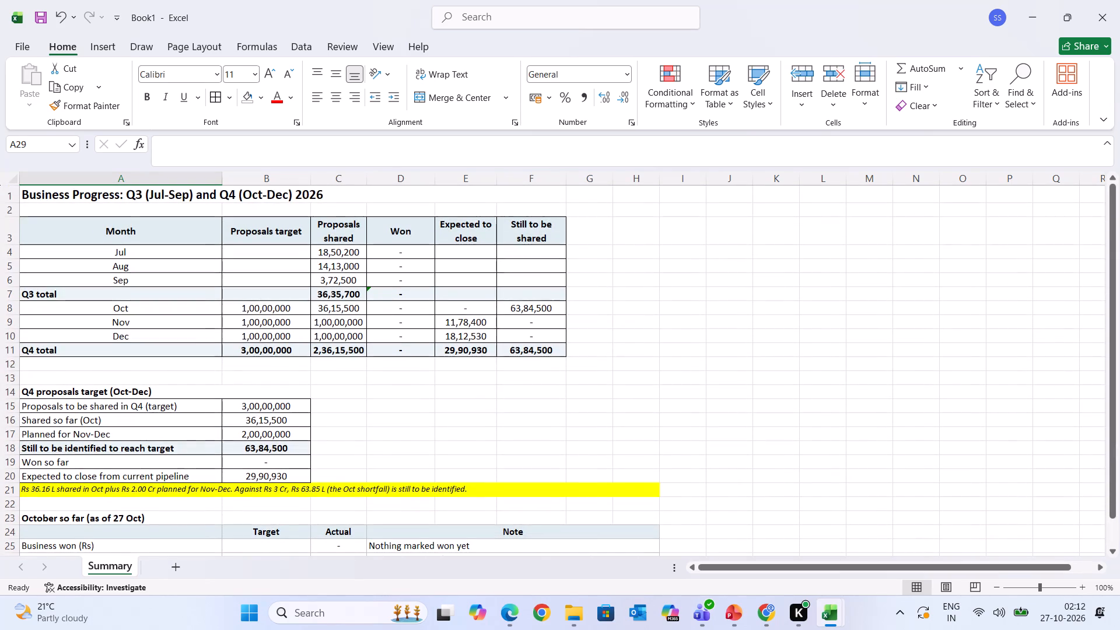
scroll(74, 433, up, 1)
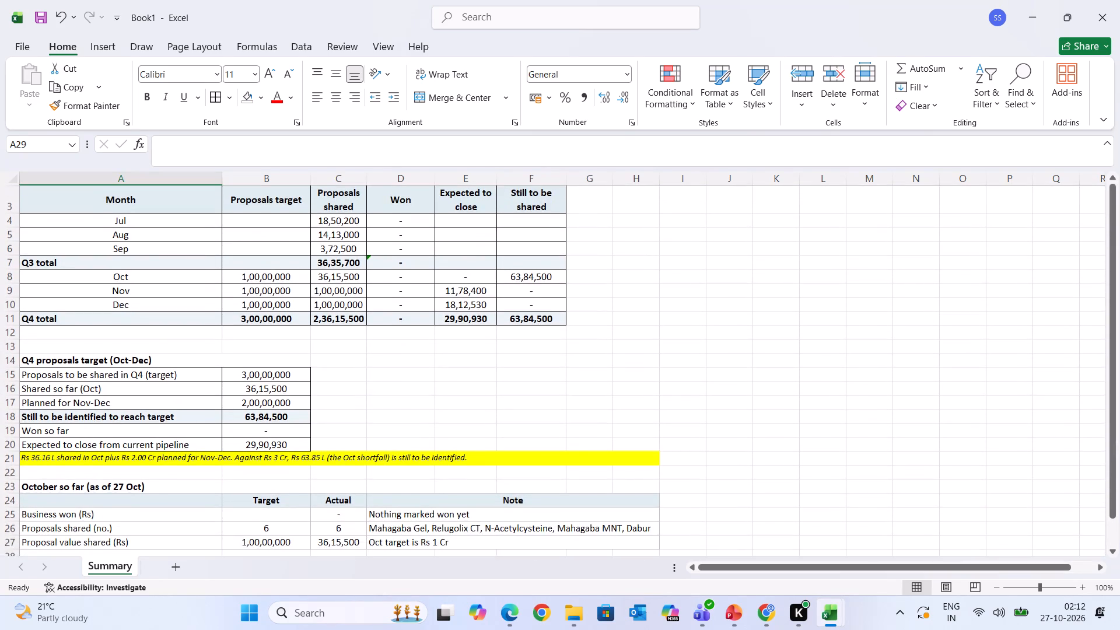
scroll(74, 433, up, 1)
scroll(74, 433, down, 3)
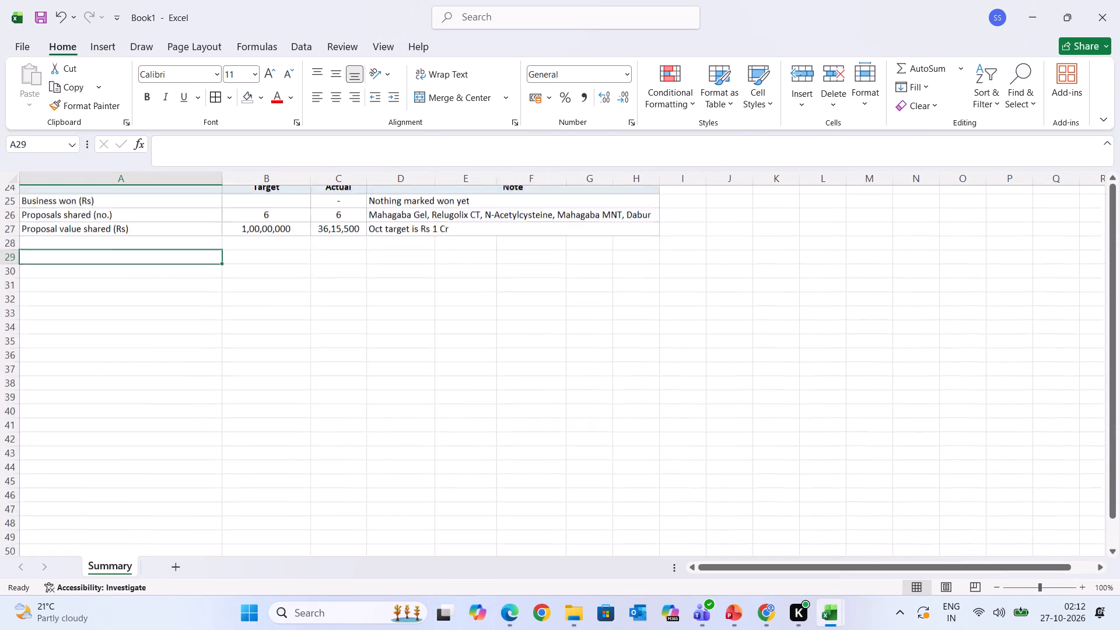
scroll(139, 282, up, 2)
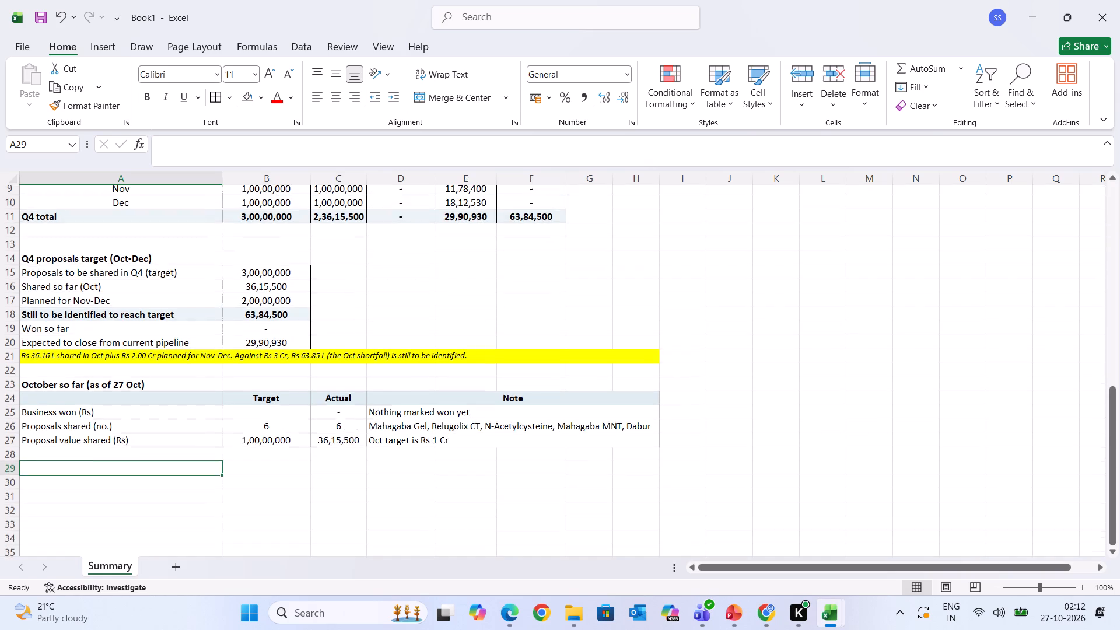
Apply all borders to the October so far table, A24:H27, and increase its font size to 11.
drag(92, 379, 265, 395)
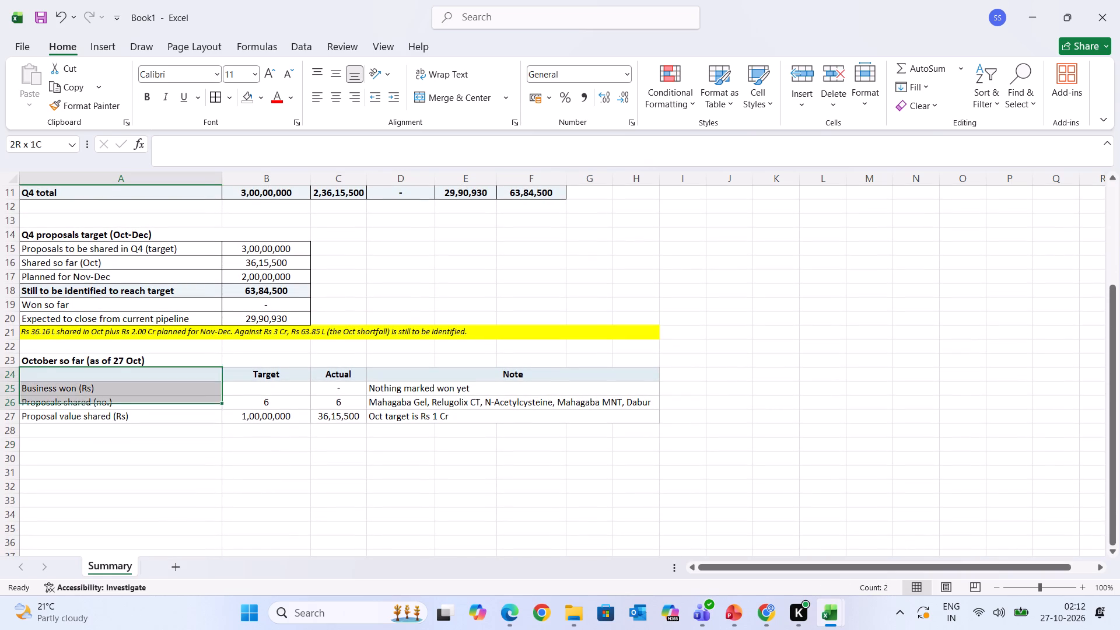
drag(265, 395, 455, 419)
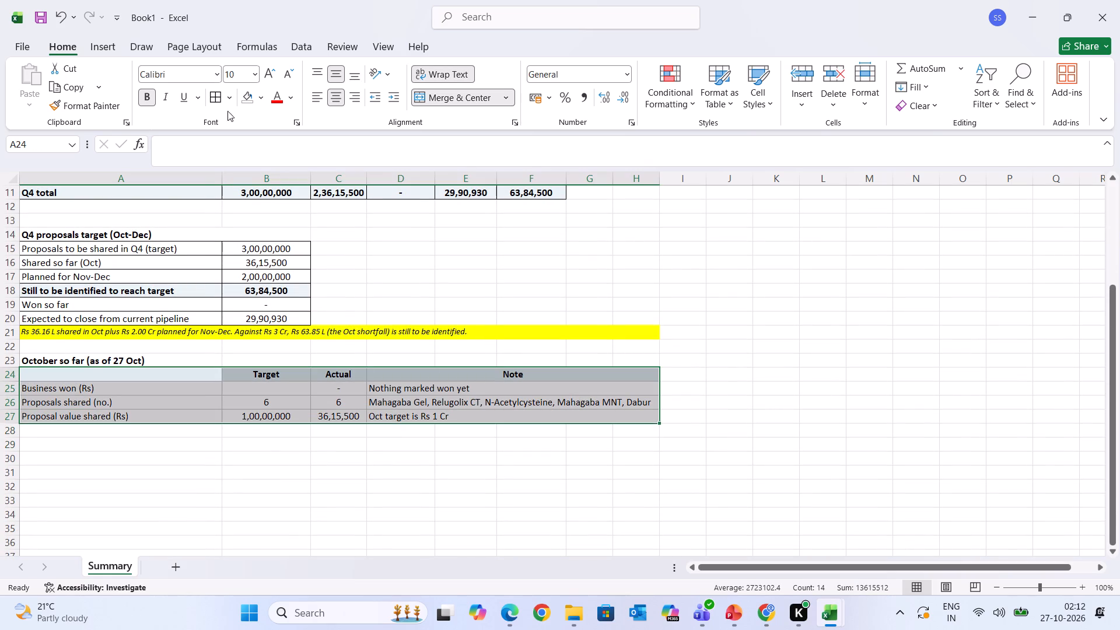
click(216, 97)
click(264, 72)
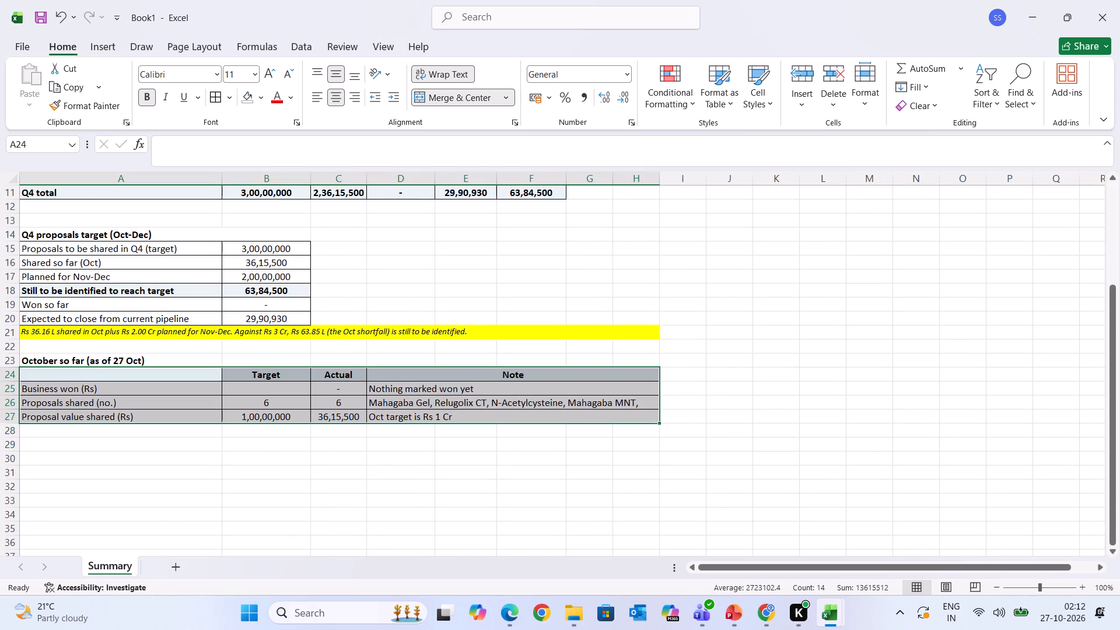
click(240, 469)
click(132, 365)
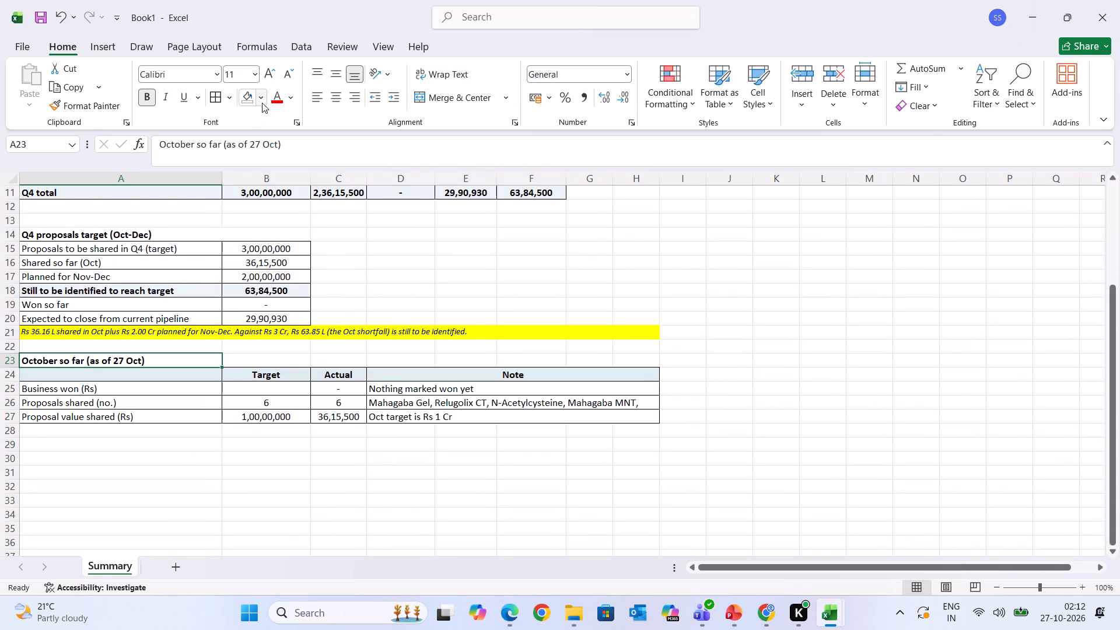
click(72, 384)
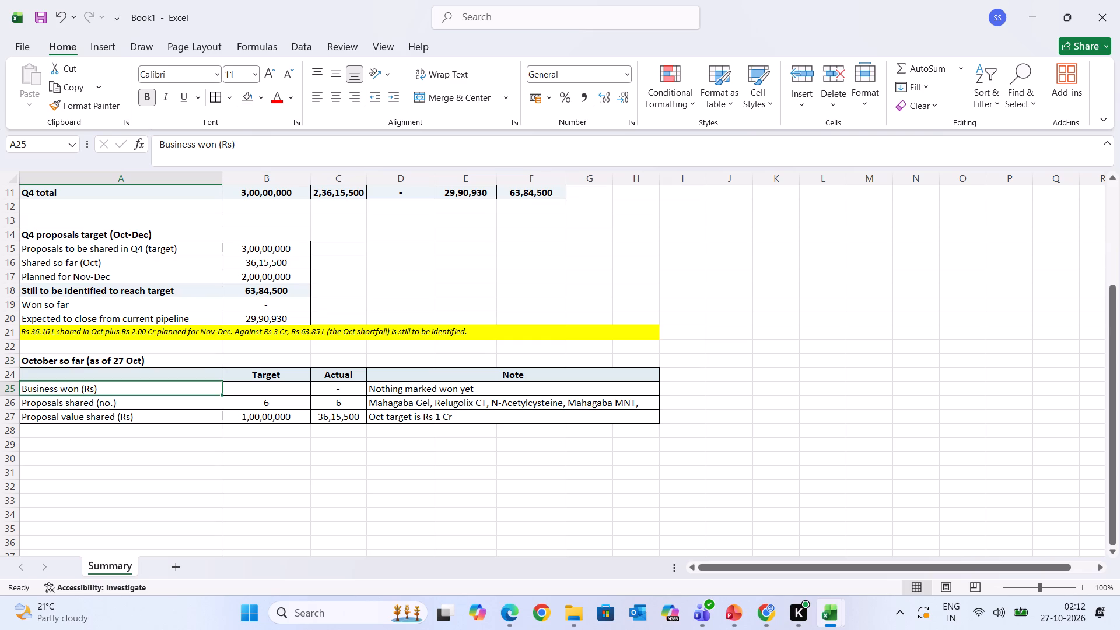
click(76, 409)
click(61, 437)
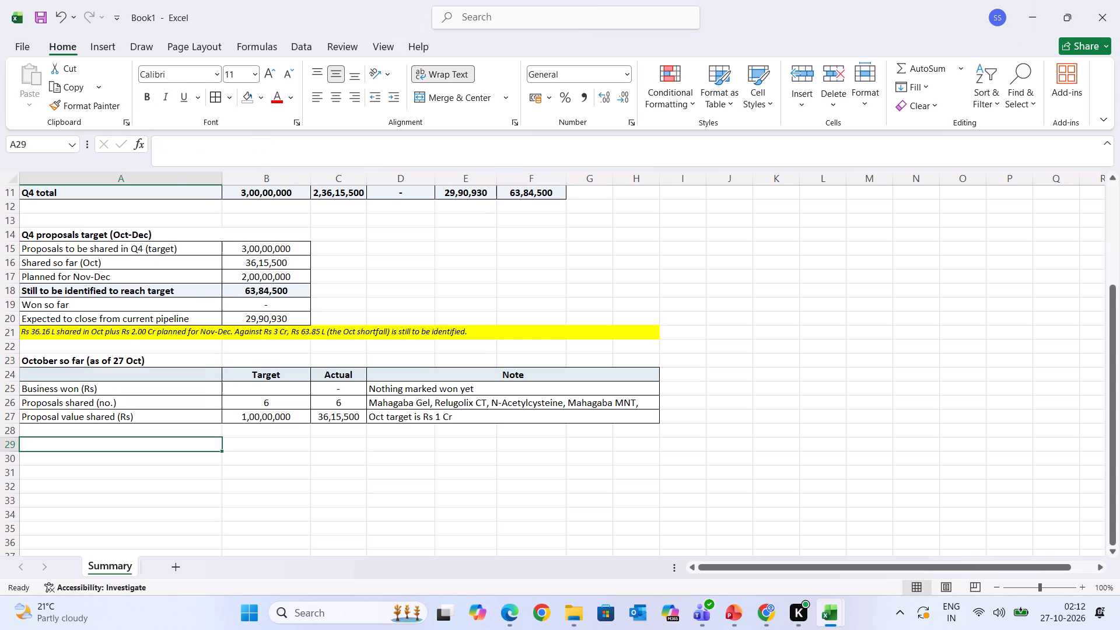
Switch to the Reworked_6 workbook and copy the Leads by status block, A31:H37, from its Summary sheet.
click(837, 614)
click(734, 545)
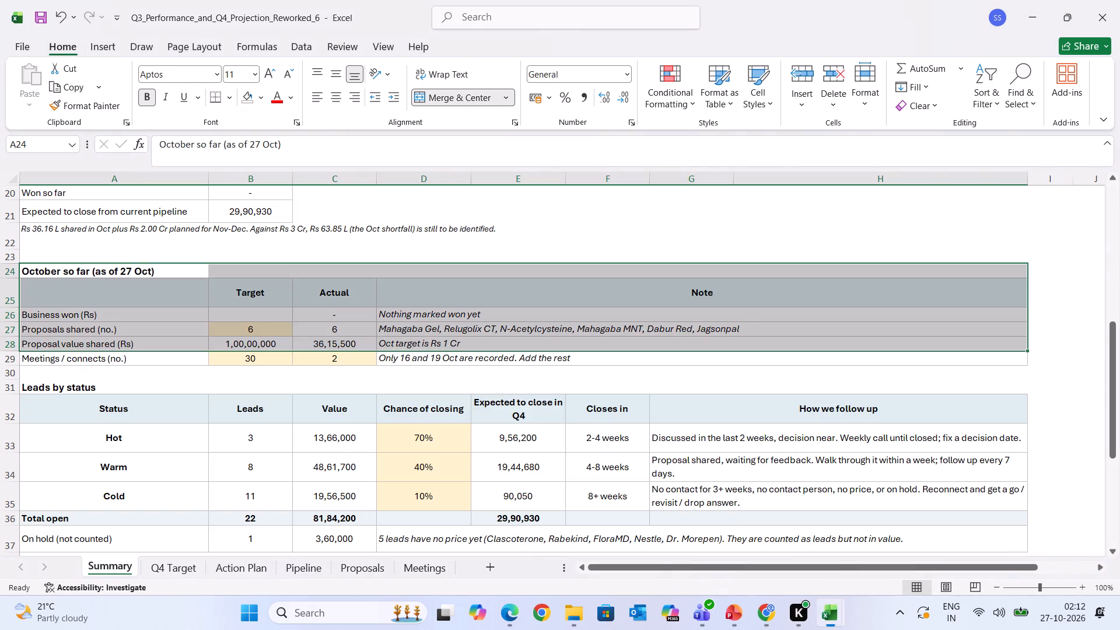
click(351, 506)
scroll(351, 506, down, 2)
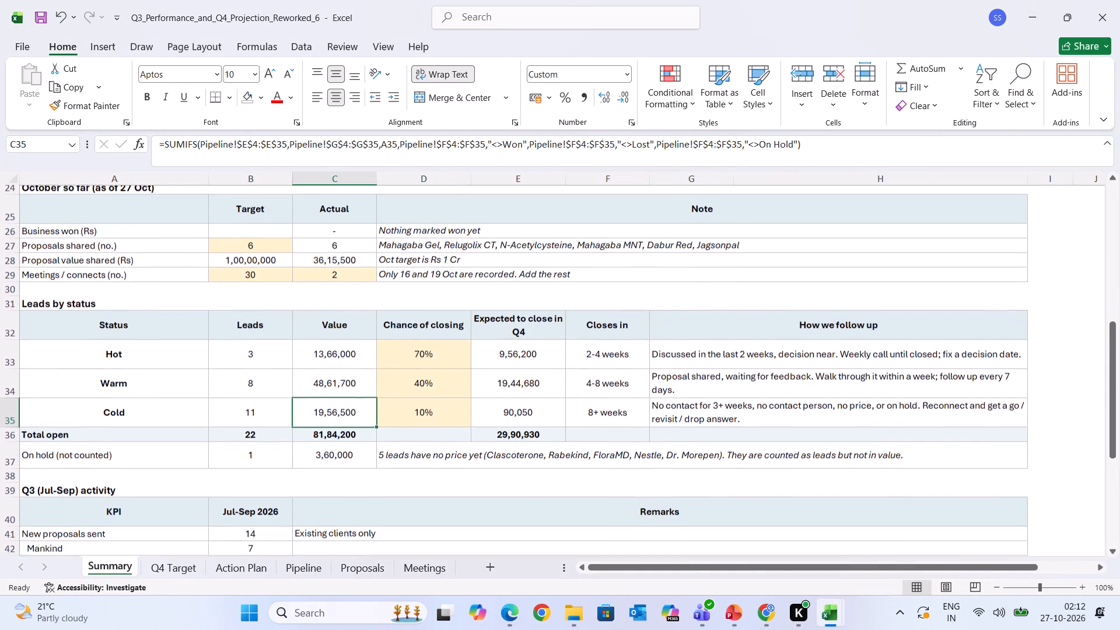
scroll(351, 487, down, 1)
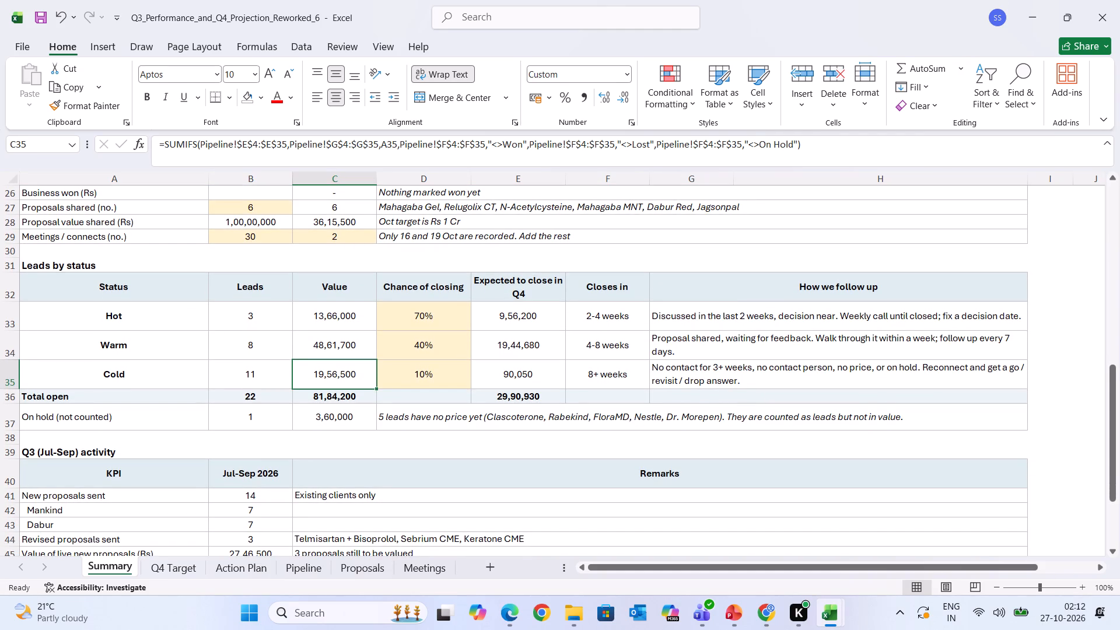
drag(49, 261, 474, 419)
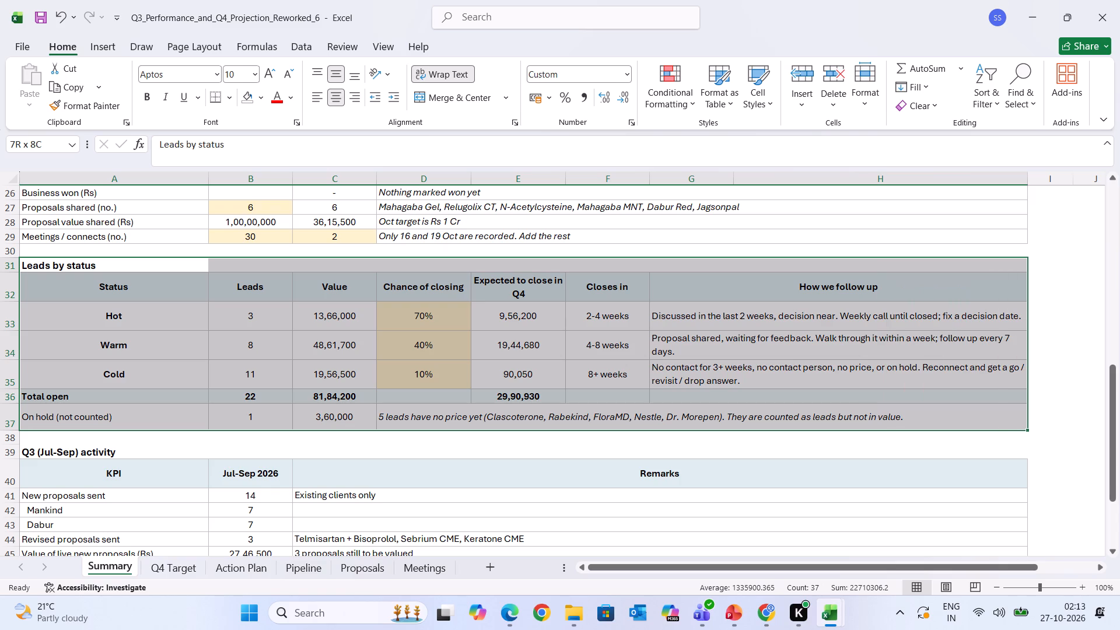
drag(474, 419, 499, 421)
drag(499, 421, 499, 421)
key(ctrl+c)
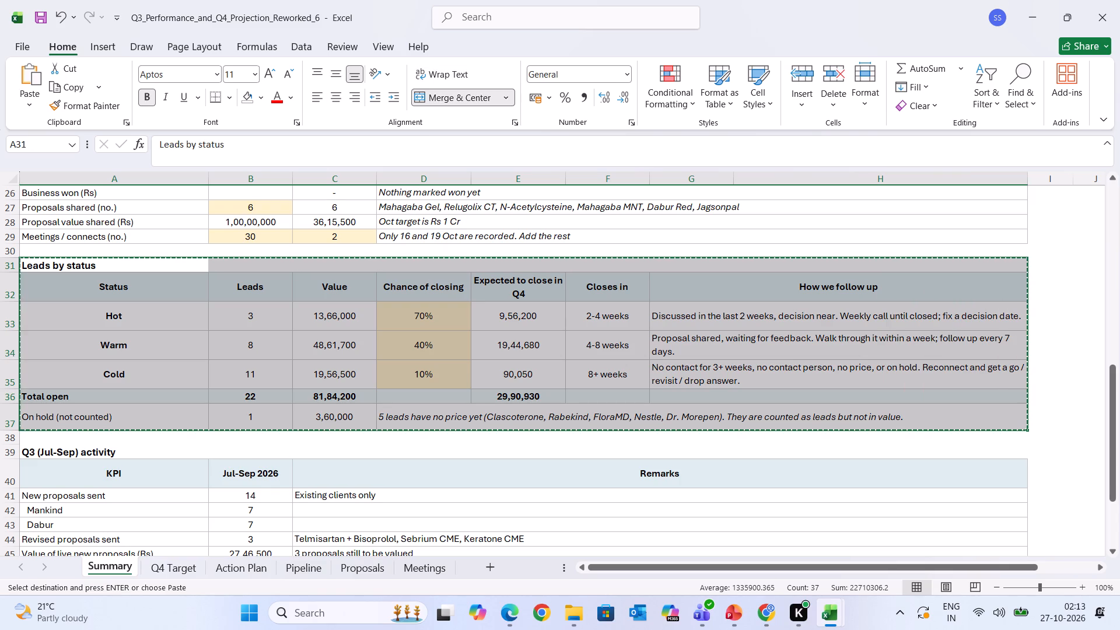
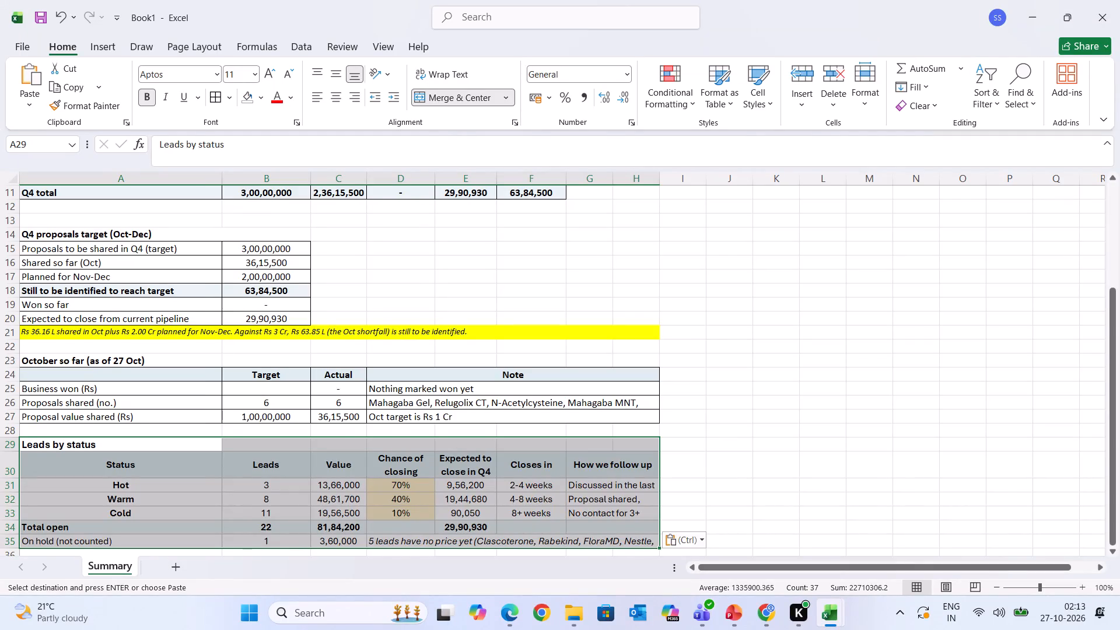
Set the font of the pasted Leads by status block, A29:H35, to Calibri.
scroll(662, 478, down, 1)
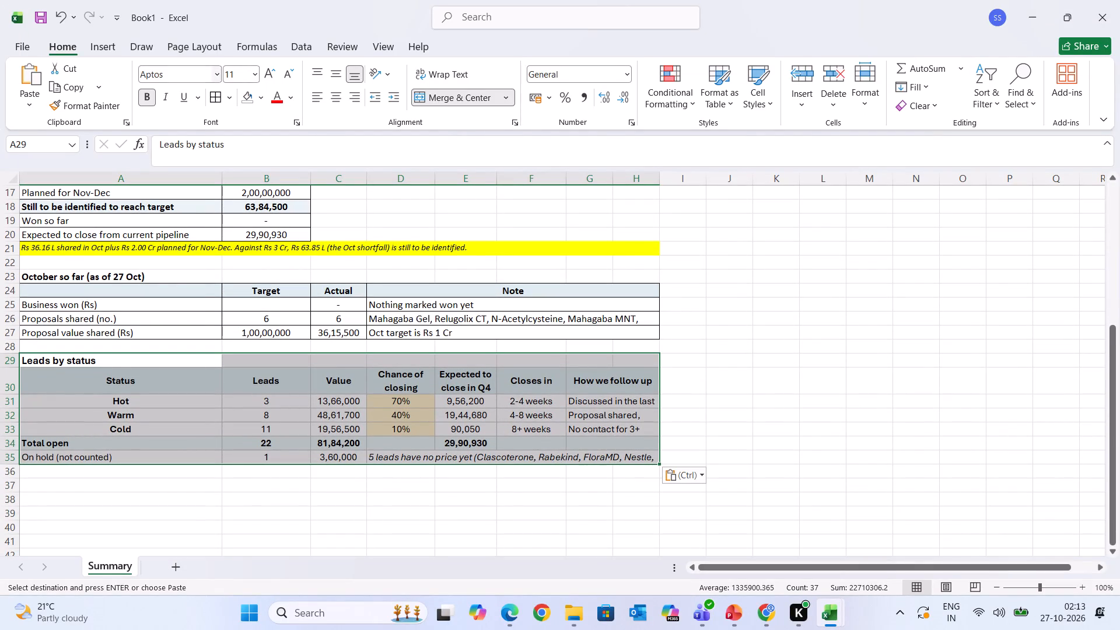
click(202, 71)
click(214, 71)
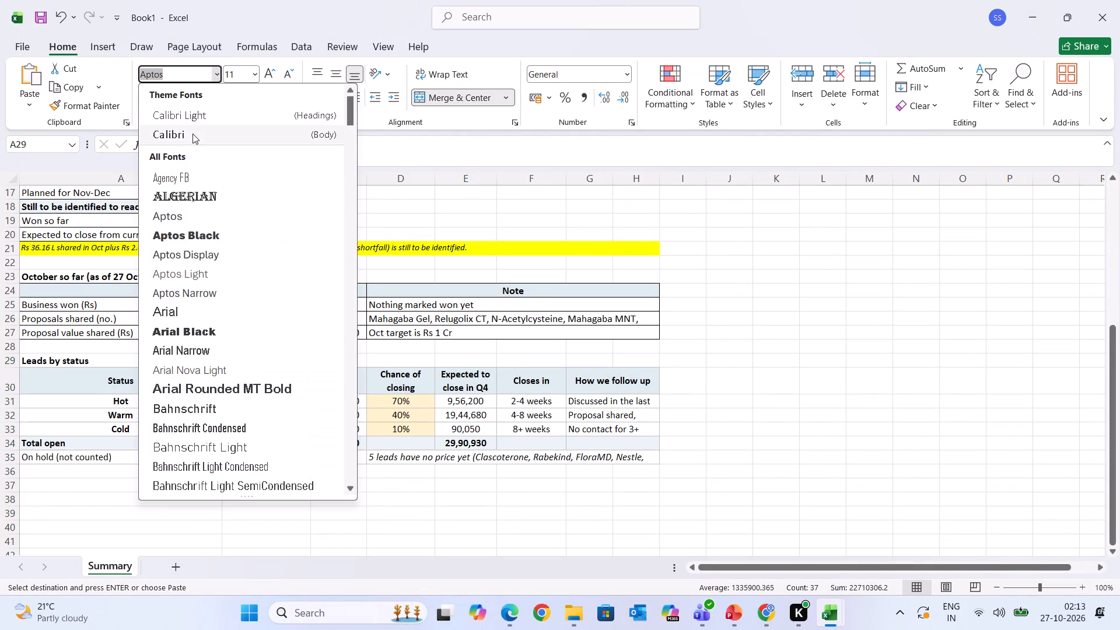
click(192, 134)
click(332, 423)
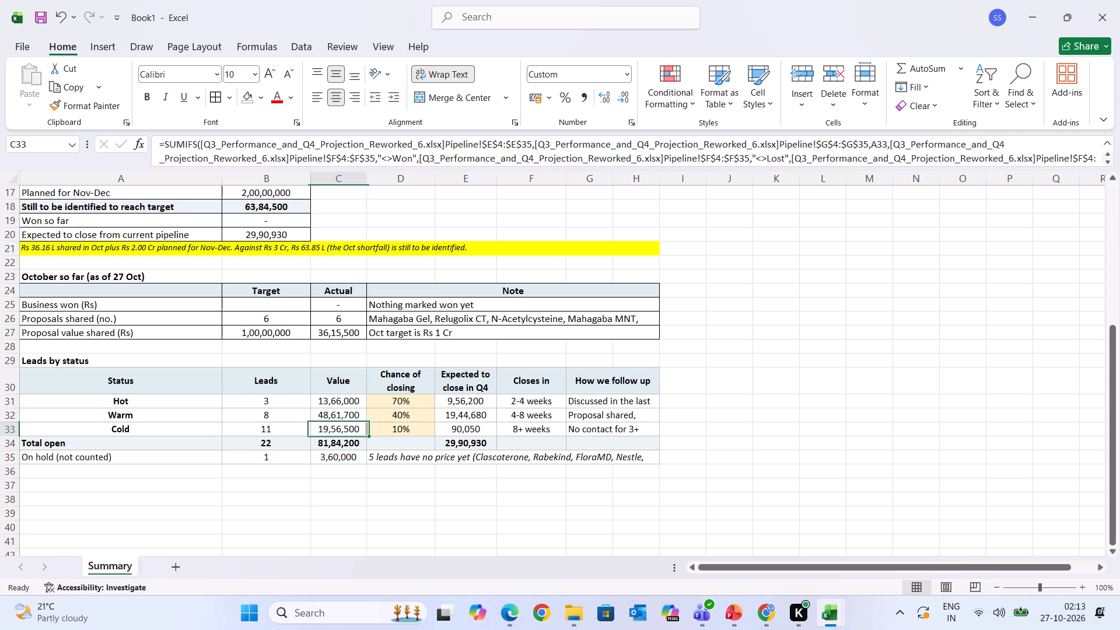
Remove the italic formatting from the Leads by status table, A30:H35.
drag(617, 459, 83, 384)
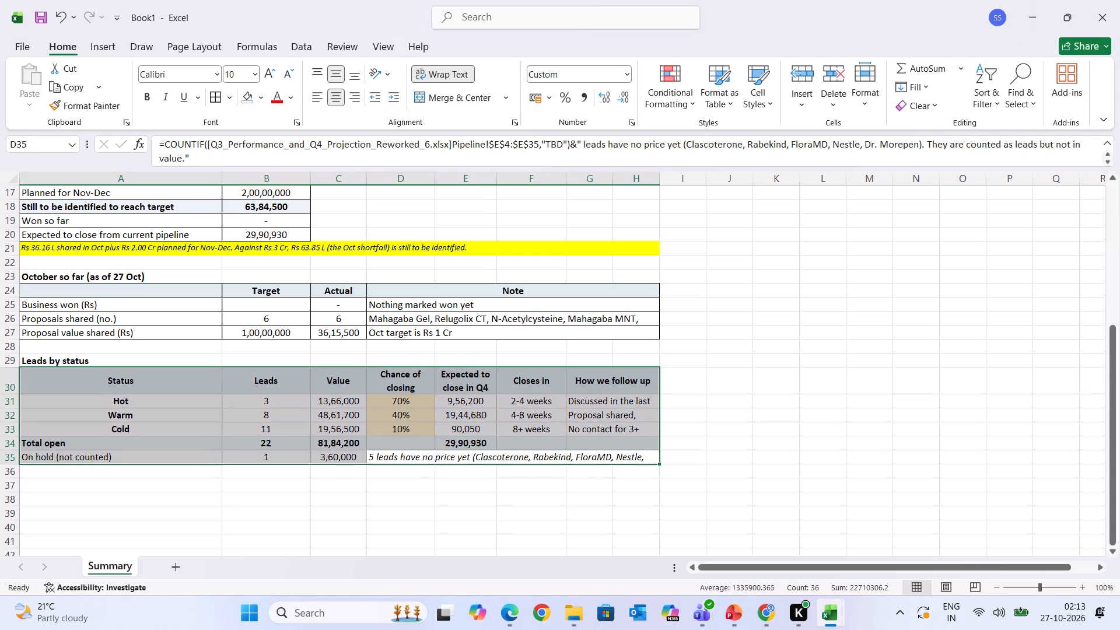
click(164, 96)
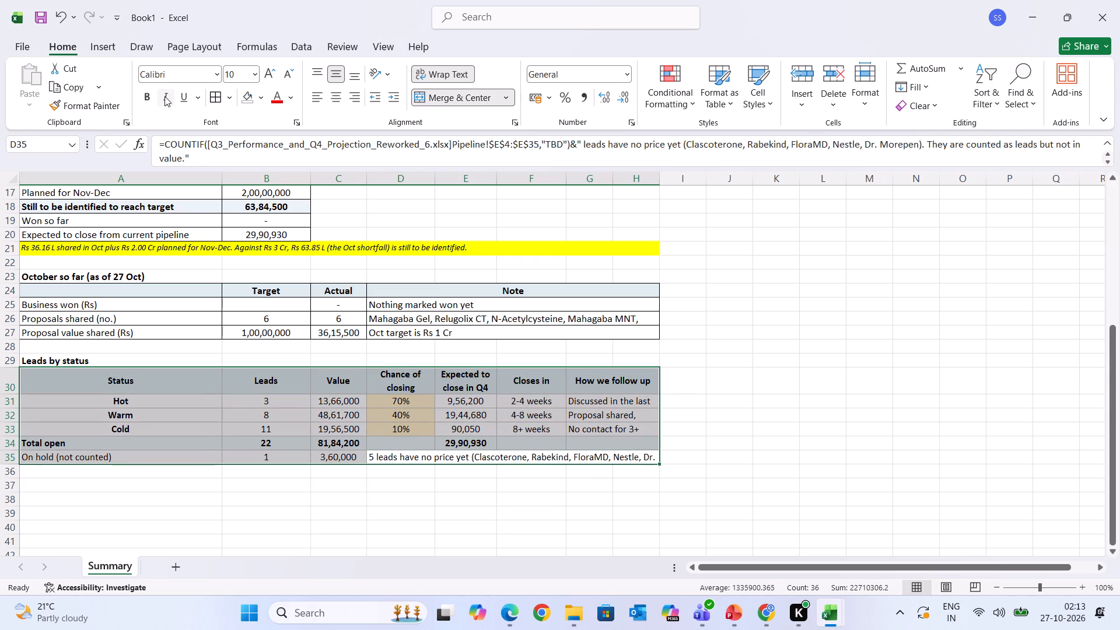
click(211, 524)
click(66, 359)
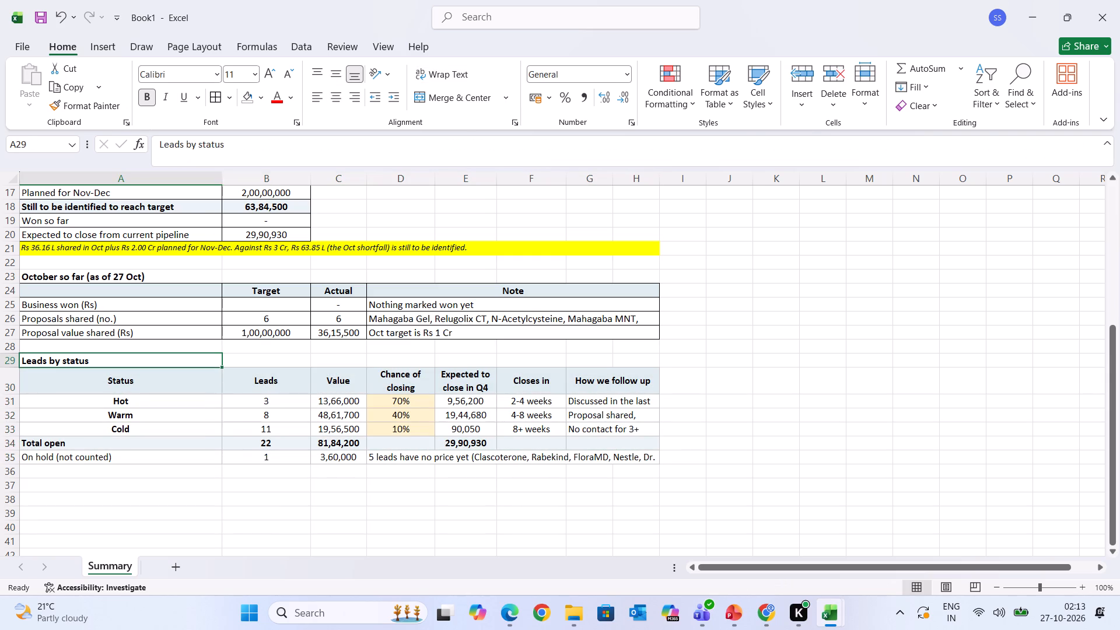
Apply all borders to the Leads by status table, A30:H35, and increase its font size to 11.
drag(66, 375, 552, 447)
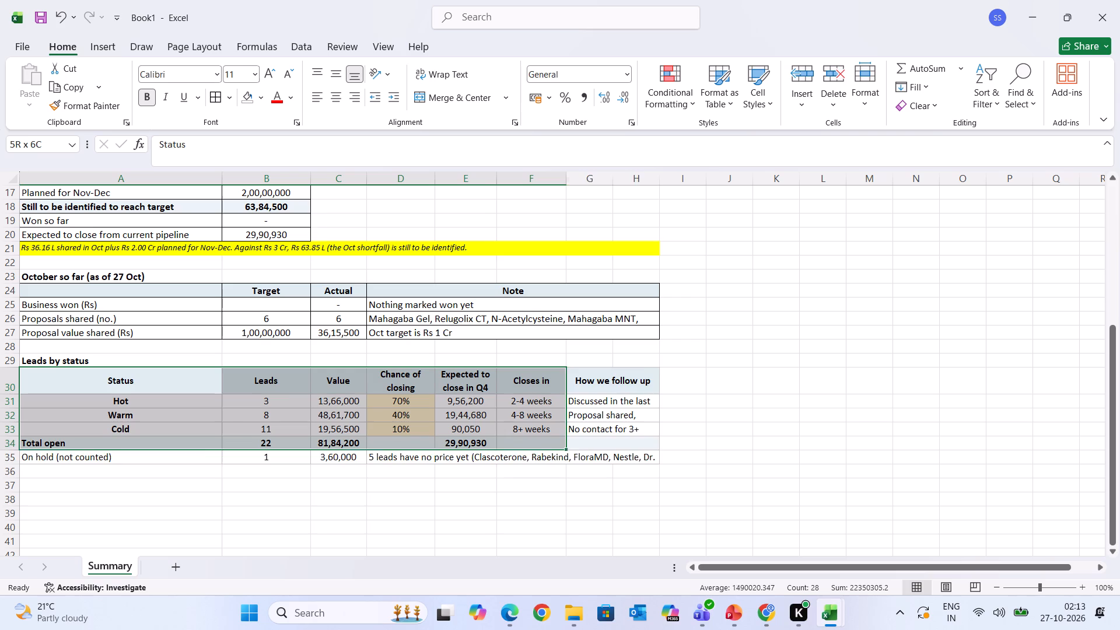
drag(552, 447, 611, 464)
click(216, 98)
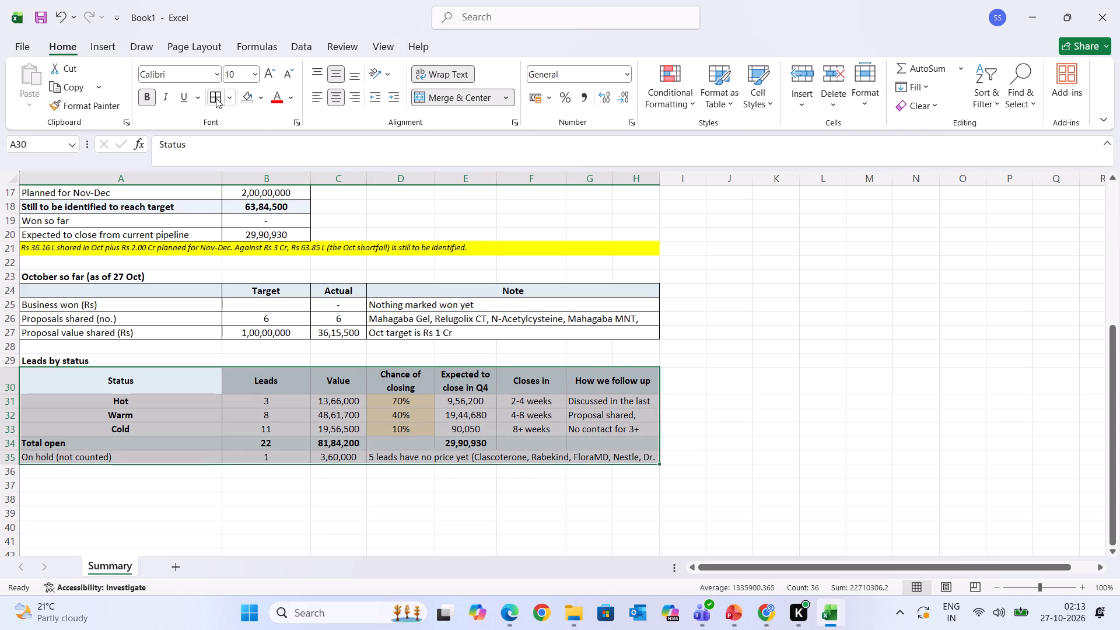
click(271, 75)
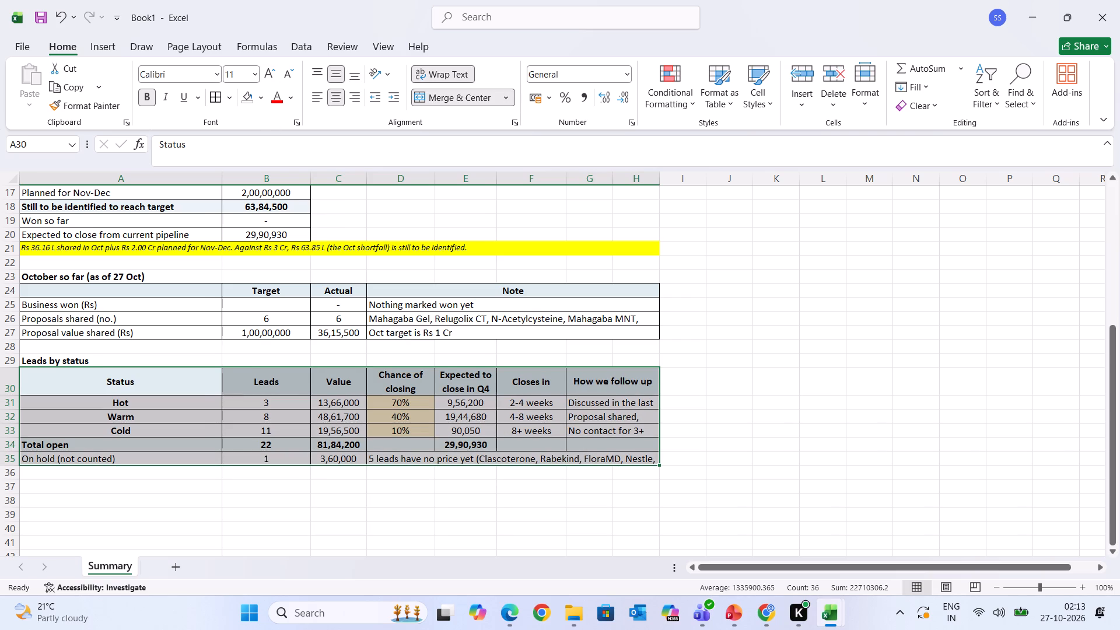
click(79, 362)
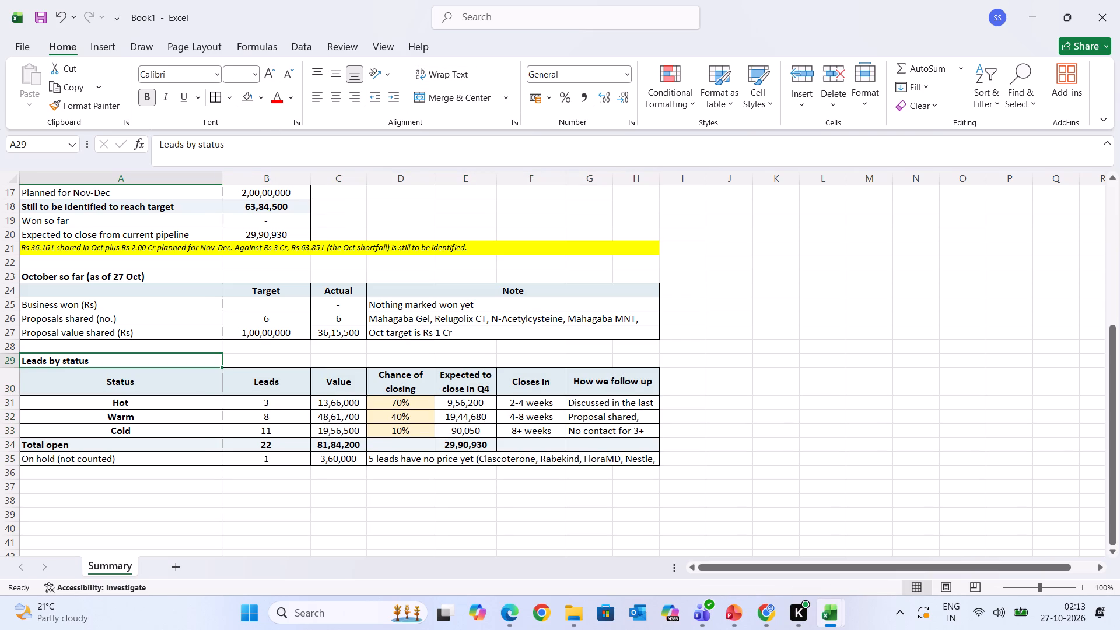
click(258, 508)
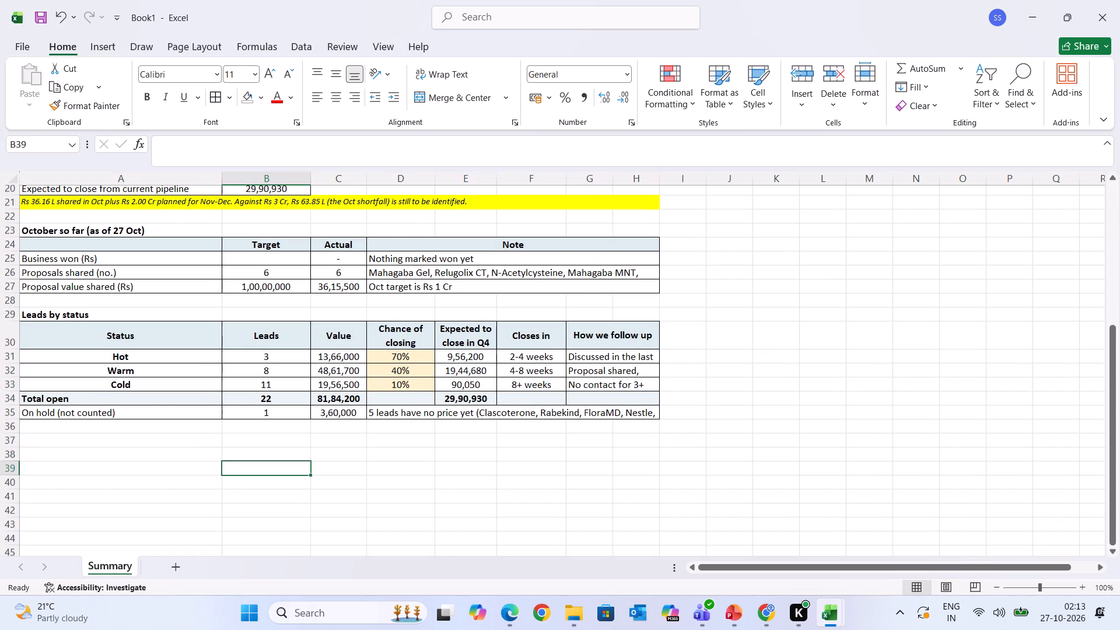
Remove the beige fill from the Chance of closing percentages, D31:D33.
scroll(258, 508, down, 3)
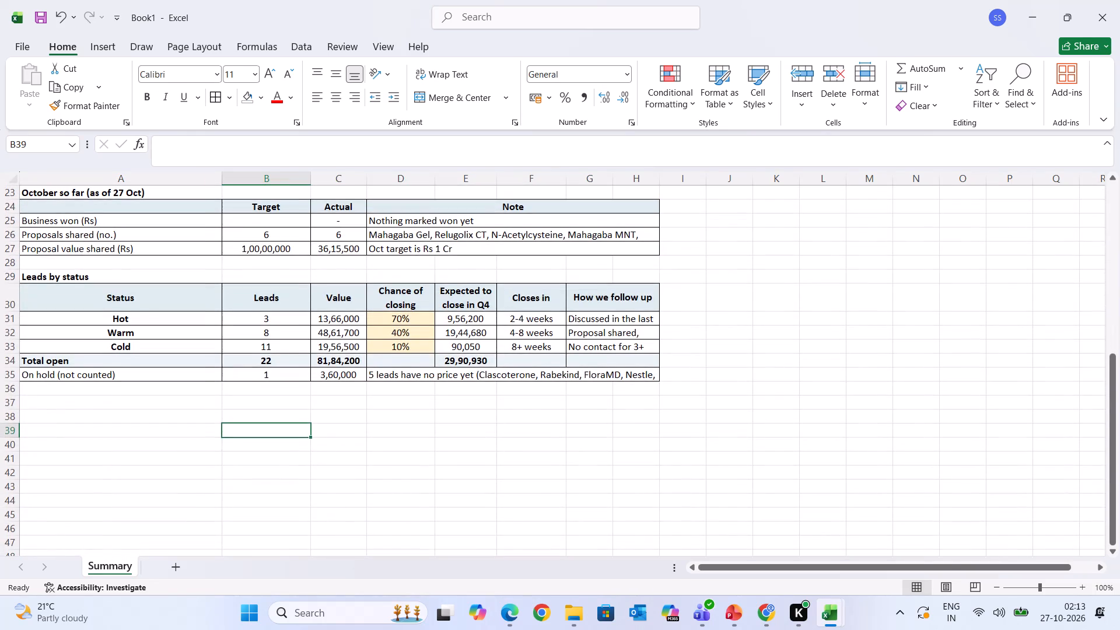
scroll(402, 492, up, 1)
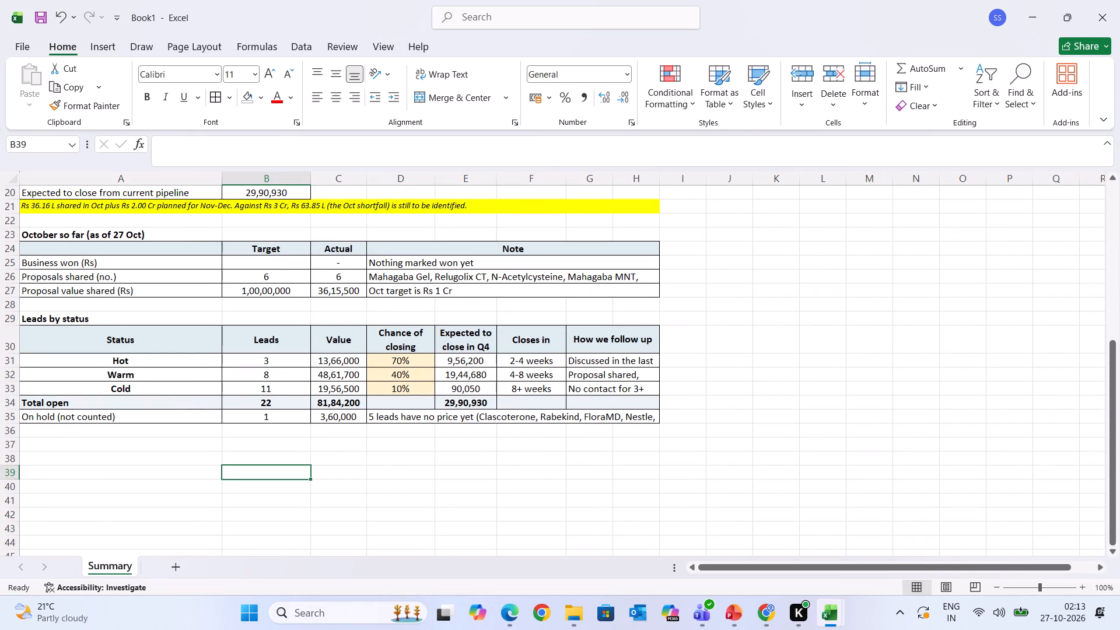
drag(404, 359, 404, 388)
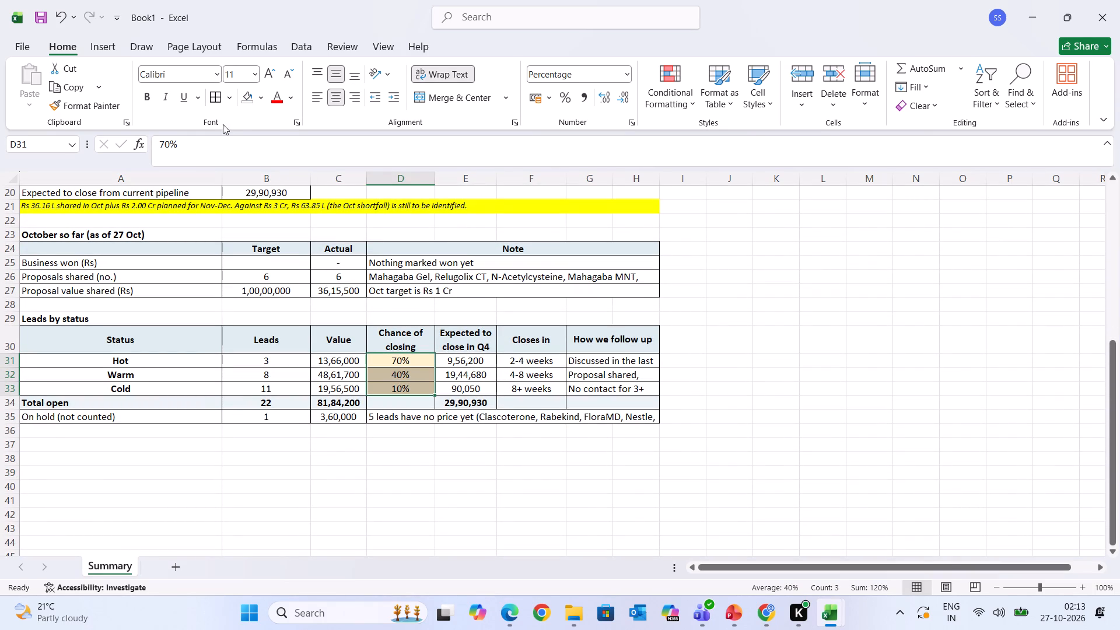
click(249, 94)
click(364, 479)
Review the rebuilt Summary sheet from the Business Progress title down to the Leads by status table.
scroll(364, 479, up, 1)
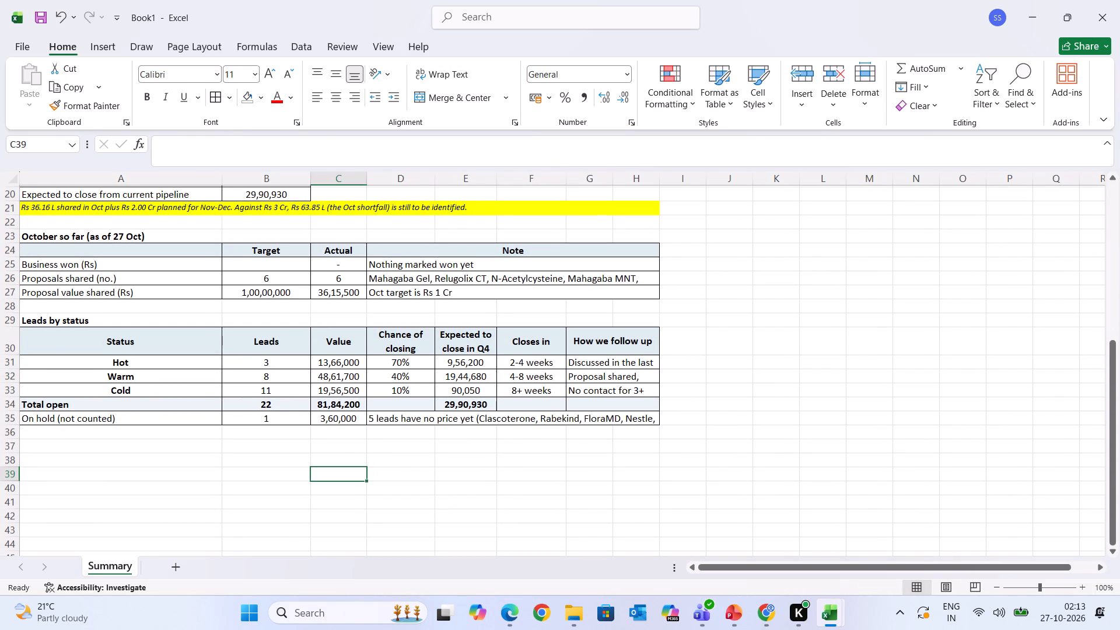
scroll(364, 479, up, 2)
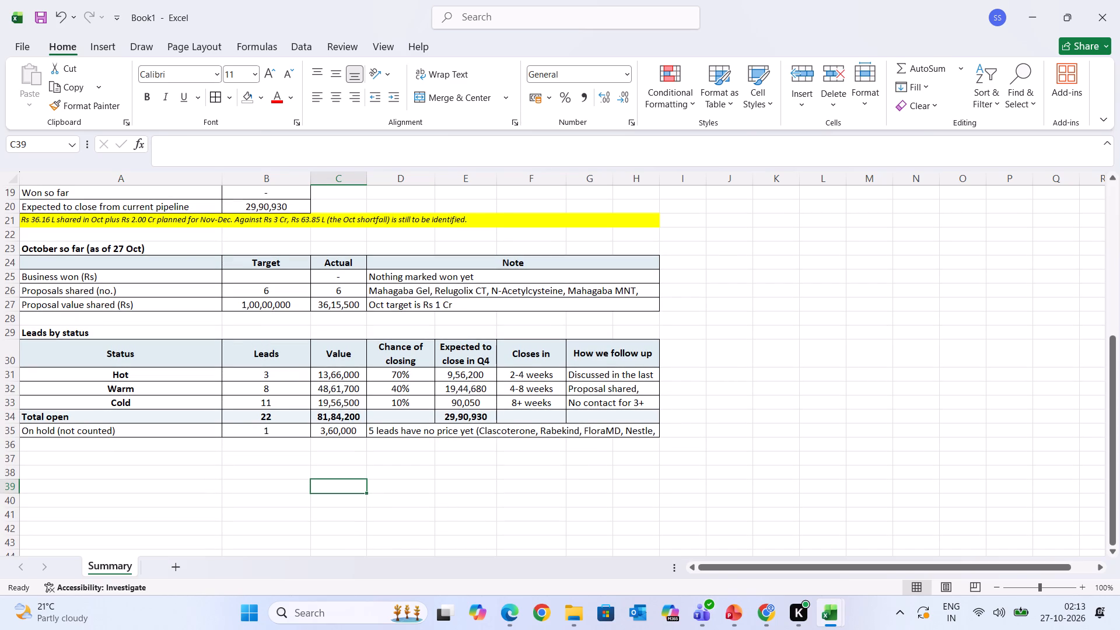
scroll(534, 423, up, 2)
scroll(534, 423, down, 2)
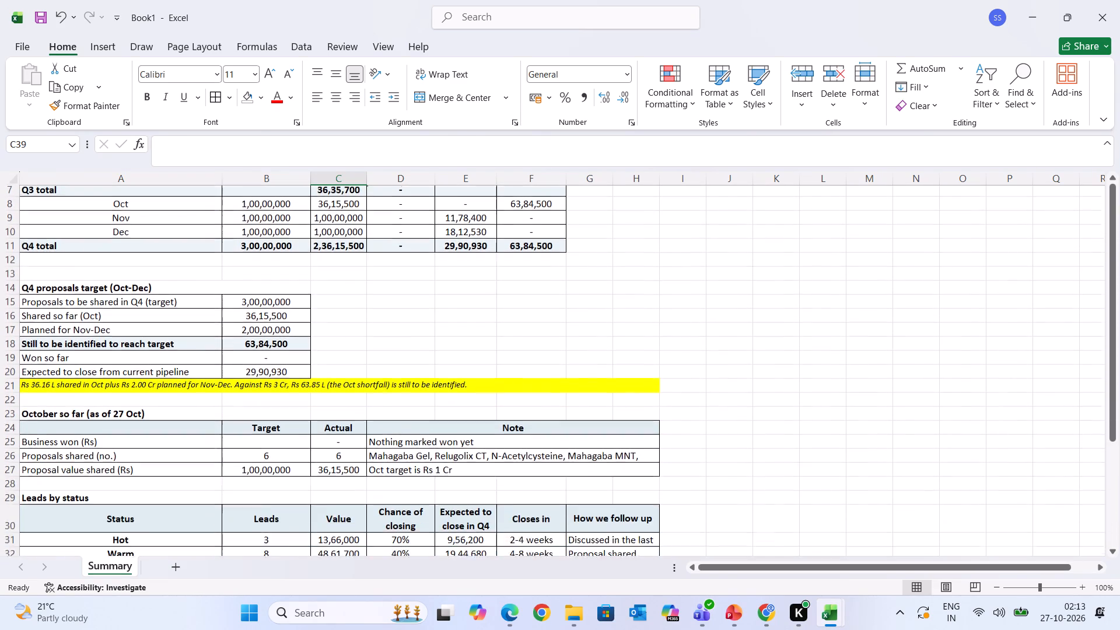
scroll(534, 423, down, 3)
scroll(534, 423, up, 1)
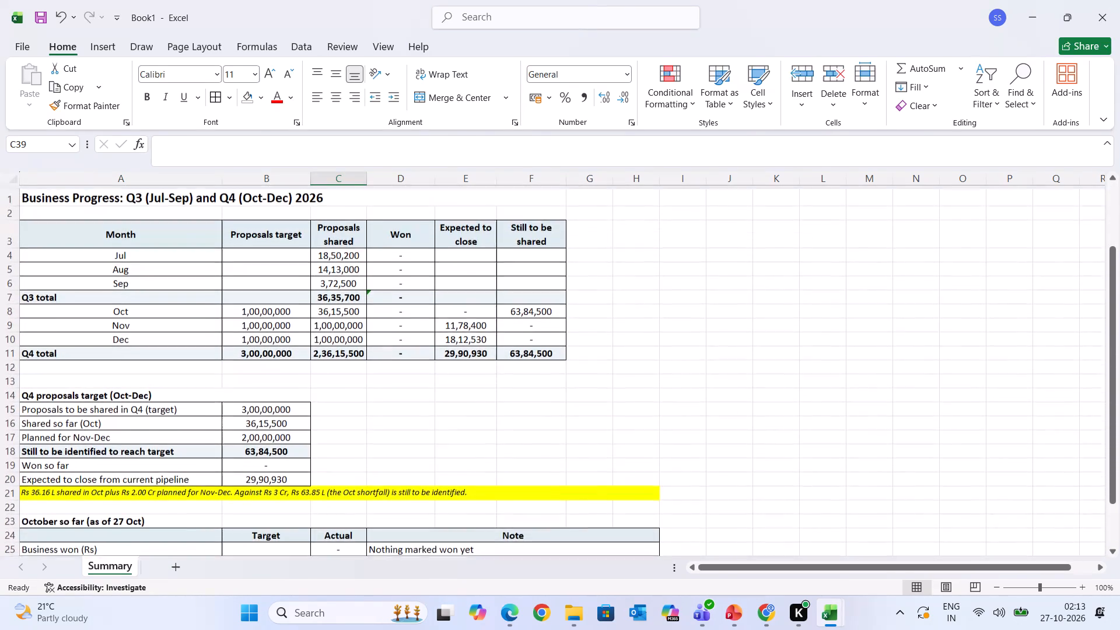
scroll(534, 423, down, 2)
scroll(534, 423, up, 3)
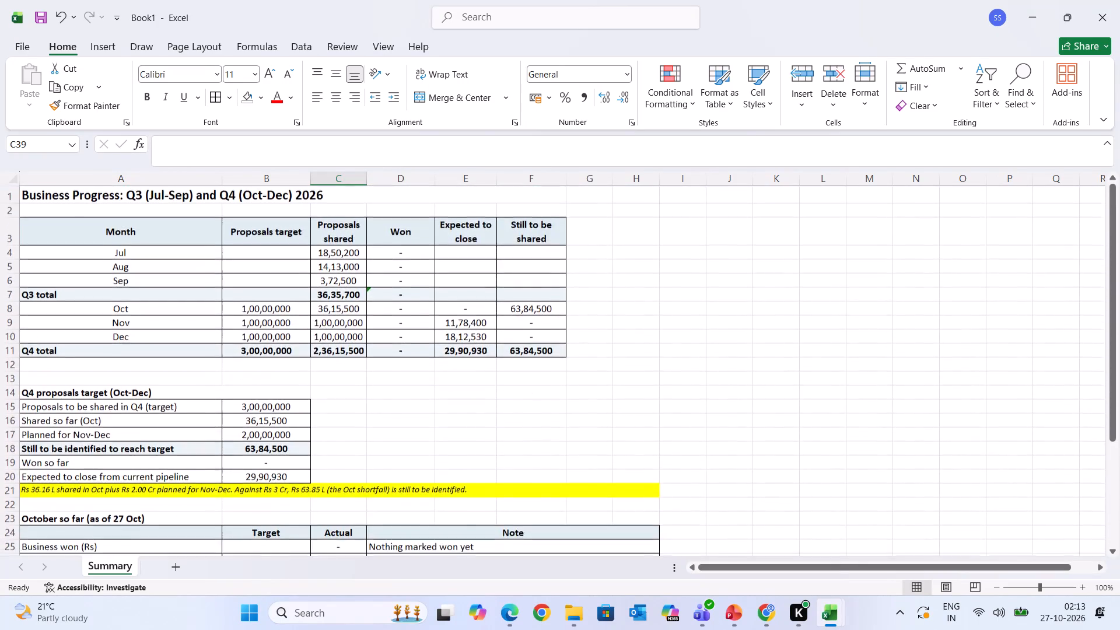
scroll(534, 423, down, 3)
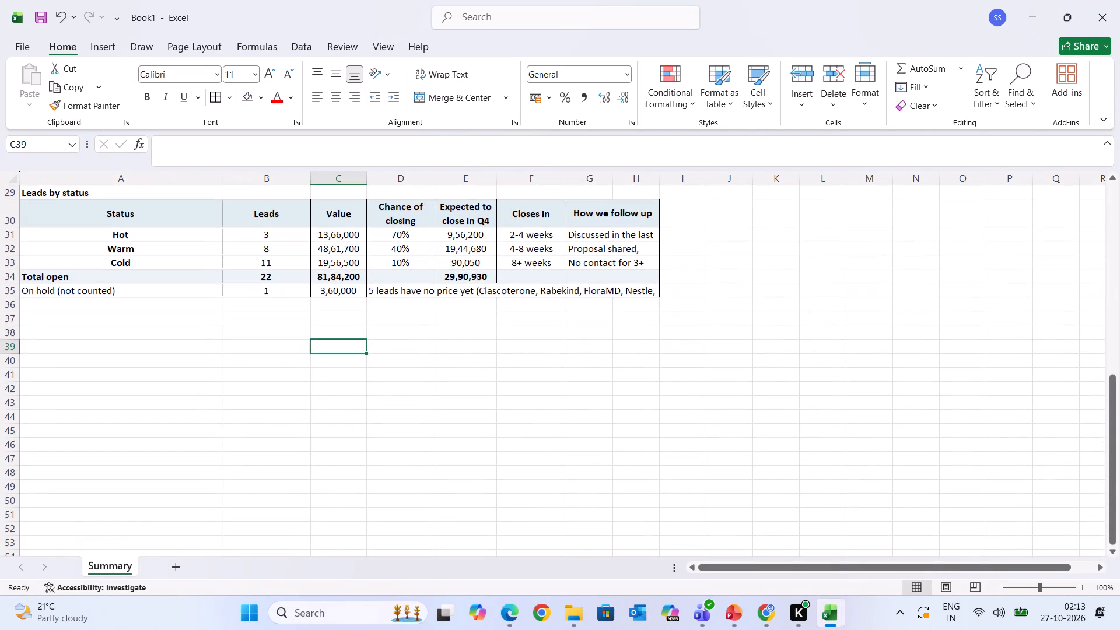
Switch to the Reworked_6 workbook and copy the Q3 (Jul-Sep) activity block, A39:H50, from its Summary sheet.
click(37, 327)
click(846, 609)
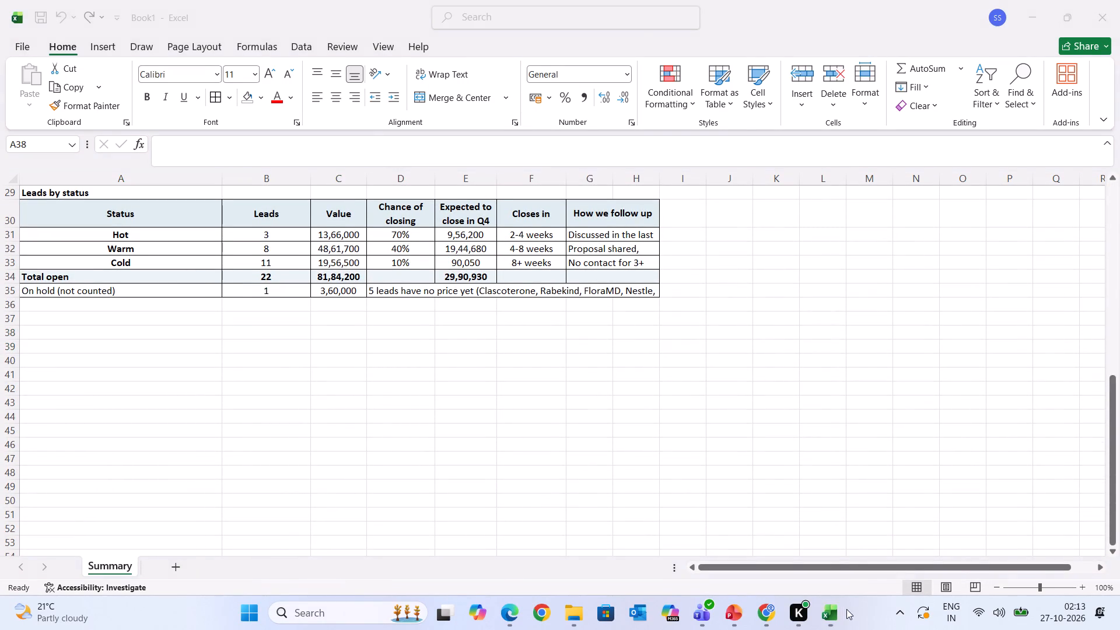
click(835, 605)
click(780, 523)
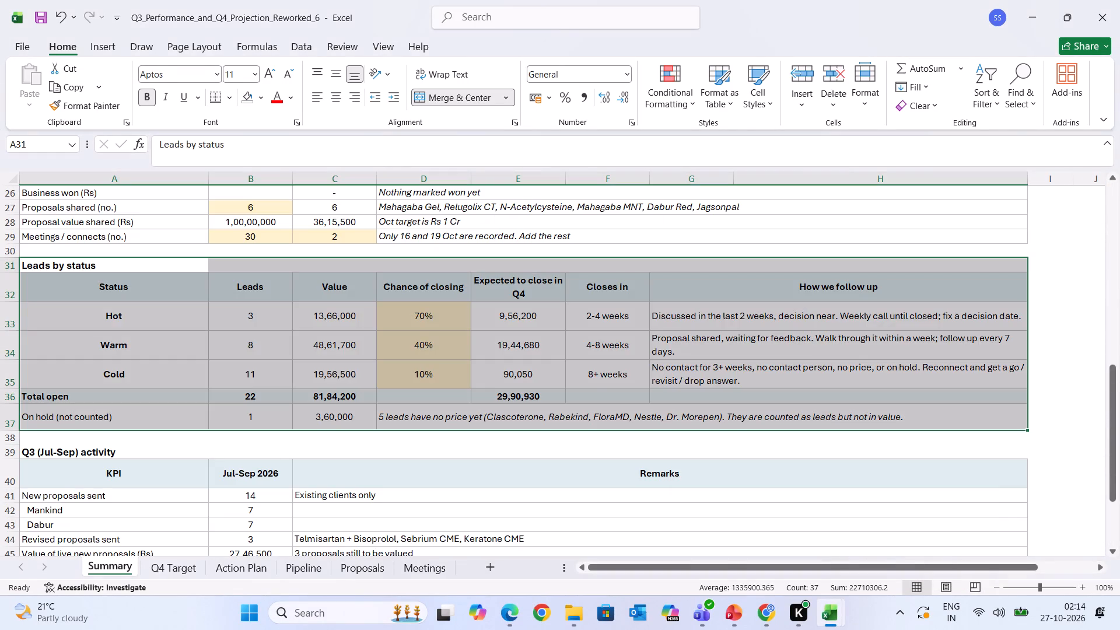
click(501, 455)
scroll(501, 455, down, 1)
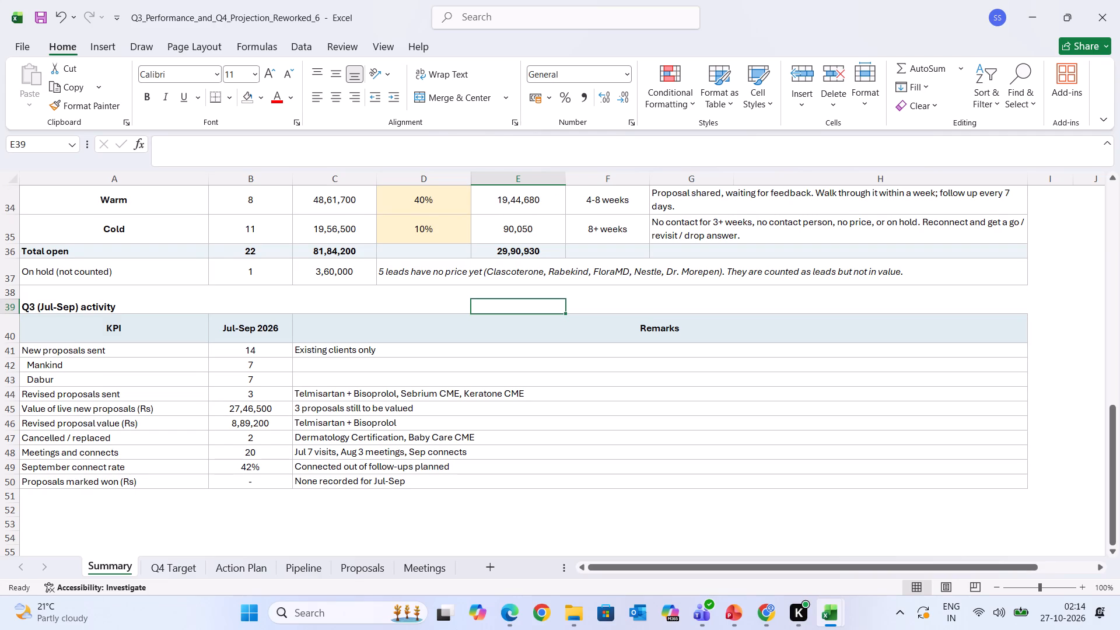
drag(69, 305, 352, 461)
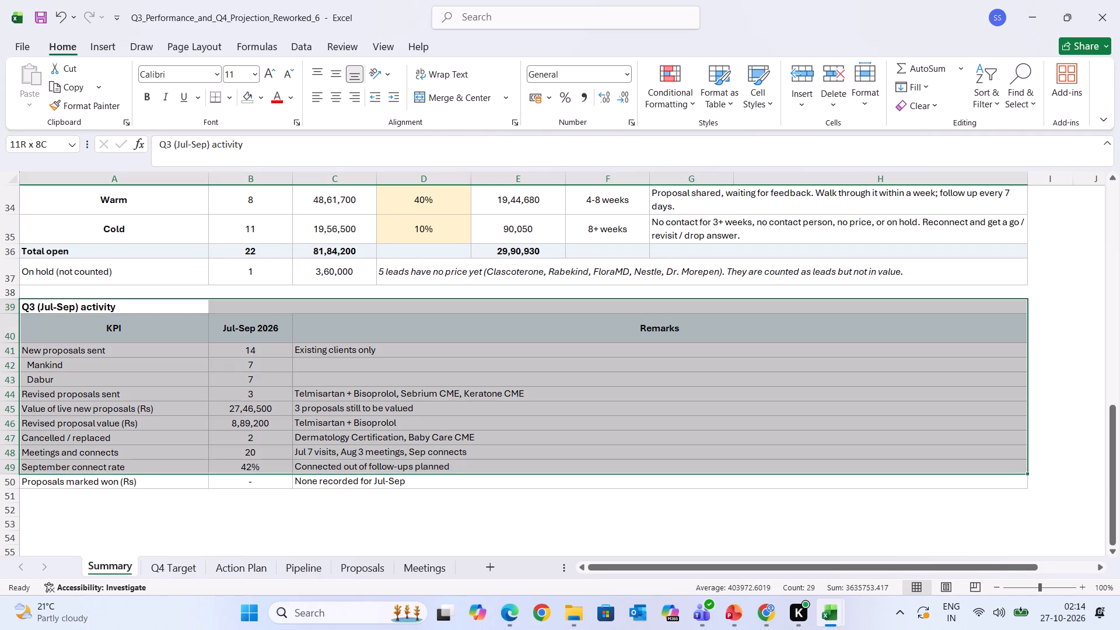
drag(352, 461, 364, 474)
key(ctrl+c)
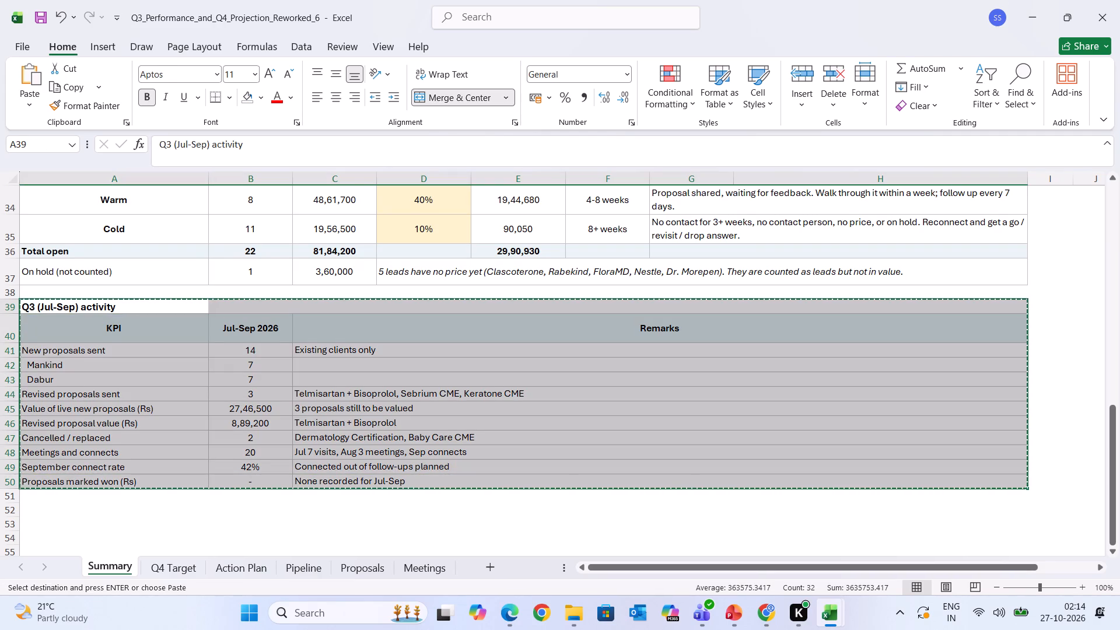
Switch back to Book1 and paste the Q3 (Jul-Sep) activity block at cell A38 of the Summary sheet.
scroll(333, 488, right, 1)
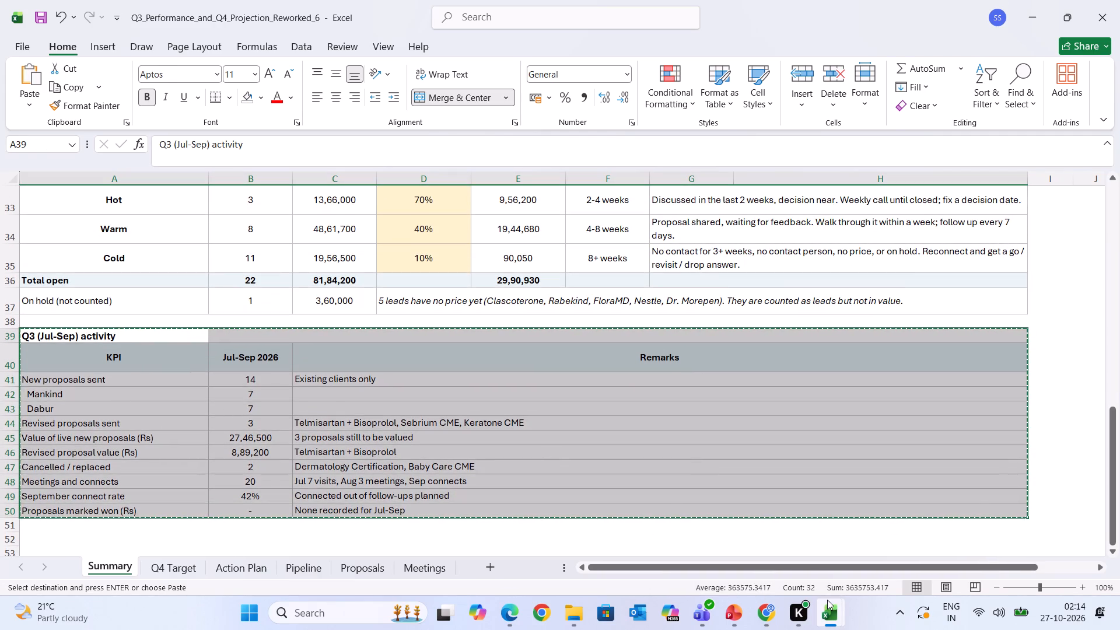
click(827, 600)
click(878, 532)
click(66, 330)
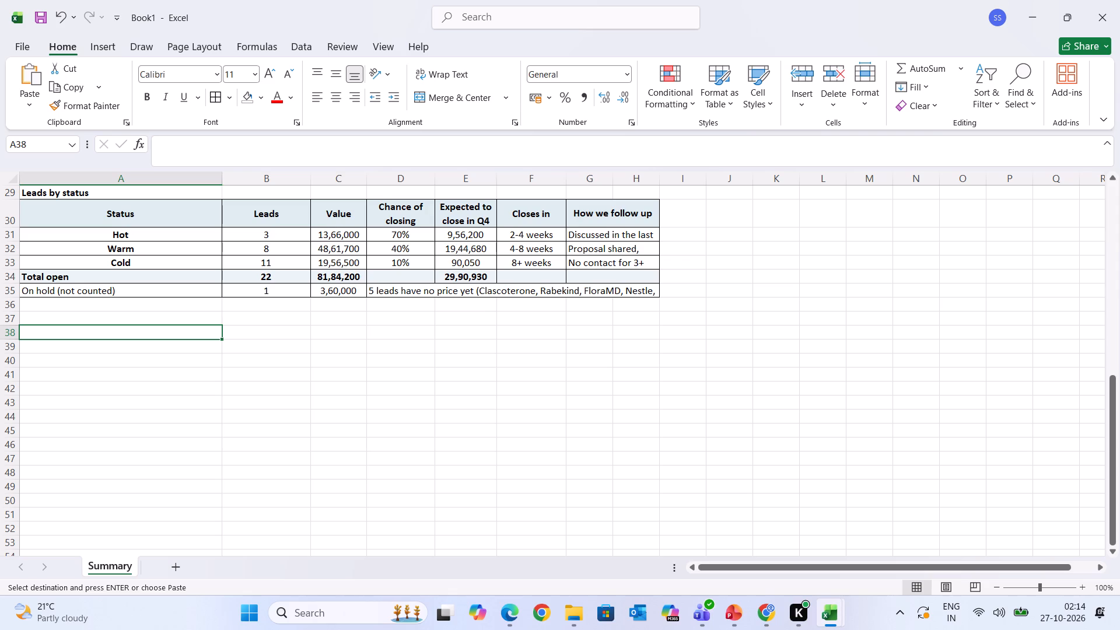
key(ctrl+v)
click(502, 429)
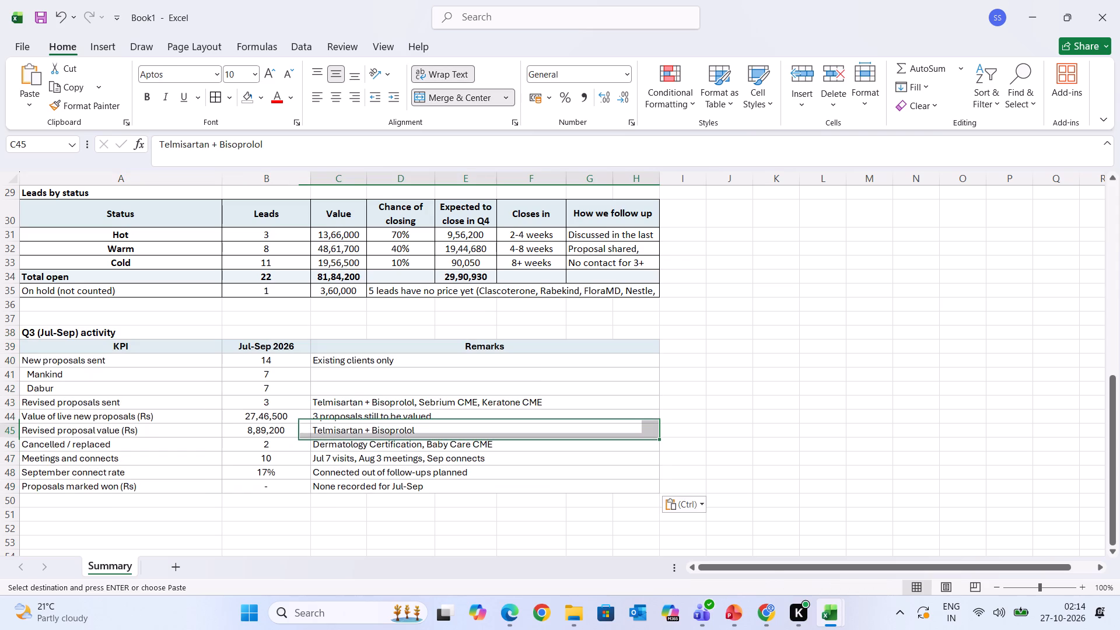
Set the Q3 (Jul-Sep) activity block, A38:H49, to Calibri at font size 11.
drag(60, 332, 416, 487)
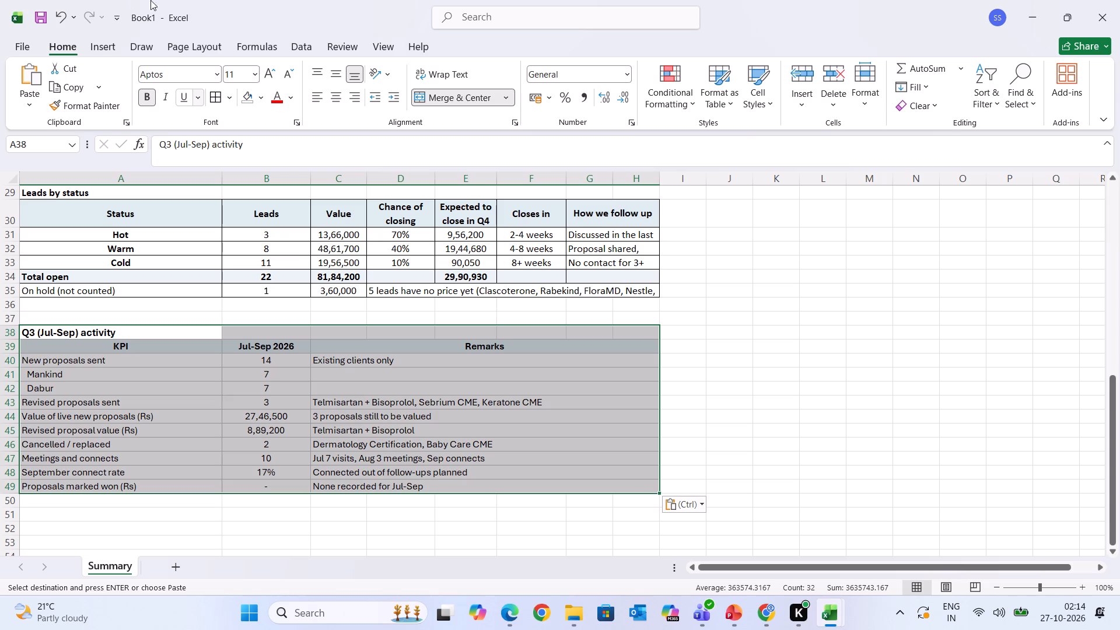
click(217, 79)
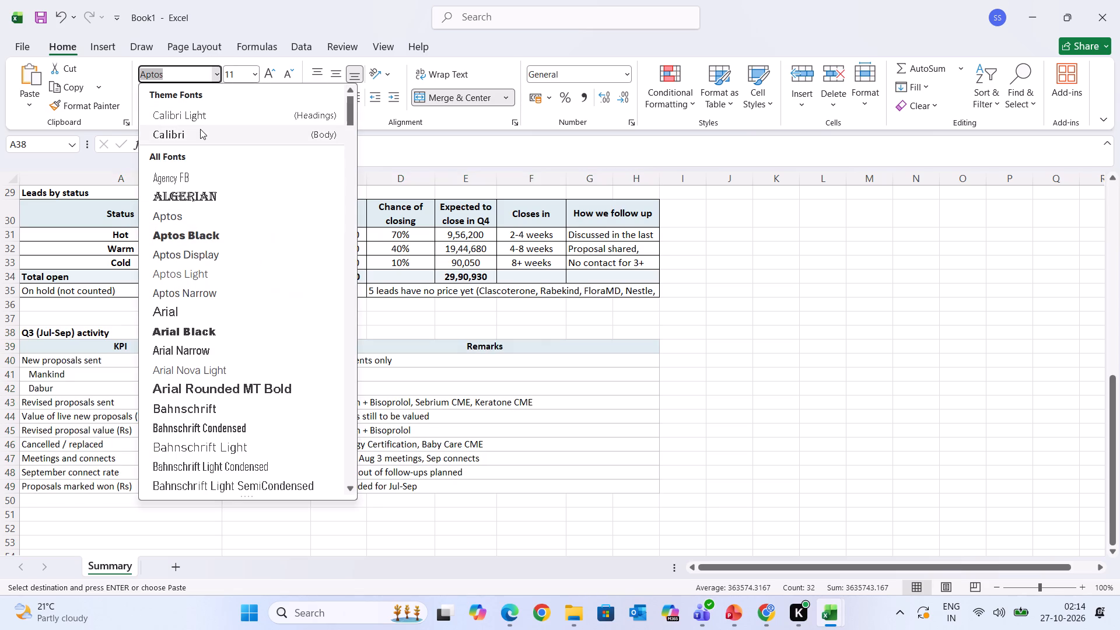
click(199, 129)
click(251, 76)
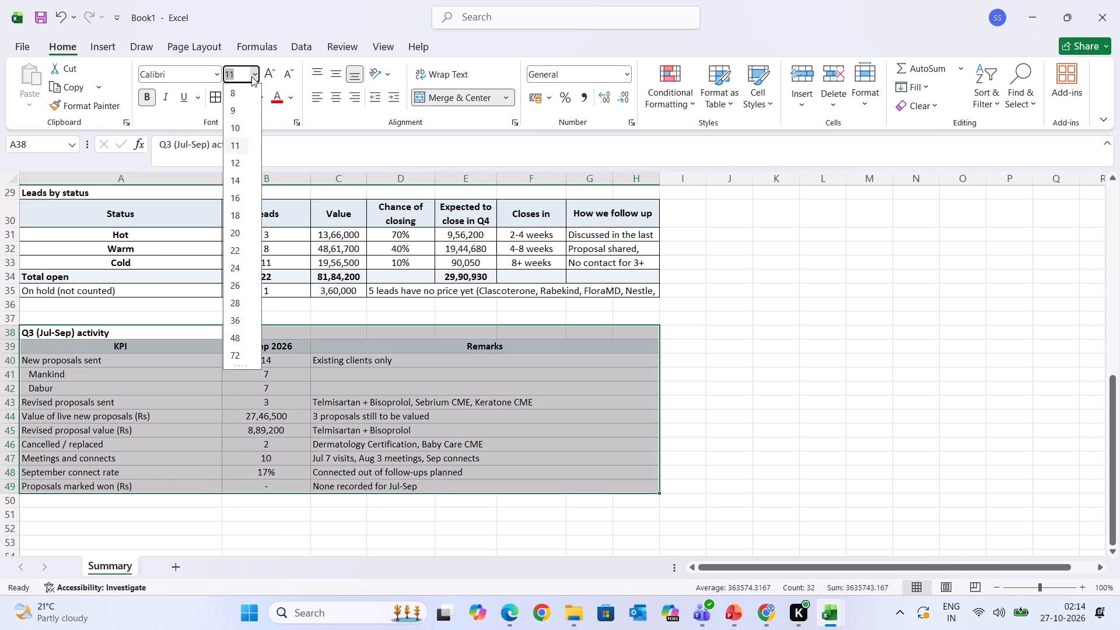
click(237, 141)
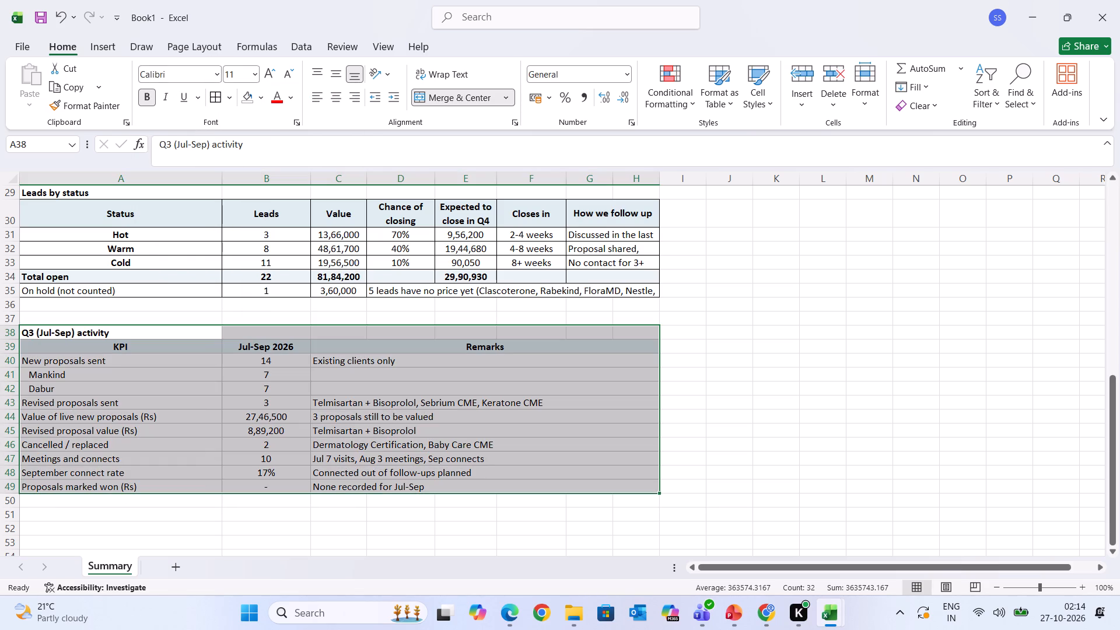
Apply all borders to the Q3 (Jul-Sep) activity table, A39:H49.
click(207, 370)
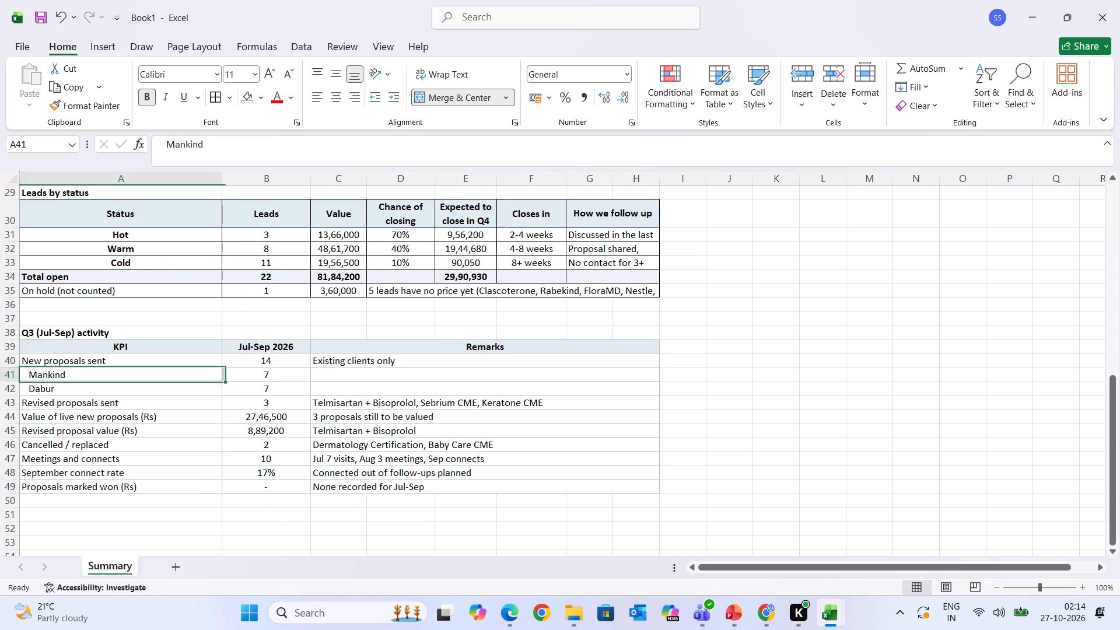
drag(127, 342, 386, 485)
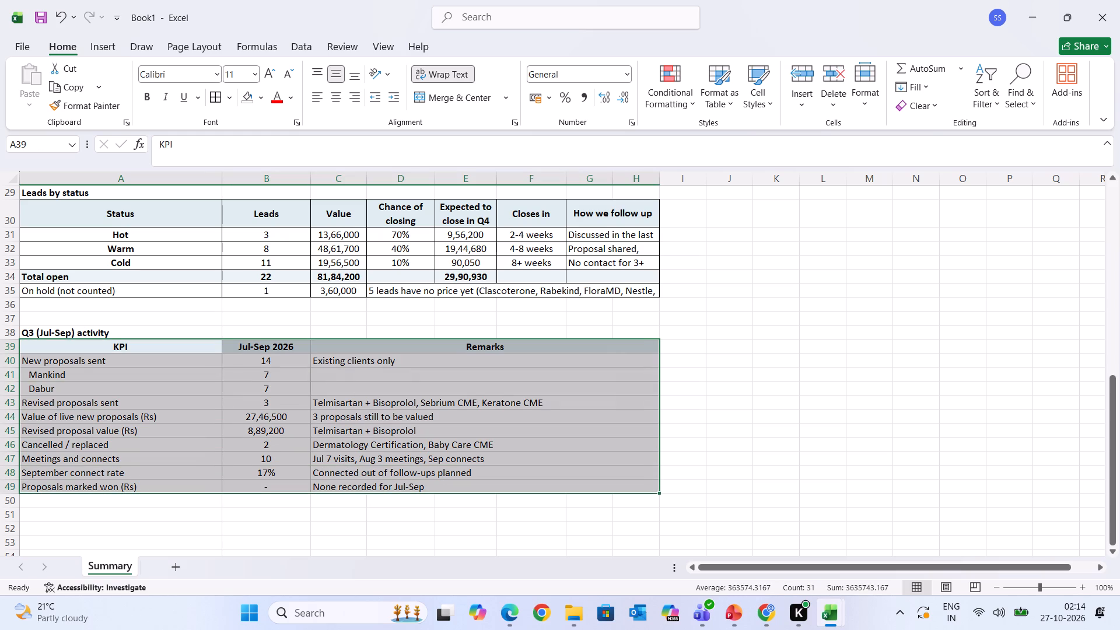
click(211, 99)
click(453, 580)
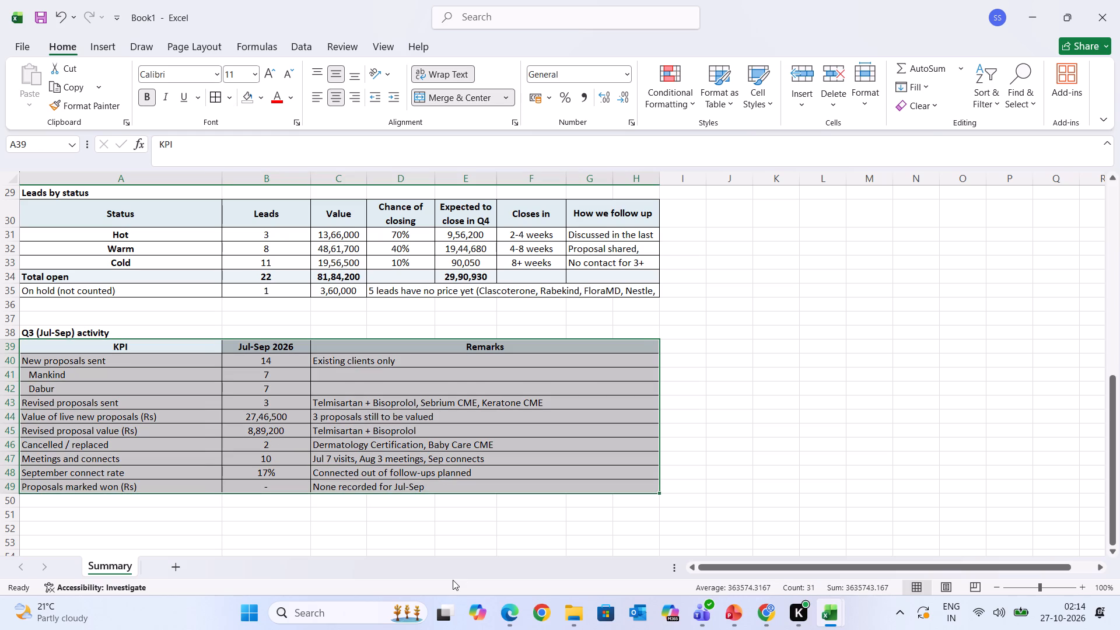
Shorten the label in A46 of the Q3 (Jul-Sep) activity table to "Cancelled".
click(333, 492)
double_click(261, 515)
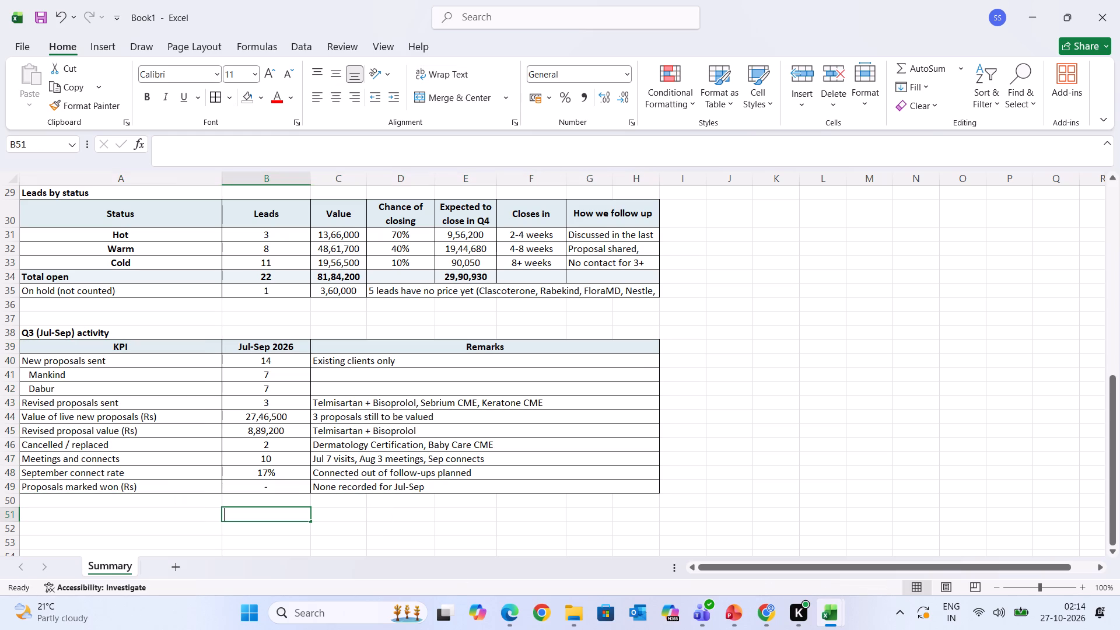
click(181, 521)
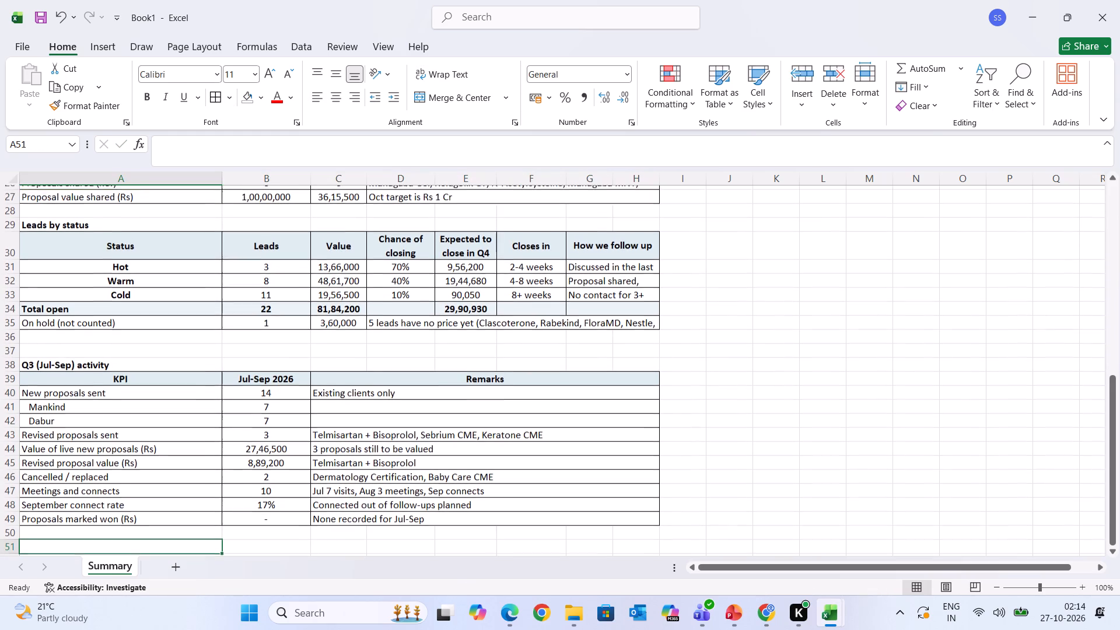
double_click(128, 473)
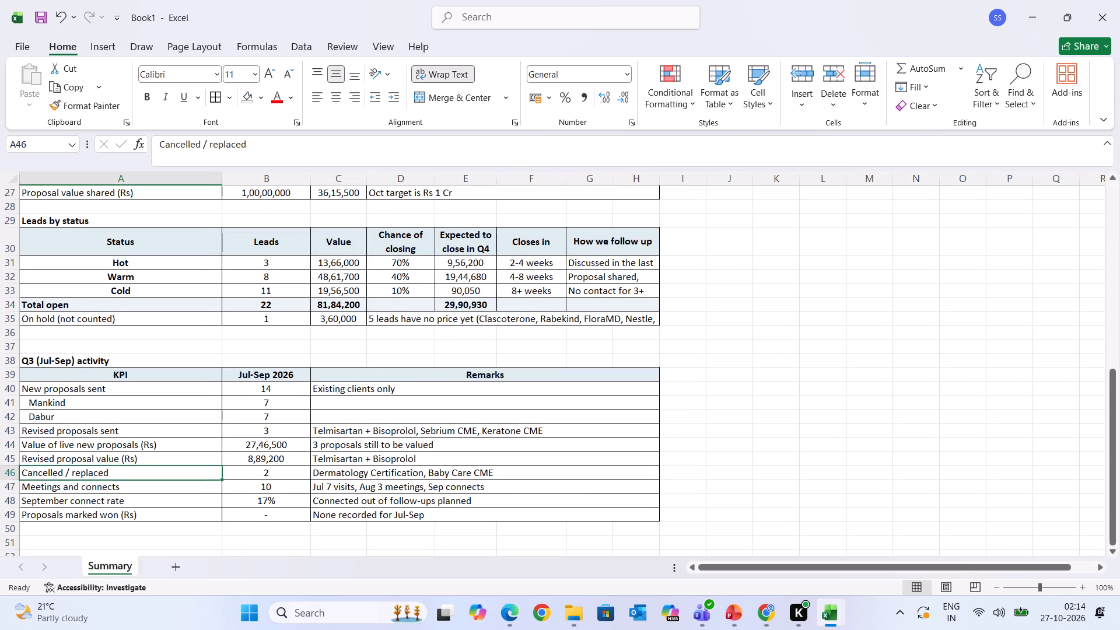
key(BackSpace)
key(BackSpace)
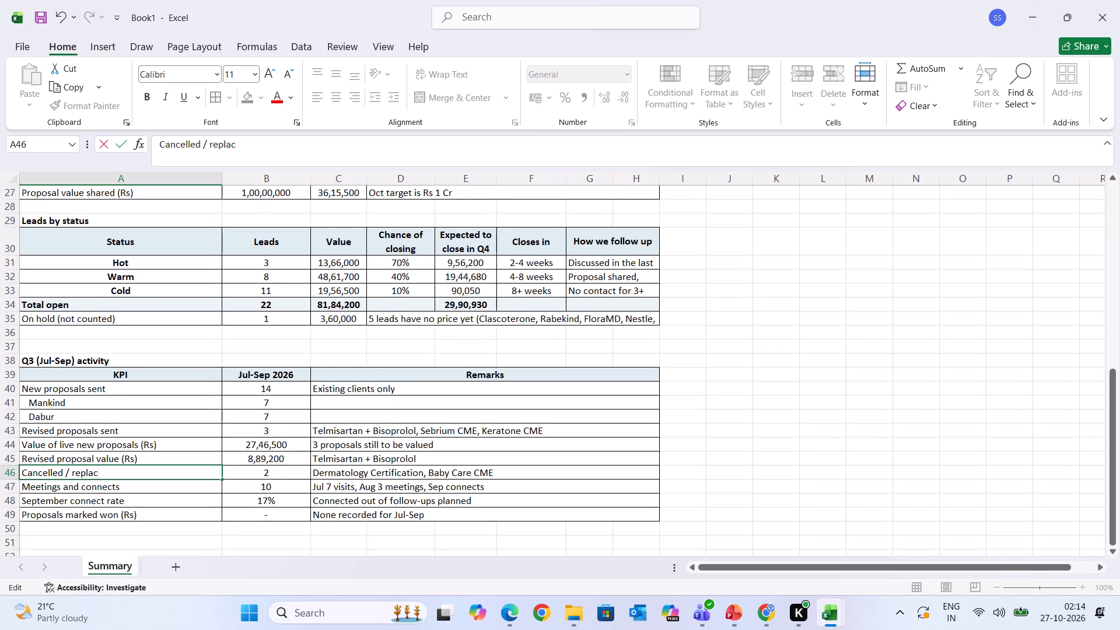
key(BackSpace)
key(BackSpace)
key(BackSpace)
key(BackSpace)
key(BackSpace)
key(BackSpace)
key(BackSpace)
key(BackSpace)
click(193, 548)
Review the rebuilt Summary sheet's blocks from the Q3 activity table back up to the business progress table.
scroll(193, 548, down, 1)
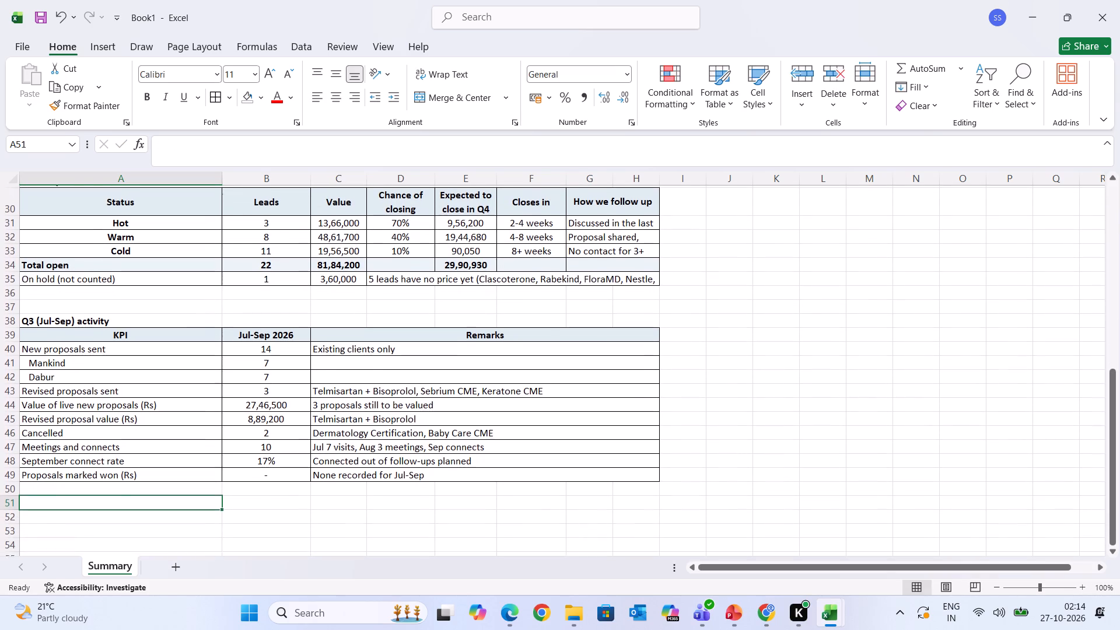
scroll(193, 548, down, 2)
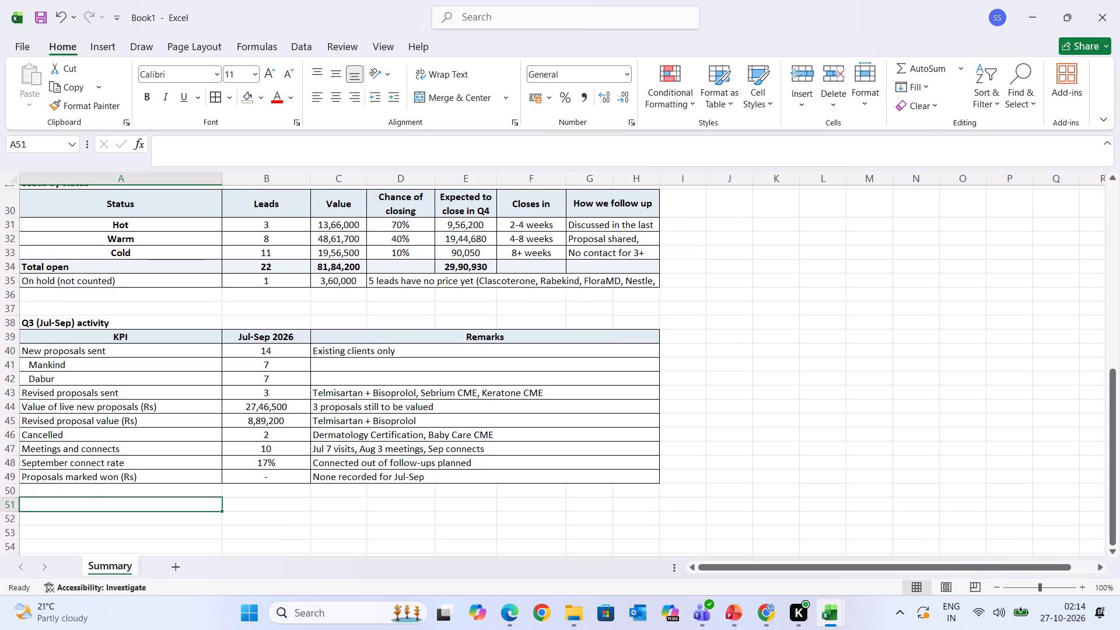
scroll(193, 548, down, 1)
scroll(198, 508, up, 2)
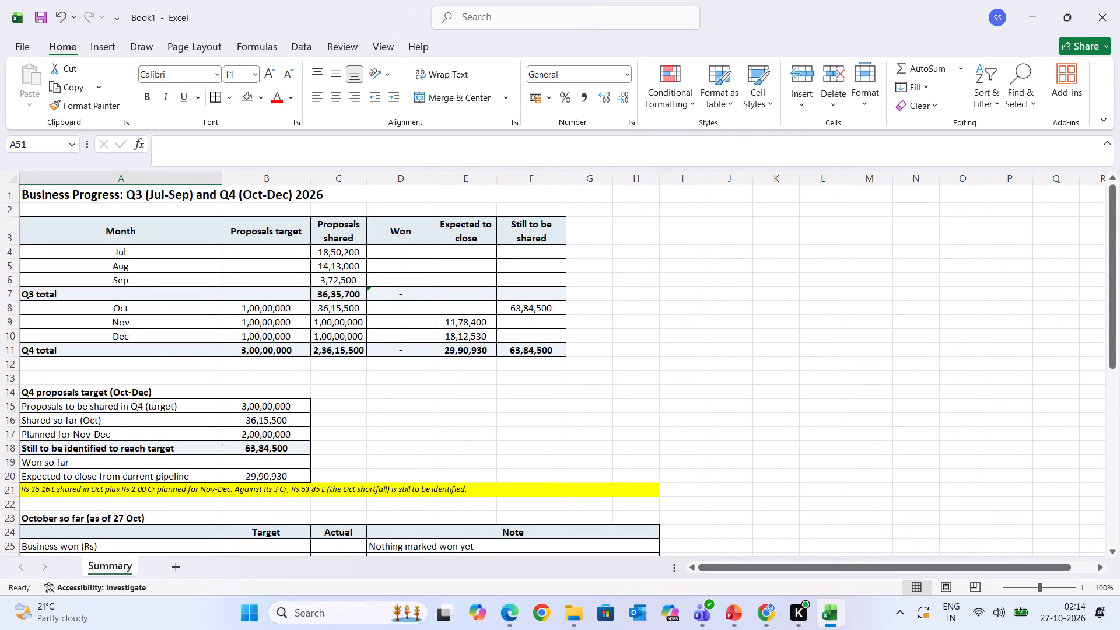
scroll(211, 421, down, 4)
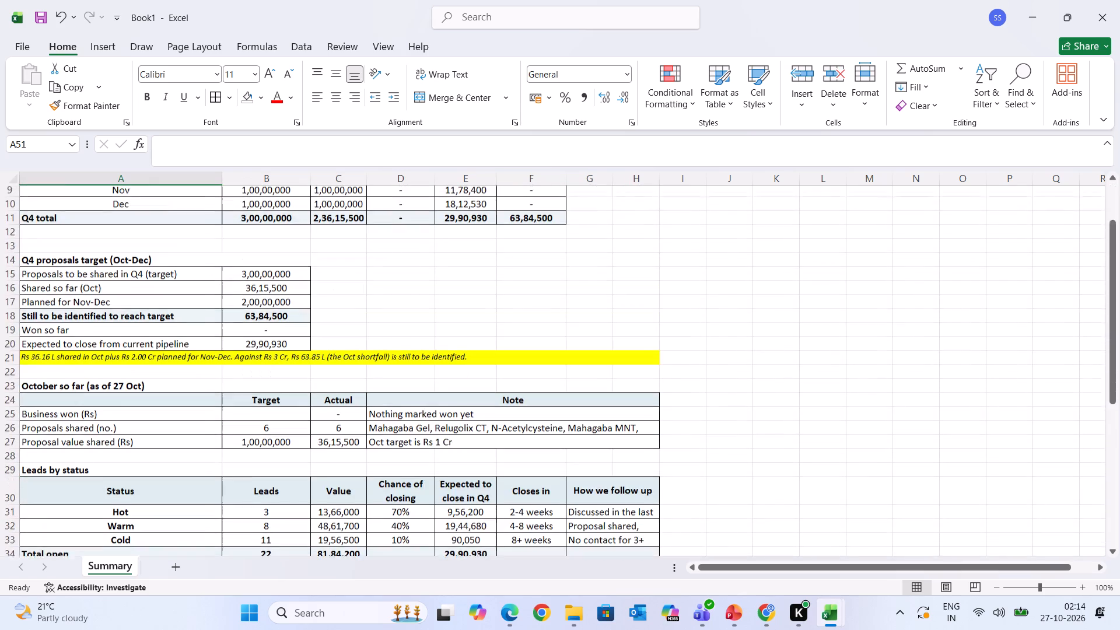
Add a new blank worksheet after Summary in Book1 and, after rechecking the Summary blocks, leave the new sheet open.
click(176, 568)
scroll(234, 467, up, 2)
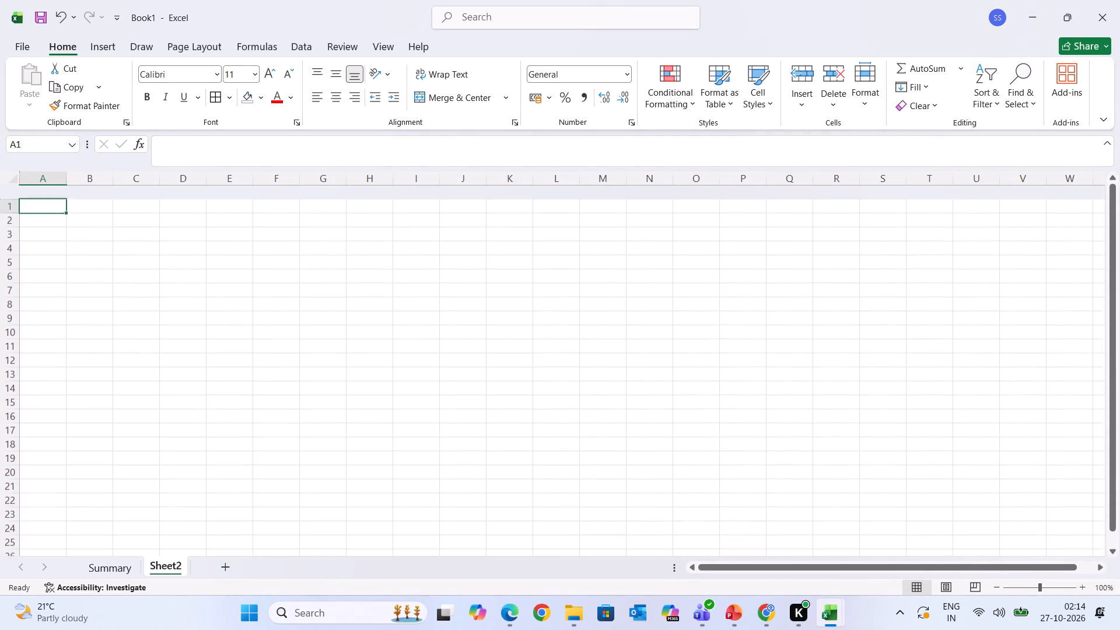
click(117, 569)
scroll(212, 422, up, 2)
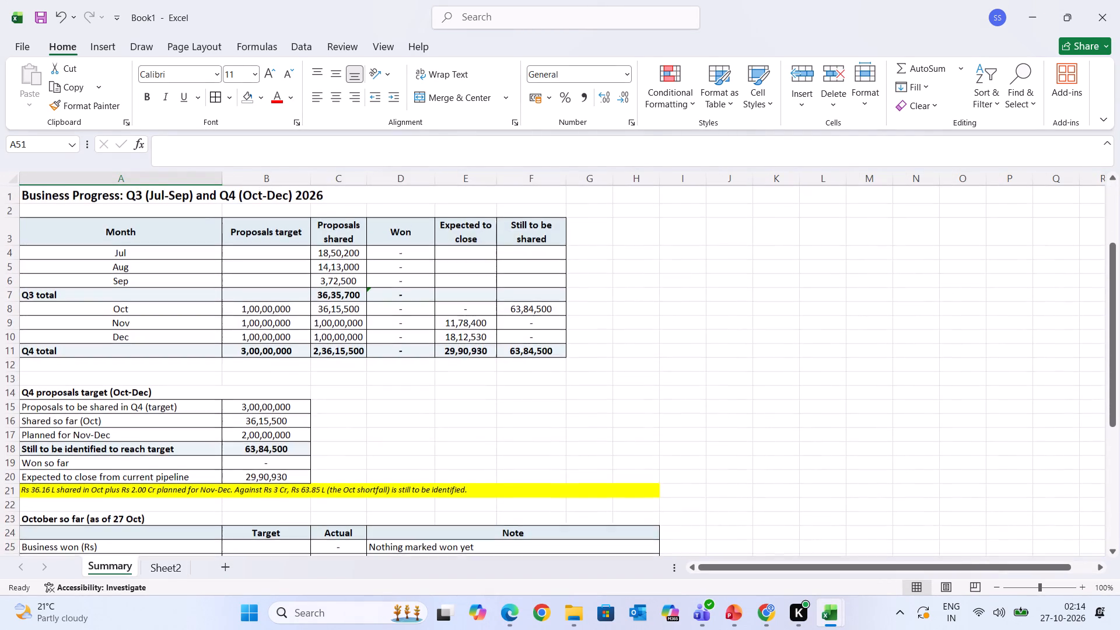
scroll(212, 422, down, 5)
scroll(212, 422, up, 2)
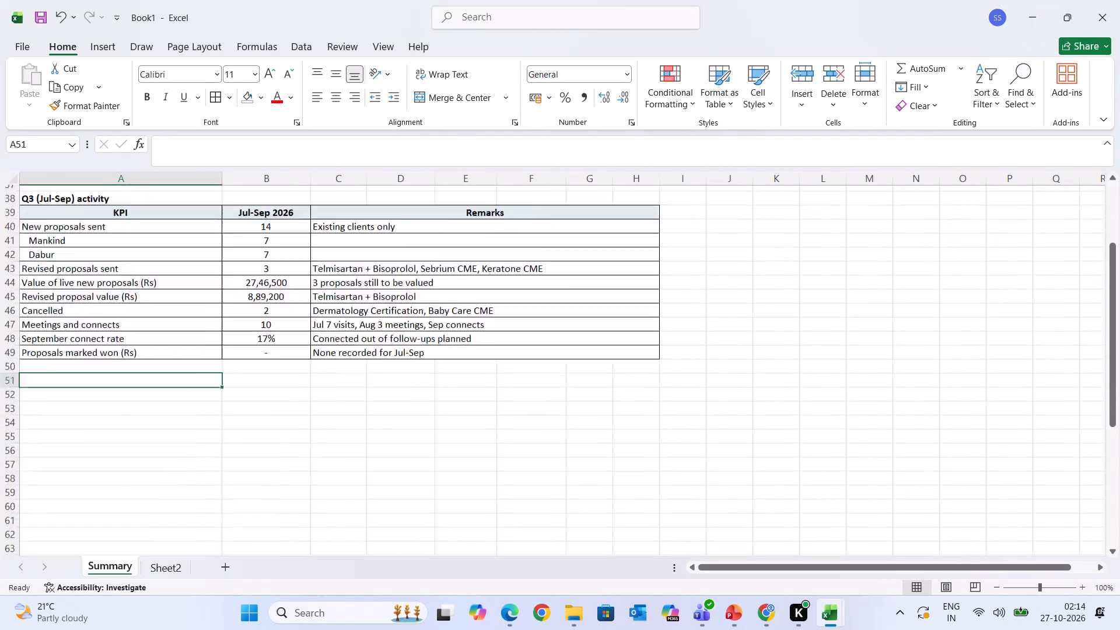
click(162, 572)
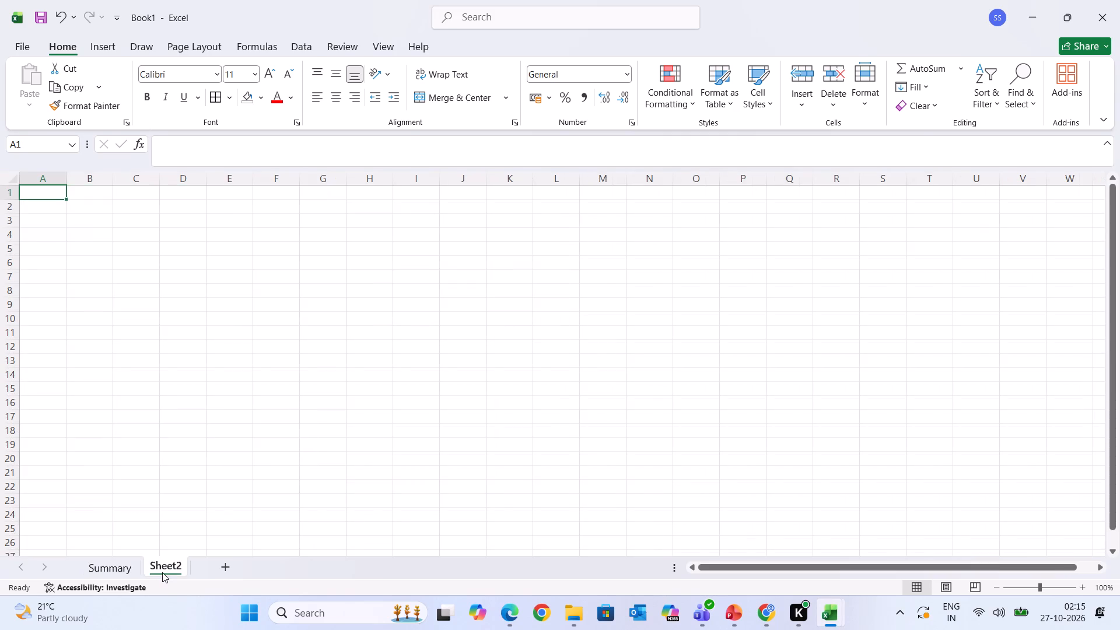
Switch to the Reworked_6 workbook and open its Q4 Target sheet.
click(830, 614)
click(744, 541)
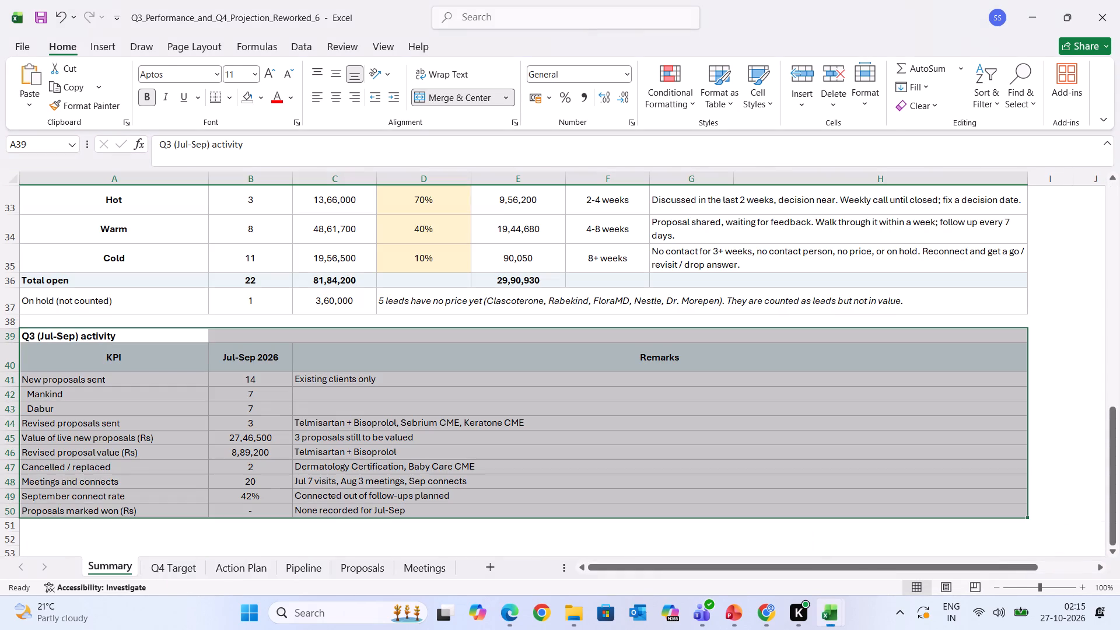
click(176, 565)
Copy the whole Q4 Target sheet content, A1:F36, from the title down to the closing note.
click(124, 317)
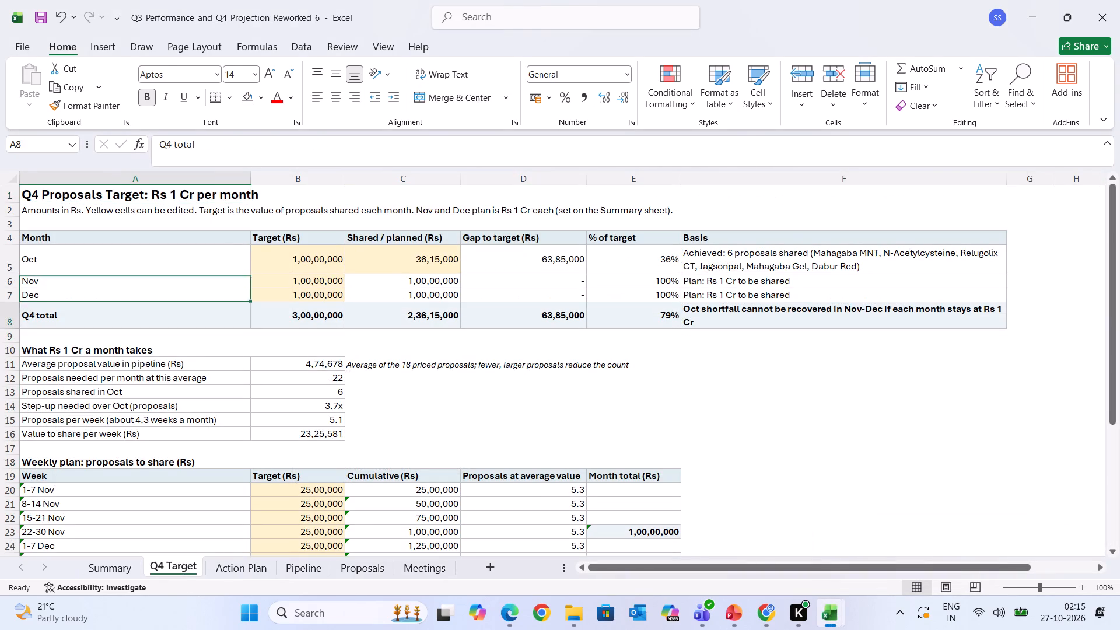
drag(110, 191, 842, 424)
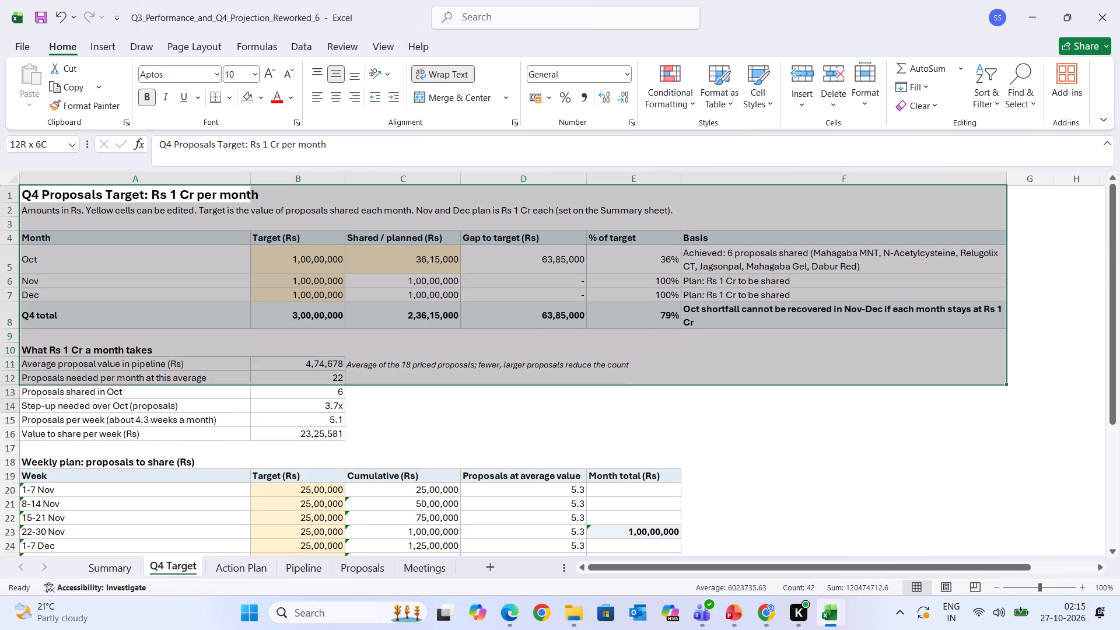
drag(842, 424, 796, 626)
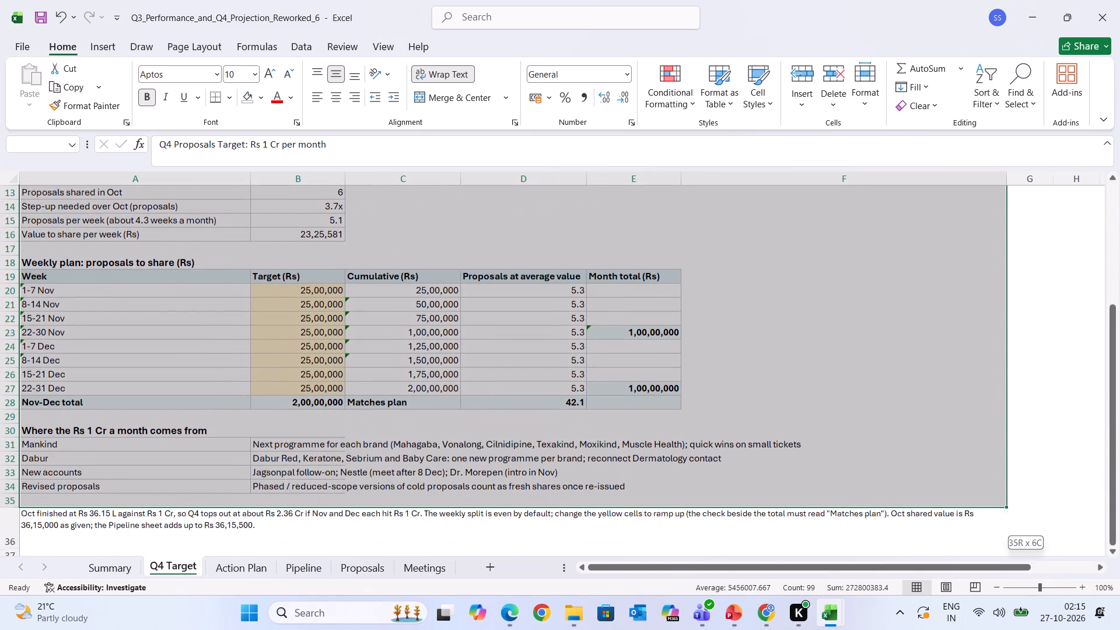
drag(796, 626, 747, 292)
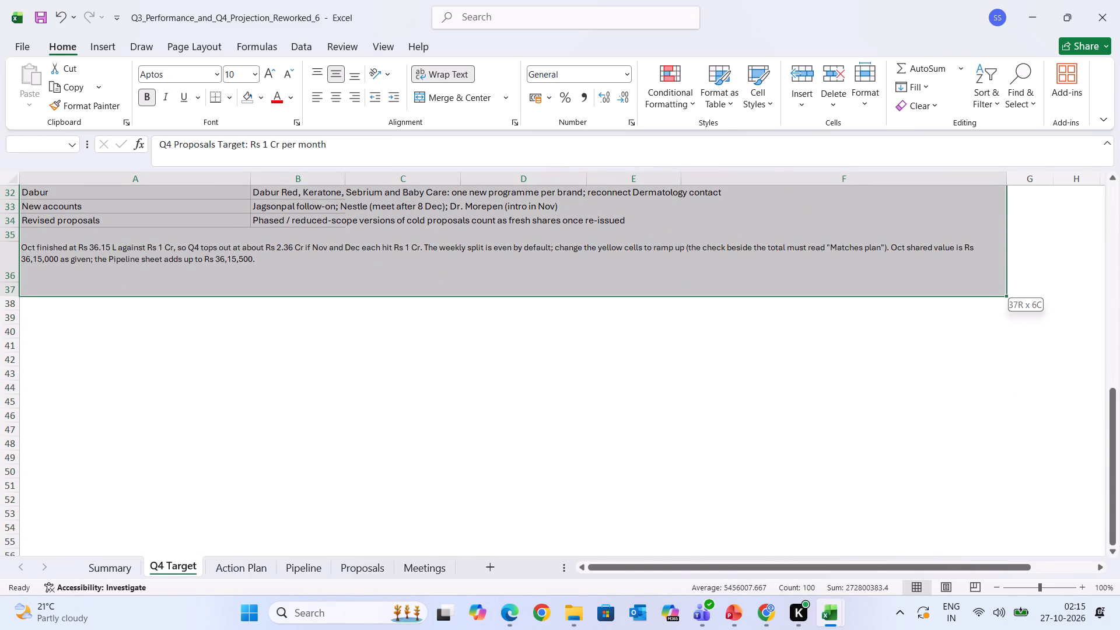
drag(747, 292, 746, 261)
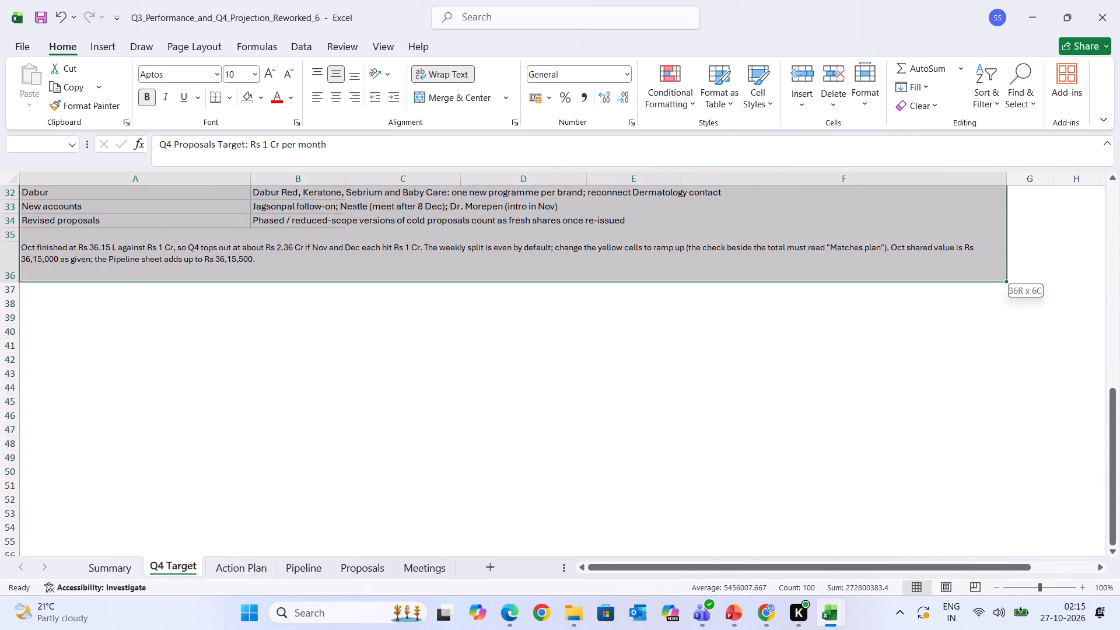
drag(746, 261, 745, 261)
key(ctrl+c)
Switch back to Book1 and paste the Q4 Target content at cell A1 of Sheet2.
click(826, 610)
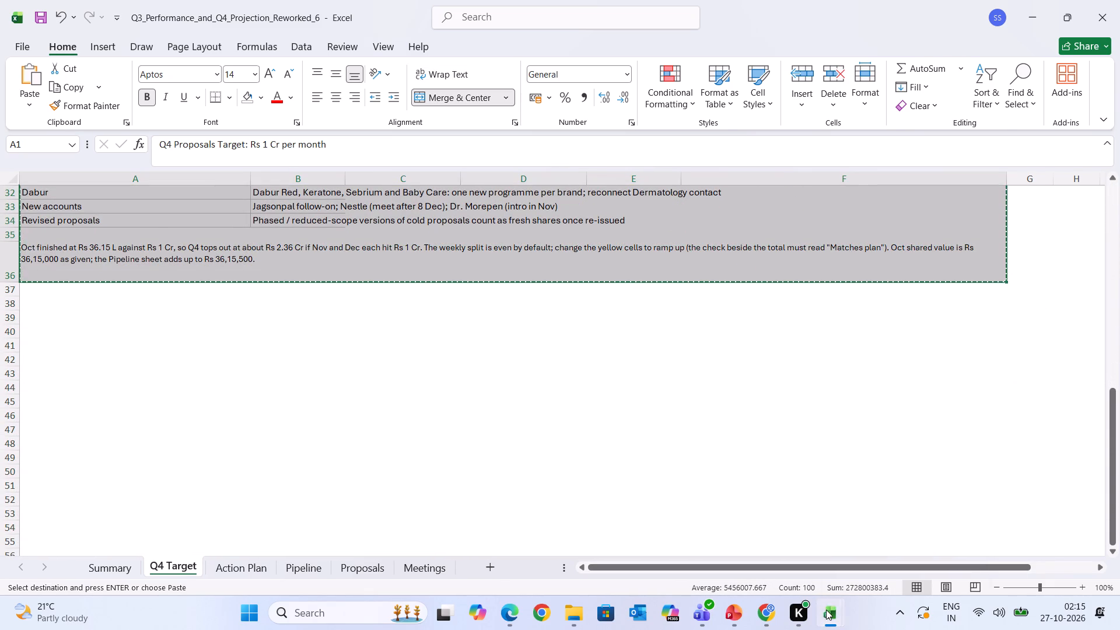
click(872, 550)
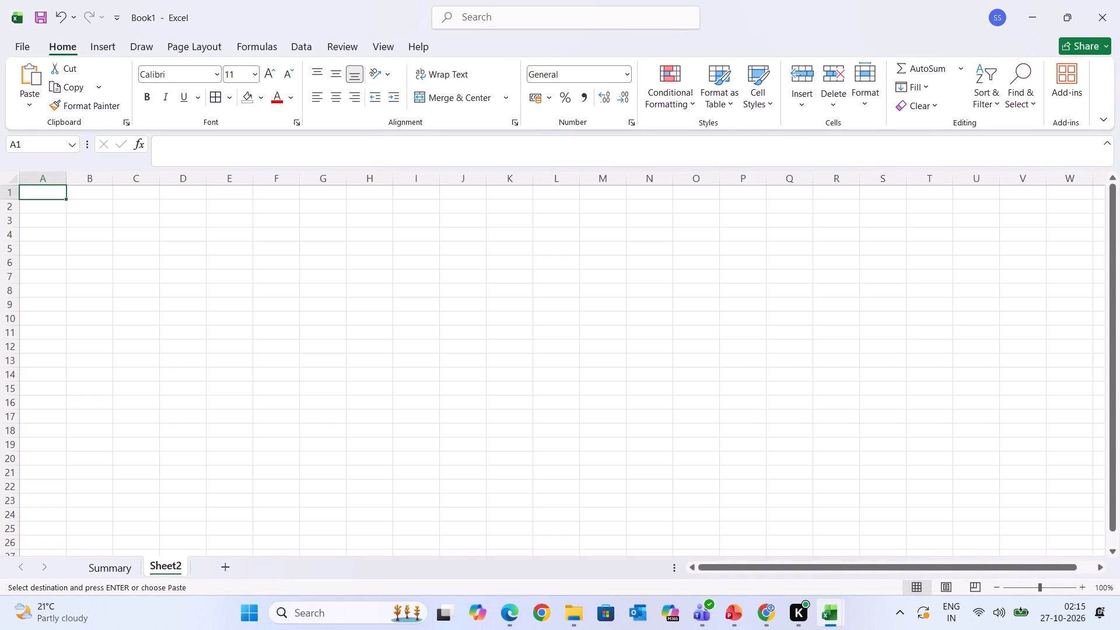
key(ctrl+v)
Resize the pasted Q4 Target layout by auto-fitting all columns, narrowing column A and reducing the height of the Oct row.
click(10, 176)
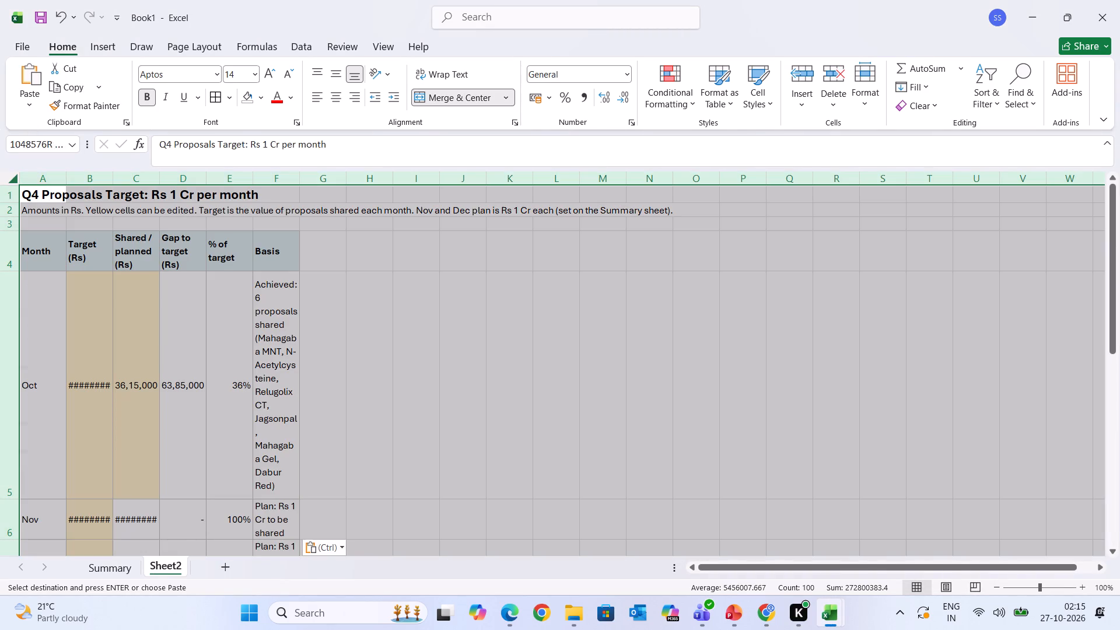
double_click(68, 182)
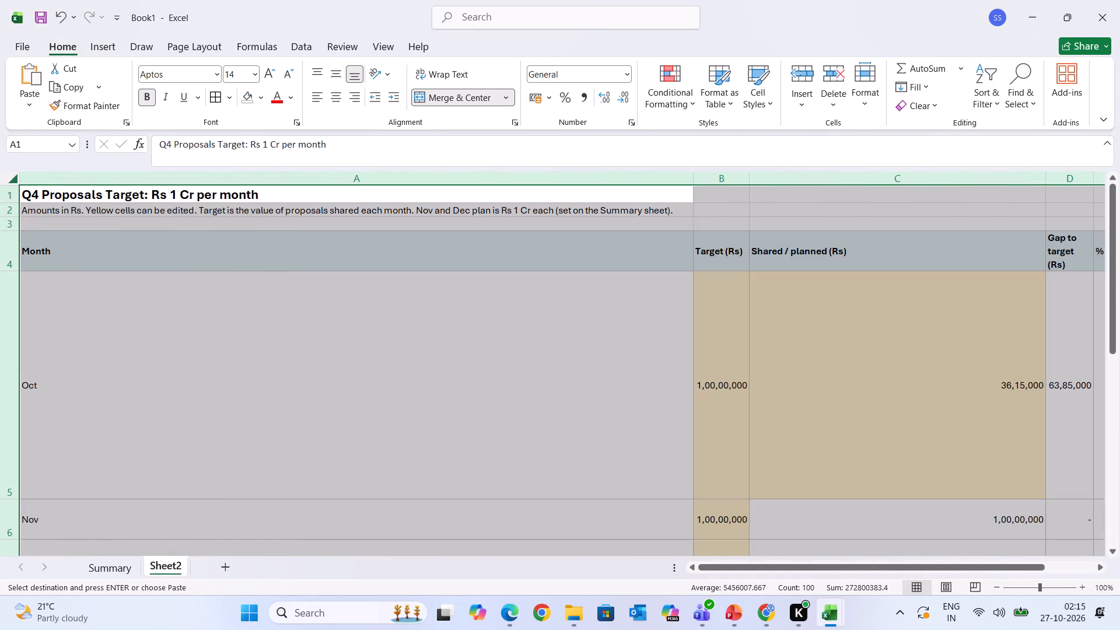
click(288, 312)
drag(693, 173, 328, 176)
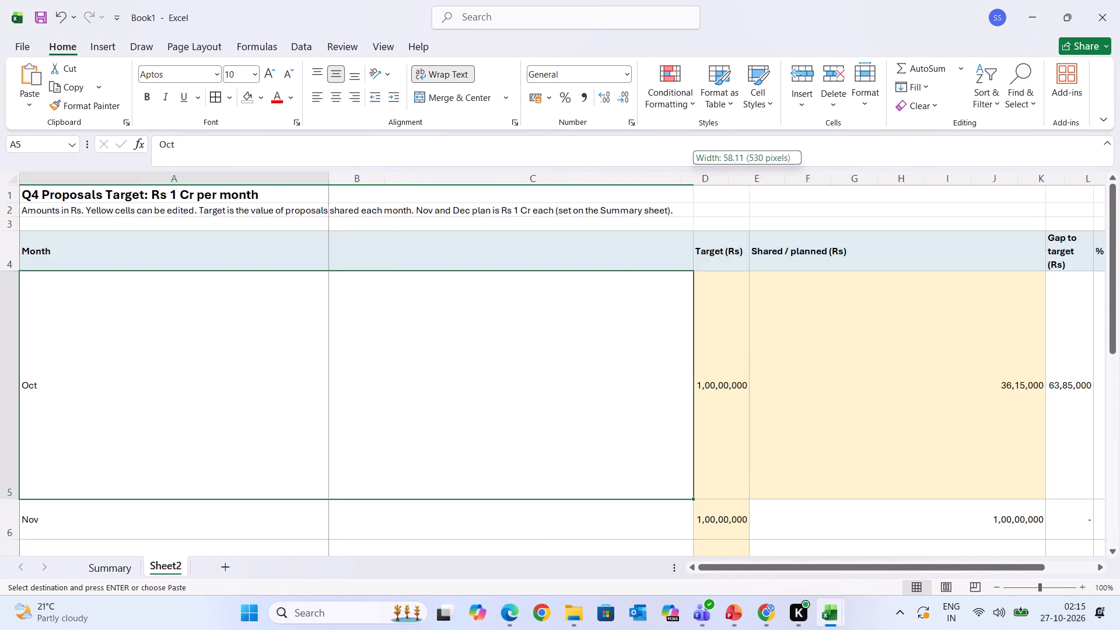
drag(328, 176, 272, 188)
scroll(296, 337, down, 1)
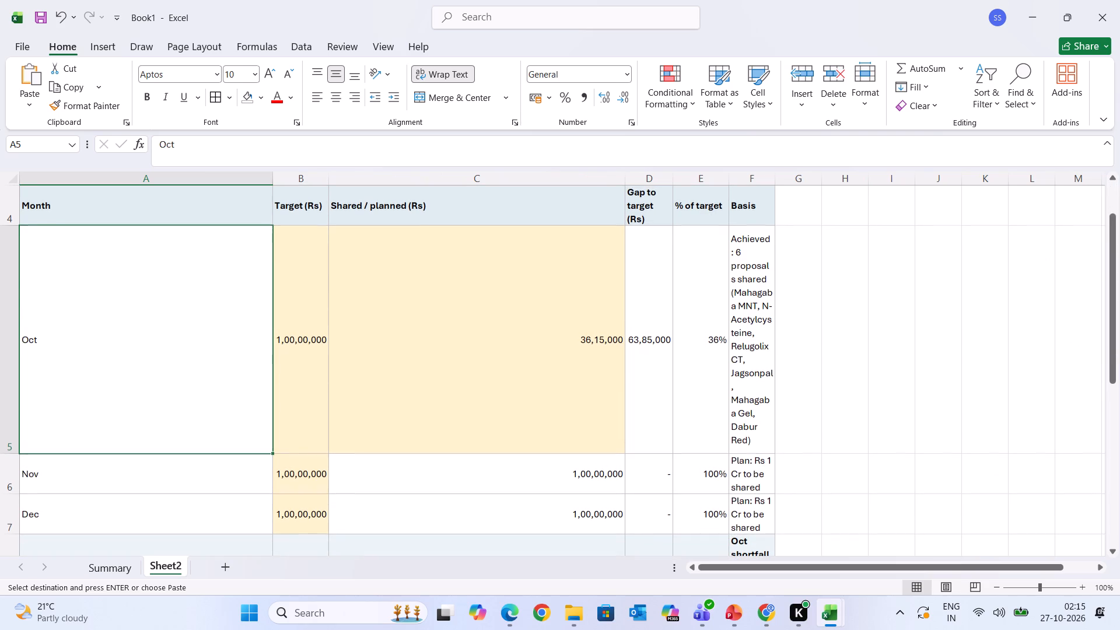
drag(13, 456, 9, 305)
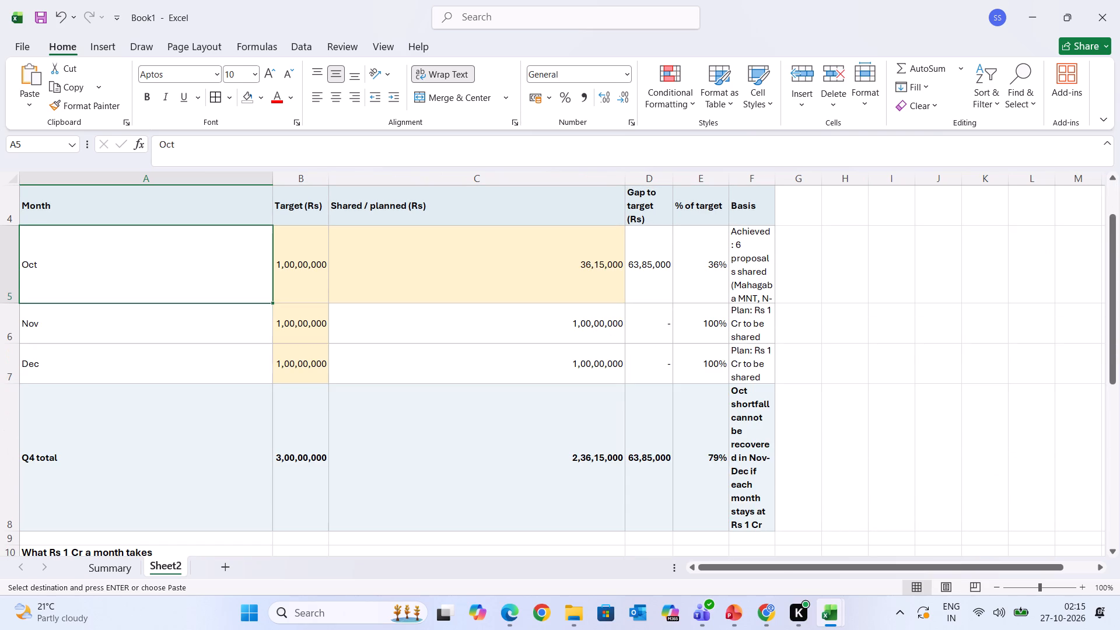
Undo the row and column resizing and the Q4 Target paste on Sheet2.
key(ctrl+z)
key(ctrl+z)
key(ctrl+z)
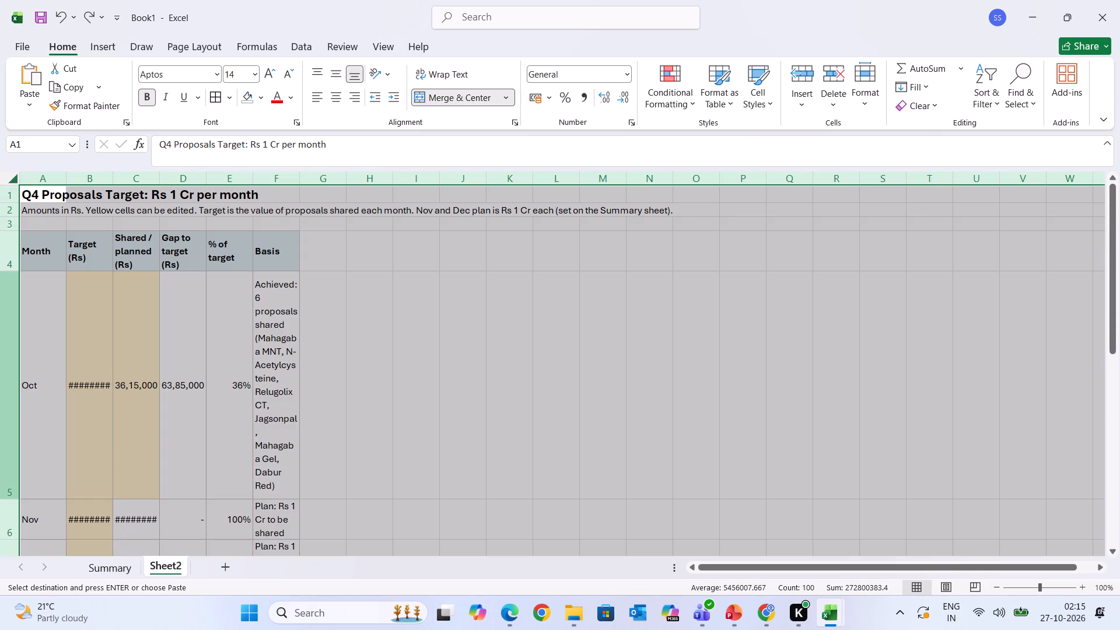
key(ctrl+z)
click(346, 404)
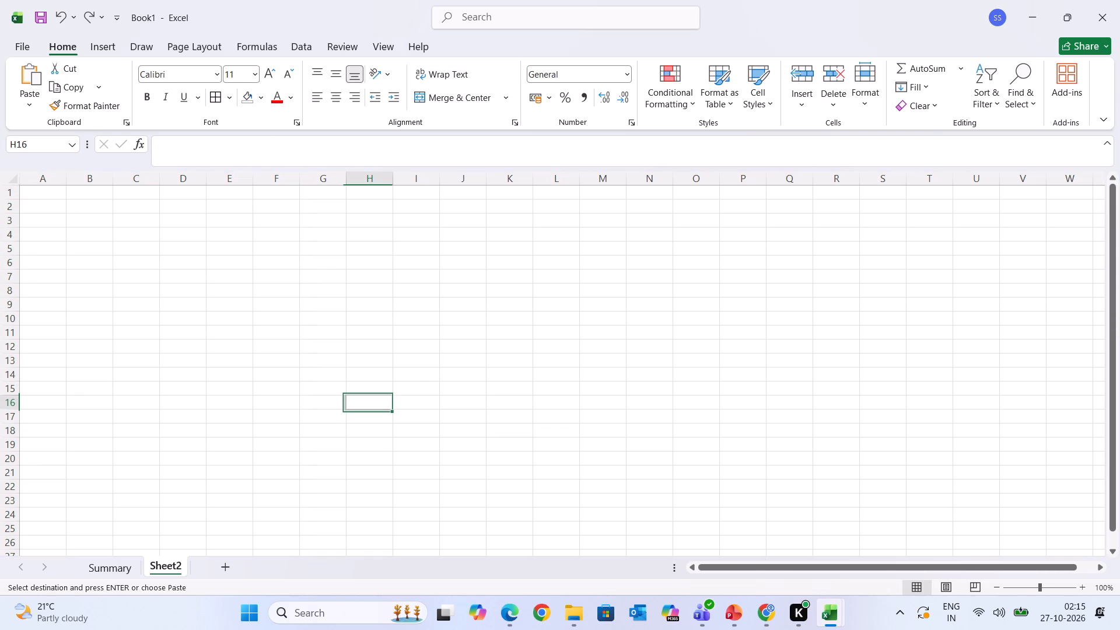
Switch to the Reworked_6 workbook and copy the Q4 Proposals Target block, A1:F8, from its Q4 Target sheet.
click(825, 610)
click(738, 530)
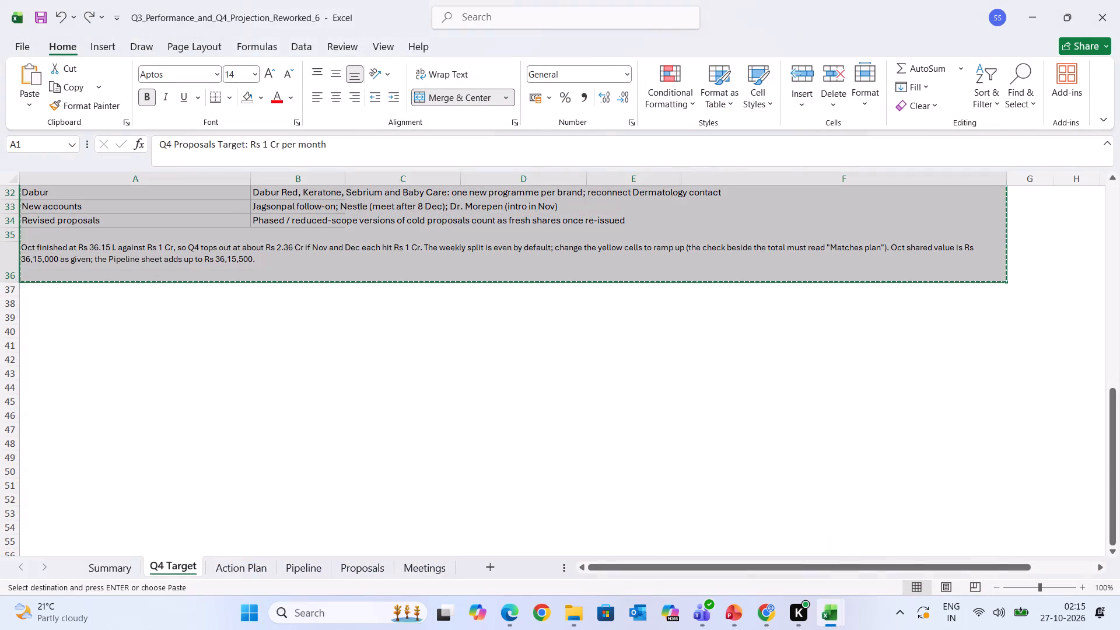
double_click(345, 367)
scroll(345, 367, up, 5)
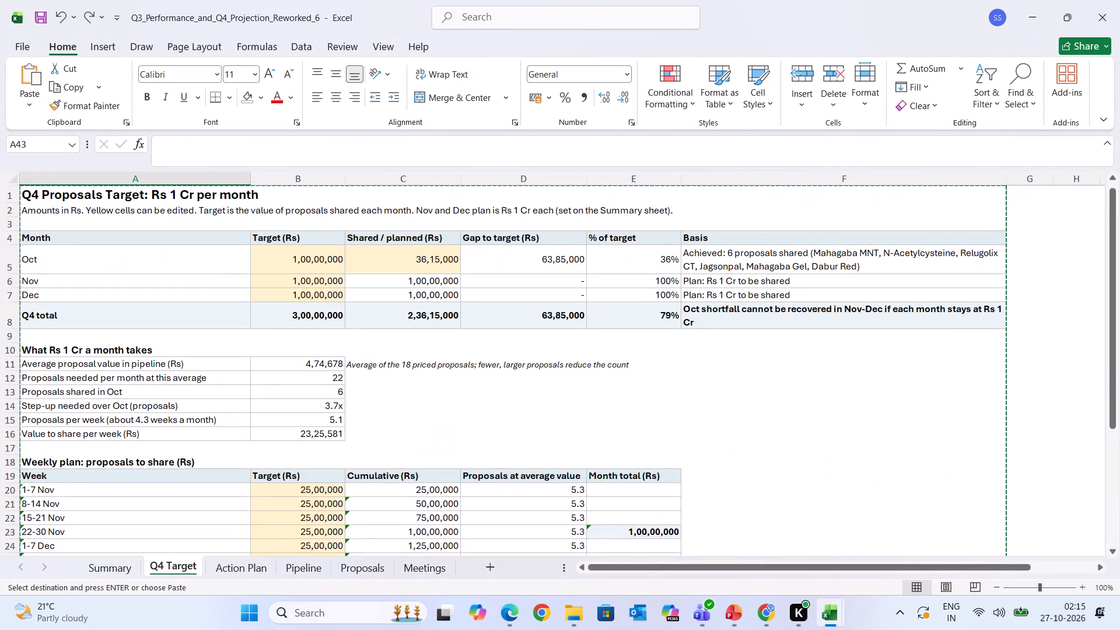
click(125, 208)
click(102, 195)
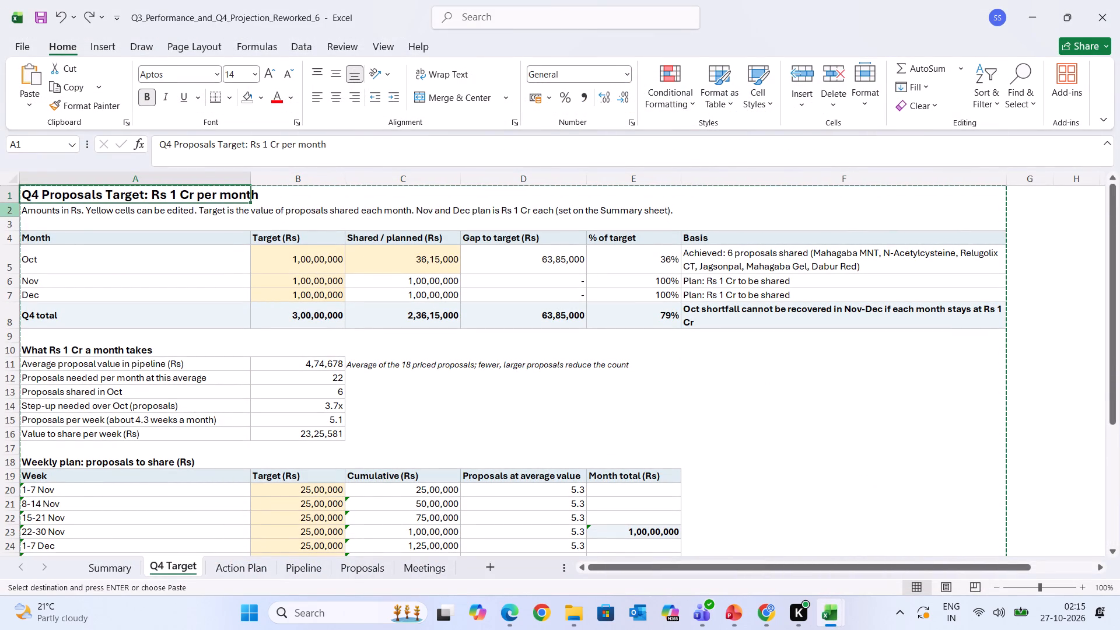
click(5, 209)
click(134, 272)
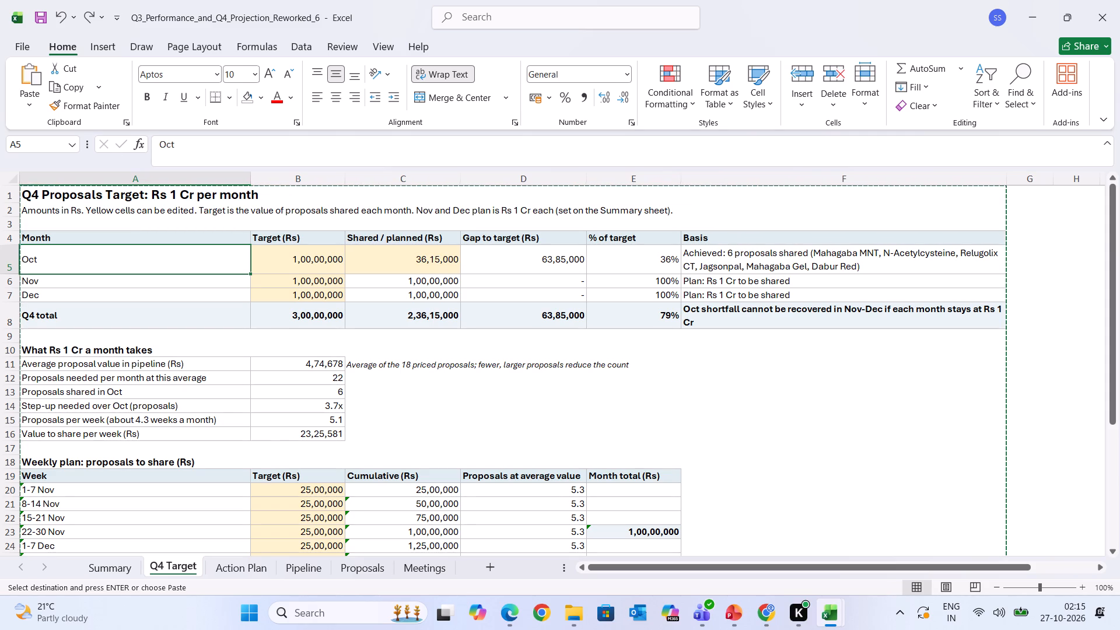
drag(83, 194, 647, 282)
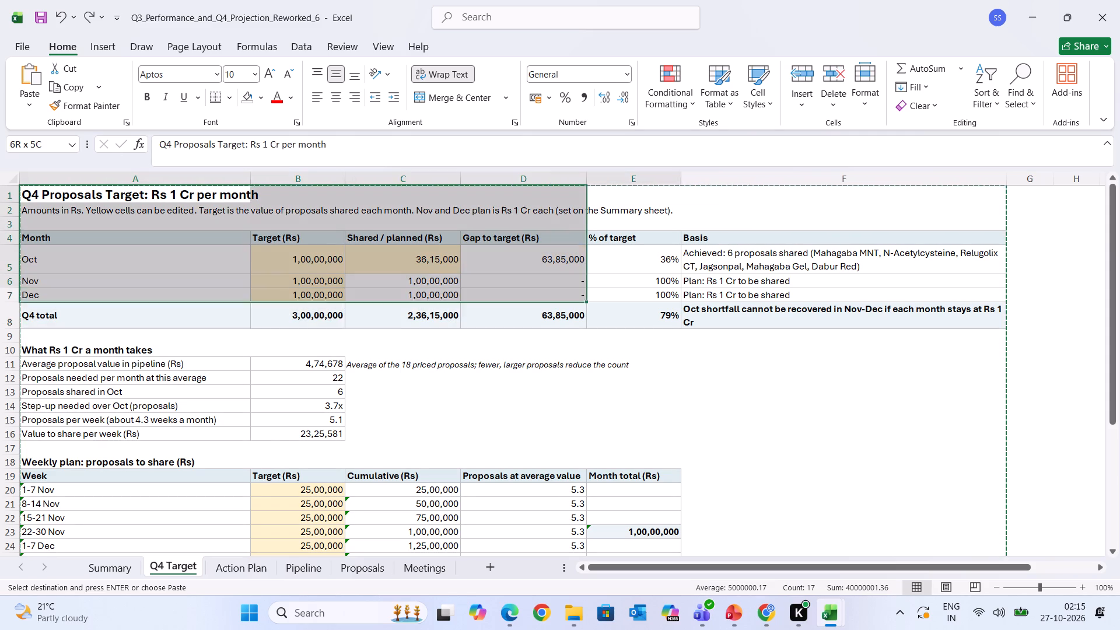
drag(647, 282, 836, 323)
key(ctrl+c)
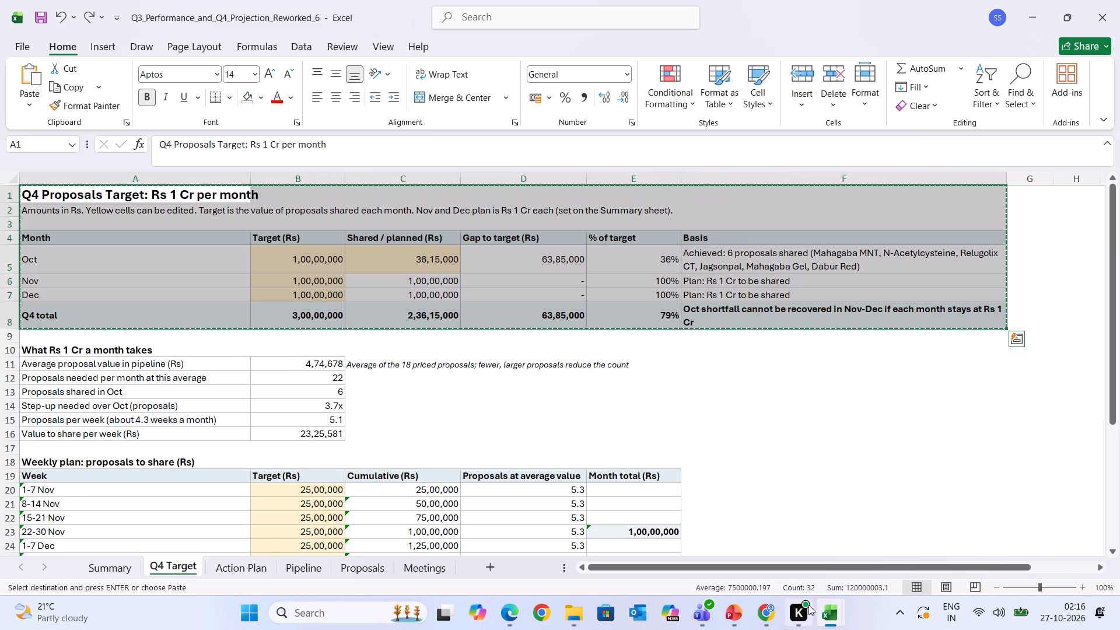
Switch to Book1 and paste the Q4 Proposals Target block at cell A1 of Sheet2.
click(824, 611)
click(878, 535)
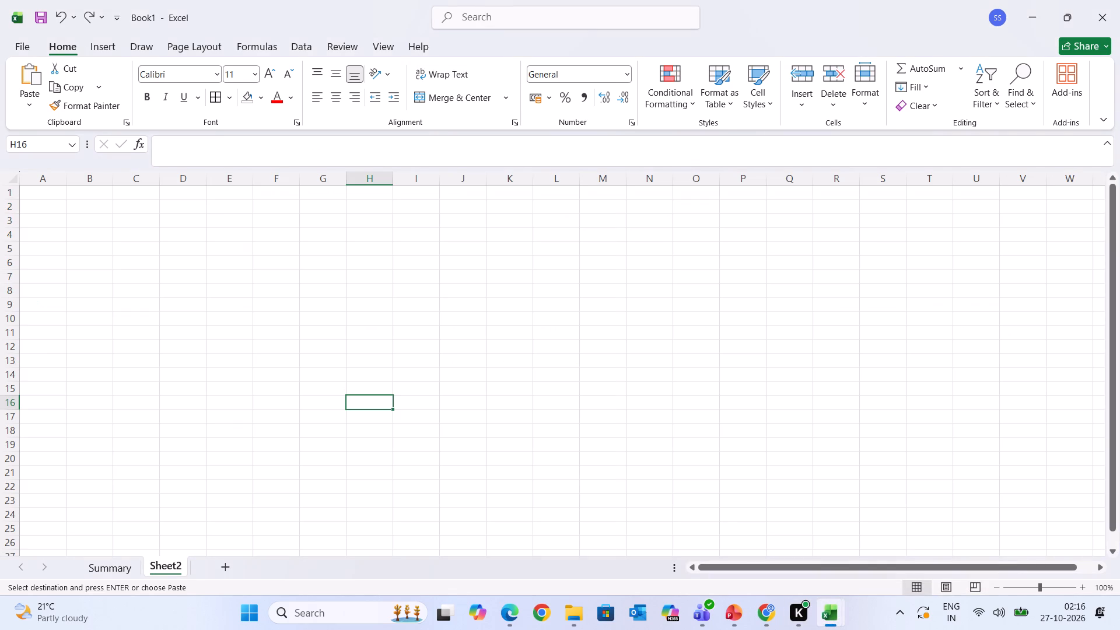
scroll(104, 338, up, 4)
click(46, 187)
key(ctrl+v)
click(322, 296)
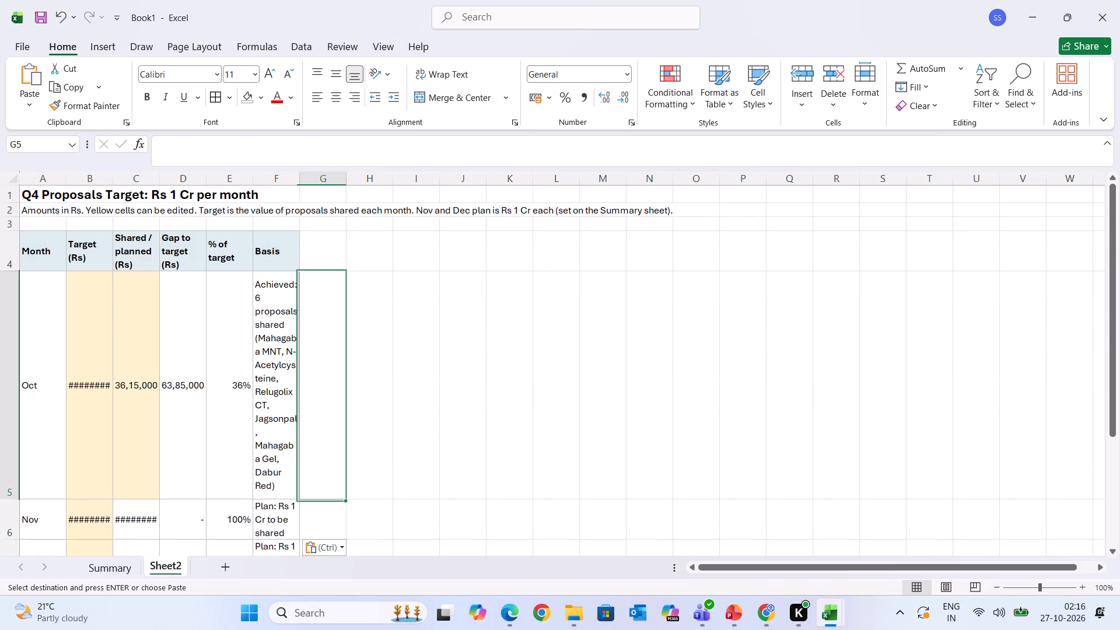
Auto-fit all columns of the pasted table, narrow the Month column and shorten the Oct row.
drag(11, 499, 22, 393)
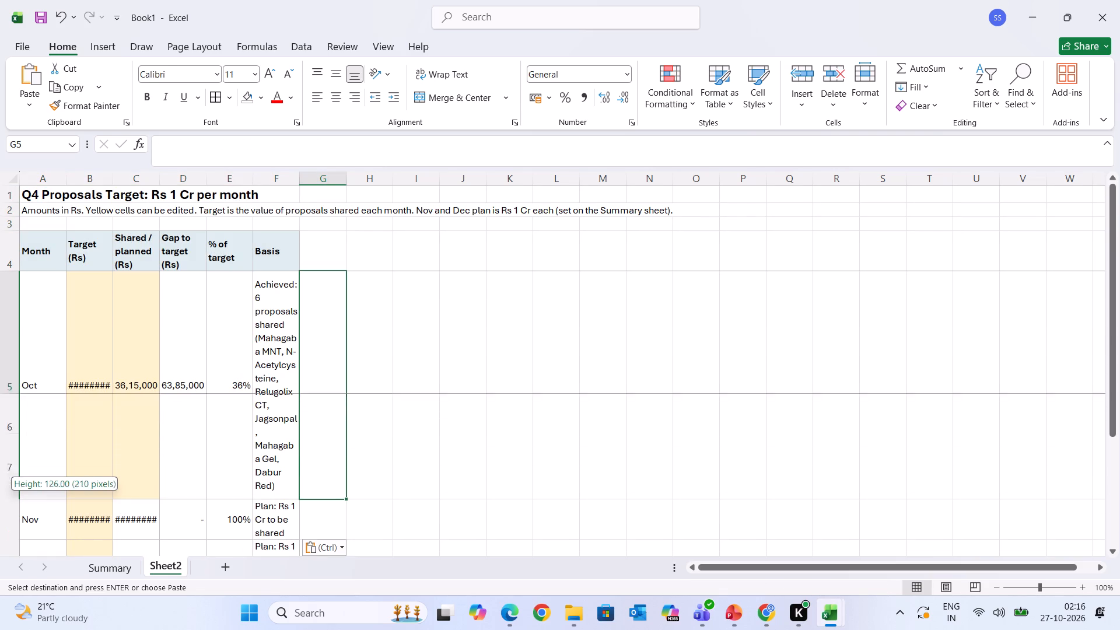
drag(22, 393, 23, 386)
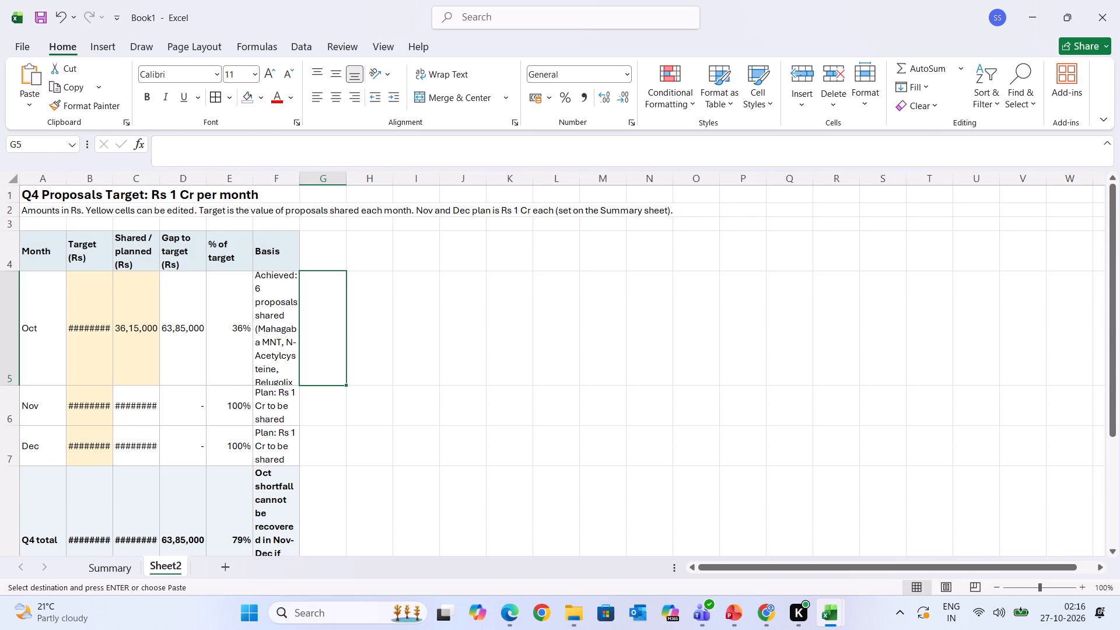
click(11, 175)
double_click(108, 177)
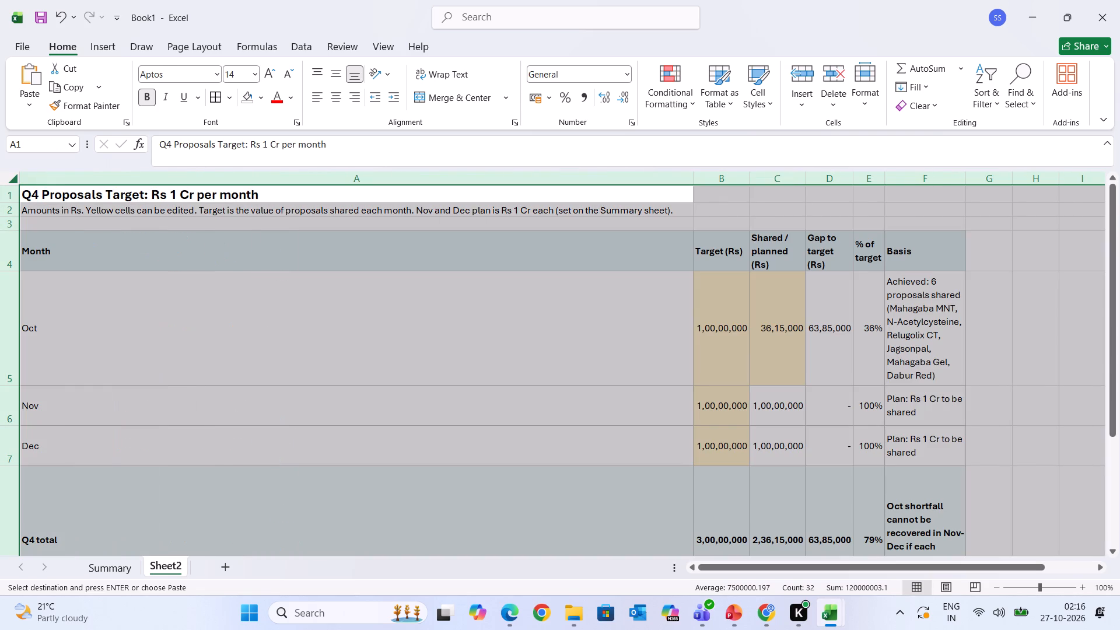
click(545, 313)
drag(695, 174, 456, 156)
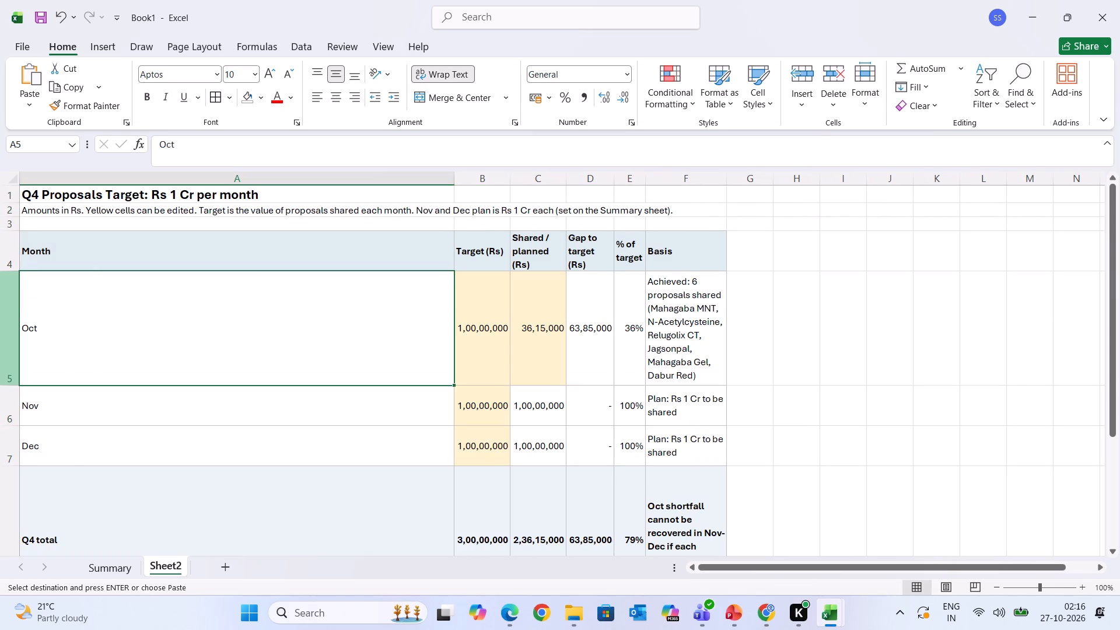
drag(13, 386, 16, 314)
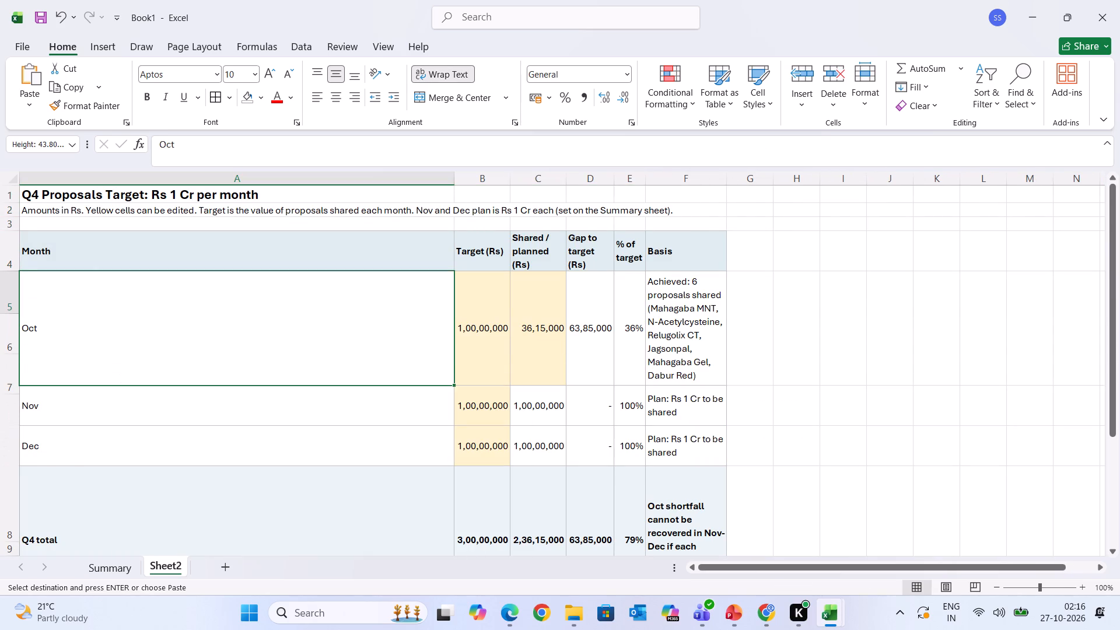
Widen the Basis, % of target and Gap to target columns and narrow the Month column further.
drag(724, 178, 829, 179)
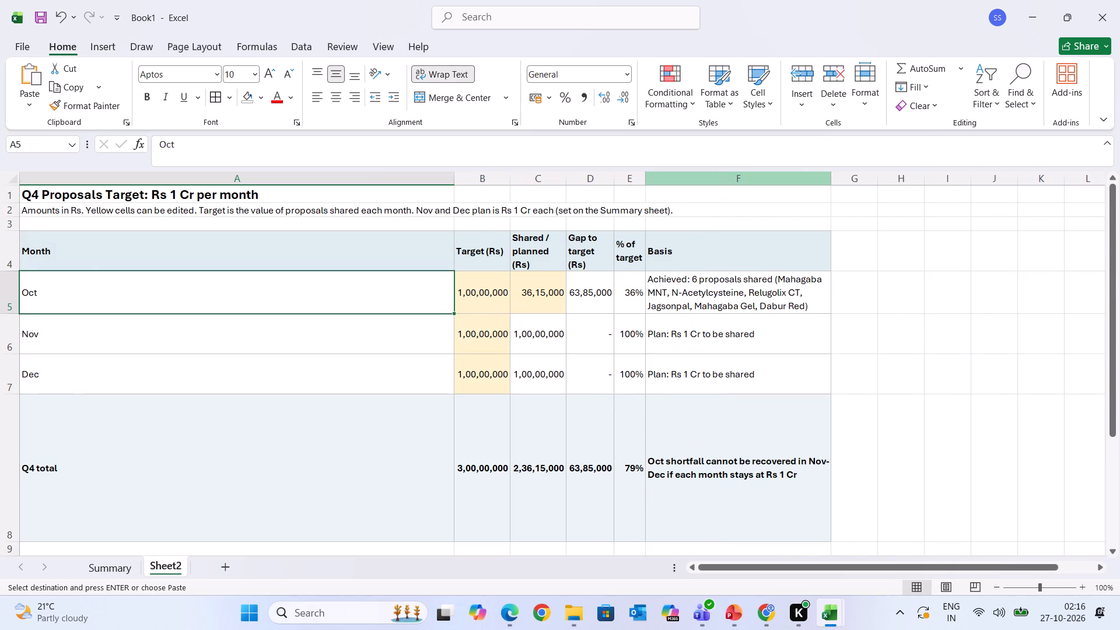
drag(638, 177, 680, 174)
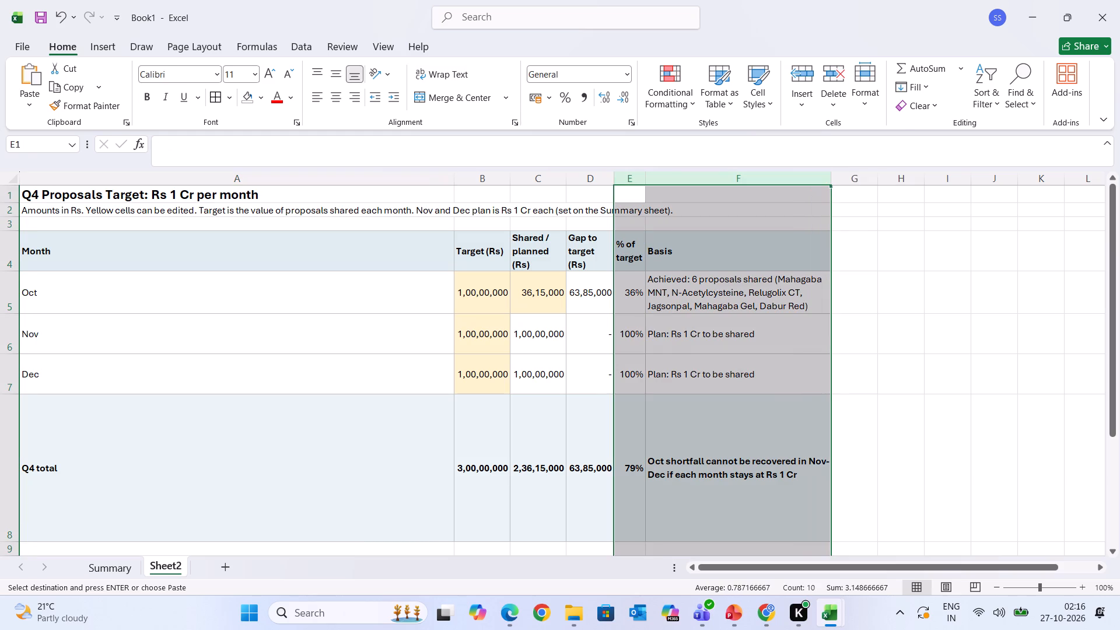
click(710, 325)
drag(646, 176, 680, 169)
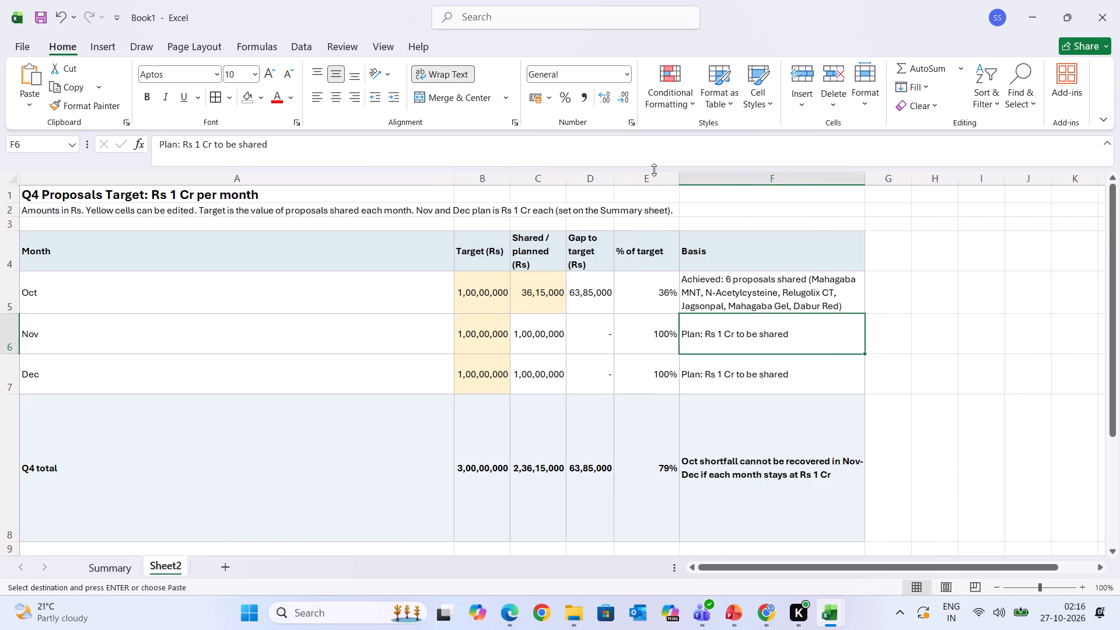
drag(610, 174, 638, 174)
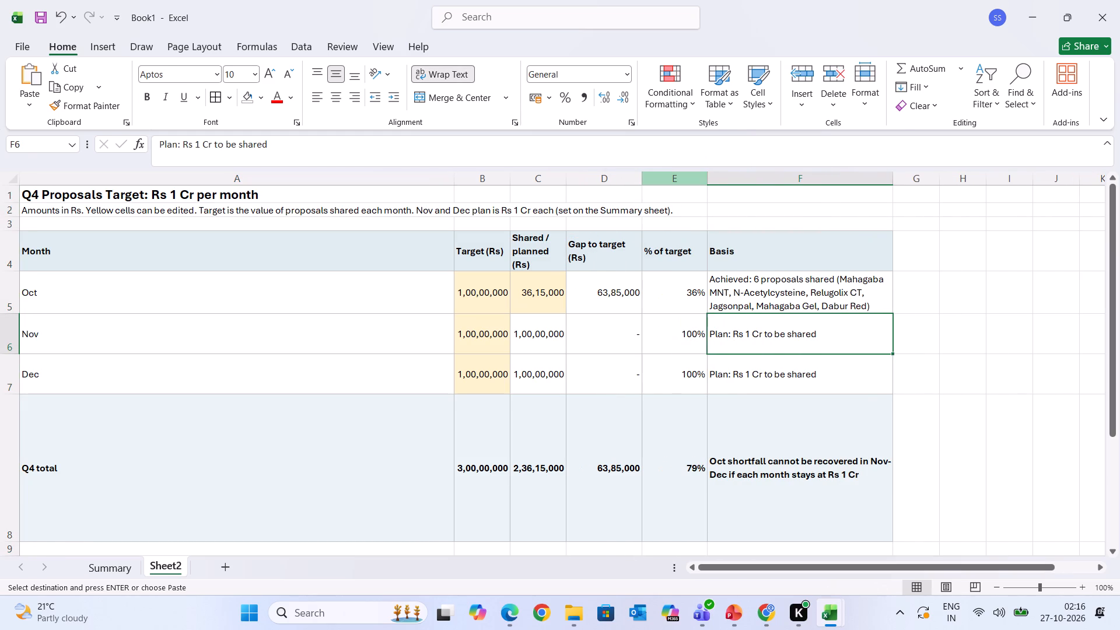
drag(896, 179, 919, 176)
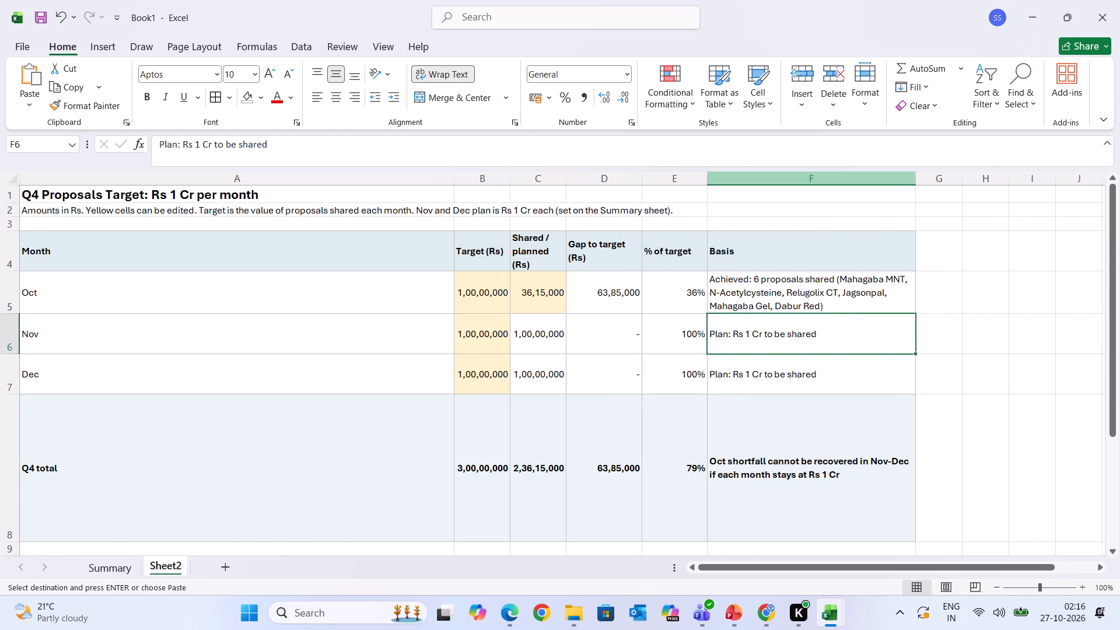
drag(453, 183, 278, 164)
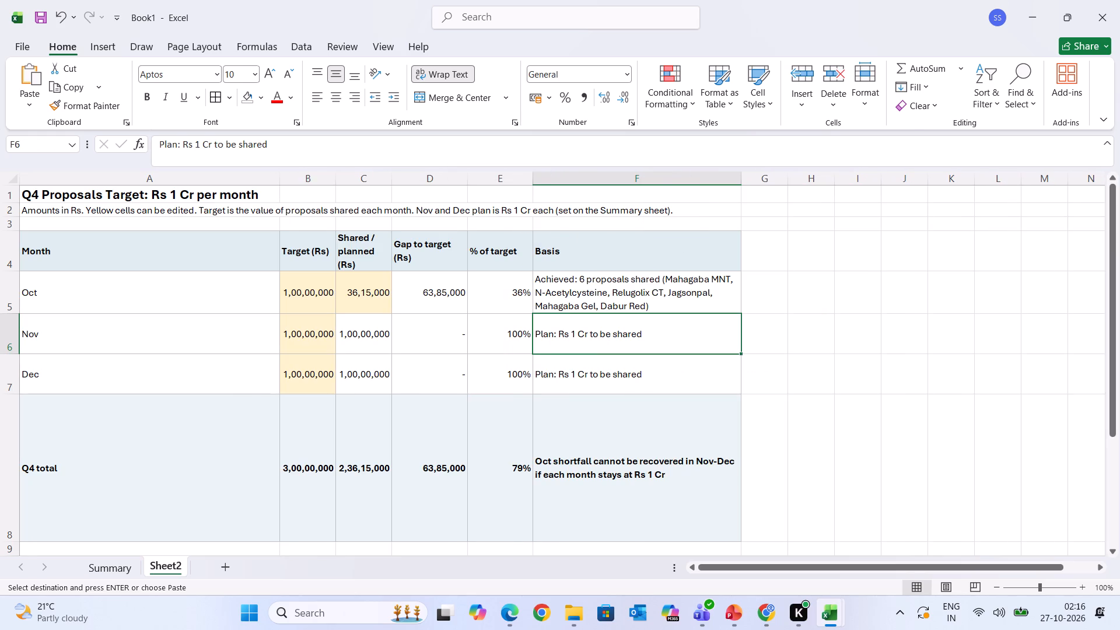
drag(278, 177, 180, 174)
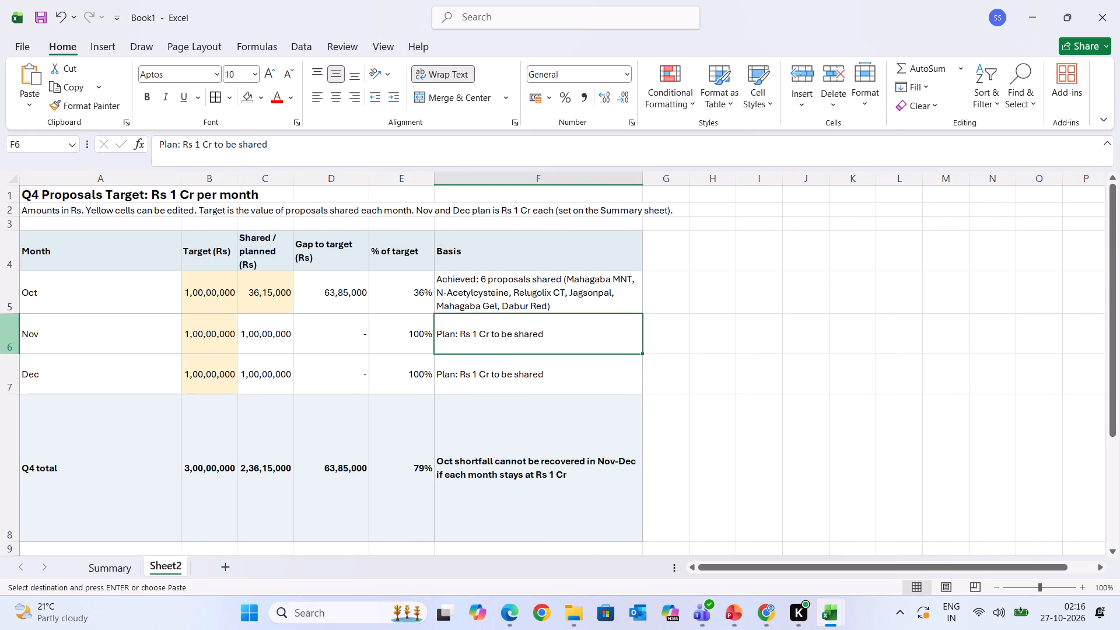
Widen the Basis column and slightly reduce the Oct row's height to fit three lines of text.
drag(13, 312, 13, 293)
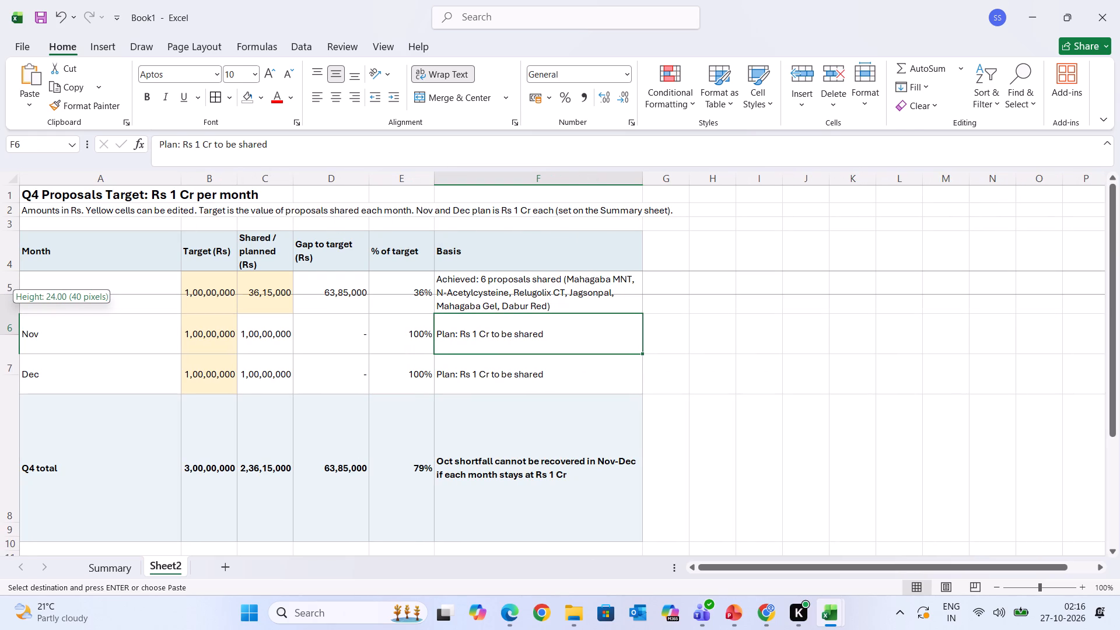
drag(13, 293, 12, 302)
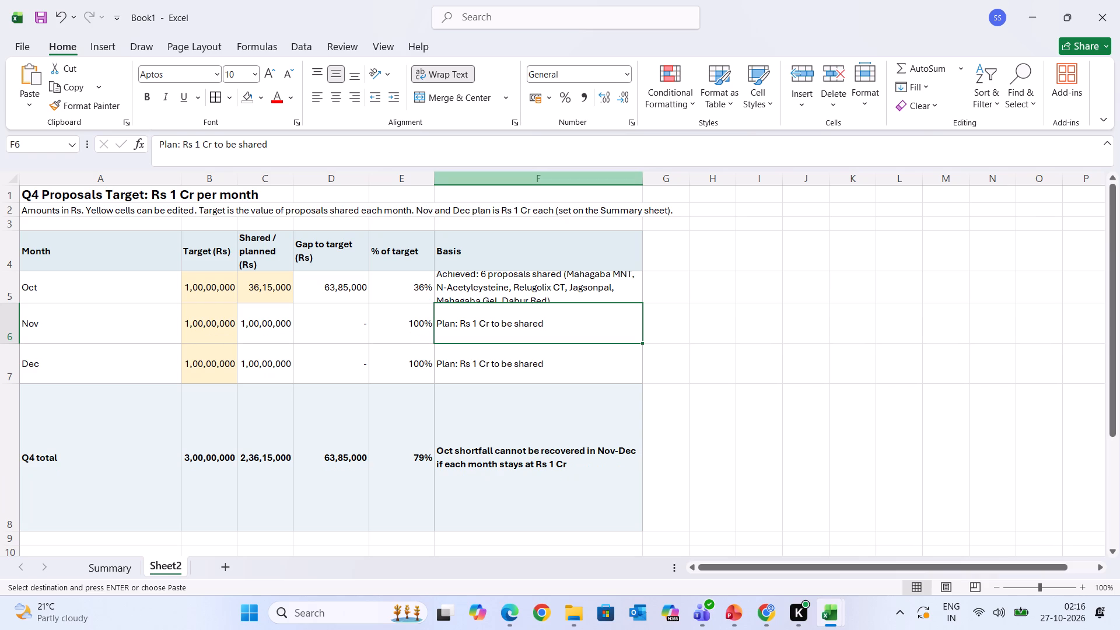
drag(639, 176, 700, 177)
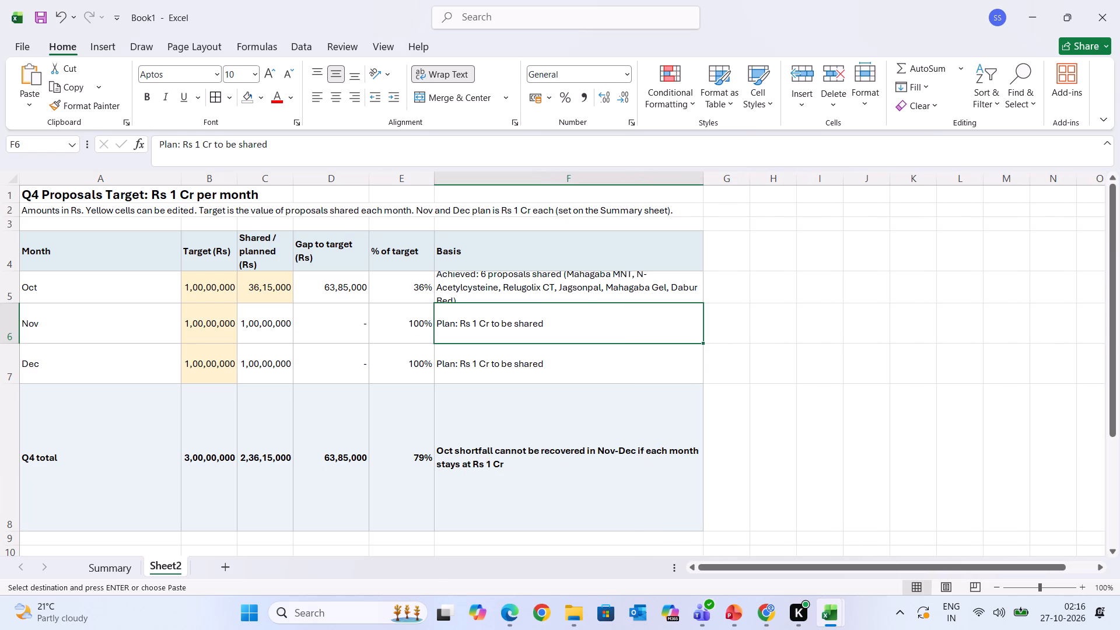
drag(15, 302, 15, 310)
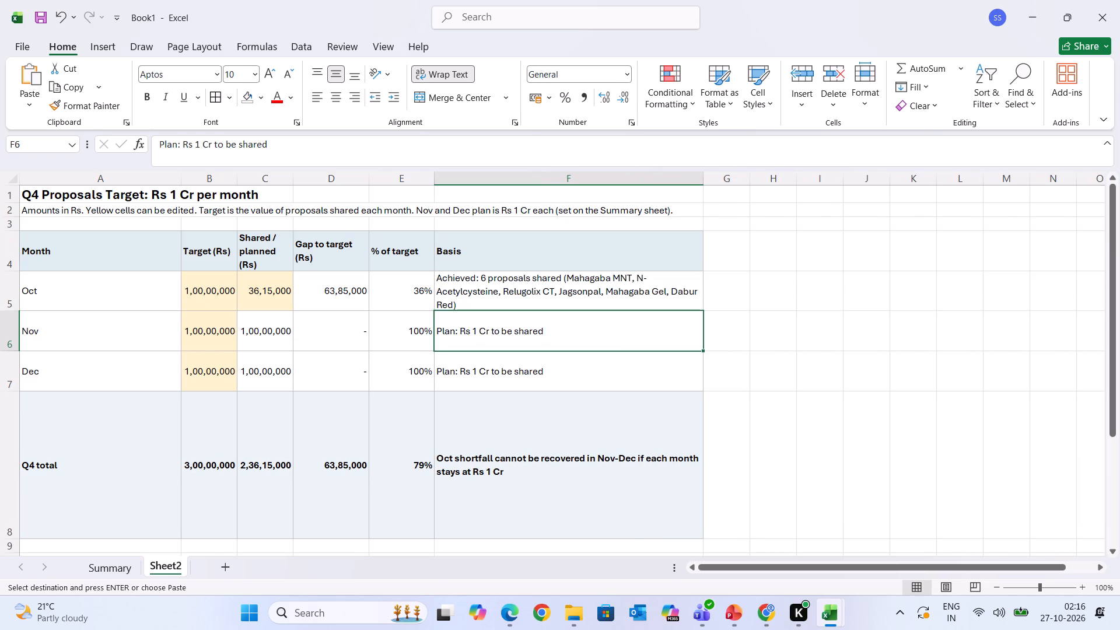
Lower the header row and widen the Shared / planned and Gap to target columns until their headings fit on one line.
drag(13, 270, 13, 264)
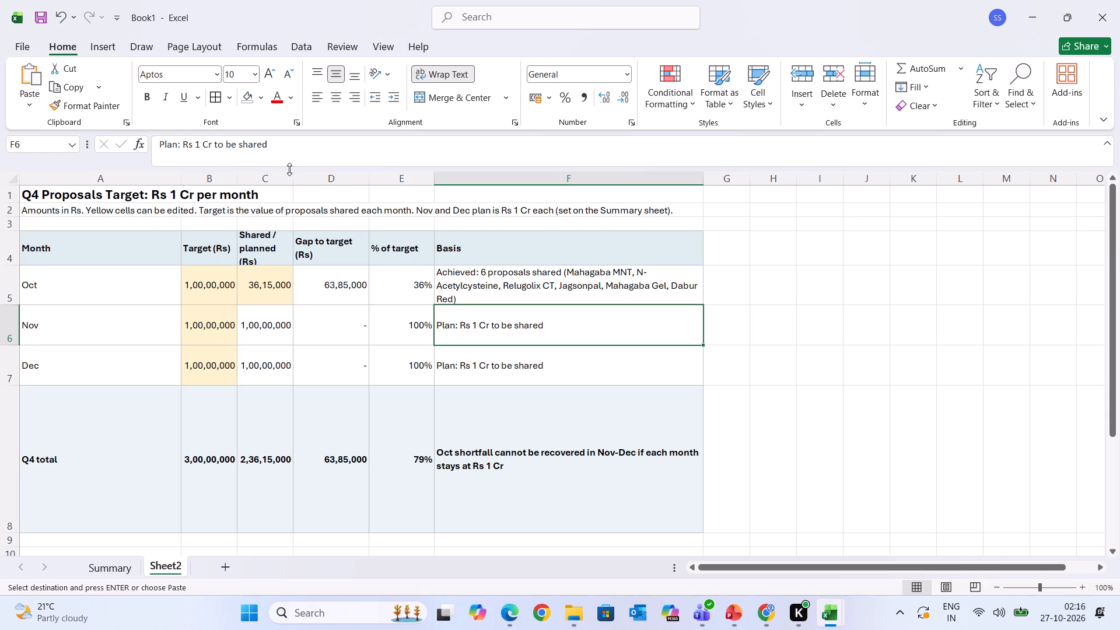
click(289, 169)
drag(292, 174, 320, 171)
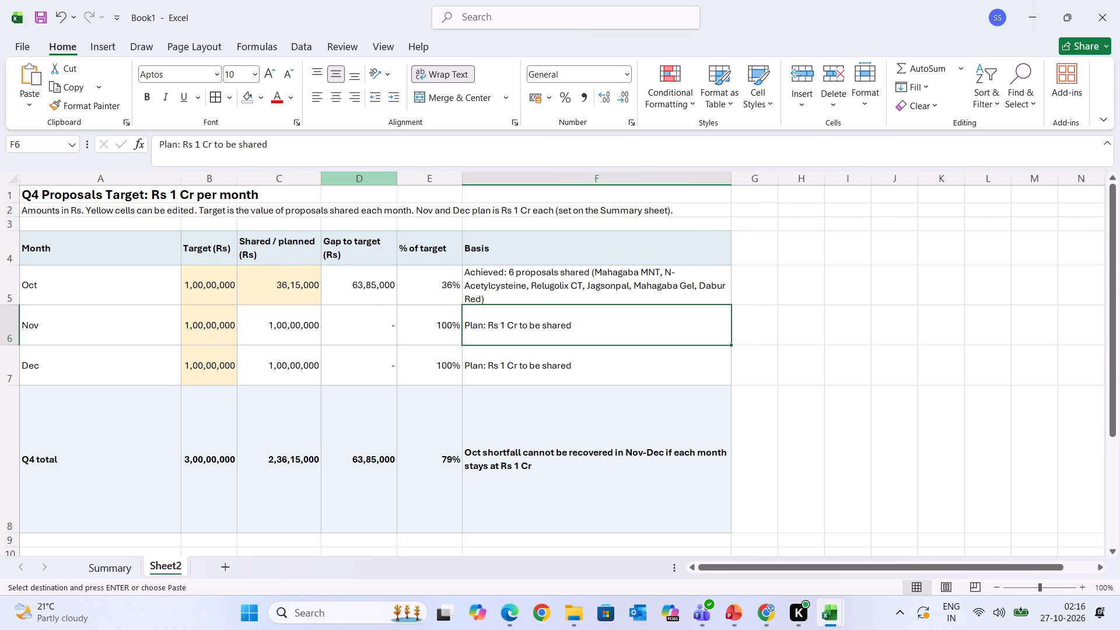
drag(322, 176, 349, 177)
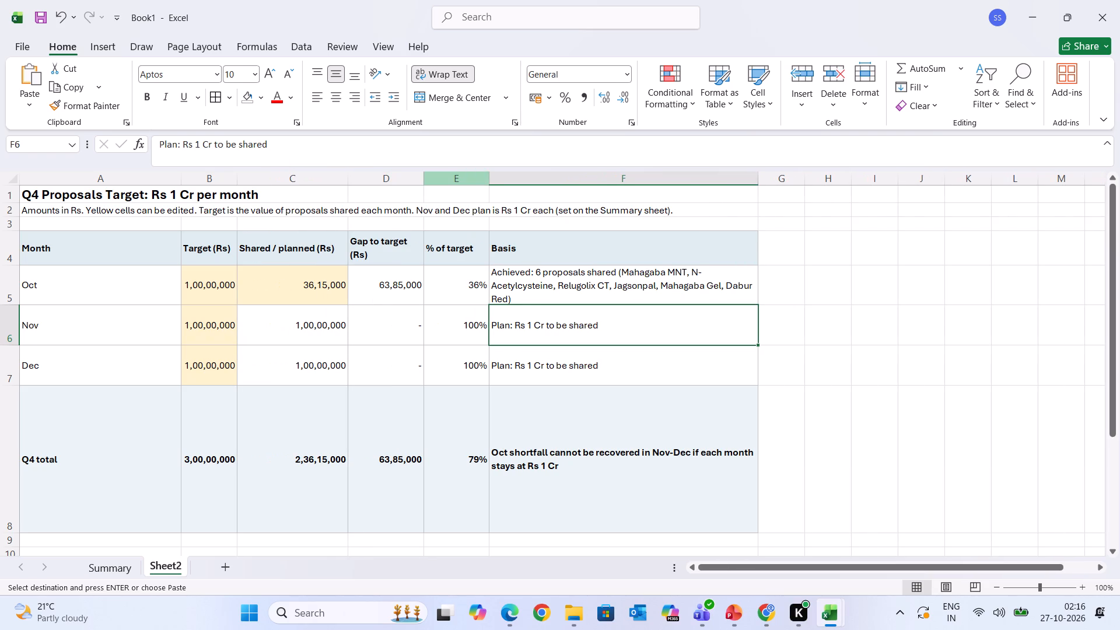
drag(421, 176, 437, 176)
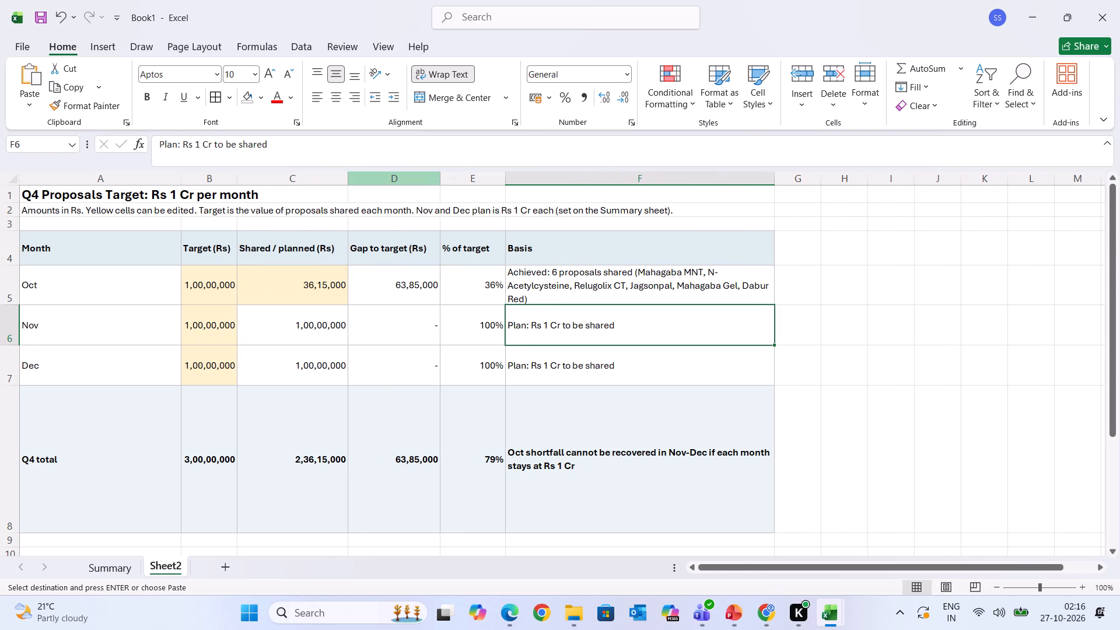
Shorten the Oct, Nov, Dec and Q4 total rows, widening the Basis column so the Oct text fits on two lines.
drag(15, 303, 16, 292)
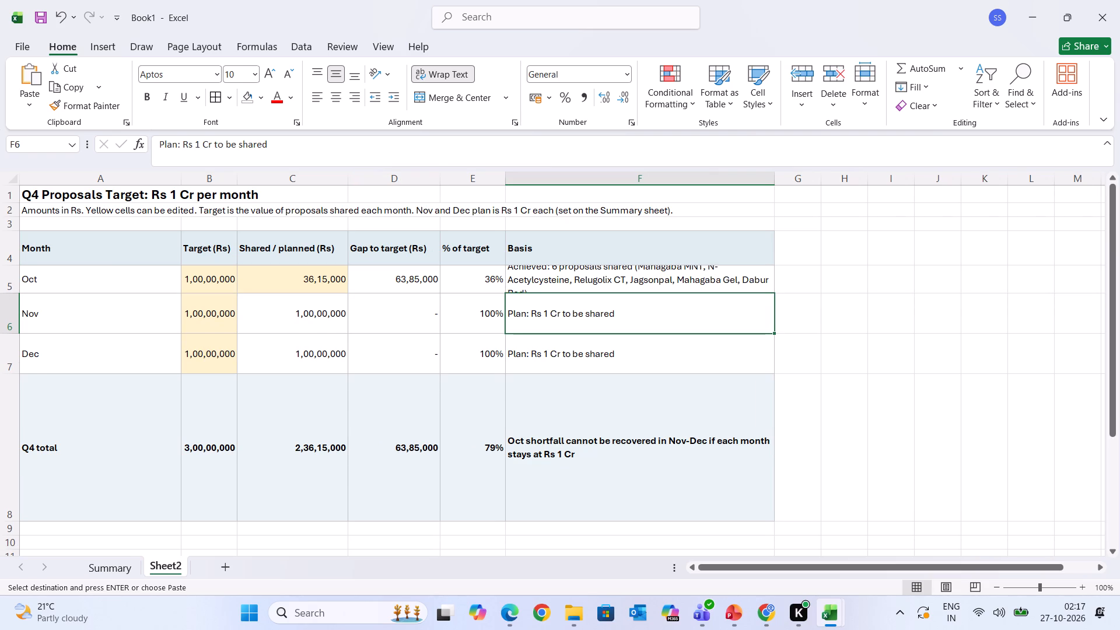
drag(777, 175, 794, 175)
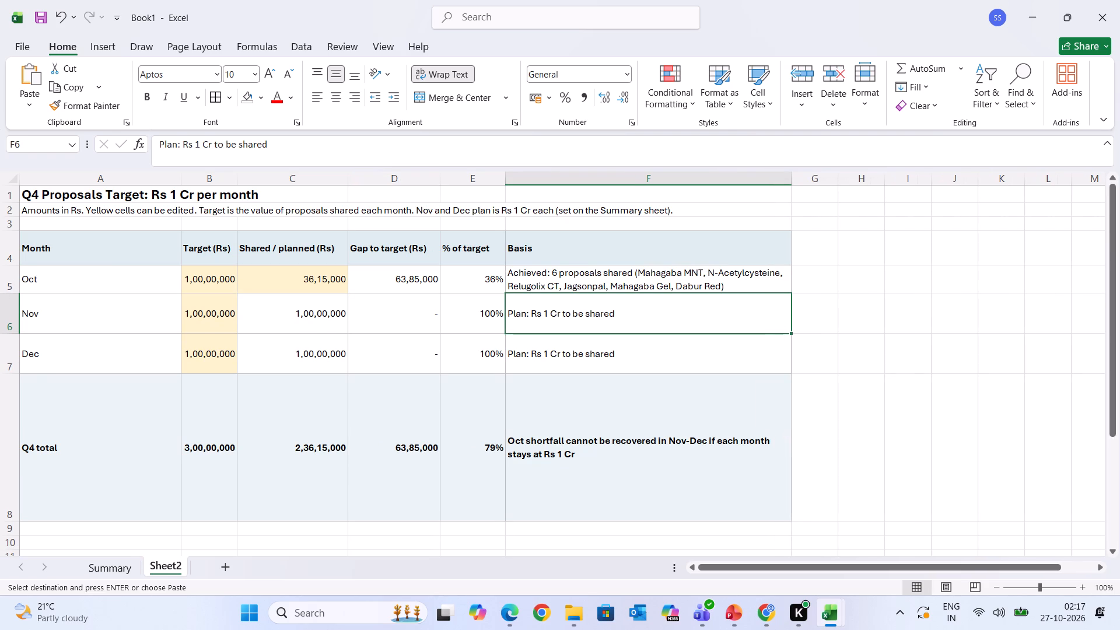
drag(13, 332, 18, 313)
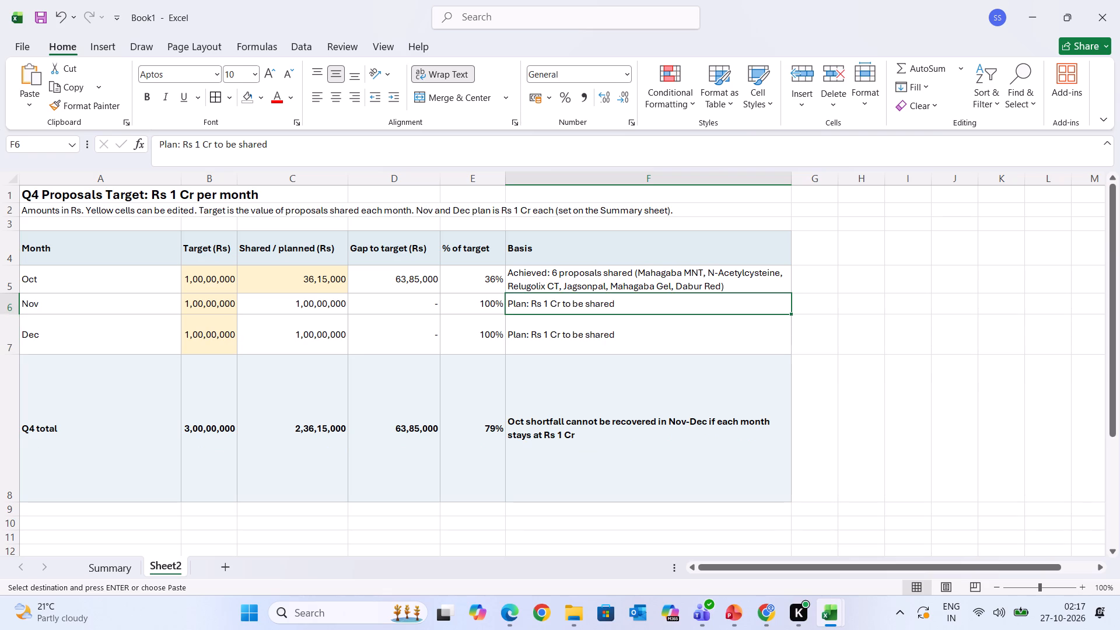
drag(10, 355, 15, 333)
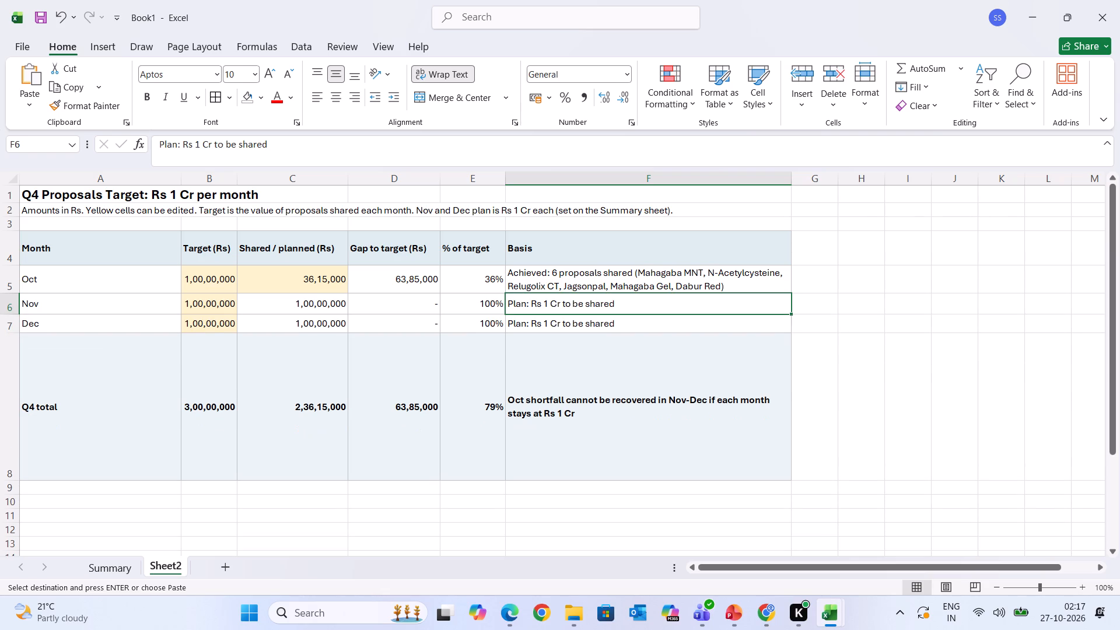
drag(15, 480, 19, 452)
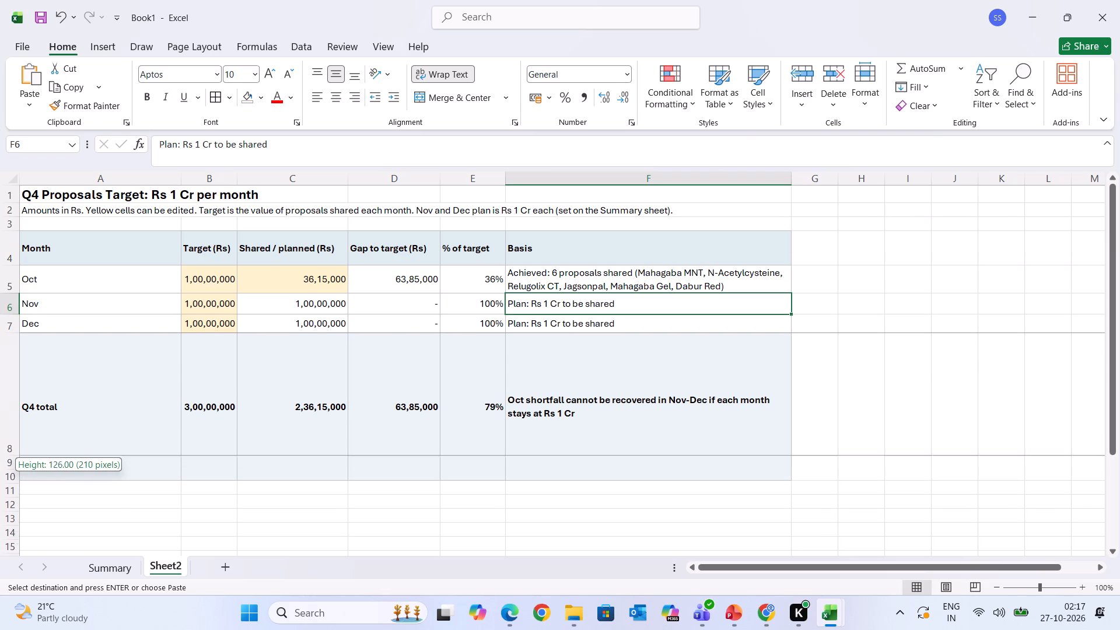
drag(19, 452, 32, 372)
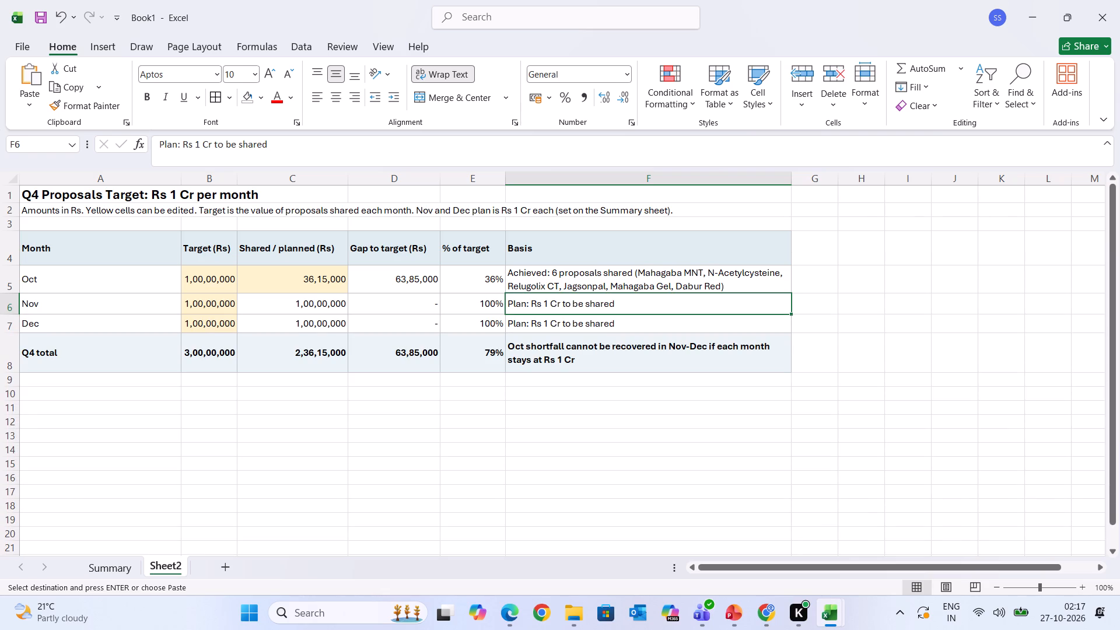
click(211, 413)
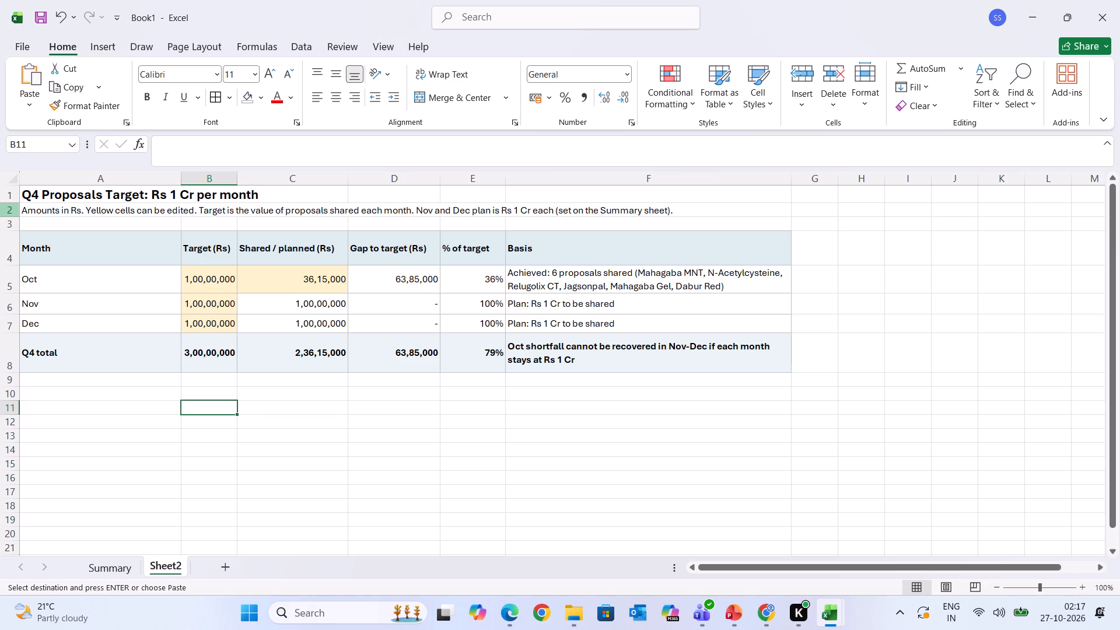
Delete row 2 containing the note about amounts and editable yellow cells beneath the title.
click(9, 211)
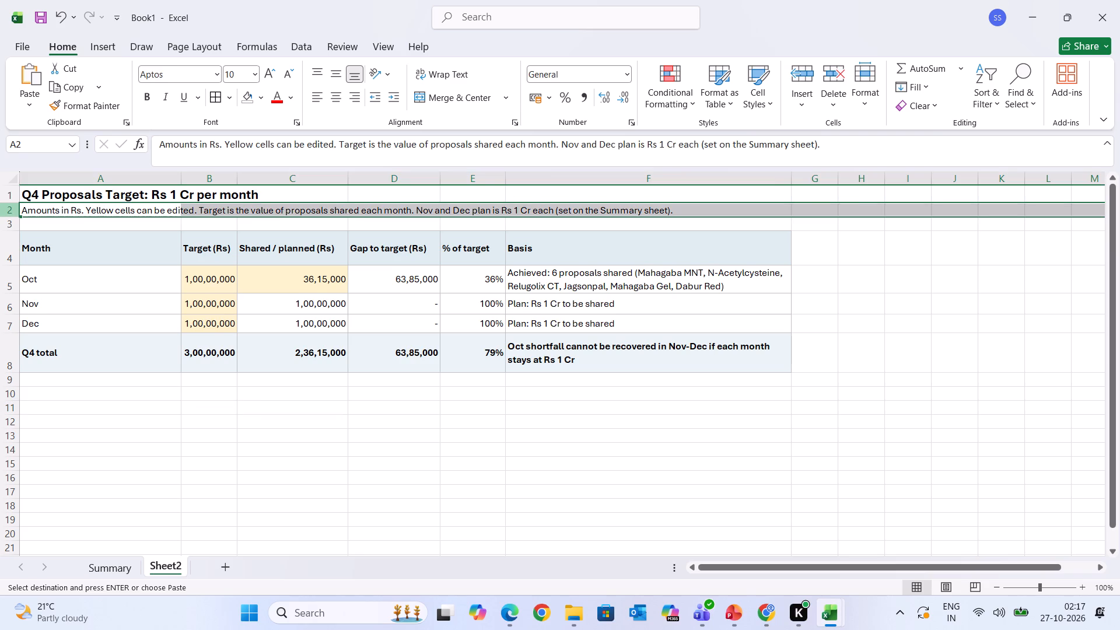
key(ctrl+minus)
click(114, 236)
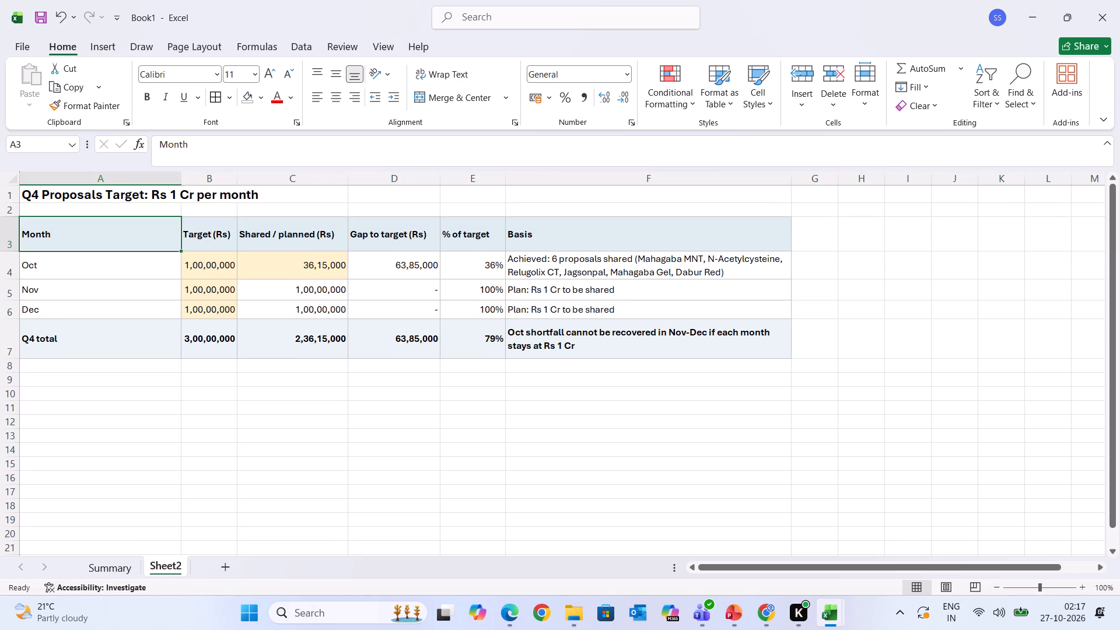
Merge the title across A1:F1 and align it vertically to the middle and horizontally to the left.
click(89, 198)
drag(73, 194, 604, 169)
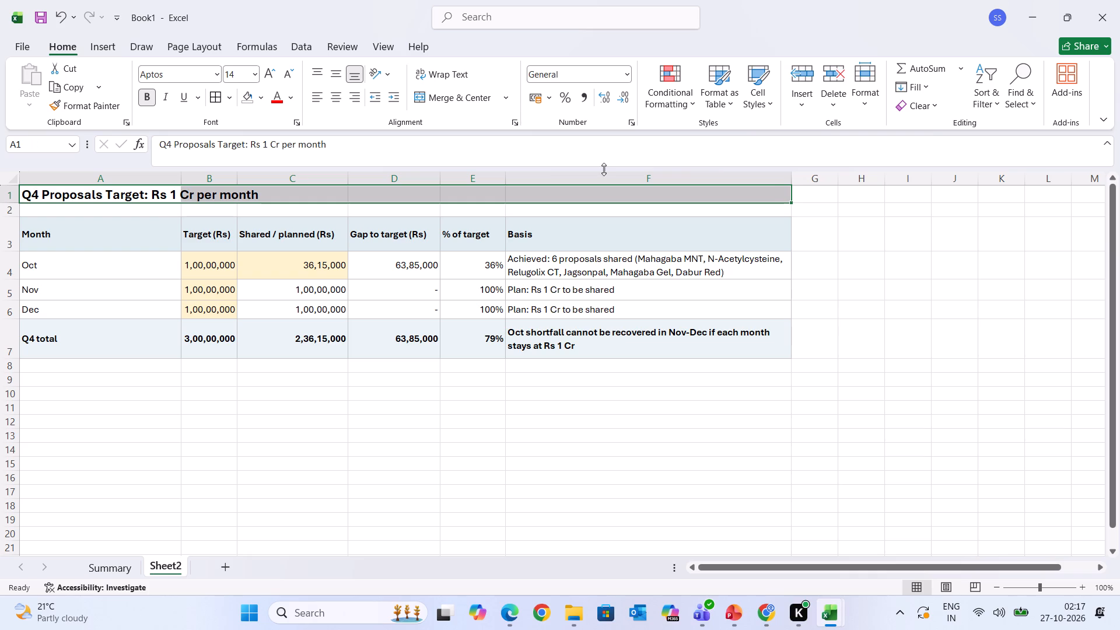
click(439, 95)
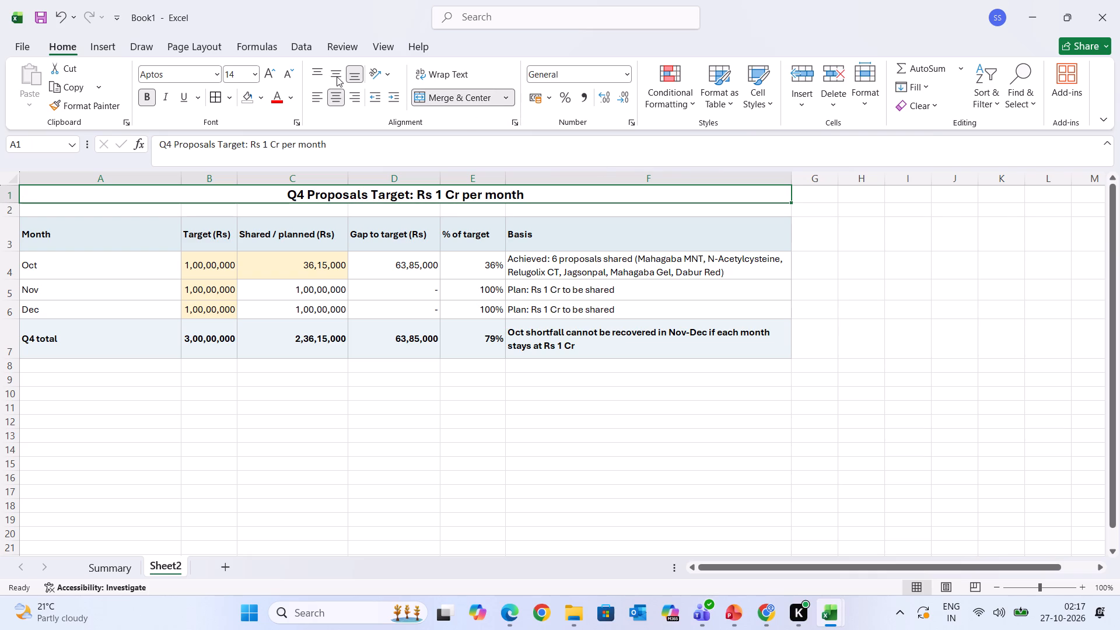
click(337, 76)
click(316, 96)
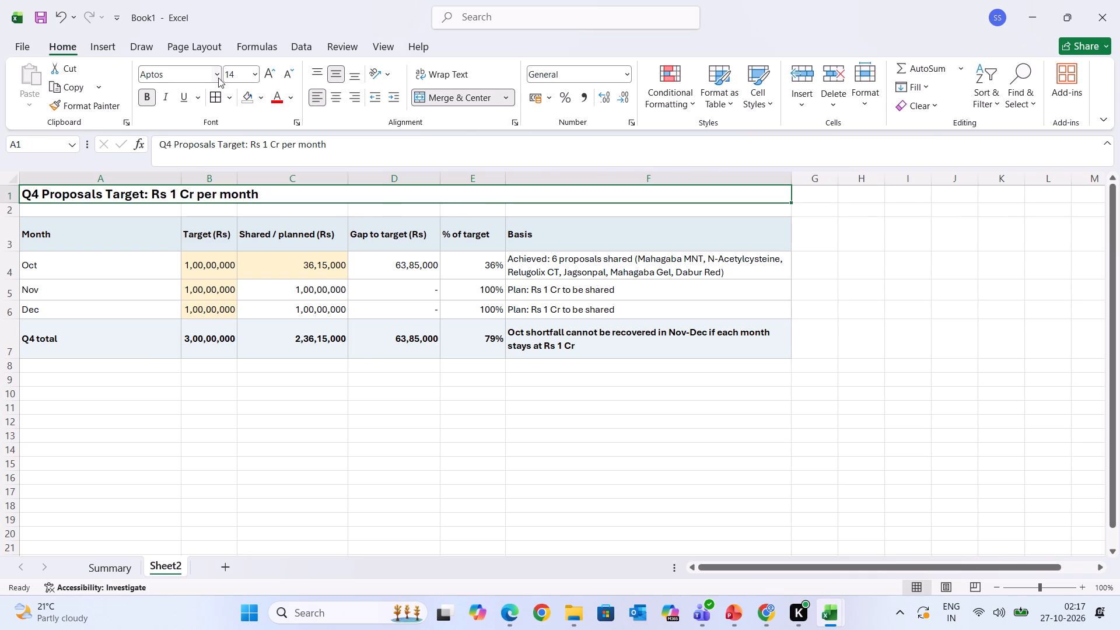
Set the sheet title in A1 to Calibri, size 11.
click(218, 78)
click(192, 142)
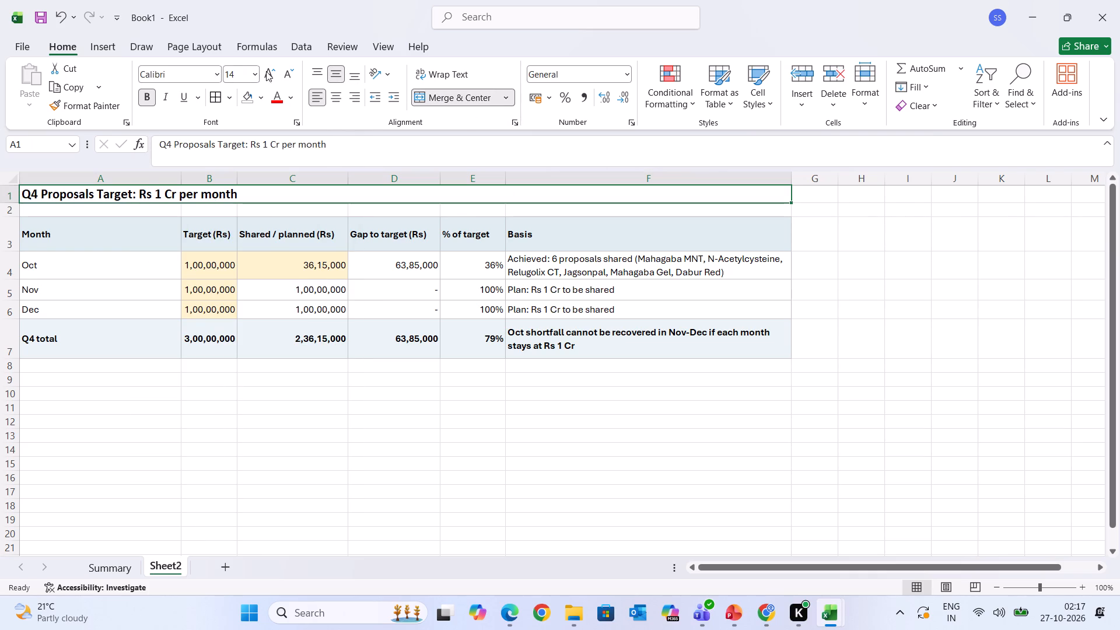
click(287, 72)
click(287, 72)
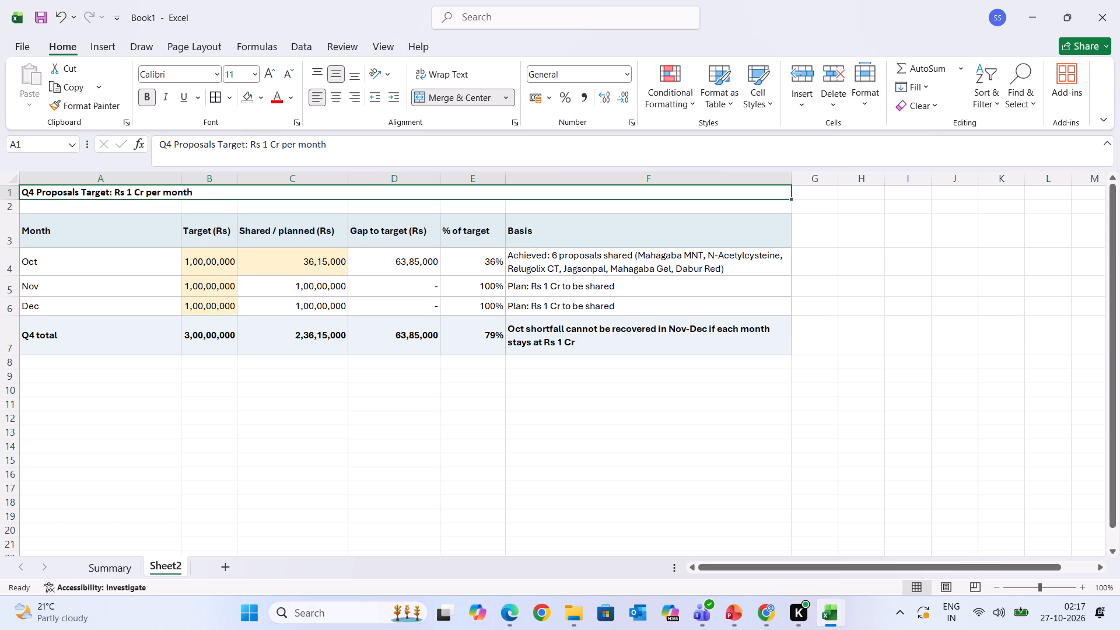
click(219, 342)
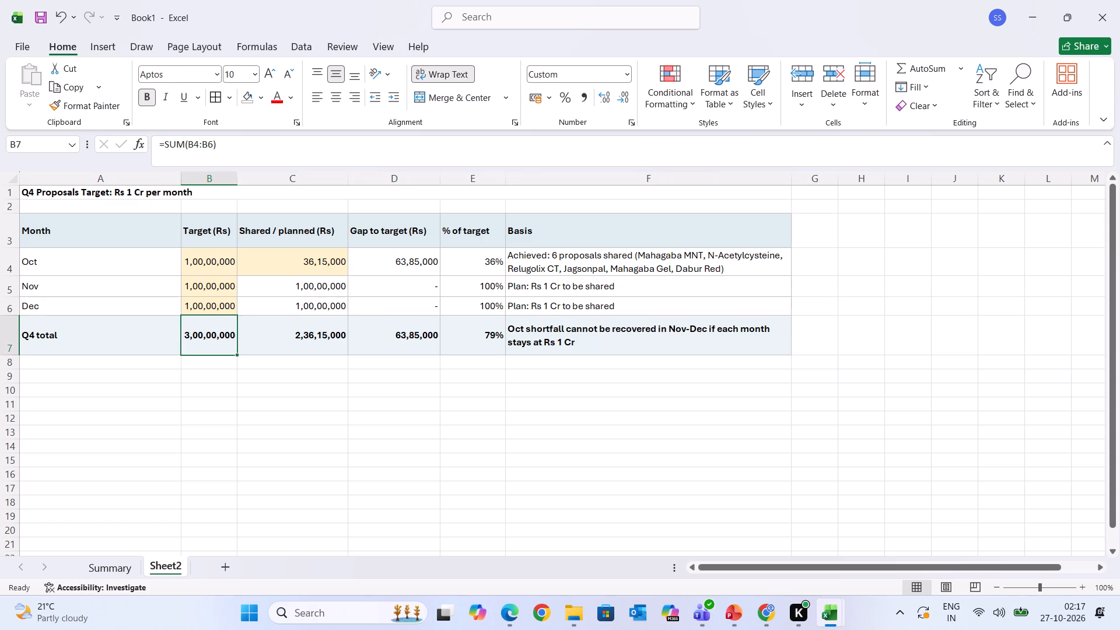
click(100, 566)
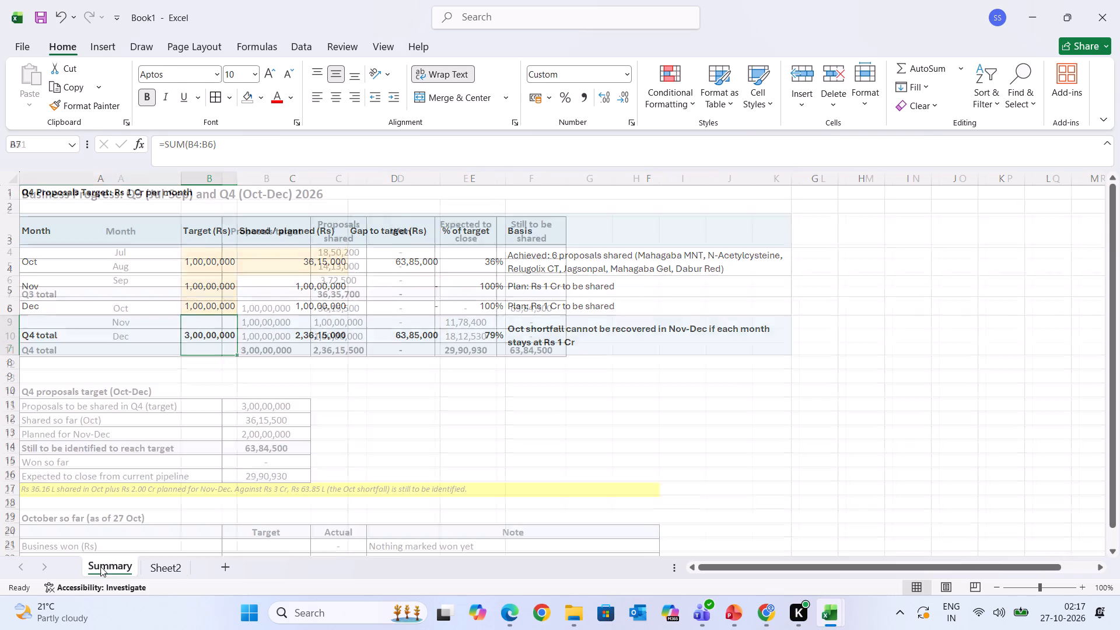
click(171, 565)
click(128, 374)
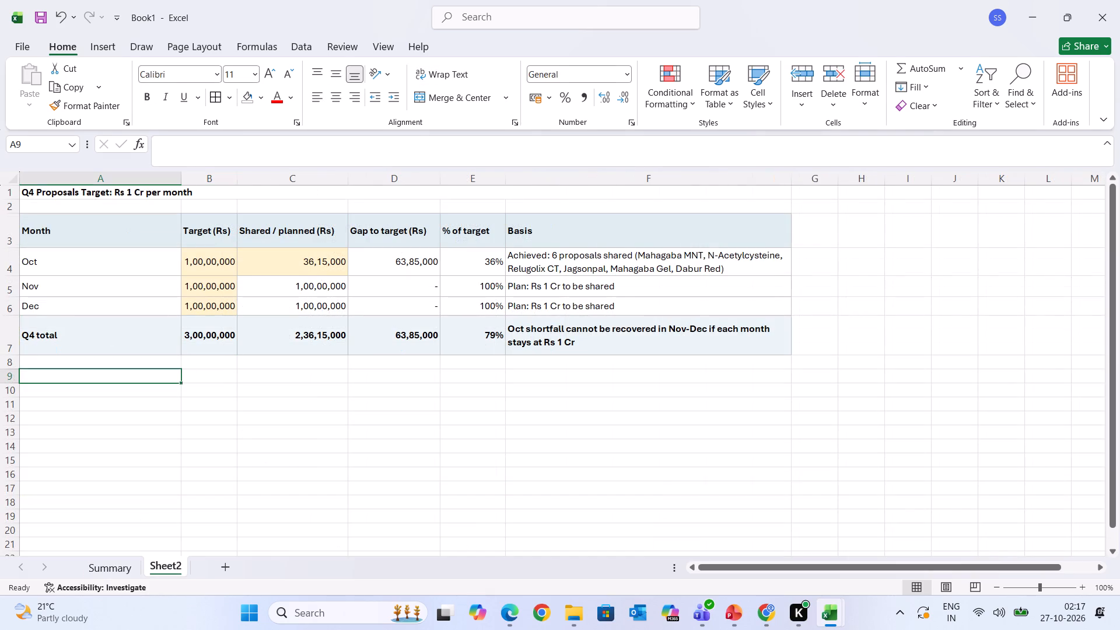
Lower the table's header row 3 slightly.
click(70, 221)
drag(13, 248, 13, 242)
click(148, 278)
Set the whole Q4 target table, A3:F7, to Calibri, size 11.
drag(118, 235, 320, 281)
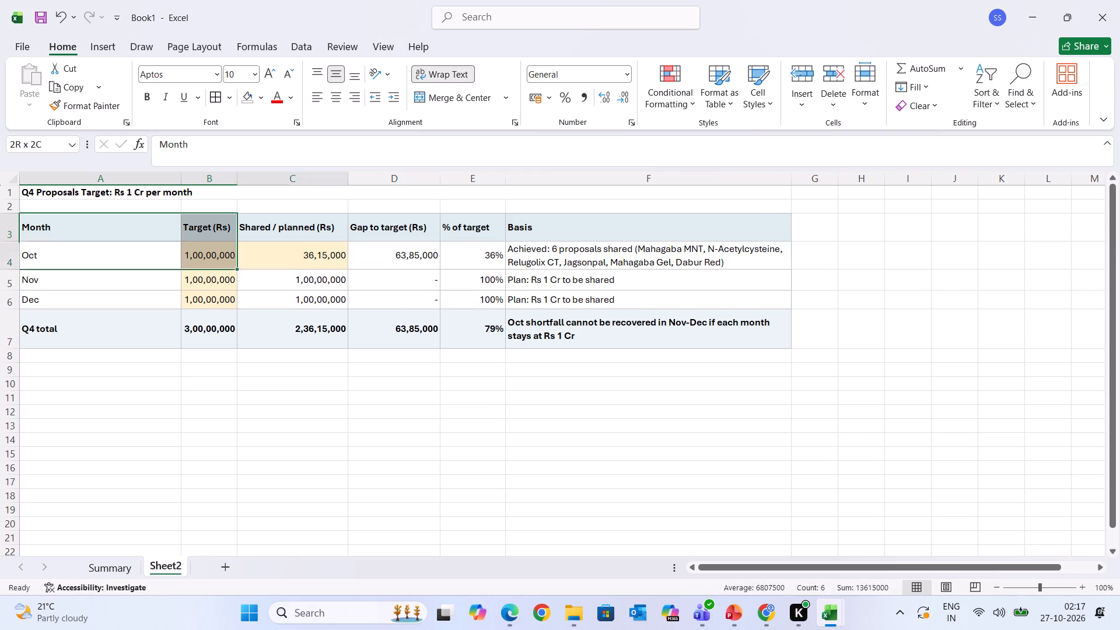
drag(320, 281, 572, 331)
click(269, 73)
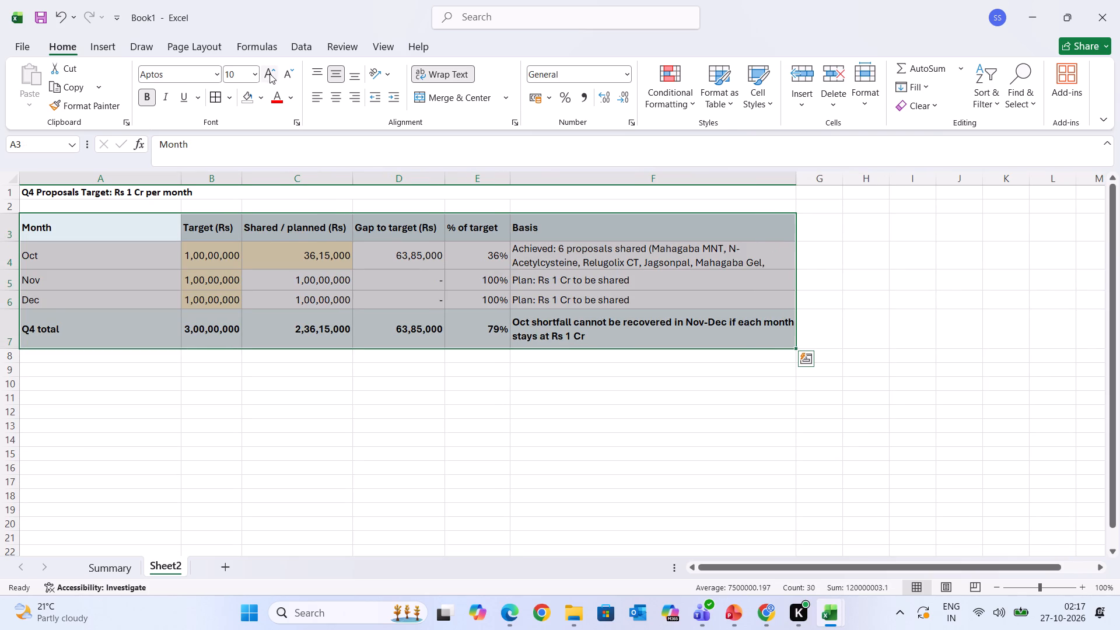
click(217, 73)
click(178, 139)
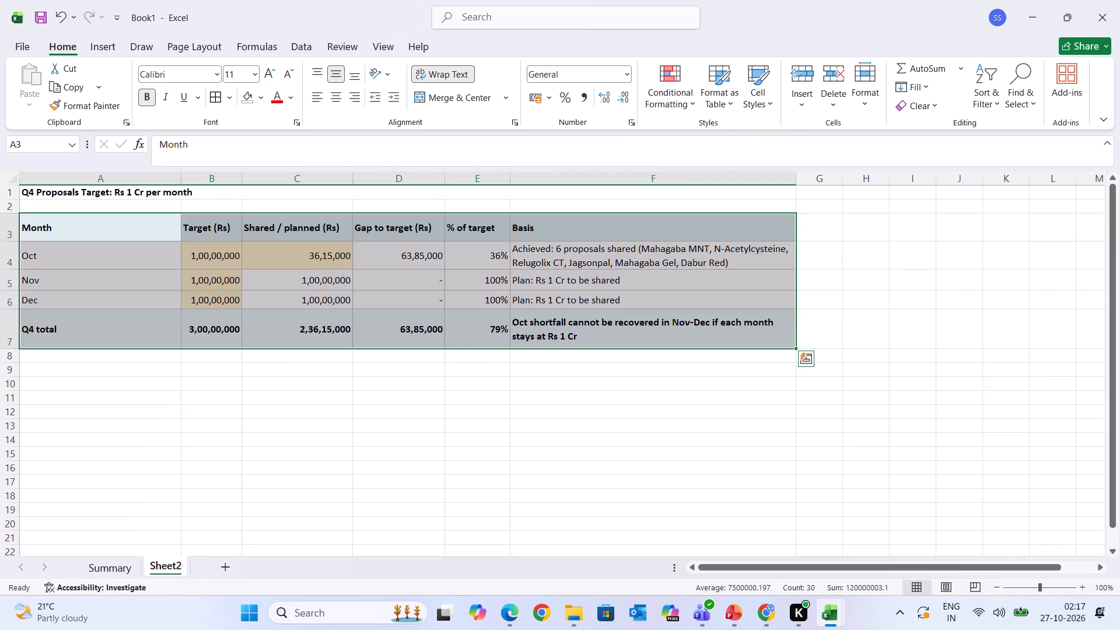
click(216, 429)
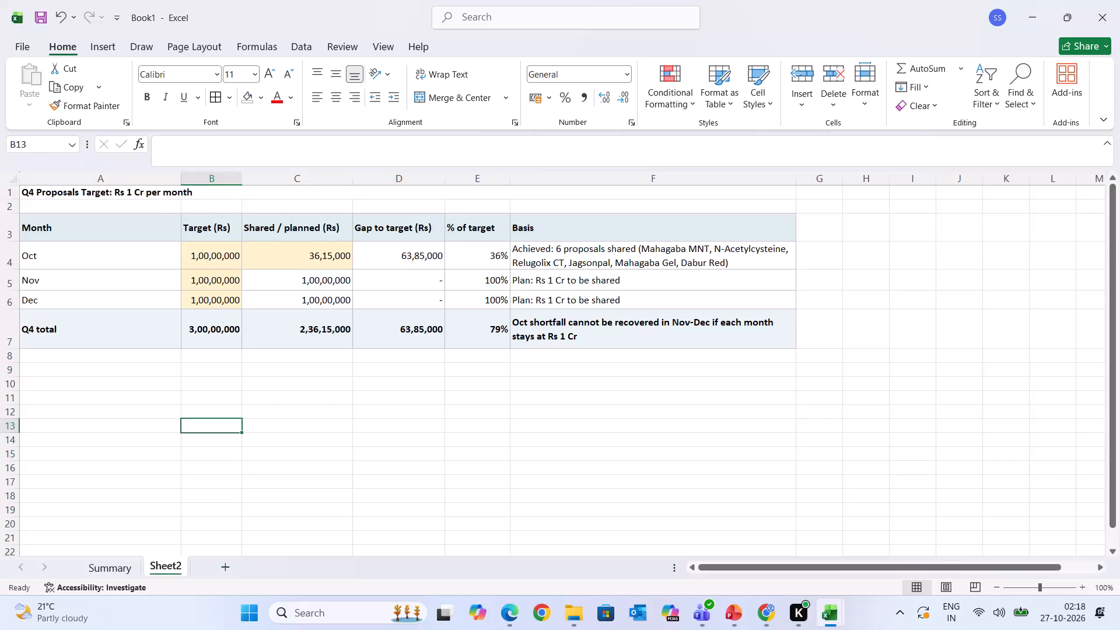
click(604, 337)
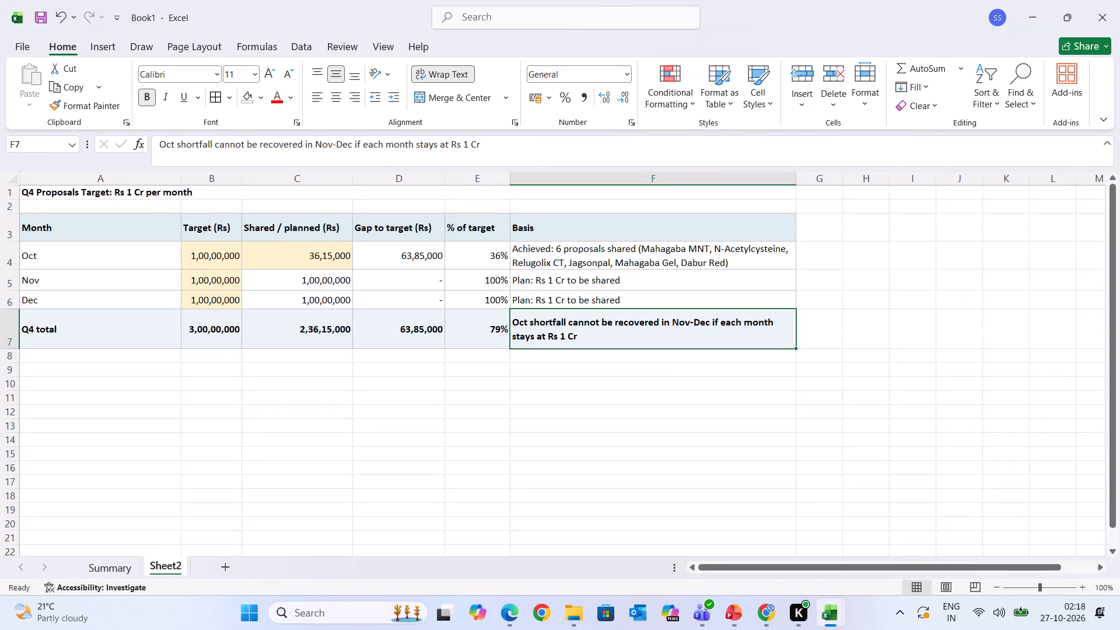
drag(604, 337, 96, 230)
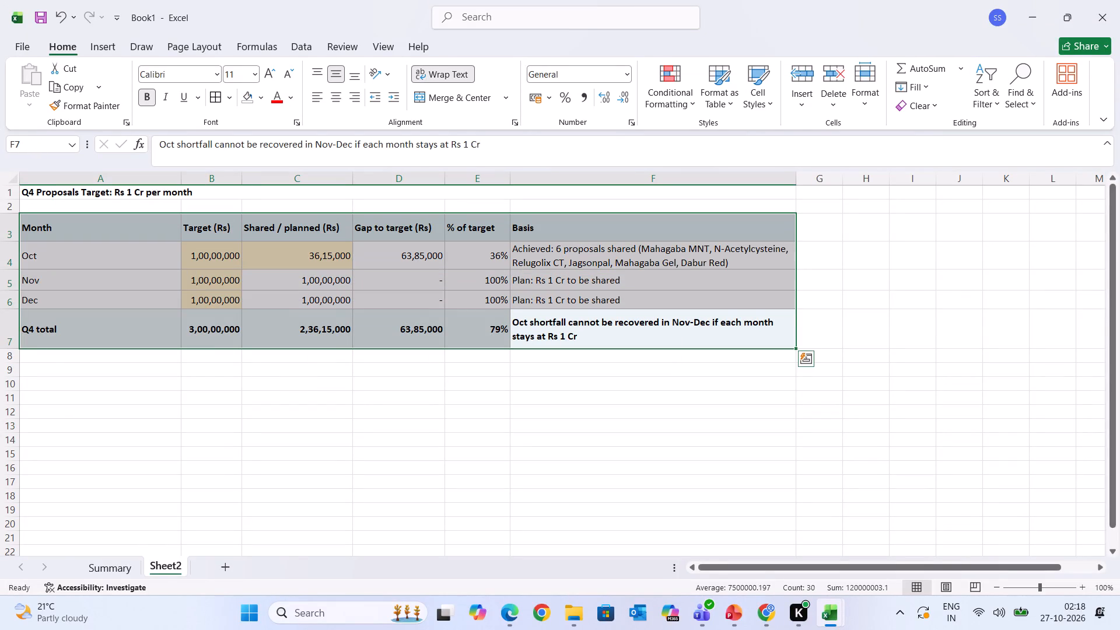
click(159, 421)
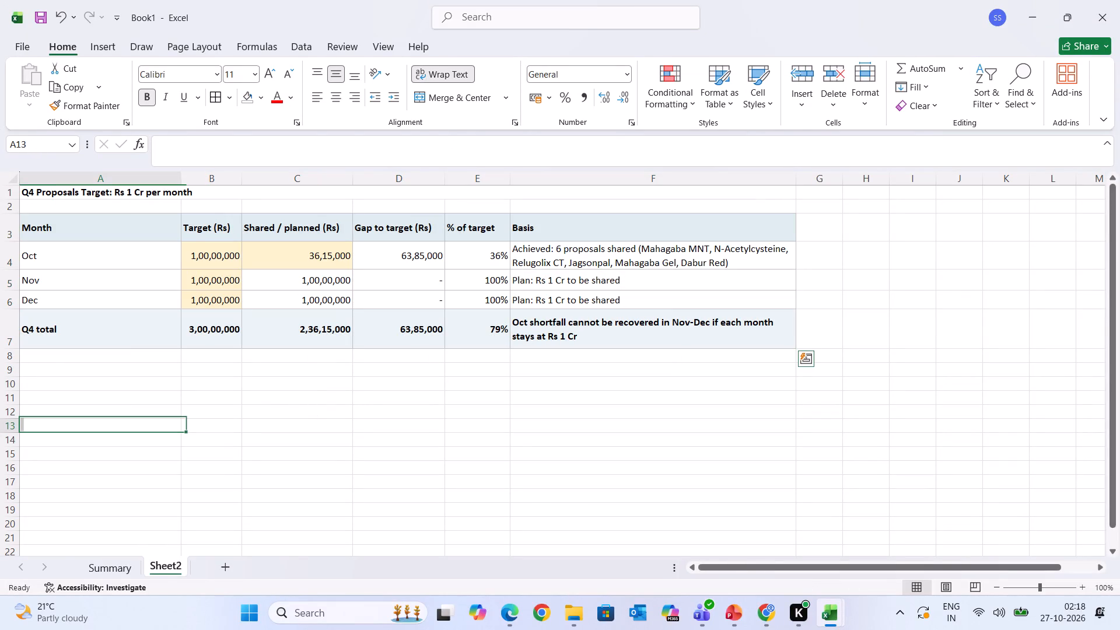
Remove the fill colour from the Oct to Dec cells in the Target and Shared / planned columns, B4:C6.
drag(200, 247, 318, 299)
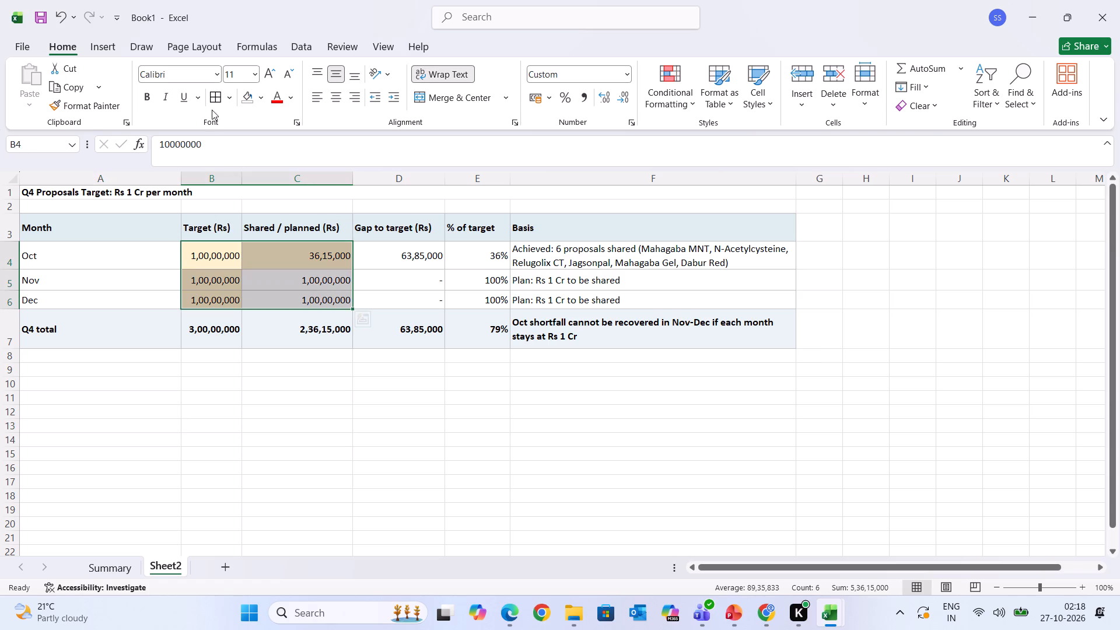
click(264, 100)
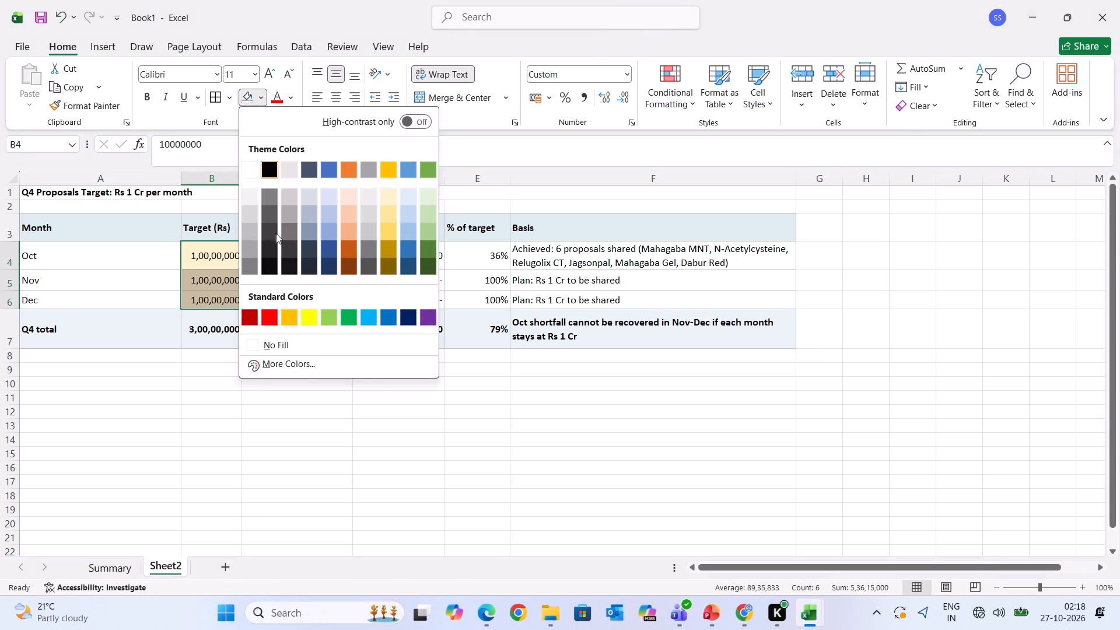
click(281, 344)
click(251, 418)
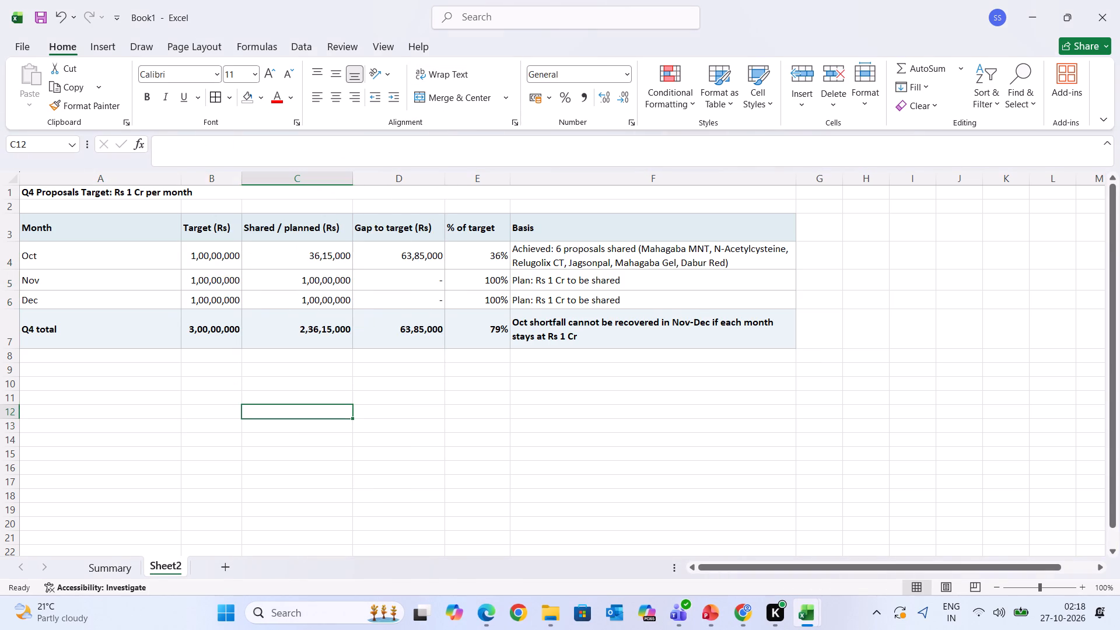
Examine the contents and formulas across the Oct row and the row labels down the Month column.
click(205, 253)
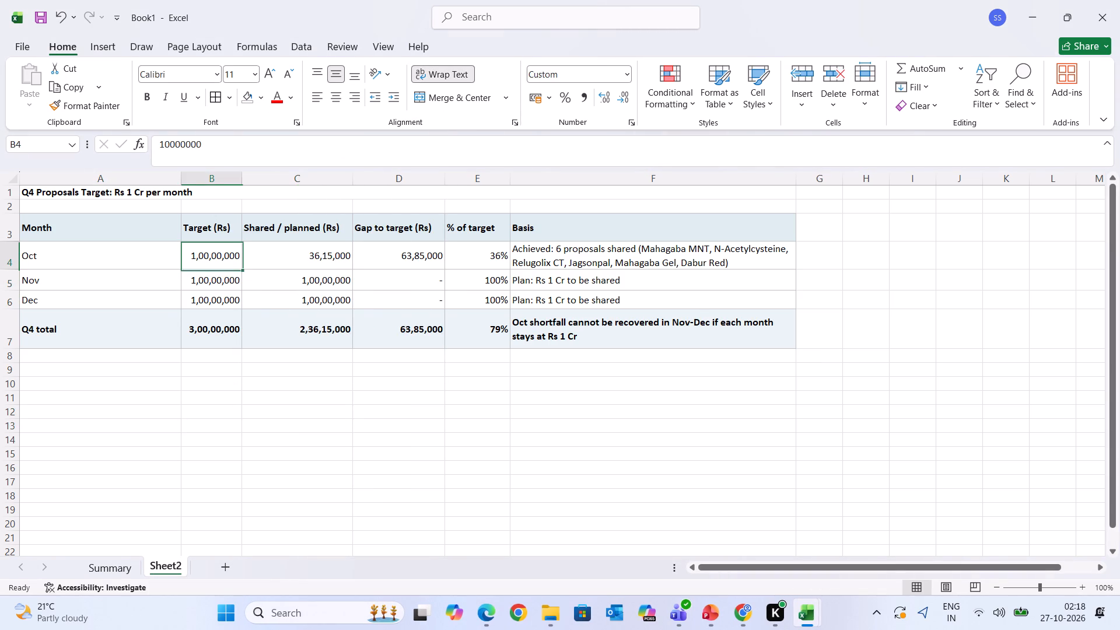
key(Right)
key(Right)
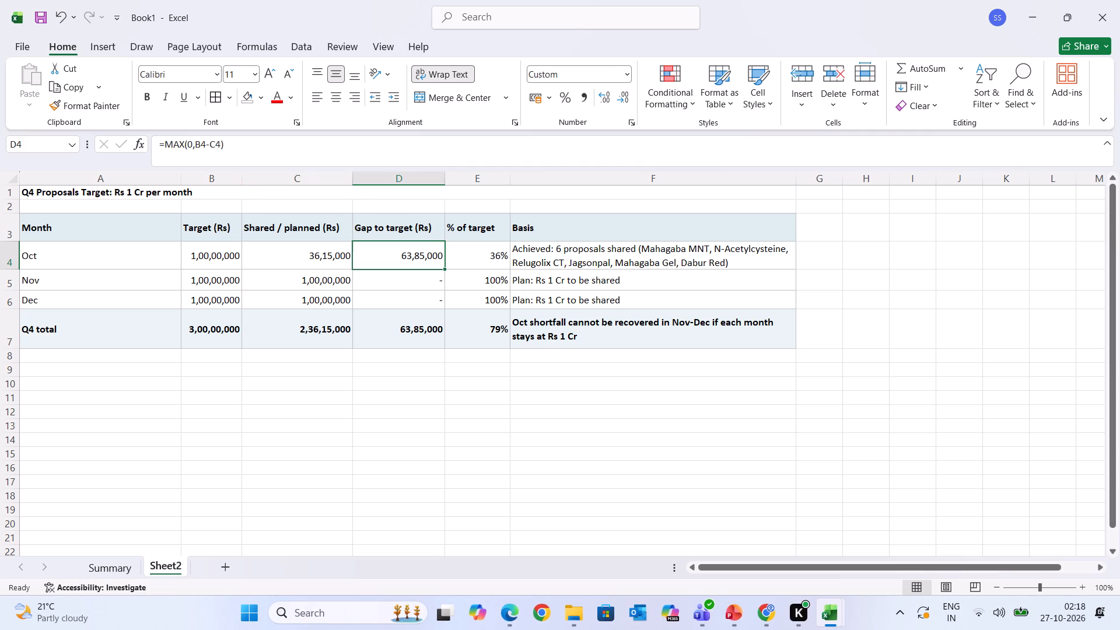
key(Right)
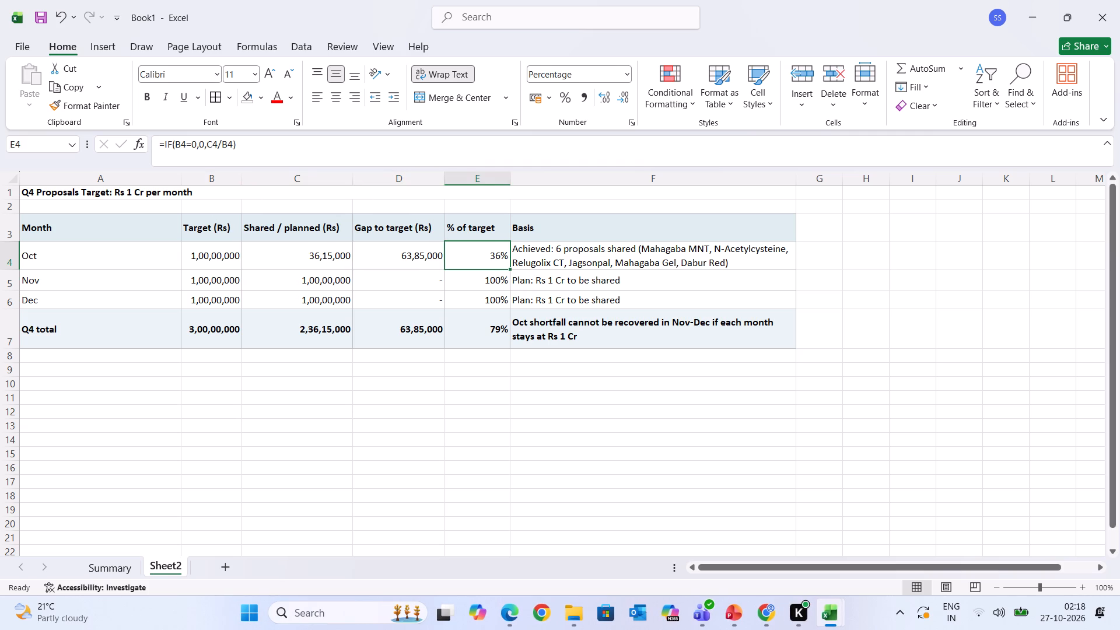
key(Left)
key(Left)
key(Left)
key(Left)
key(Left)
key(Left)
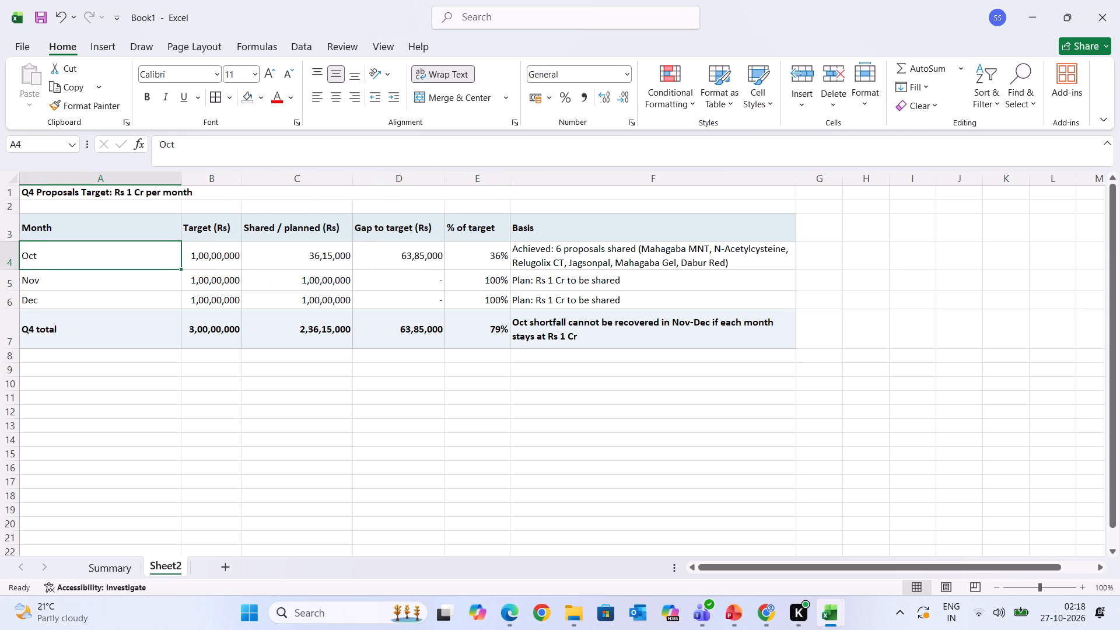
key(Up)
key(Down)
key(Down)
key(Down)
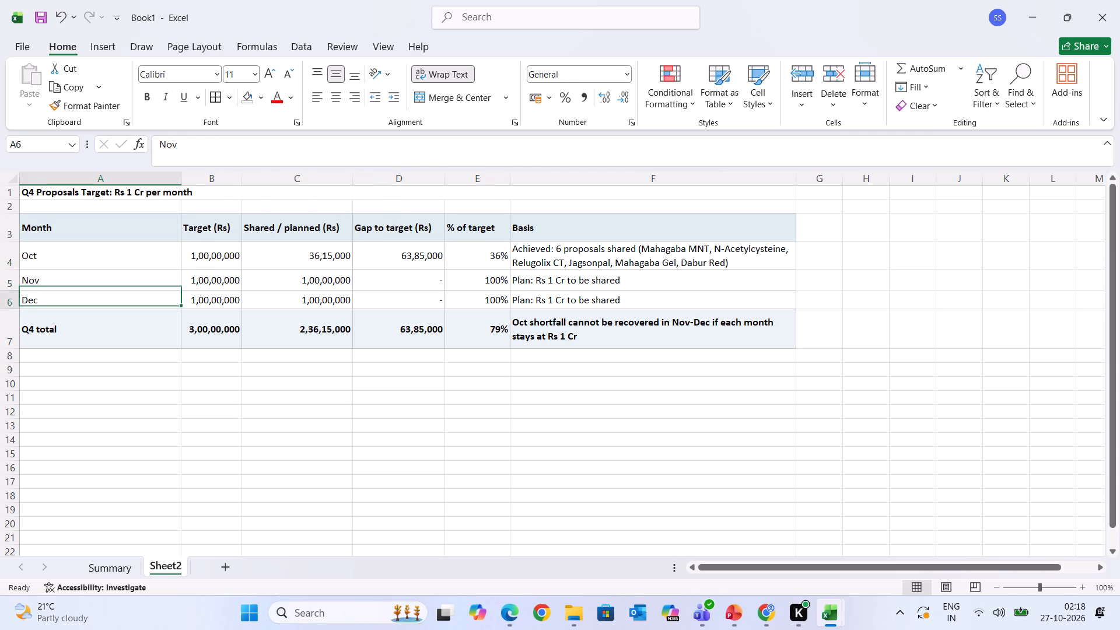
key(Down)
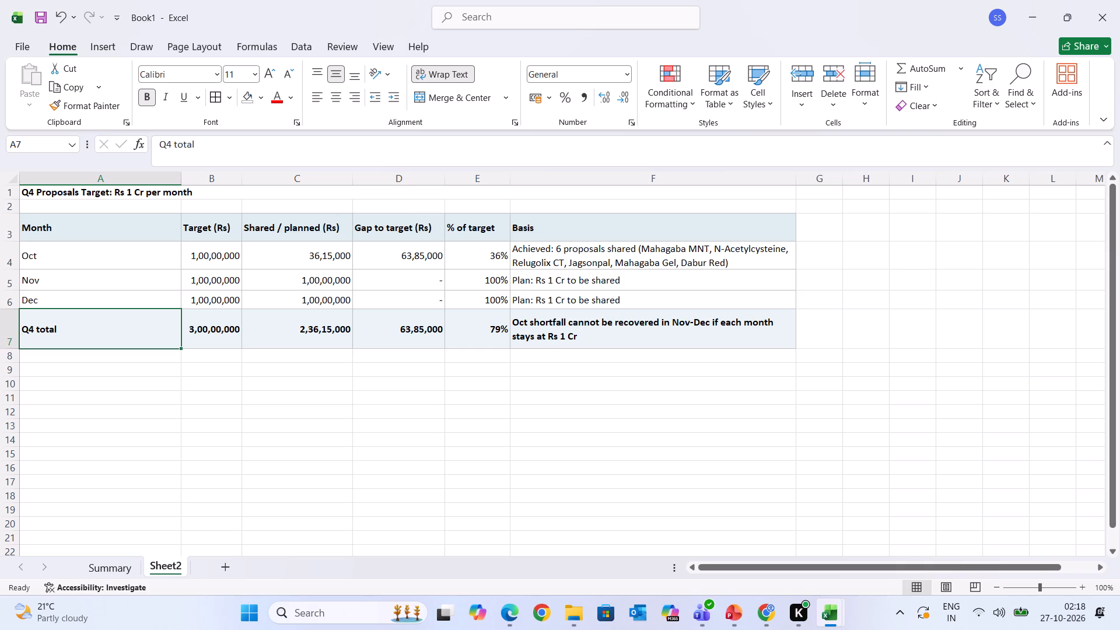
Shorten the Q4 total row so it just fits its two lines of Basis text.
drag(10, 347, 12, 336)
click(93, 383)
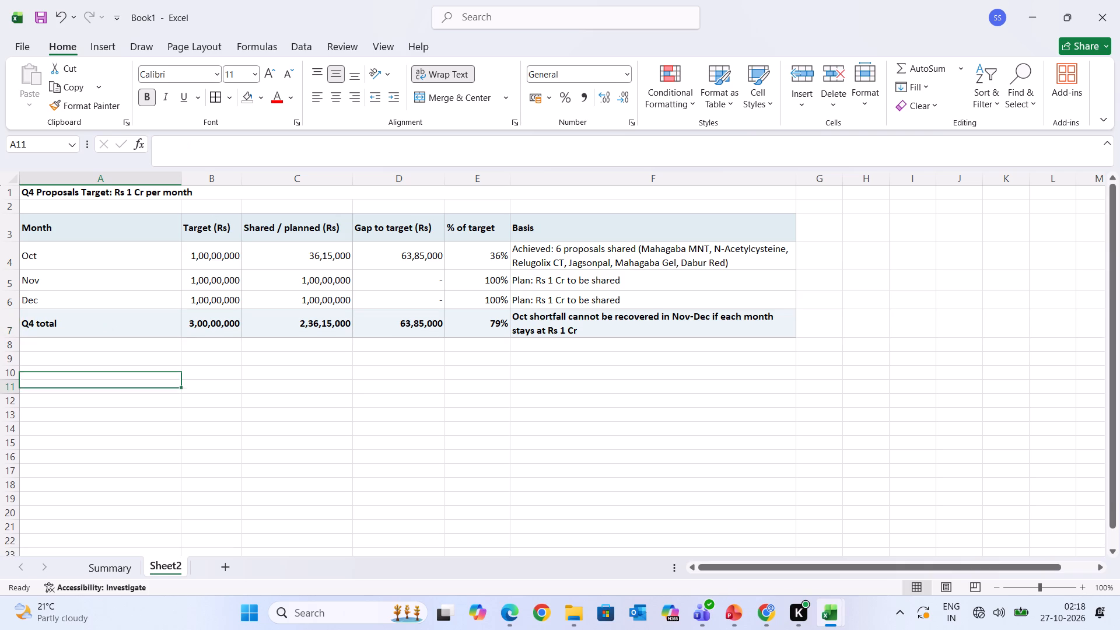
click(75, 353)
scroll(75, 353, up, 1)
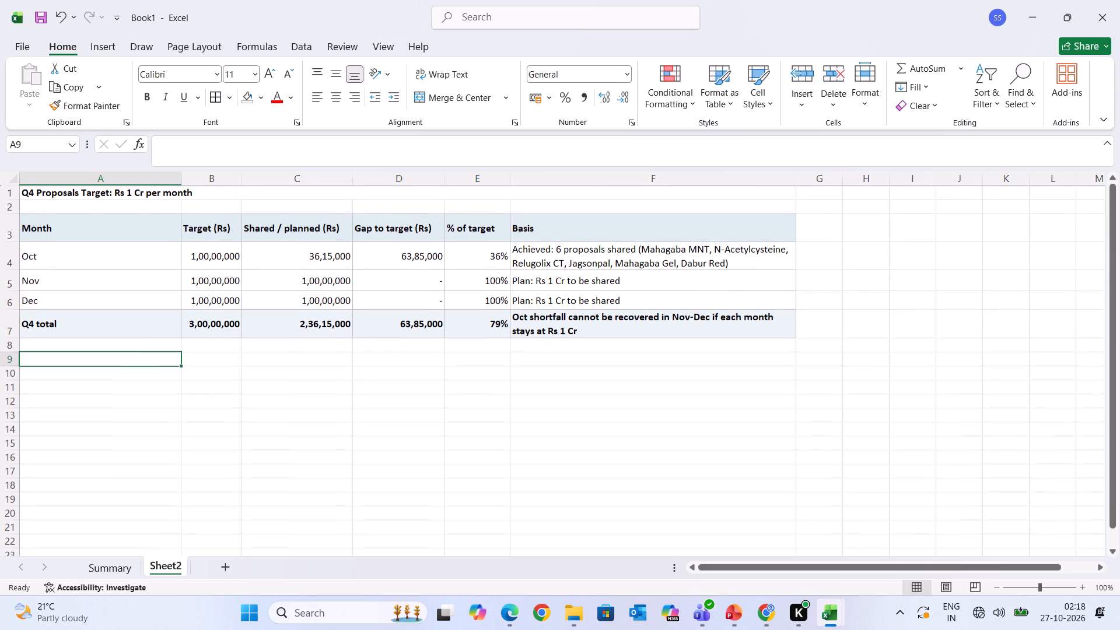
Rename Sheet2 as Q4 Projection.
double_click(174, 569)
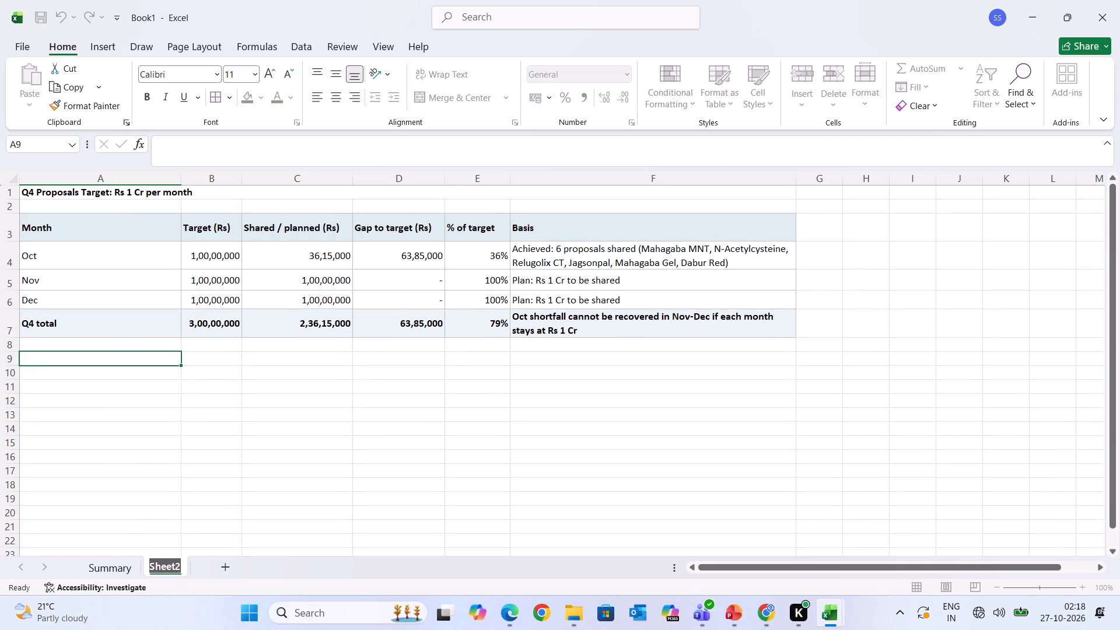
text(Q4 Projeci)
key(BackSpace)
text(tion)
key(Return)
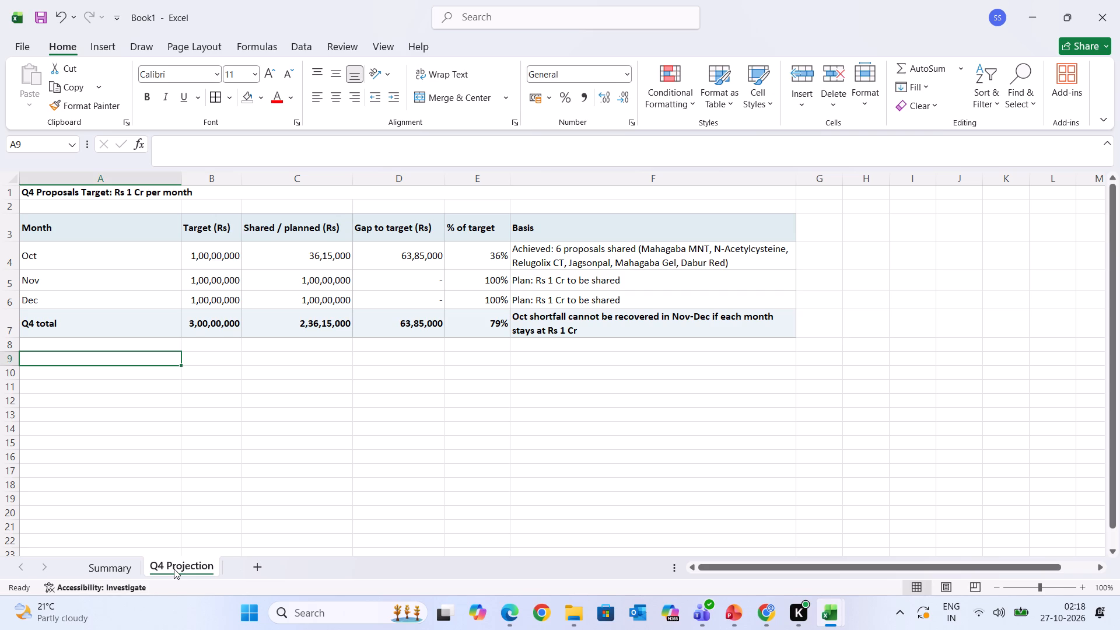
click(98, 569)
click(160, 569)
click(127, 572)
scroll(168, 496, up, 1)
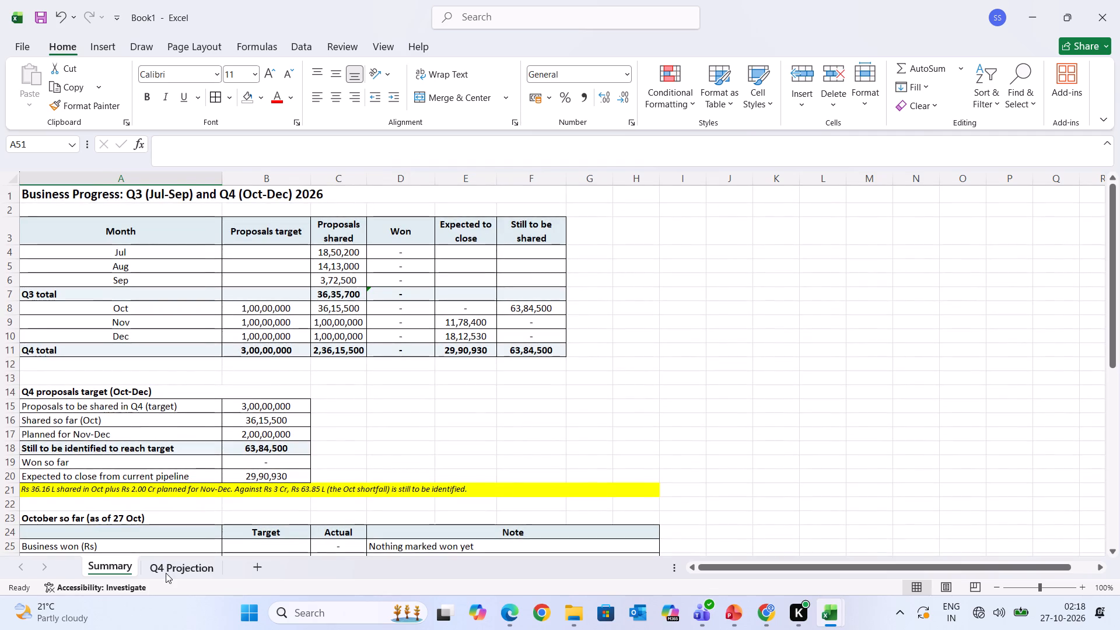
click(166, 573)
Switch to the reworked workbook and look through its Action Plan, Pipeline and Proposals sheets, returning to Q4 Target.
click(827, 608)
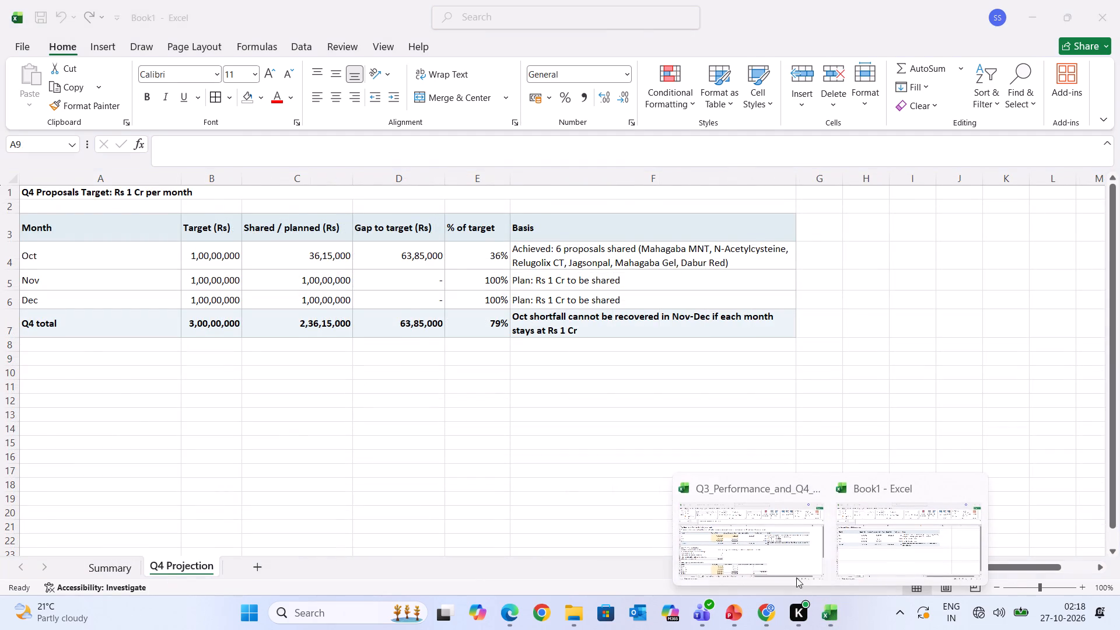
click(776, 558)
click(613, 444)
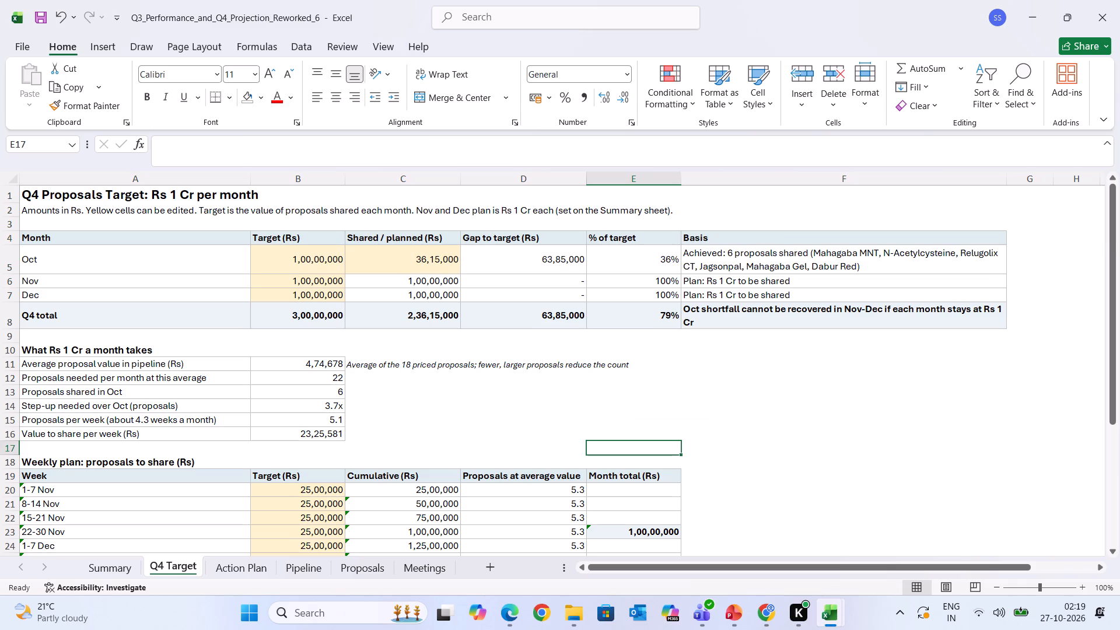
click(118, 348)
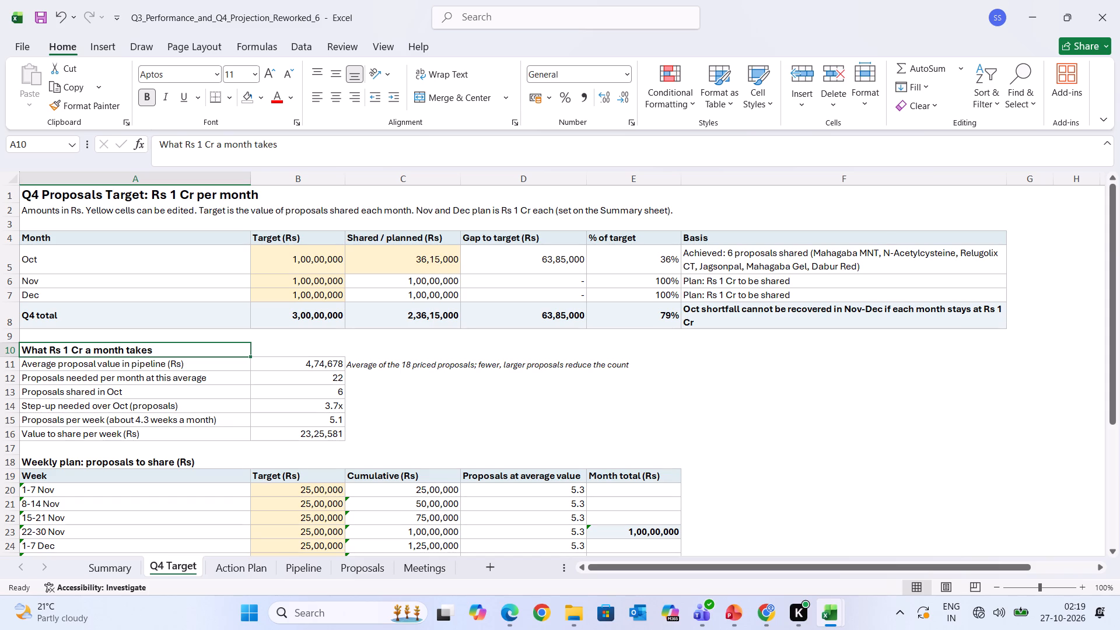
click(254, 572)
click(320, 578)
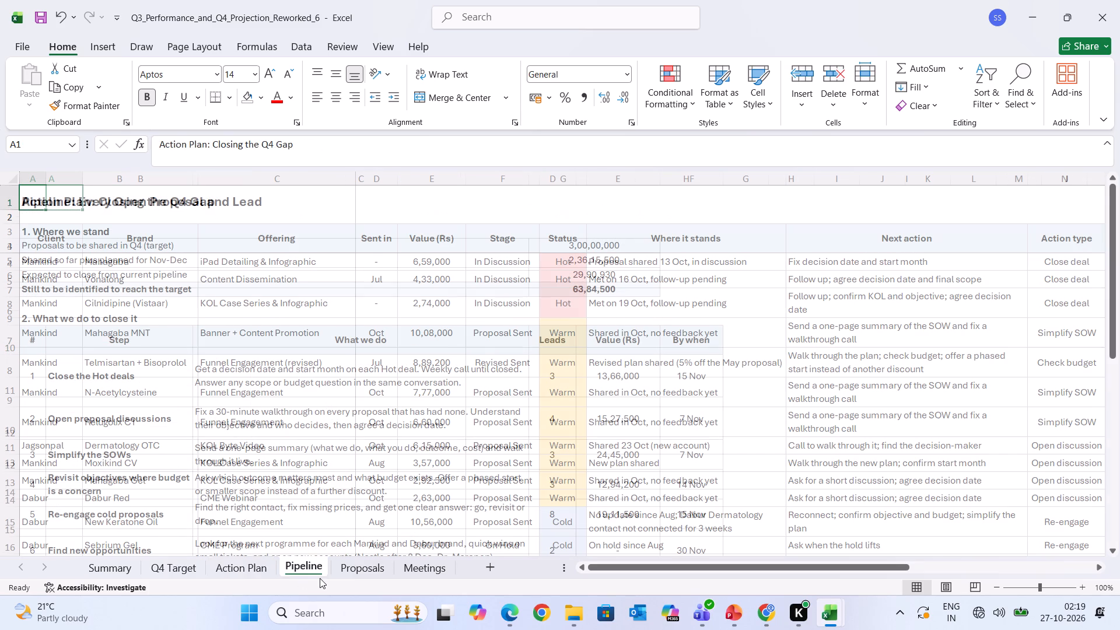
click(350, 569)
click(175, 568)
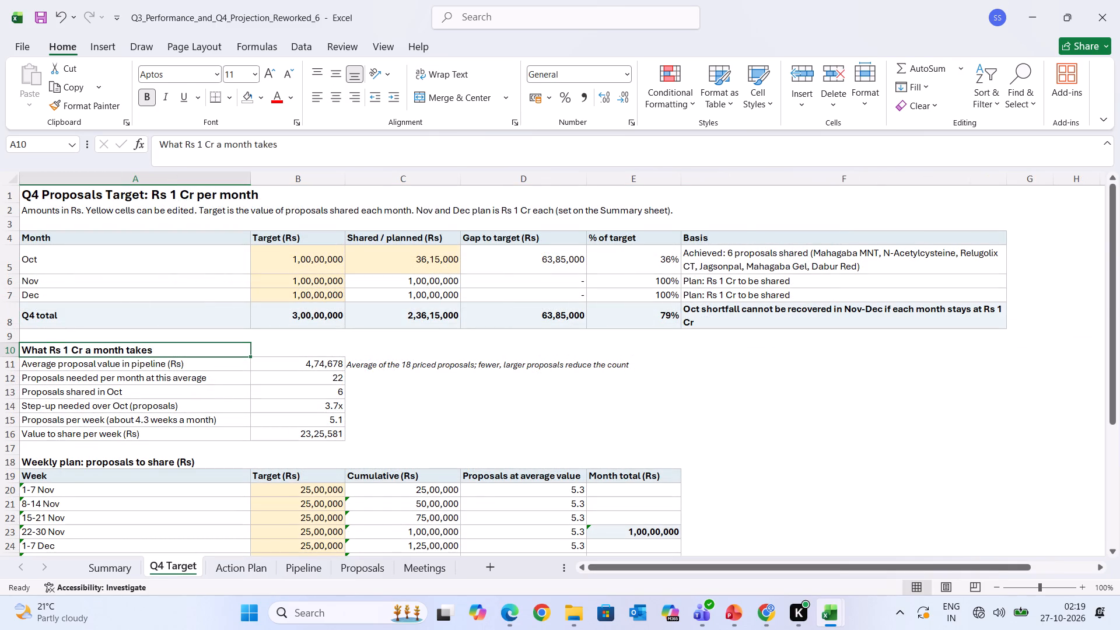
Copy the "What Rs 1 Cr a month takes" table, A10:B16, from Q4 Target into Book1's Q4 Projection sheet at A9.
drag(68, 347, 286, 429)
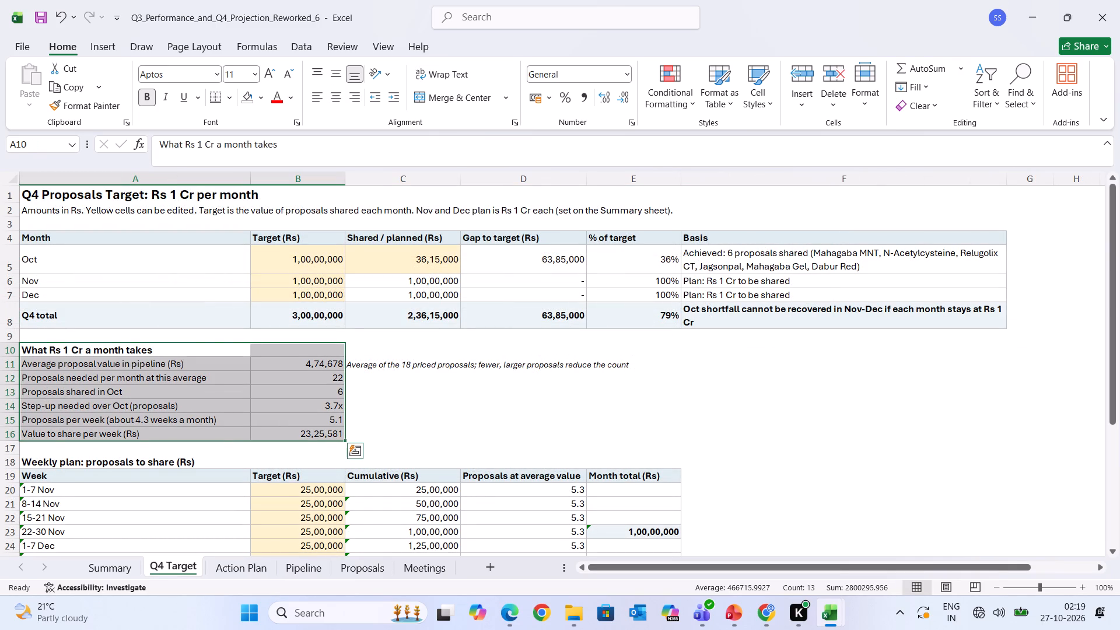
key(ctrl+c)
scroll(286, 429, down, 1)
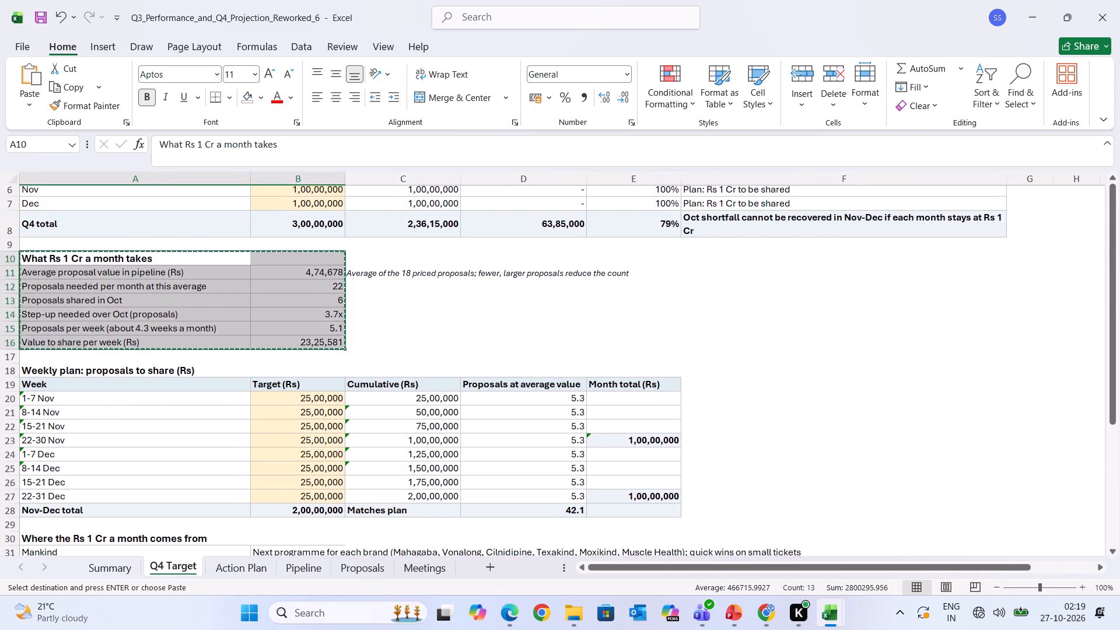
scroll(286, 429, down, 1)
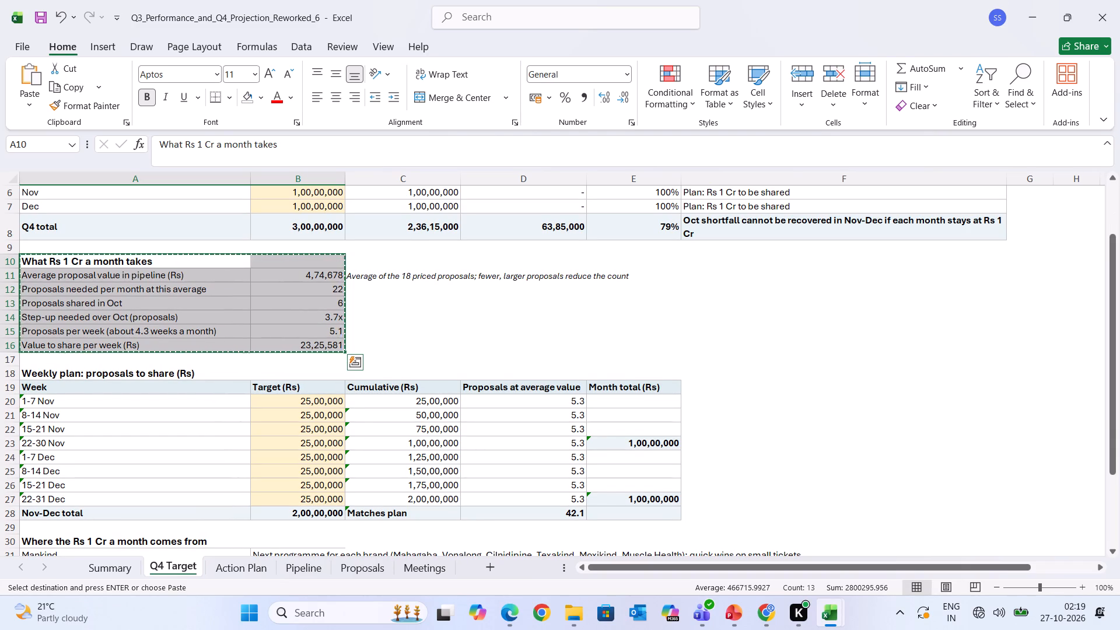
scroll(516, 497, down, 1)
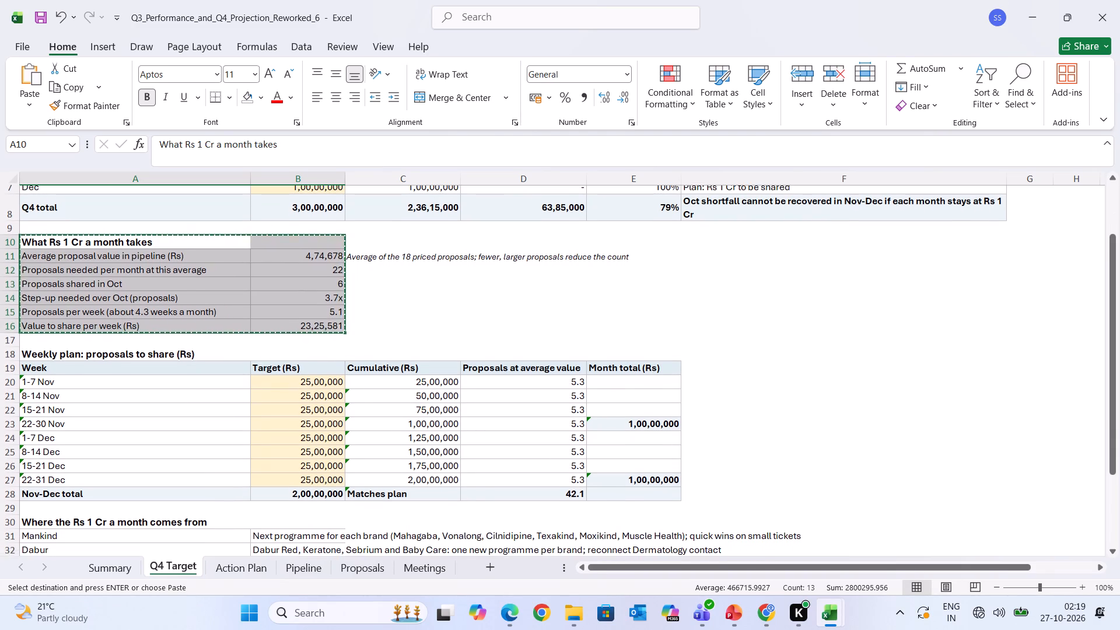
scroll(516, 497, down, 1)
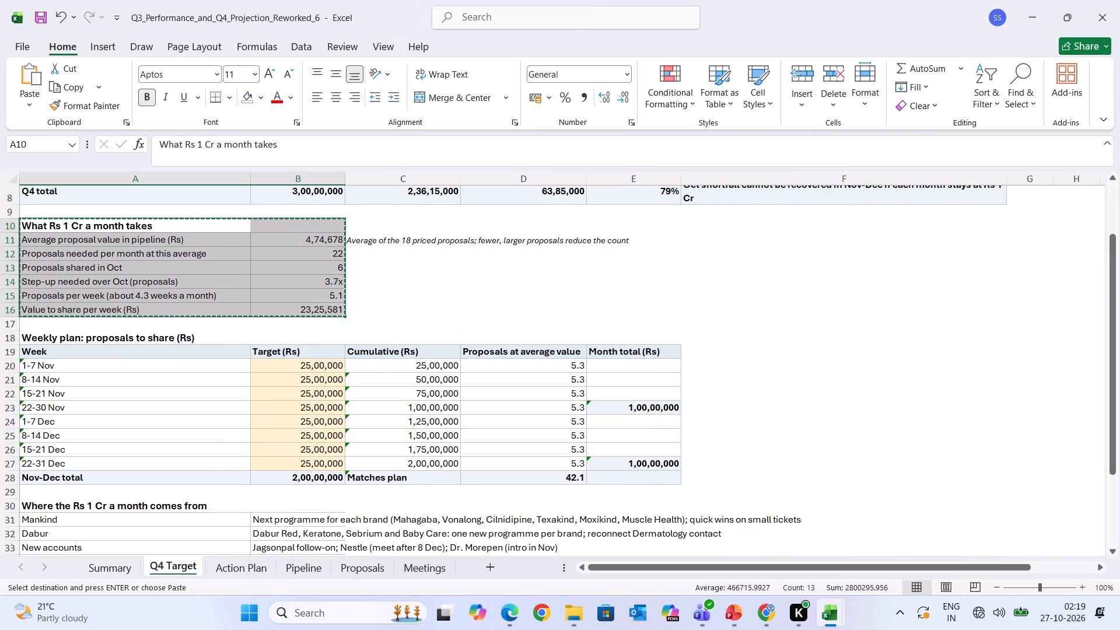
scroll(516, 497, down, 1)
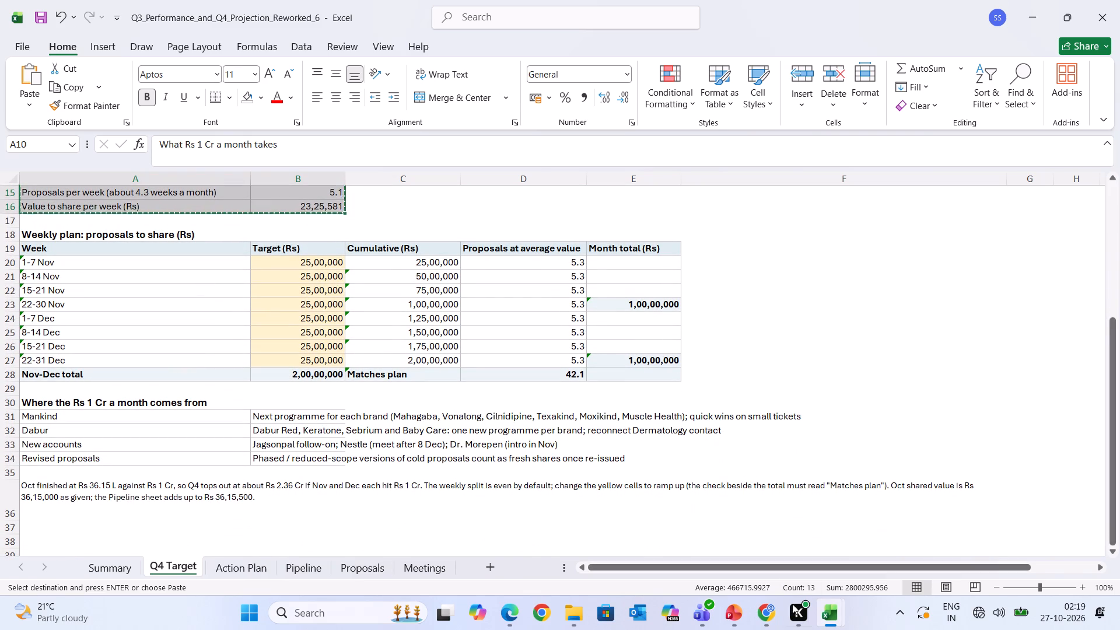
click(836, 614)
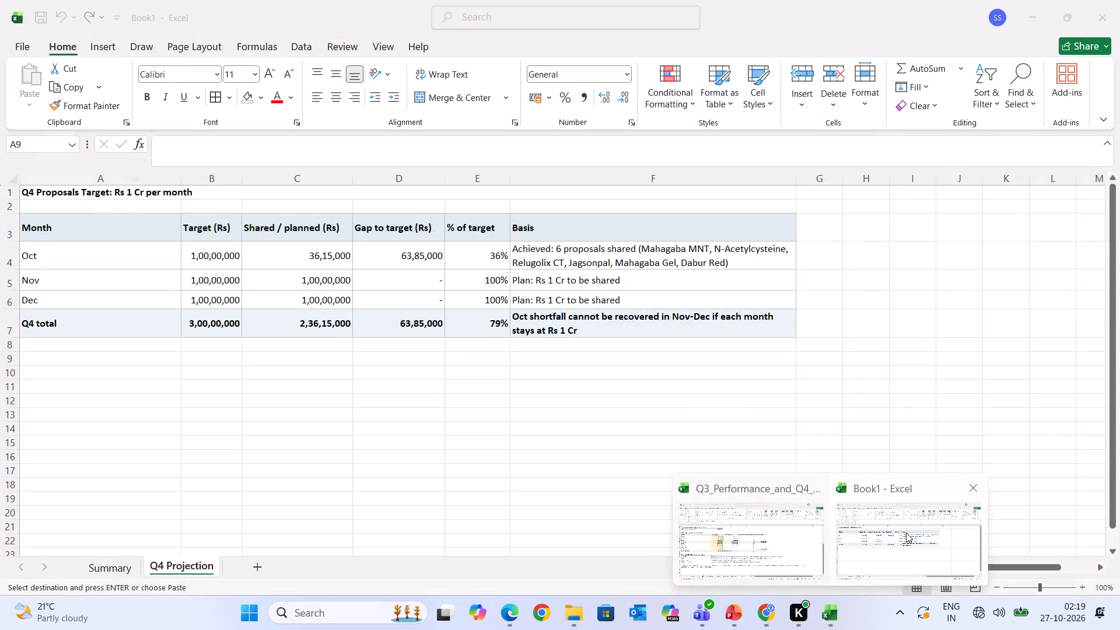
click(850, 528)
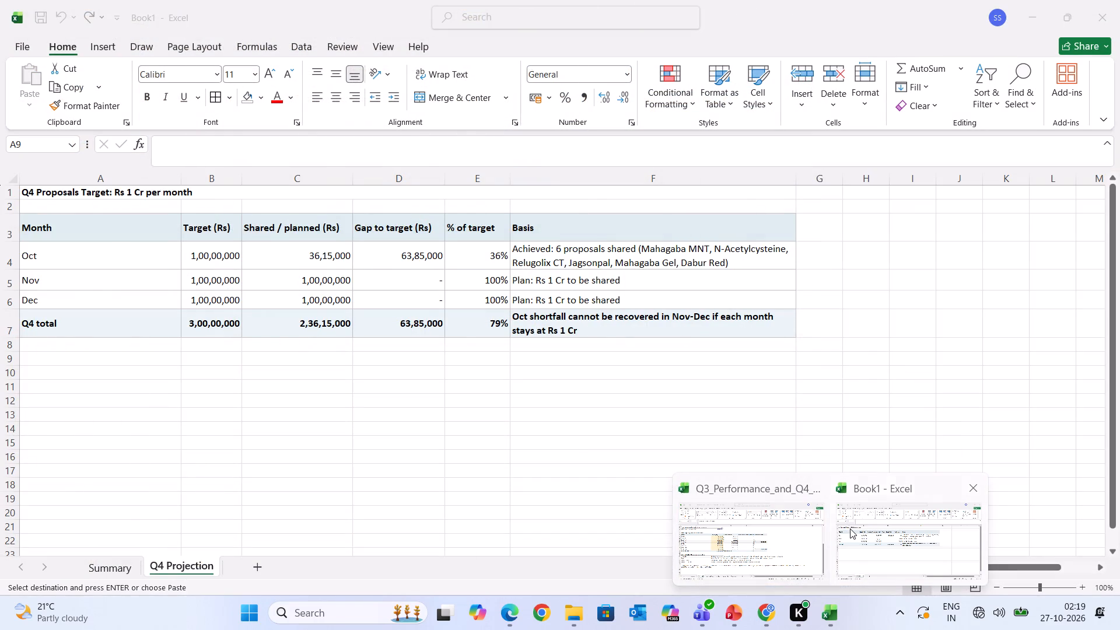
key(ctrl+v)
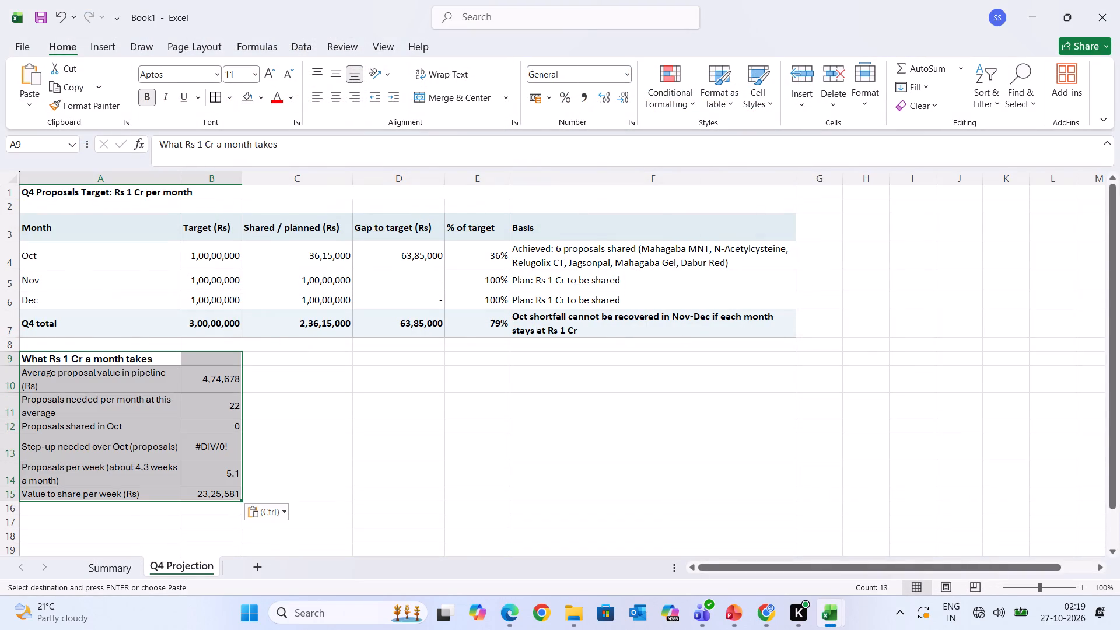
Check the step-up formula in B13 against the source table on the reworked workbook's Q4 Target sheet, returning to Book1.
click(277, 437)
click(199, 442)
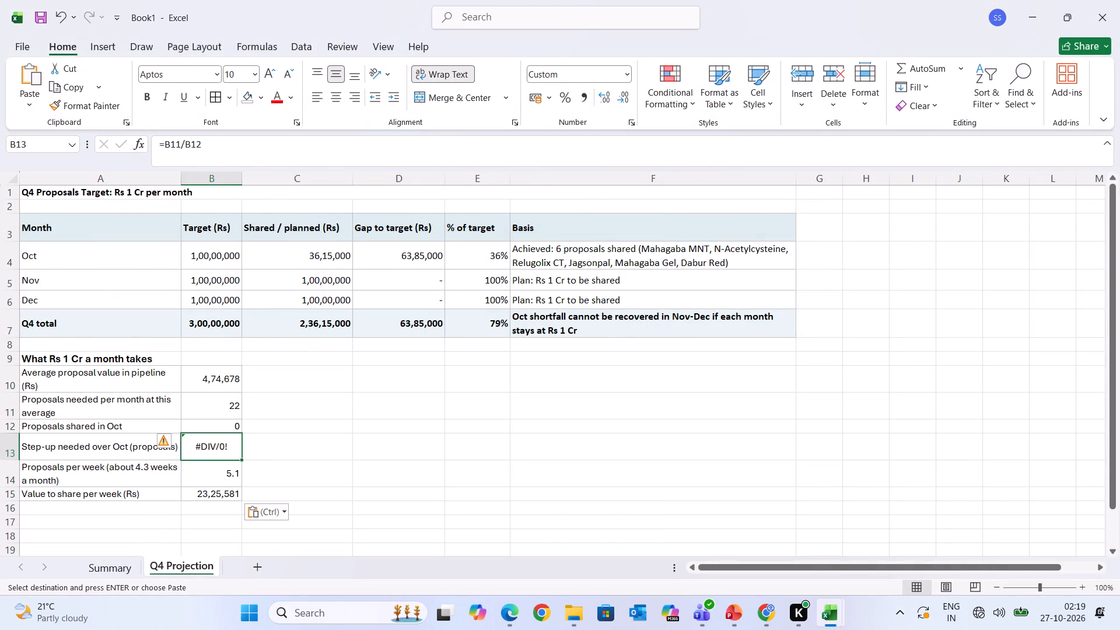
click(833, 610)
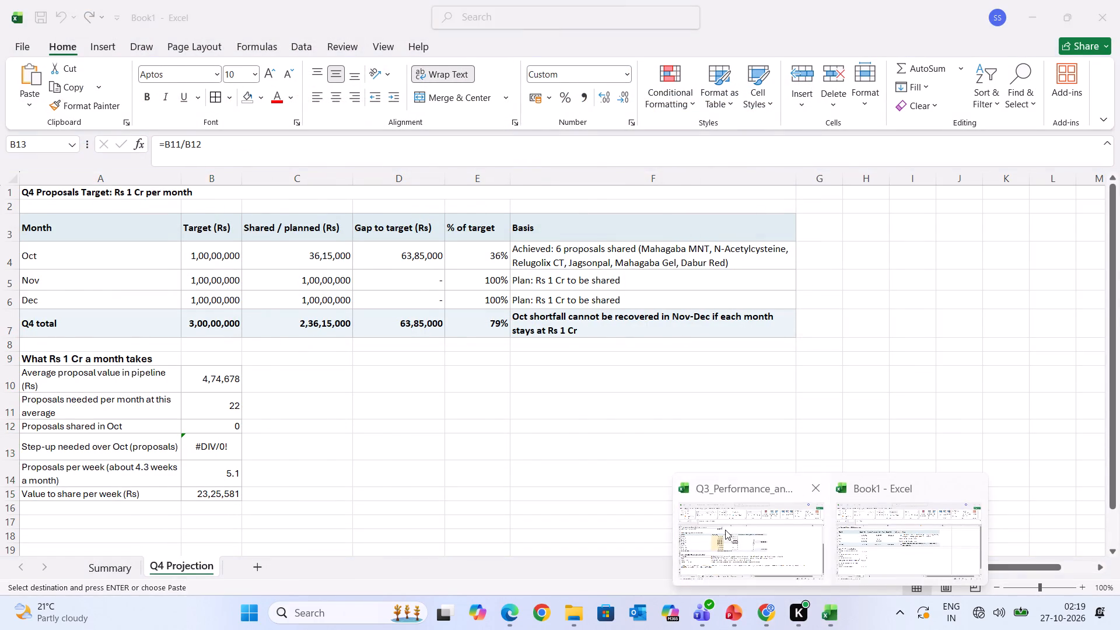
click(724, 529)
scroll(584, 494, up, 1)
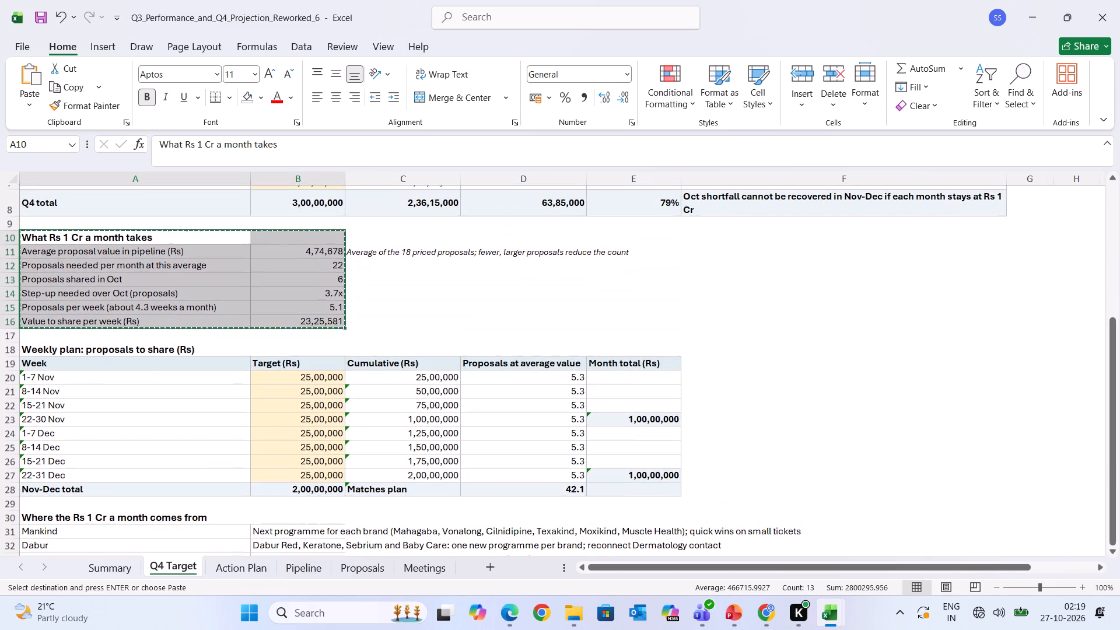
scroll(584, 494, up, 1)
click(838, 622)
click(874, 566)
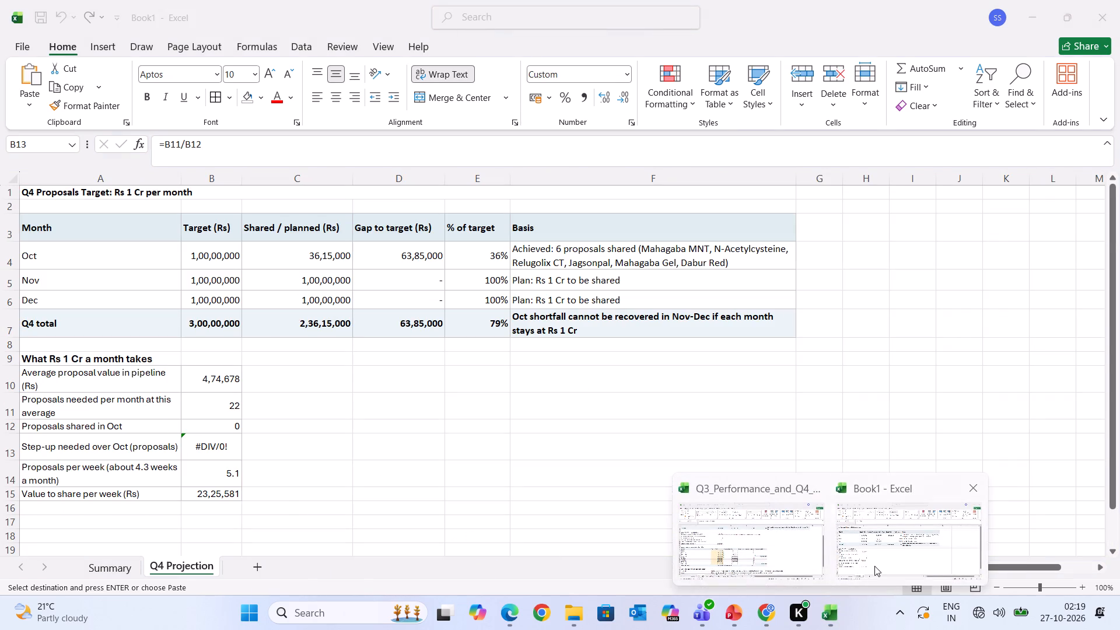
Widen column B of the Q4 Projection sheet slightly.
drag(243, 177, 262, 179)
Inspect the formula in B13, Step-up needed over Oct, and view its calculation steps.
click(236, 459)
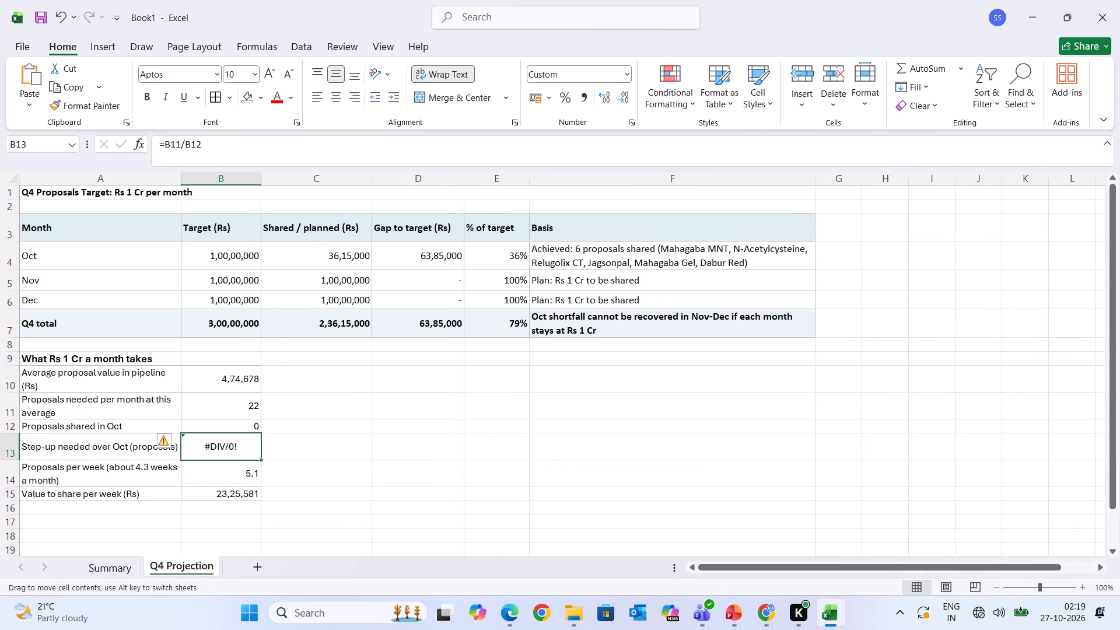
double_click(228, 446)
click(327, 468)
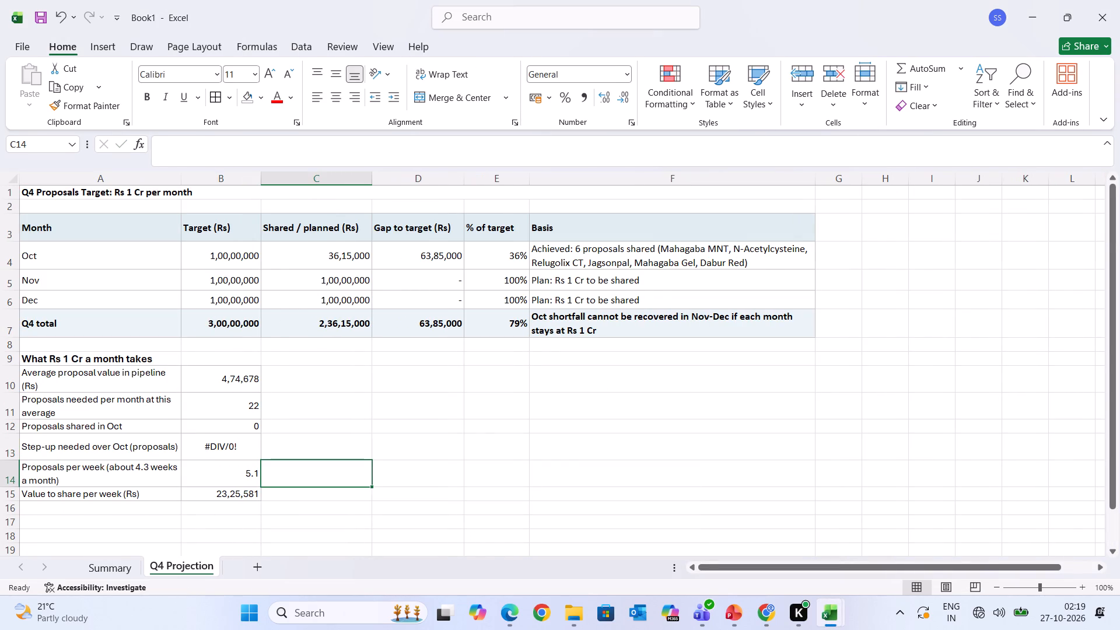
click(240, 455)
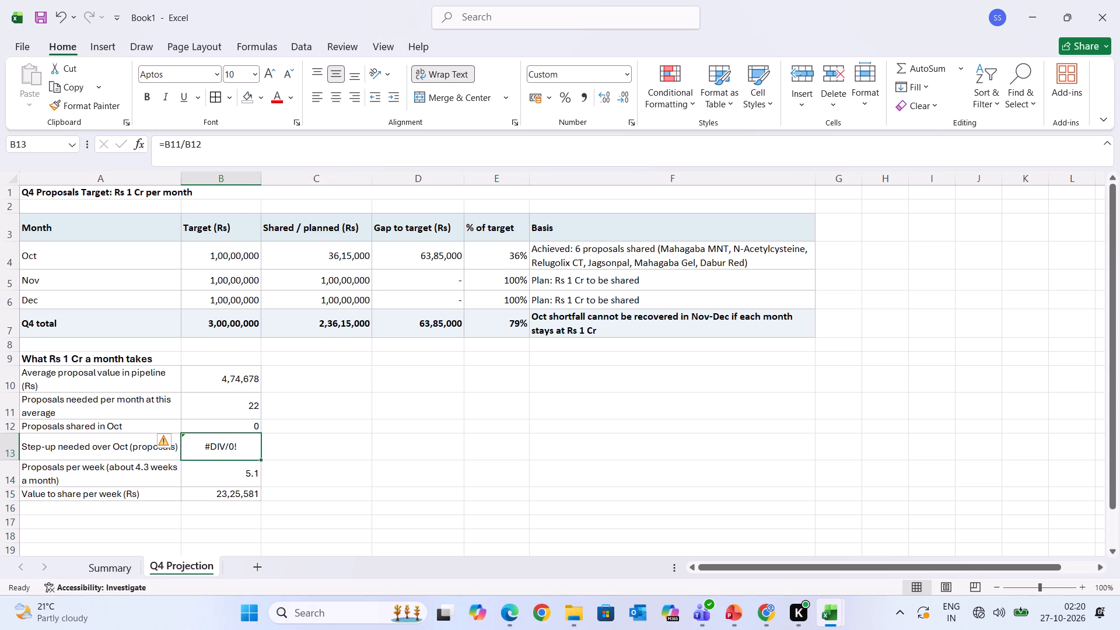
click(162, 443)
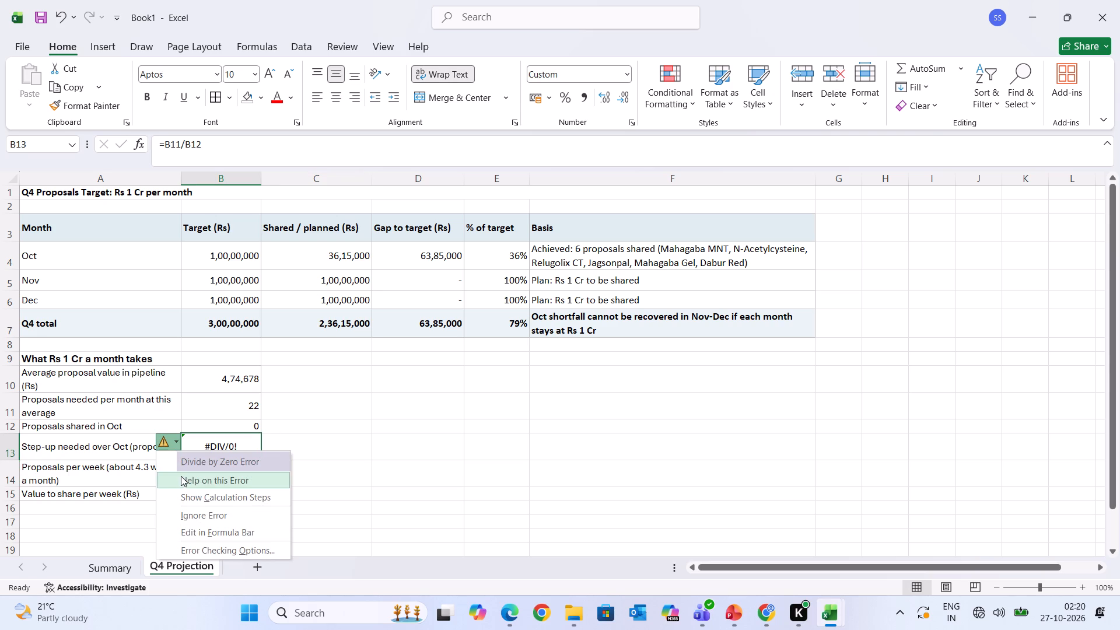
click(188, 499)
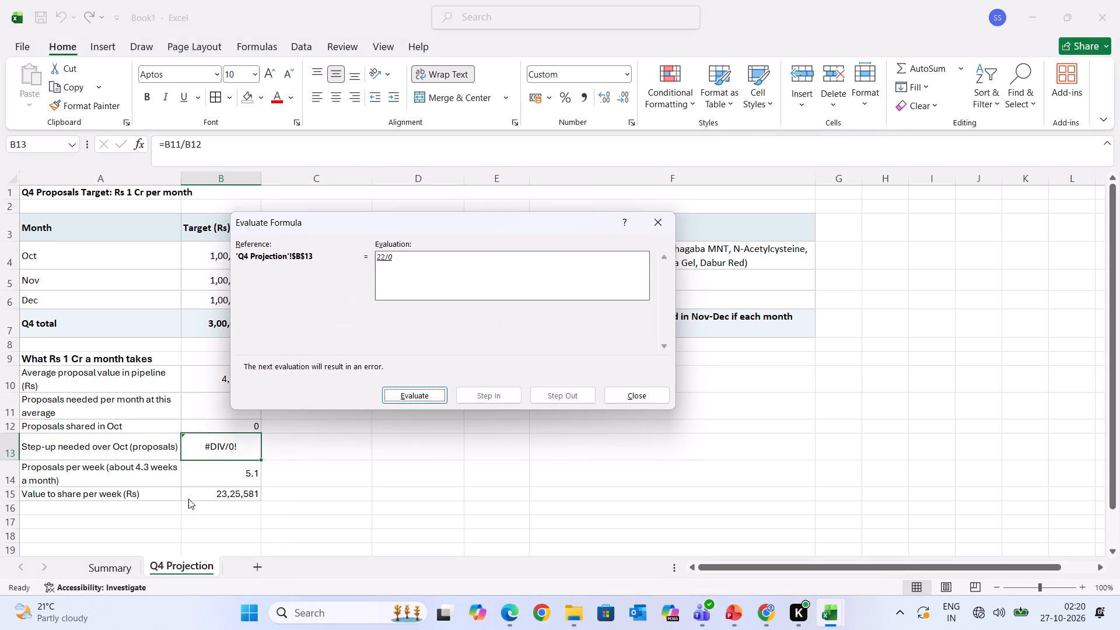
click(655, 223)
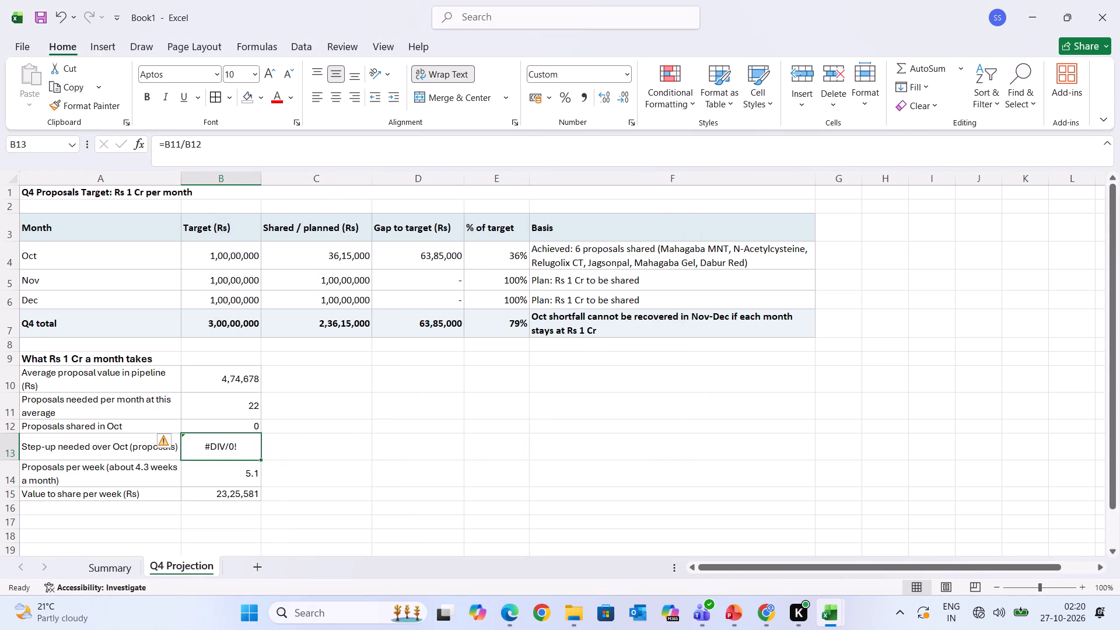
Ignore the divide-by-zero error flag on the step-up cell B13.
click(163, 443)
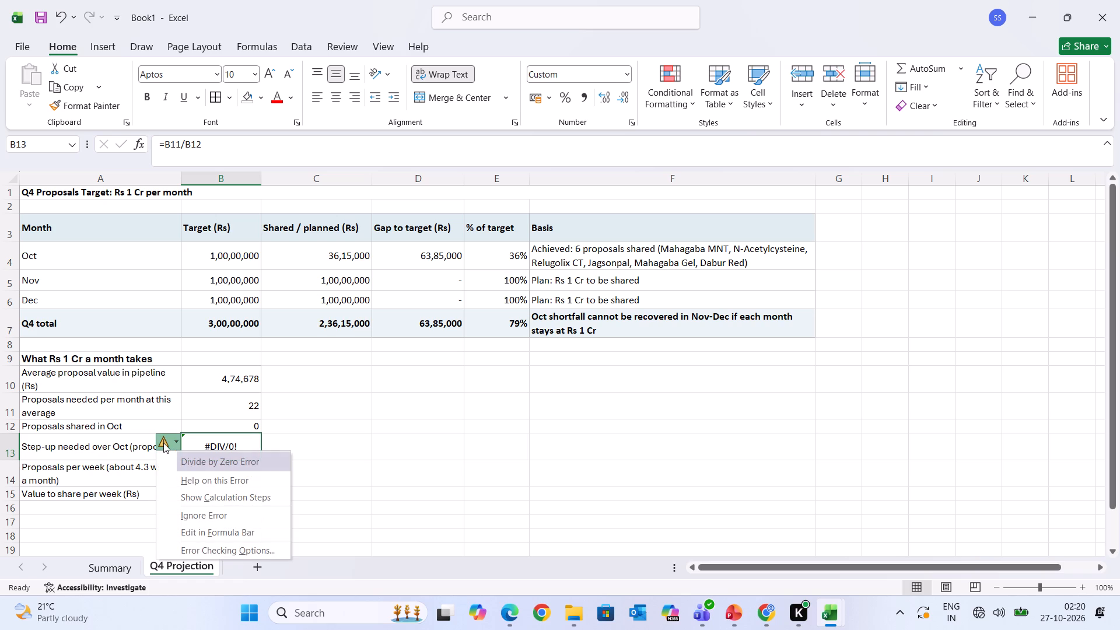
click(200, 516)
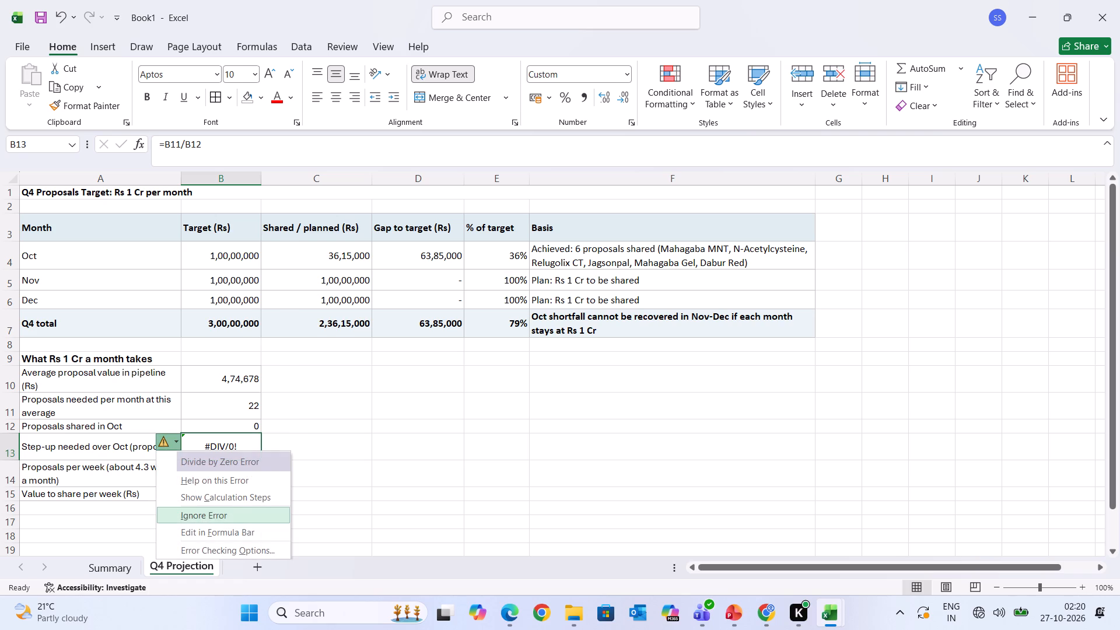
click(365, 481)
Examine the original step-up formula in B14 of the reworked workbook's Q4 Target sheet, returning to Book1.
click(835, 601)
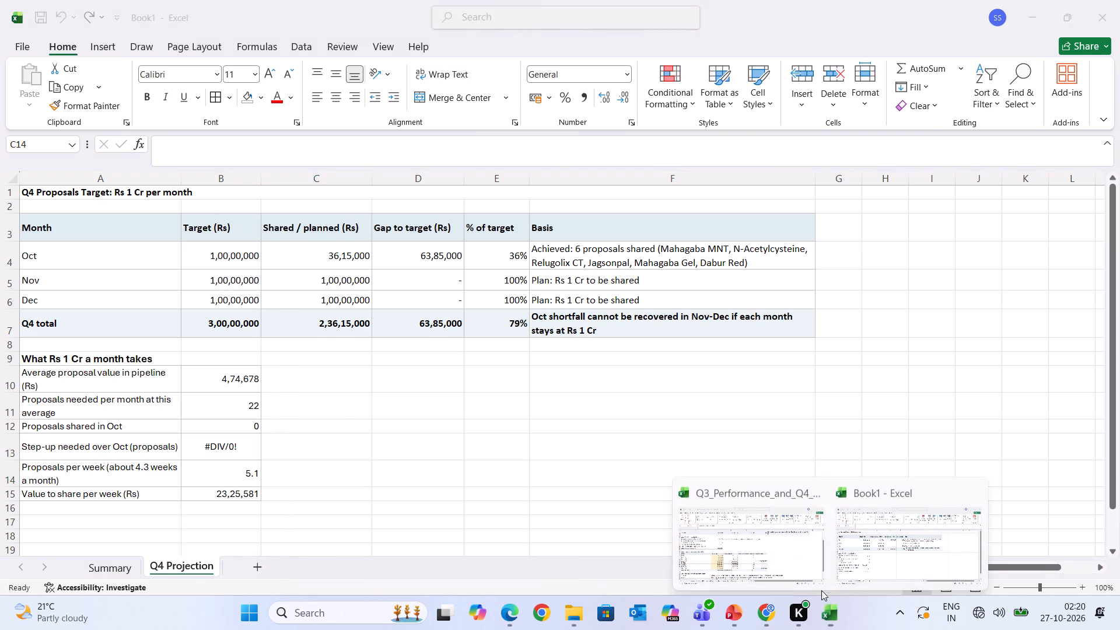
click(764, 535)
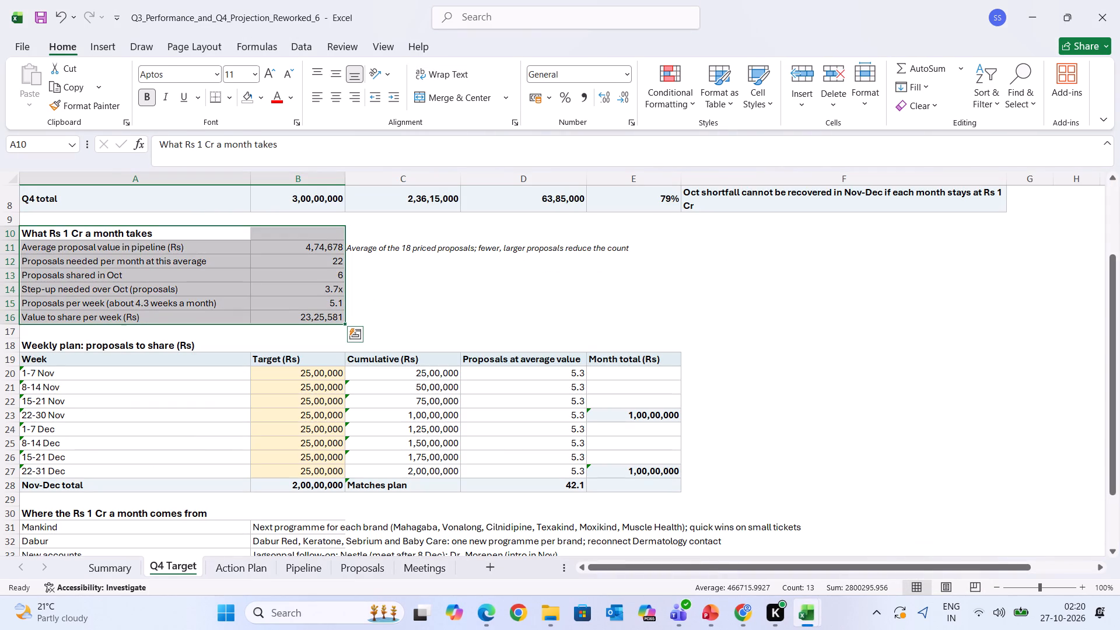
click(474, 354)
click(338, 318)
click(327, 290)
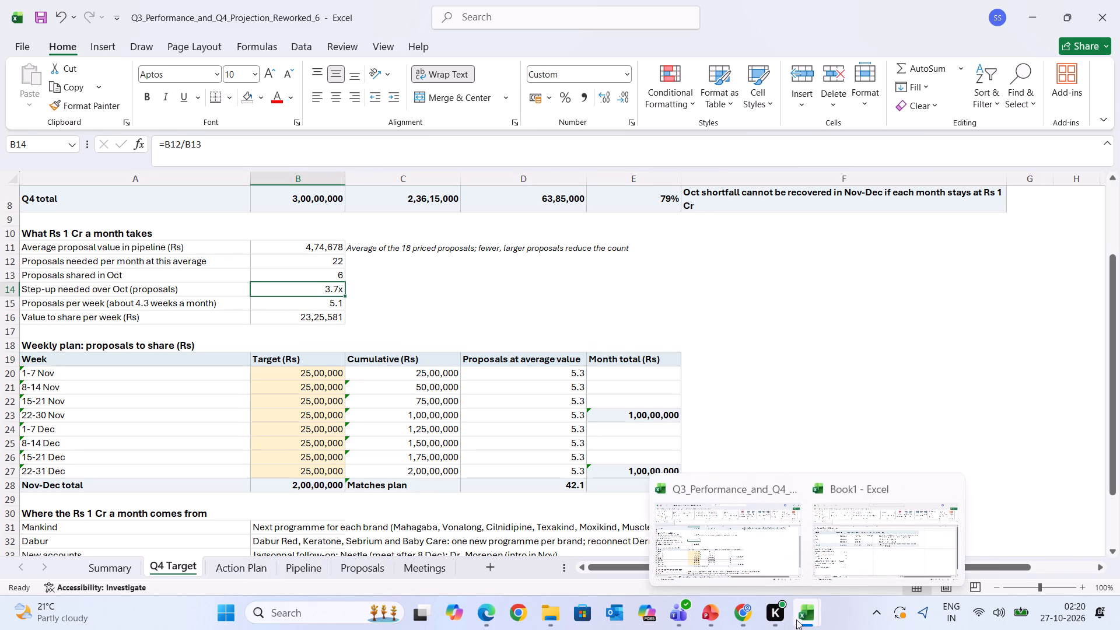
click(755, 562)
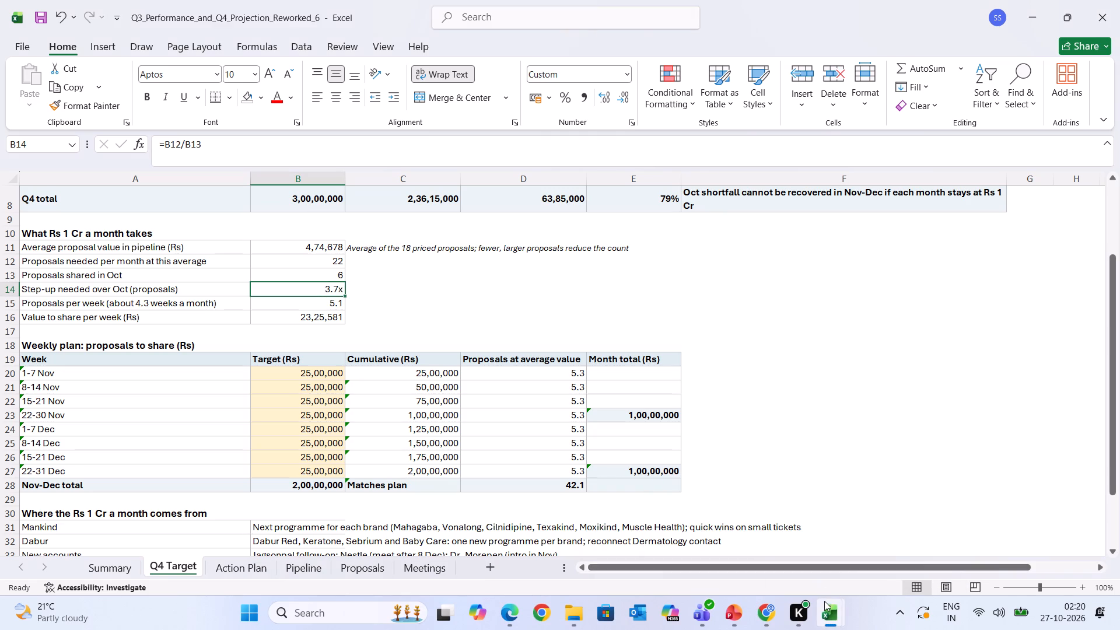
click(828, 611)
click(880, 541)
Re-enter the Step-up needed over Oct formula in B13 as =B11/B12.
double_click(226, 451)
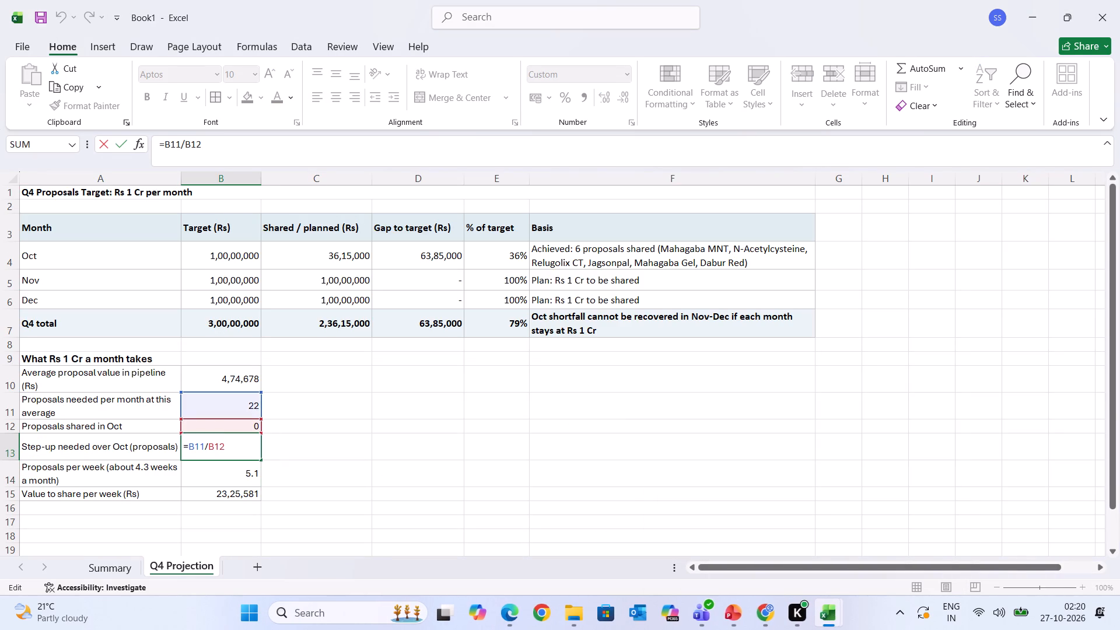
key(BackSpace)
key(BackSpace)
key(BackSpace)
key(BackSpace)
key(BackSpace)
key(BackSpace)
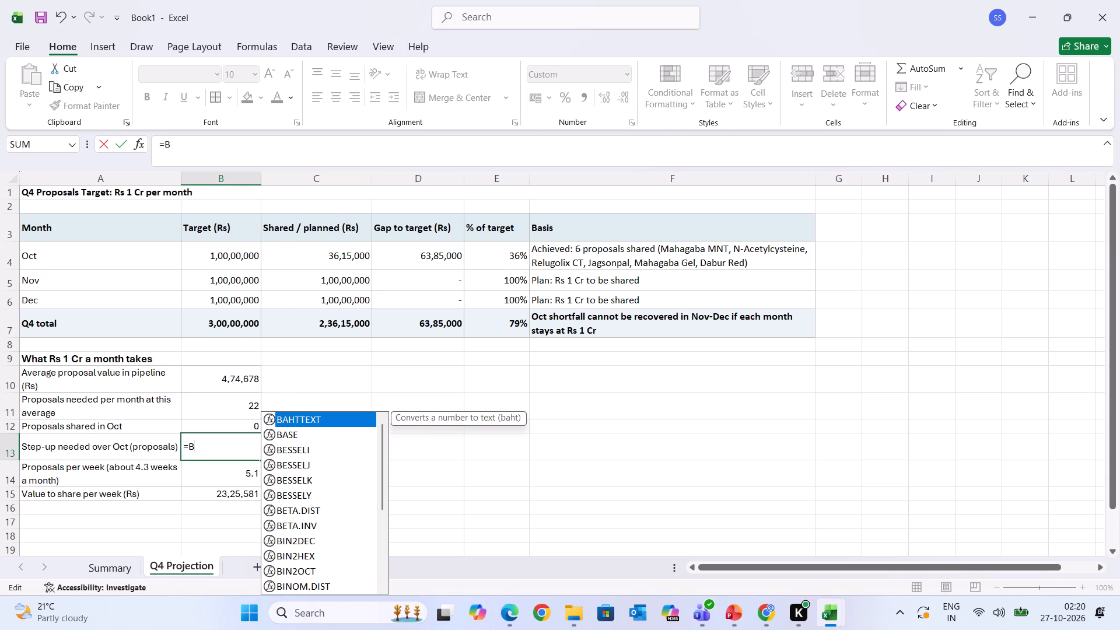
key(BackSpace)
click(231, 412)
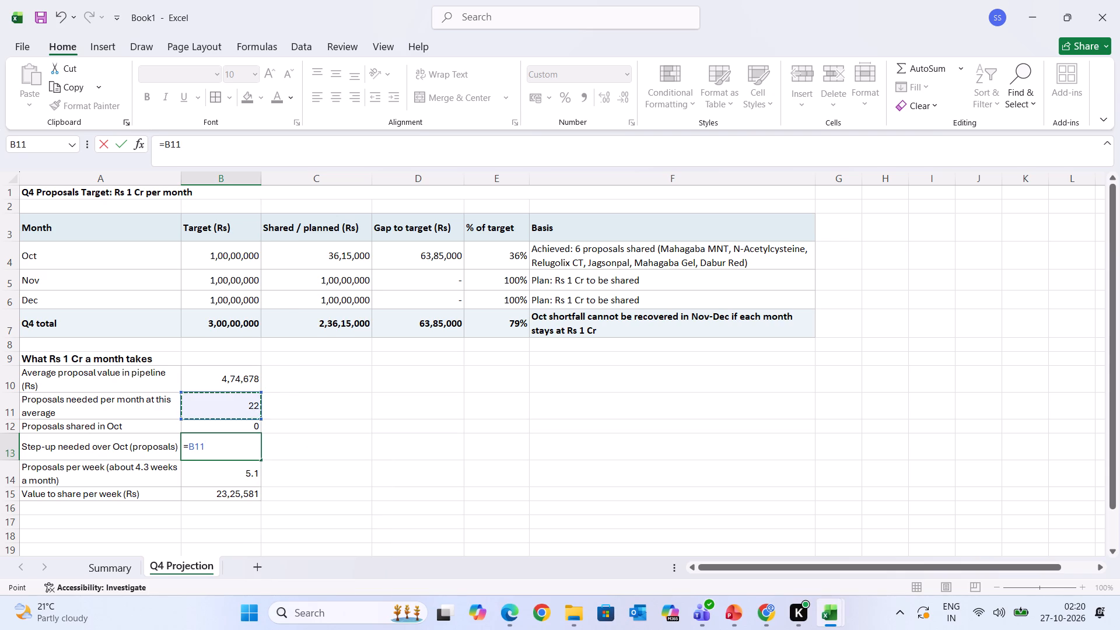
key(slash)
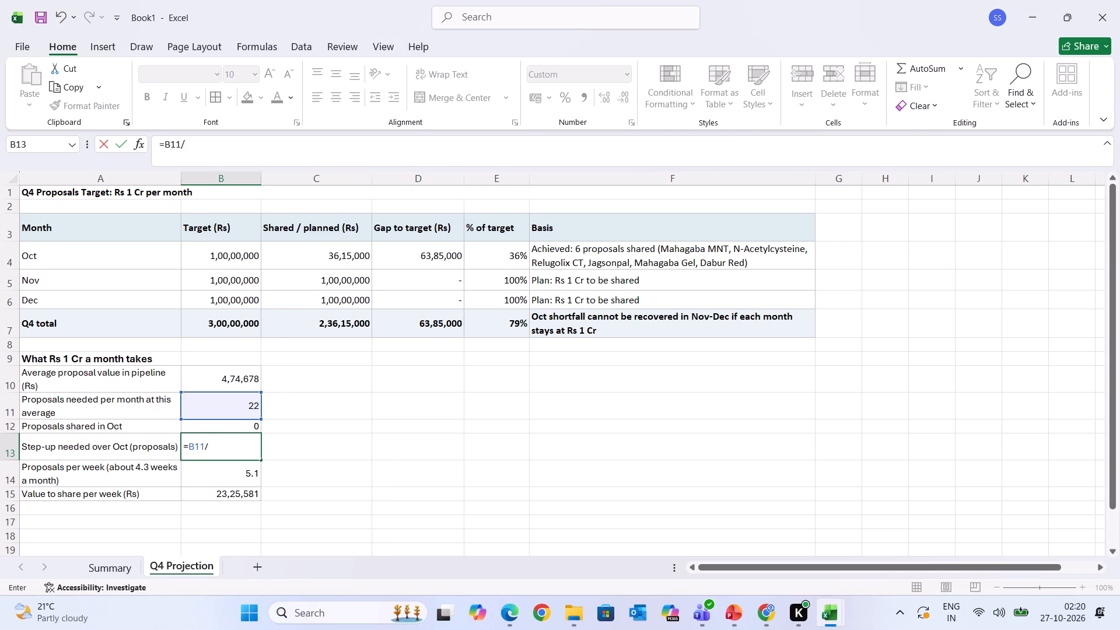
click(235, 425)
key(Return)
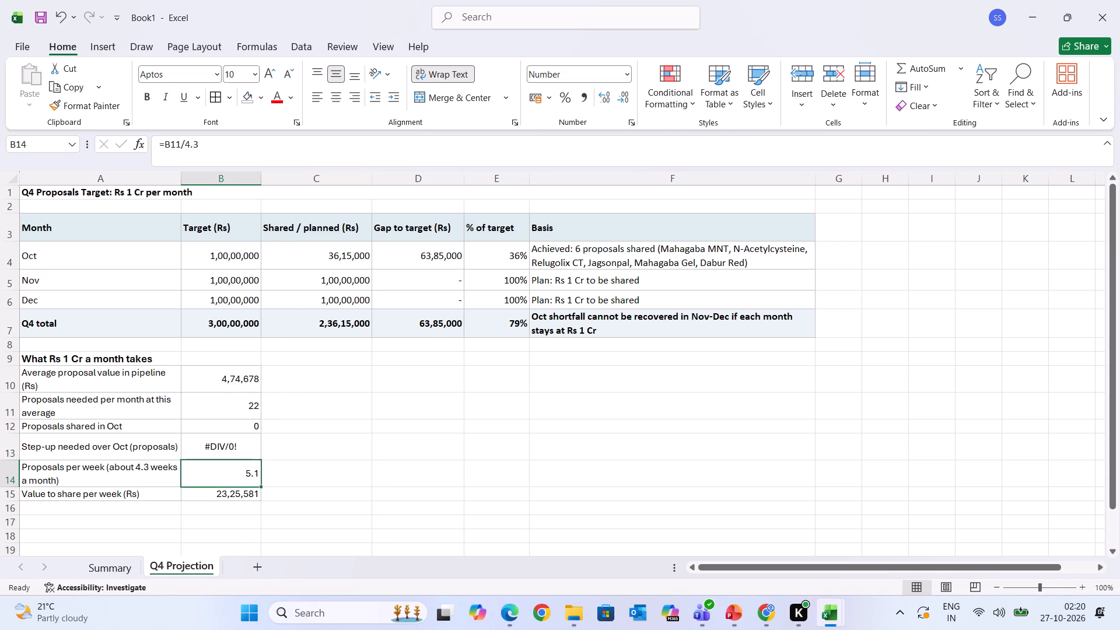
Check Proposals shared in Oct on the reworked workbook's Q4 Target sheet, and inspect the corresponding formula in Book1's cell B12.
click(822, 622)
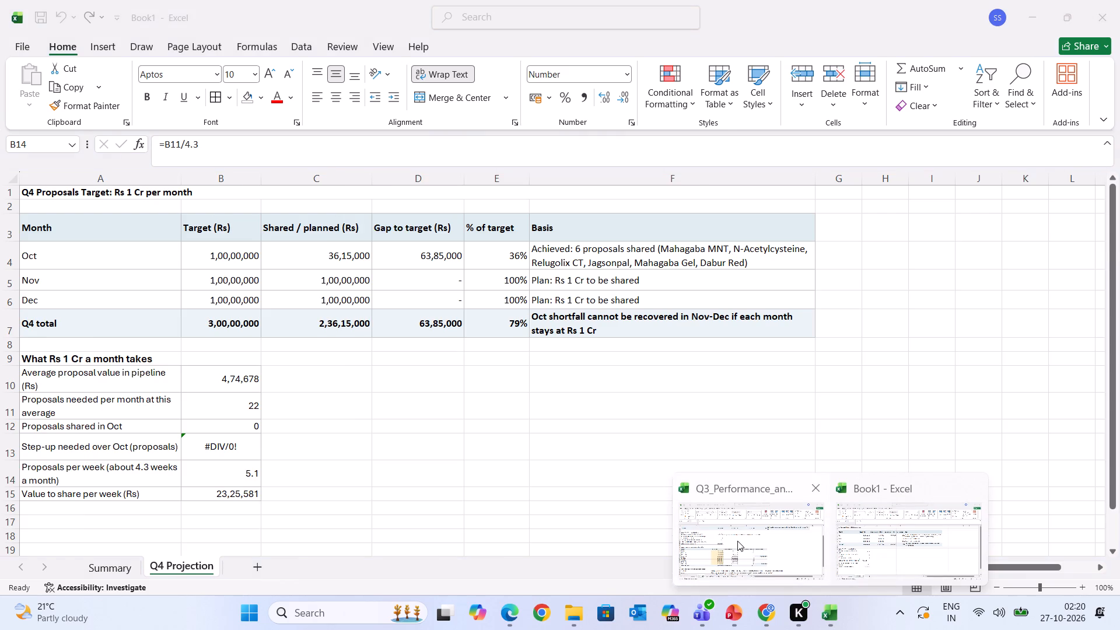
click(737, 541)
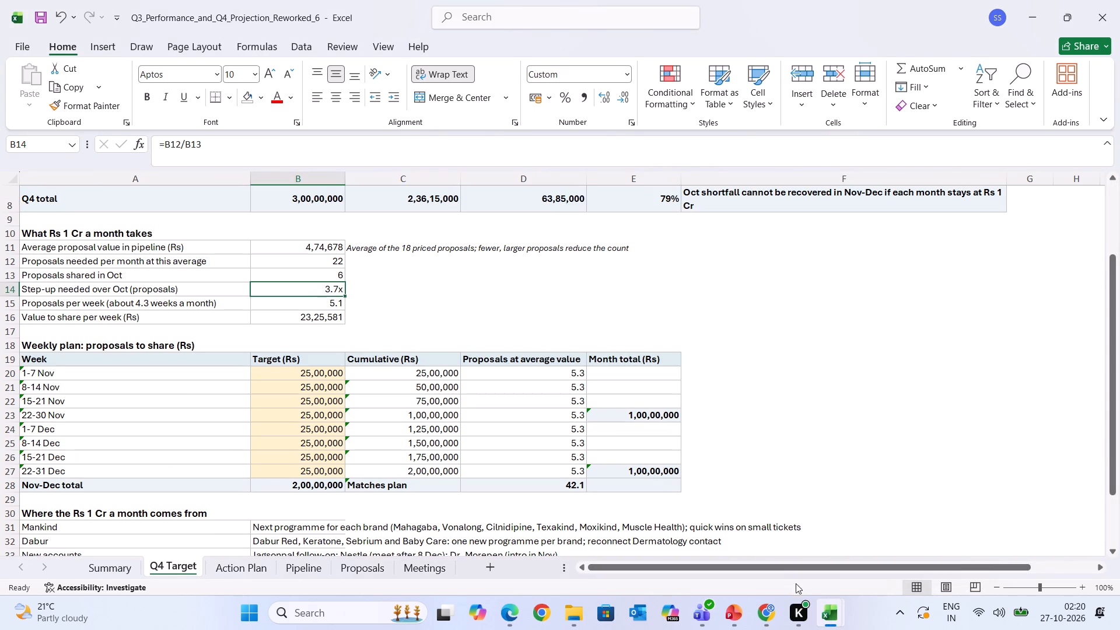
click(839, 600)
click(859, 554)
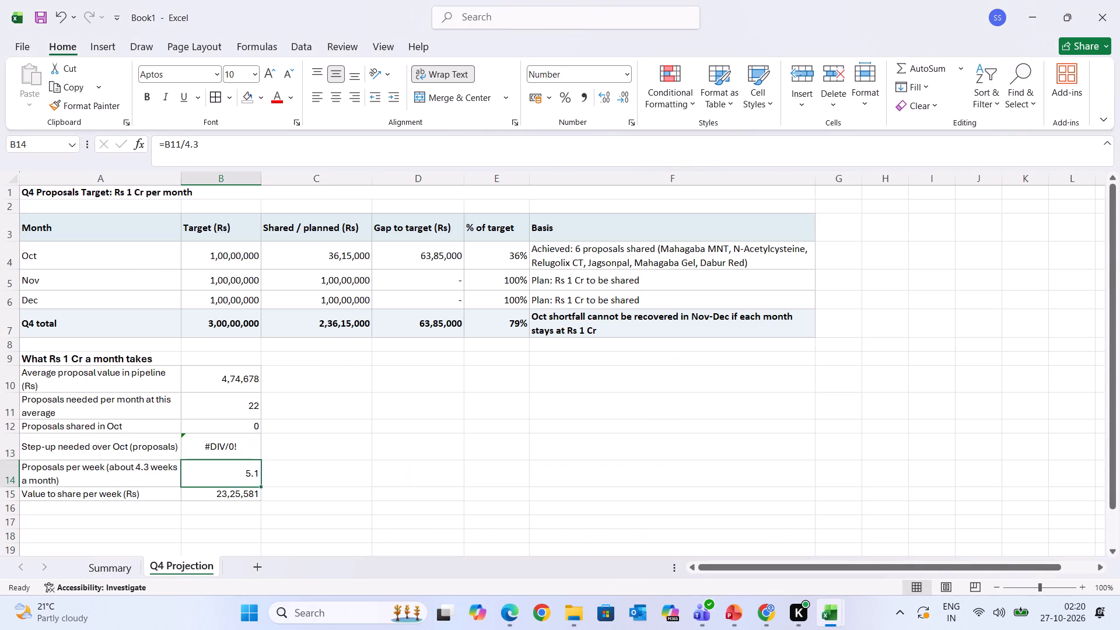
click(242, 431)
double_click(242, 431)
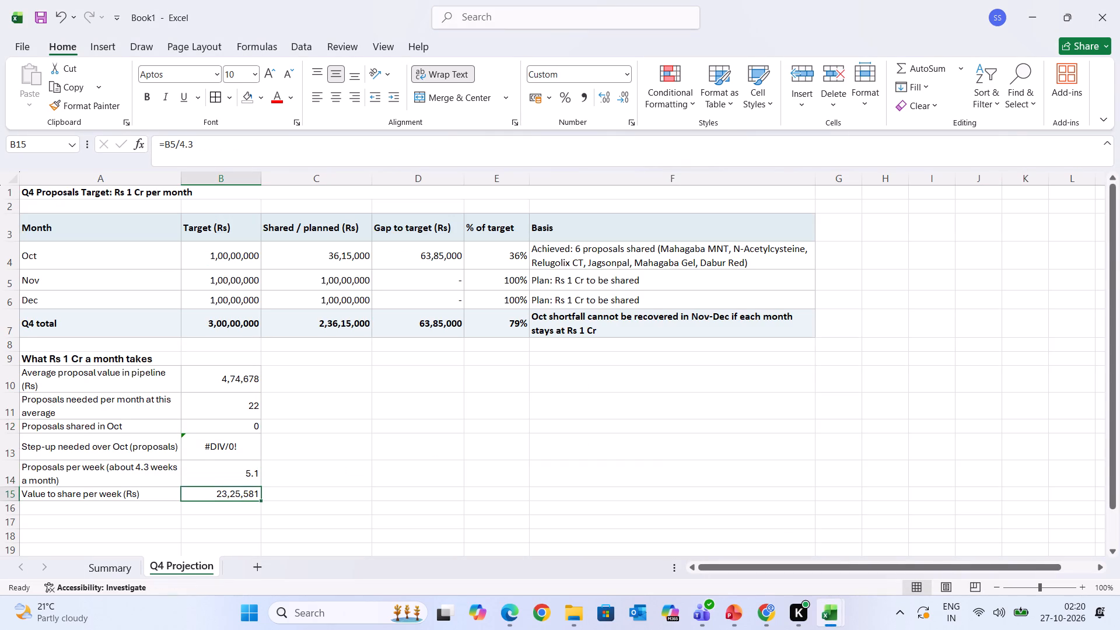
double_click(244, 425)
click(244, 425)
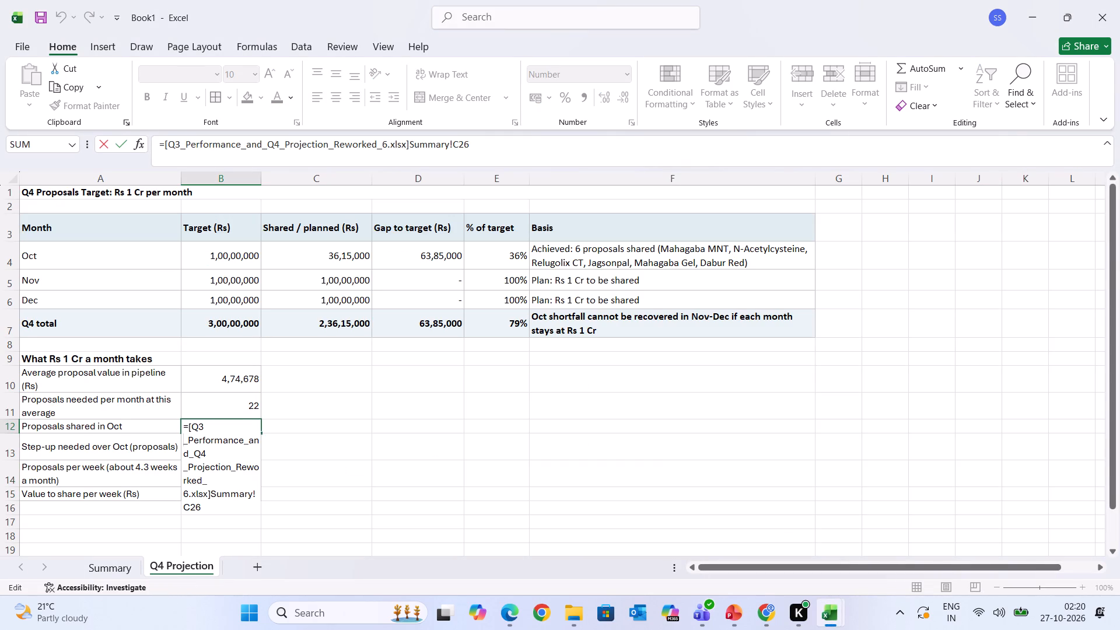
click(287, 429)
click(260, 426)
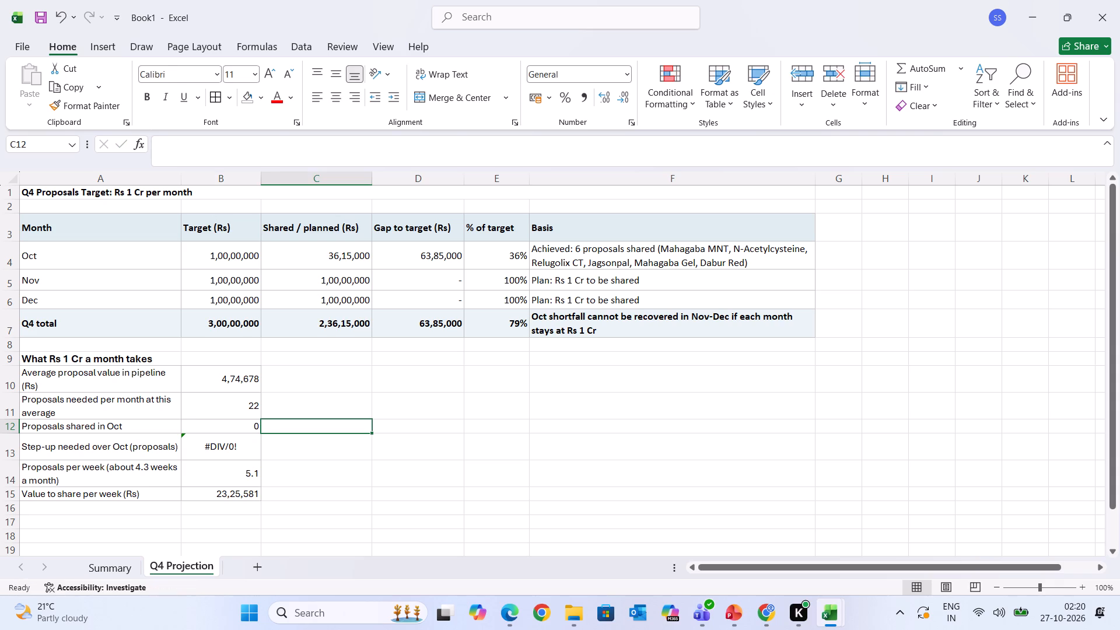
Replace the external workbook link in B12, Proposals shared in Oct, with the value 6.
click(240, 423)
double_click(240, 423)
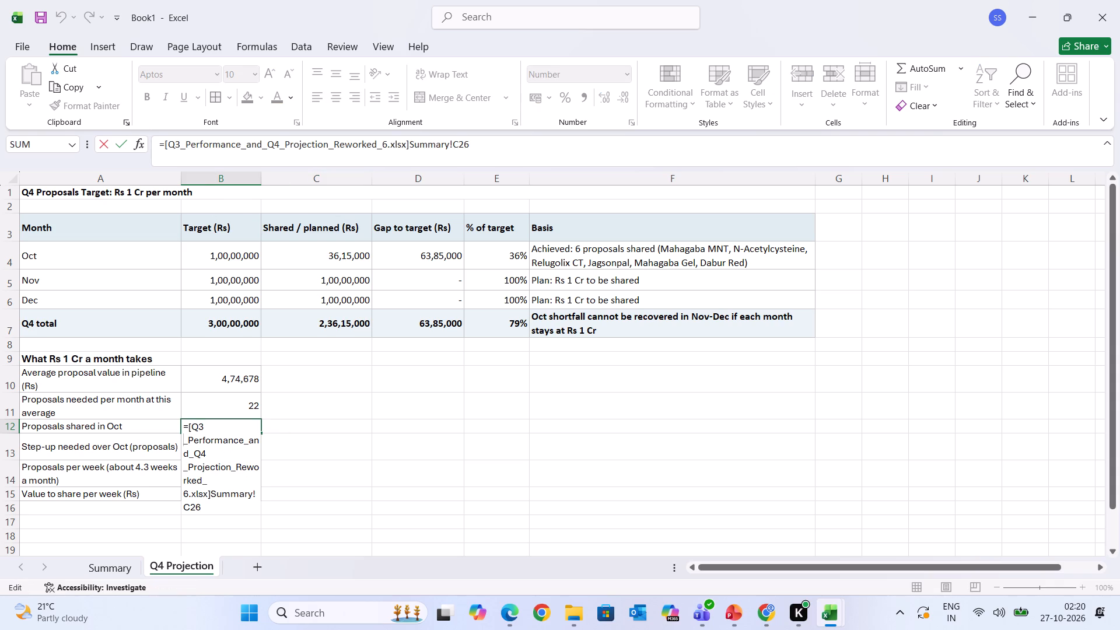
key(BackSpace)
key(BackSpace)
key(BackSpace)
key(BackSpace)
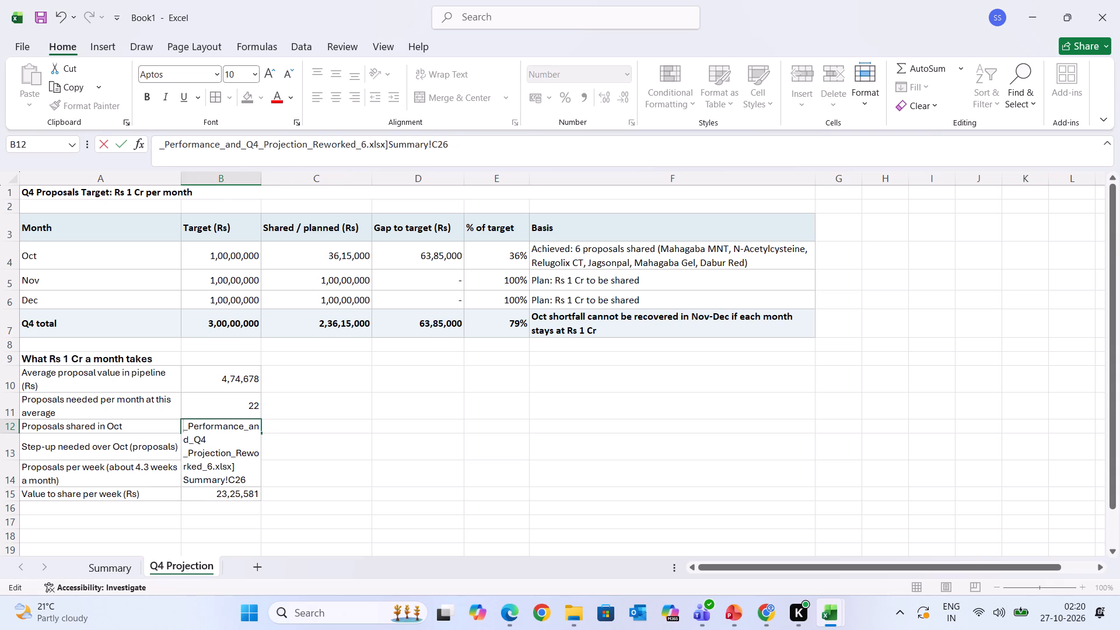
click(313, 436)
click(226, 447)
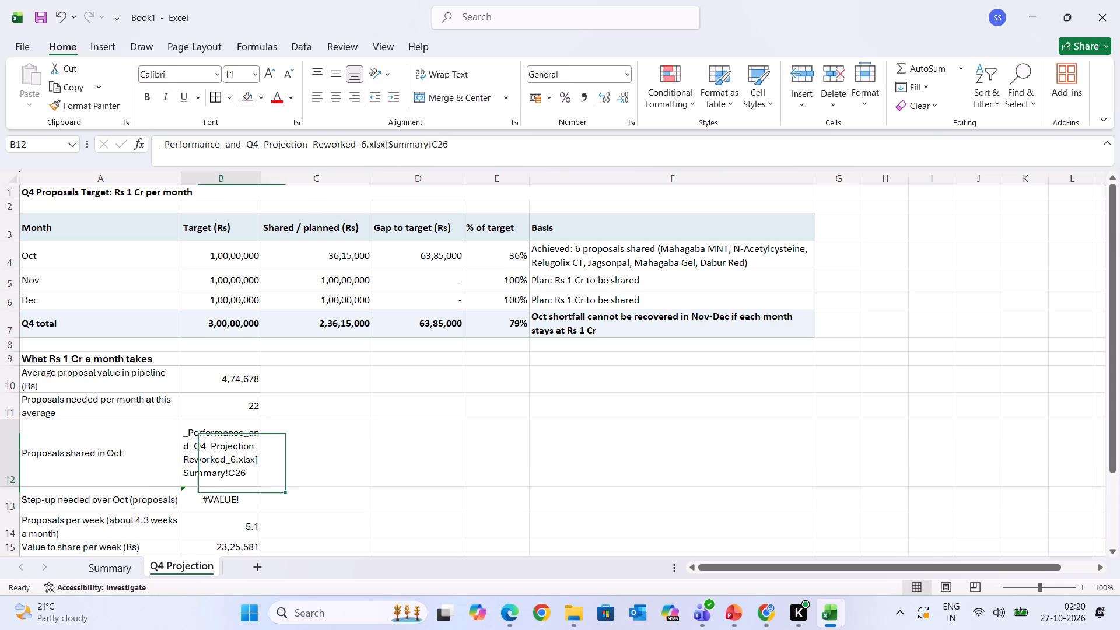
key(Delete)
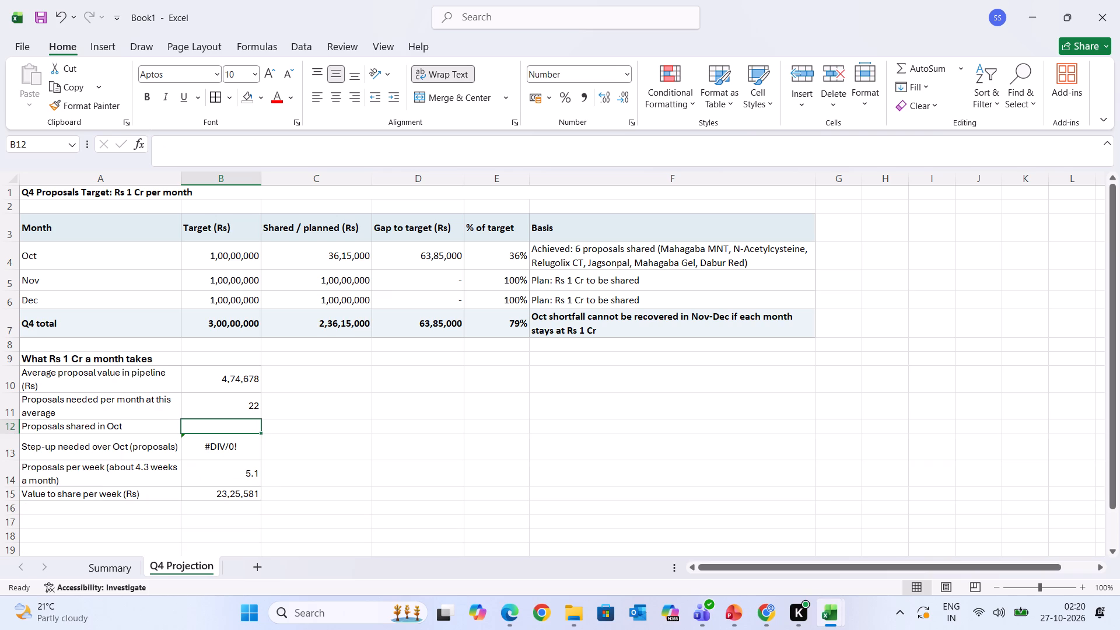
key(6)
key(Return)
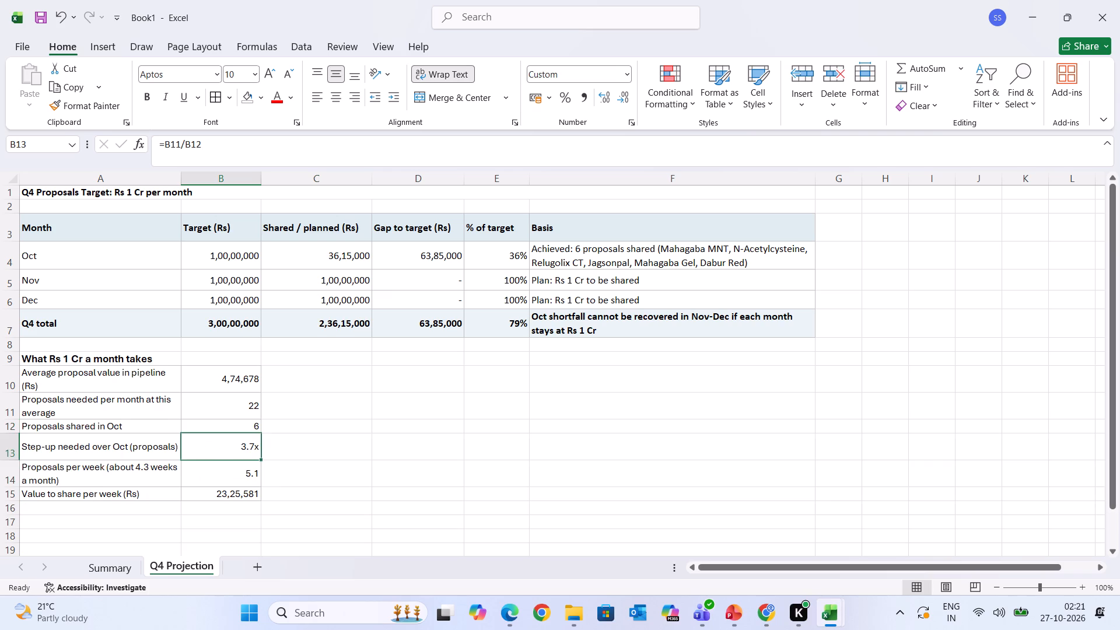
Review the step-up and Value to share per week cells against the reworked workbook's Q4 Target sheet, returning to Book1.
click(321, 460)
click(240, 443)
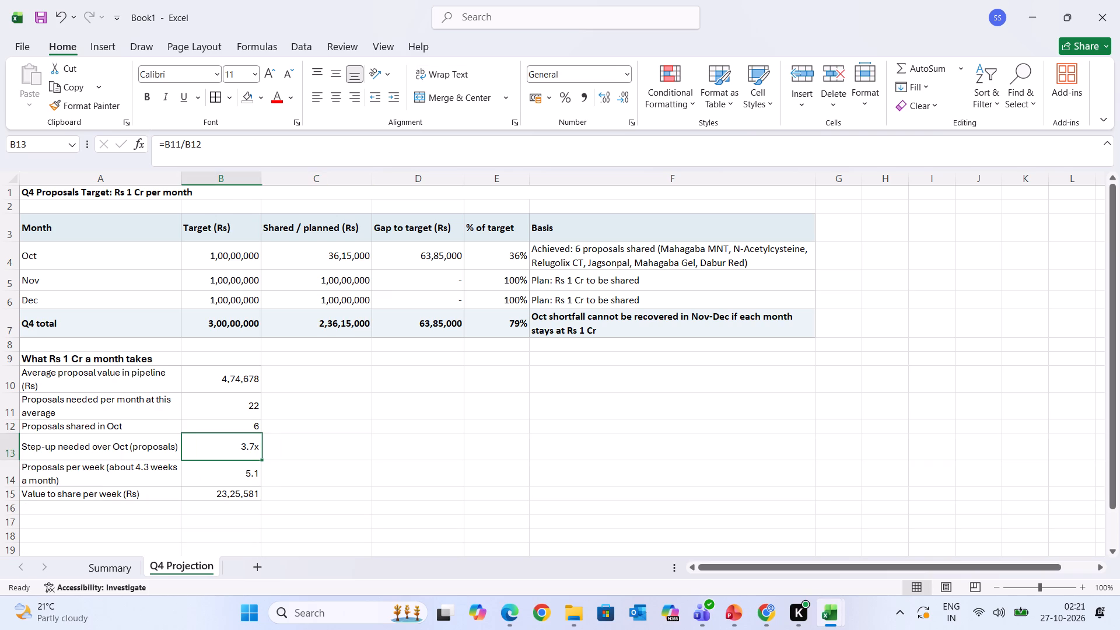
click(243, 492)
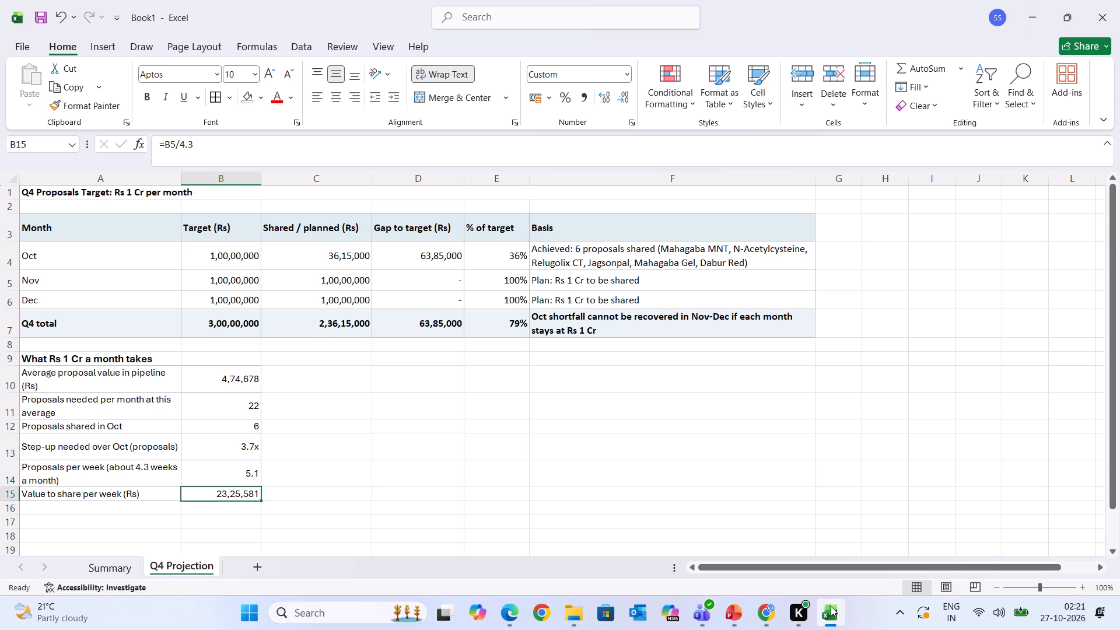
click(829, 606)
click(762, 552)
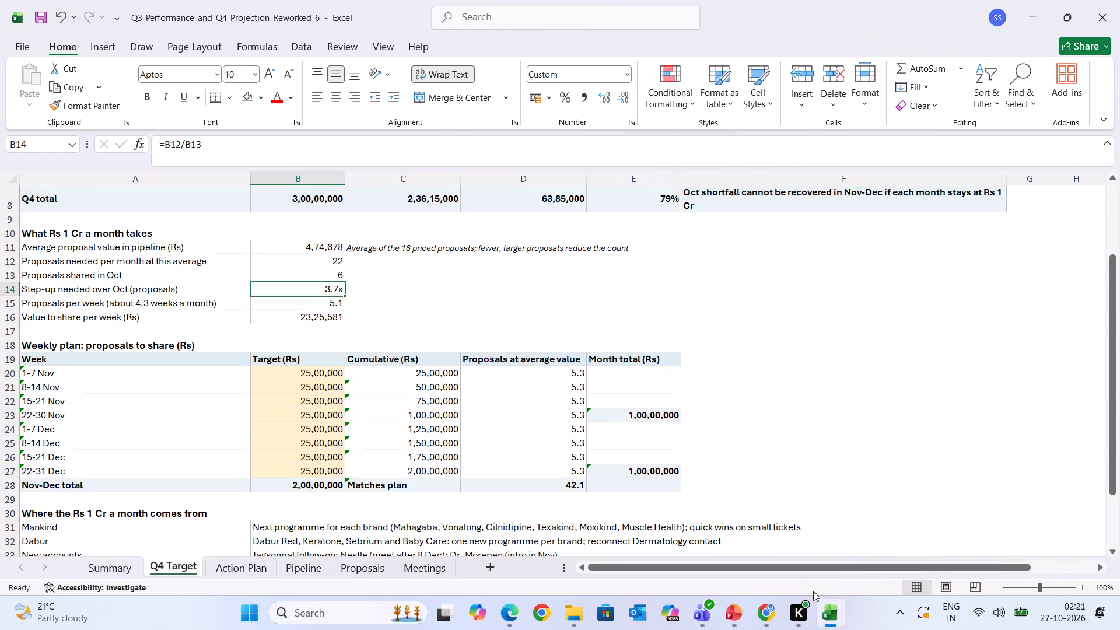
click(826, 609)
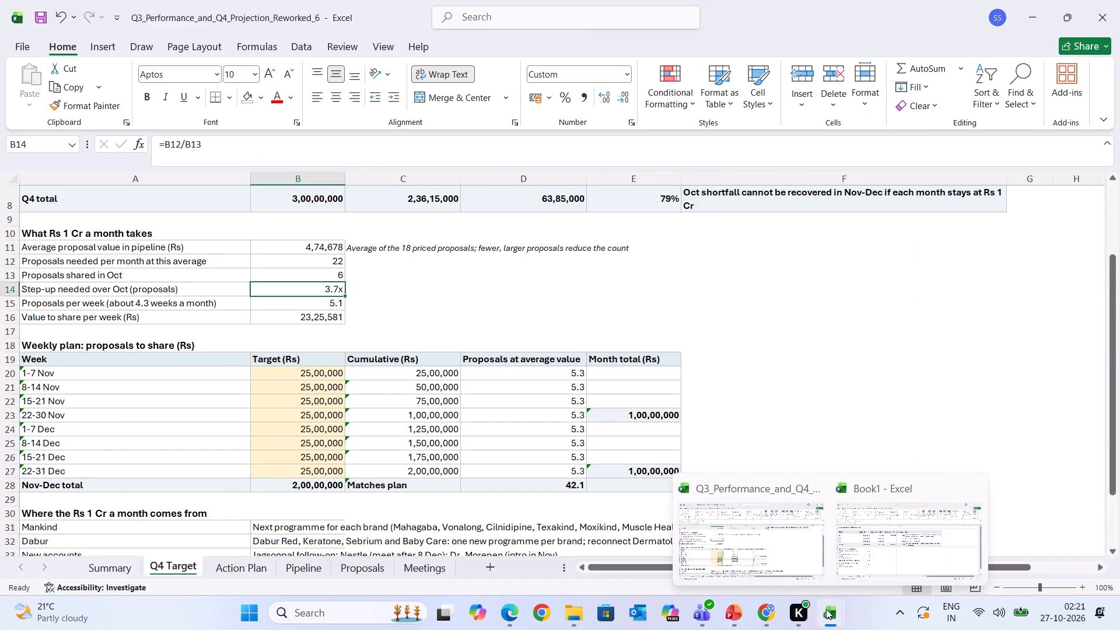
click(850, 573)
click(376, 538)
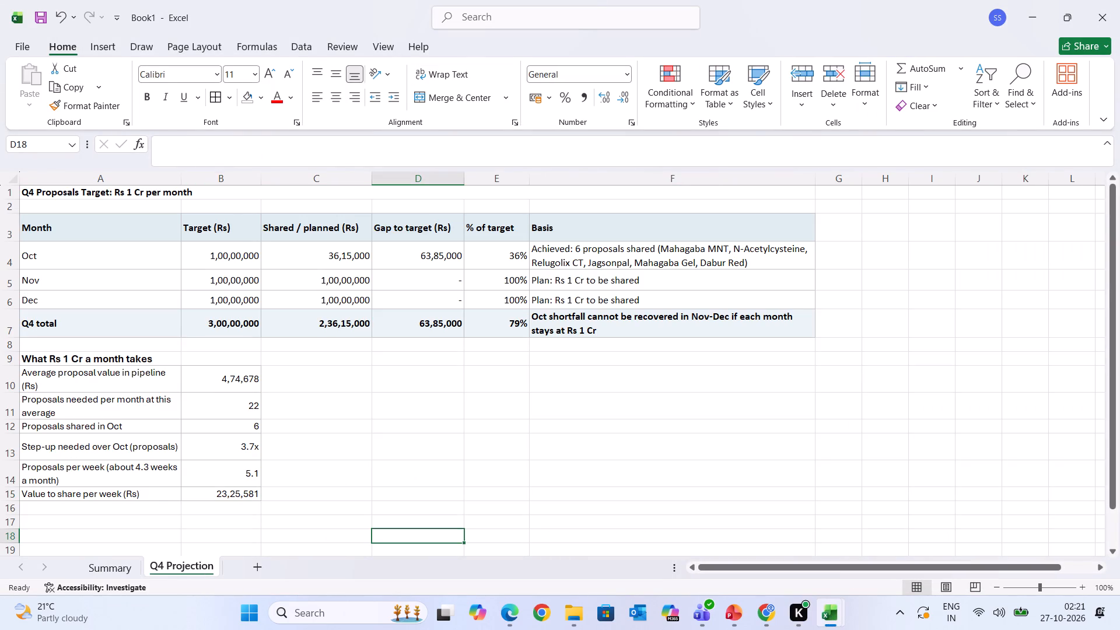
Format the What Rs 1 Cr a month takes block, A9:B15, in Calibri at size 11.
drag(87, 360, 212, 499)
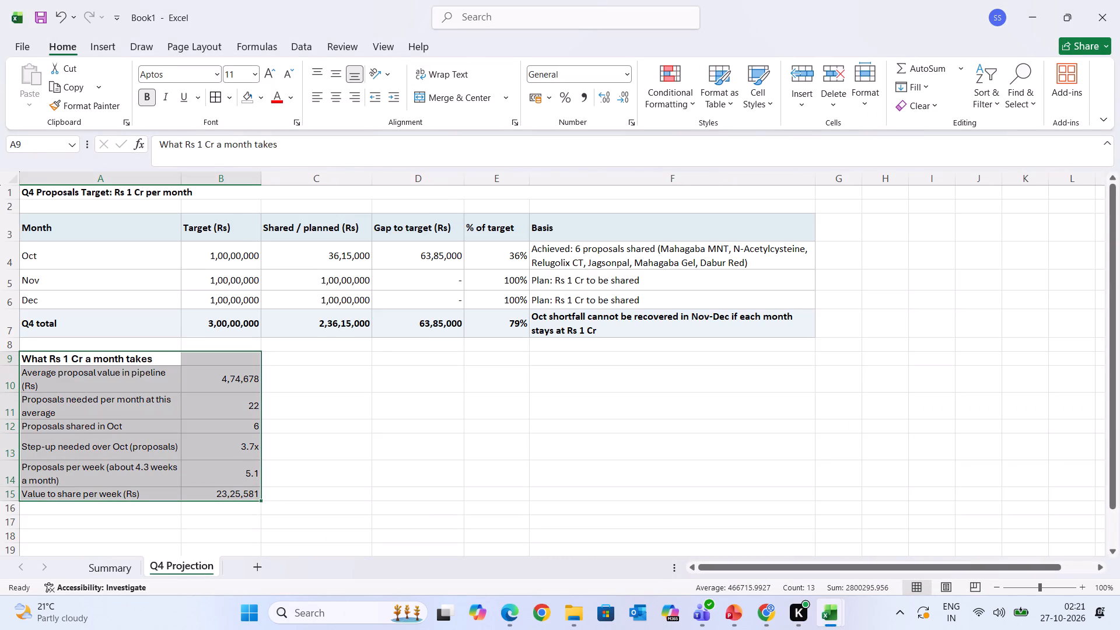
click(218, 78)
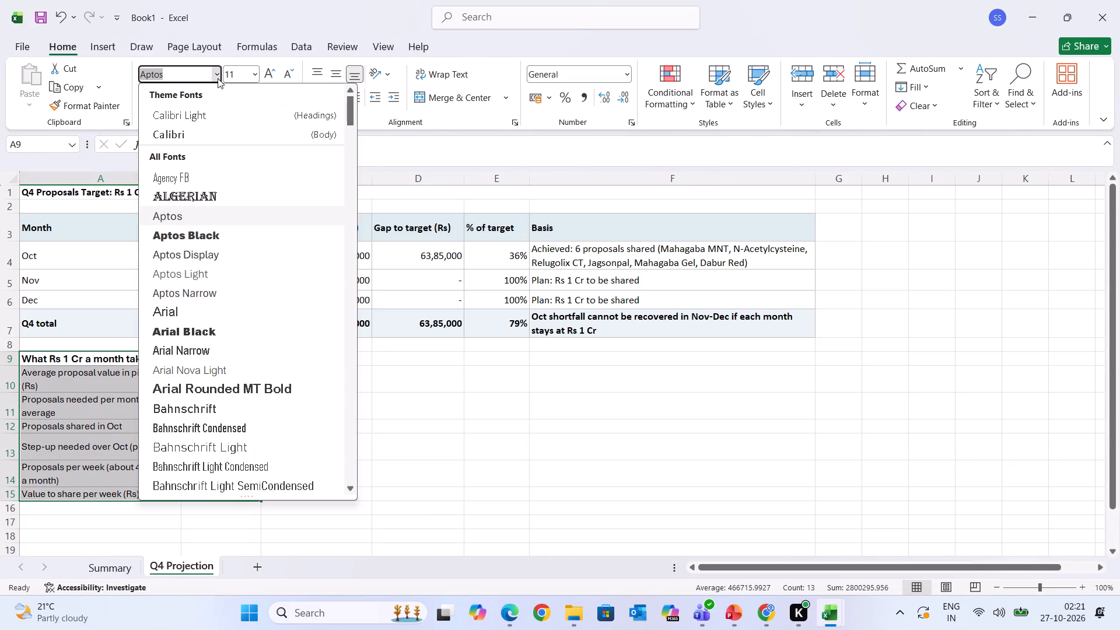
click(187, 135)
click(252, 75)
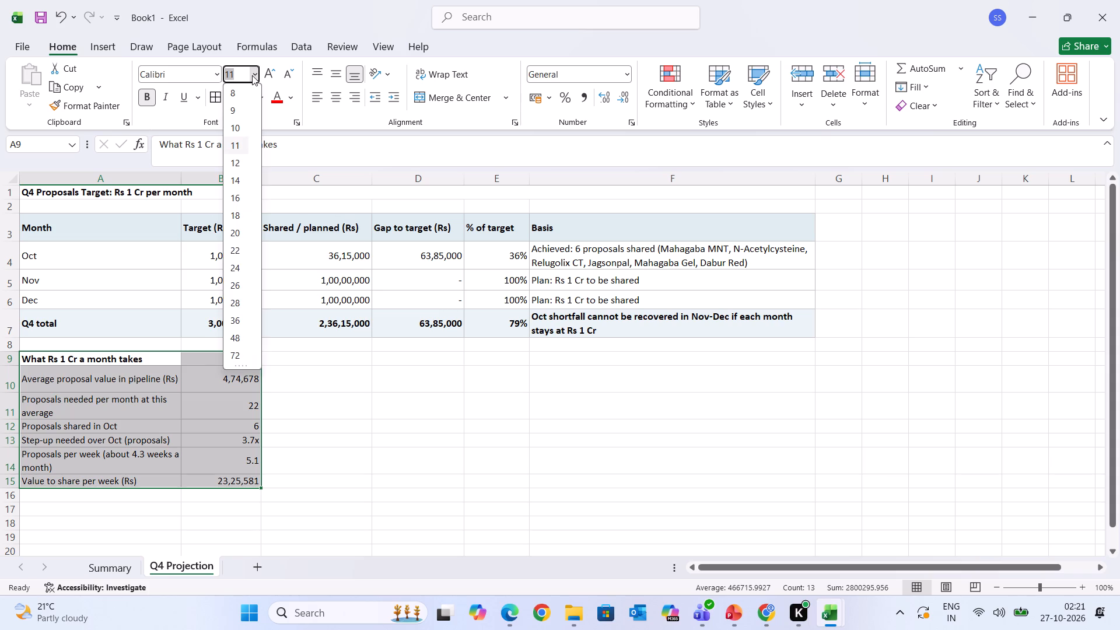
click(241, 141)
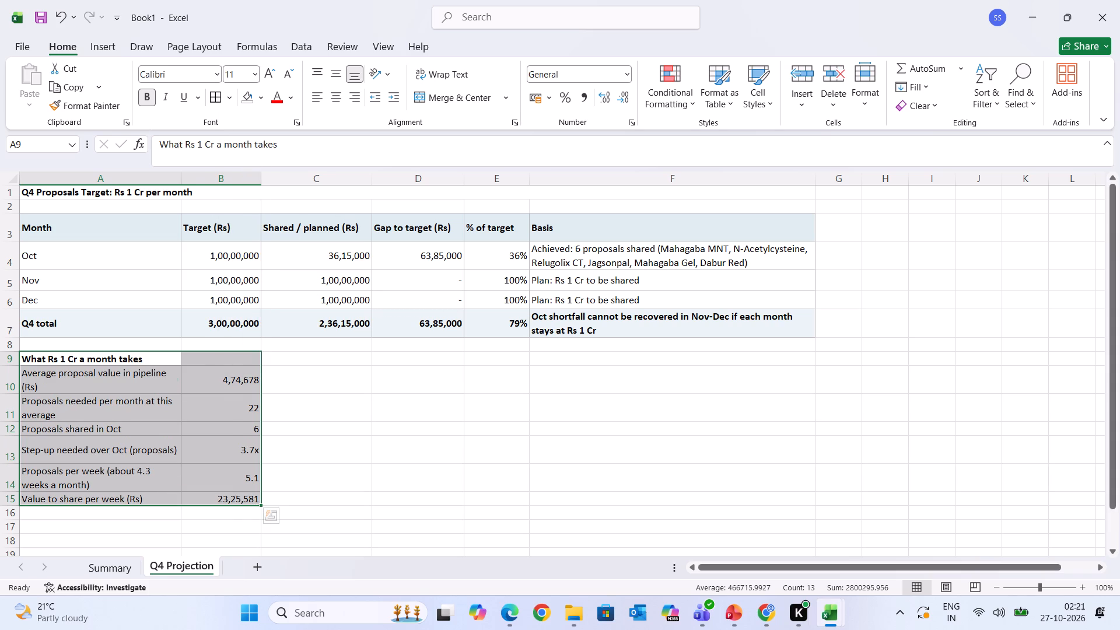
click(395, 419)
Apply borders to all cells of the monthly requirements table, A10:B15, leaving out its heading.
drag(78, 379, 215, 496)
click(218, 94)
click(339, 462)
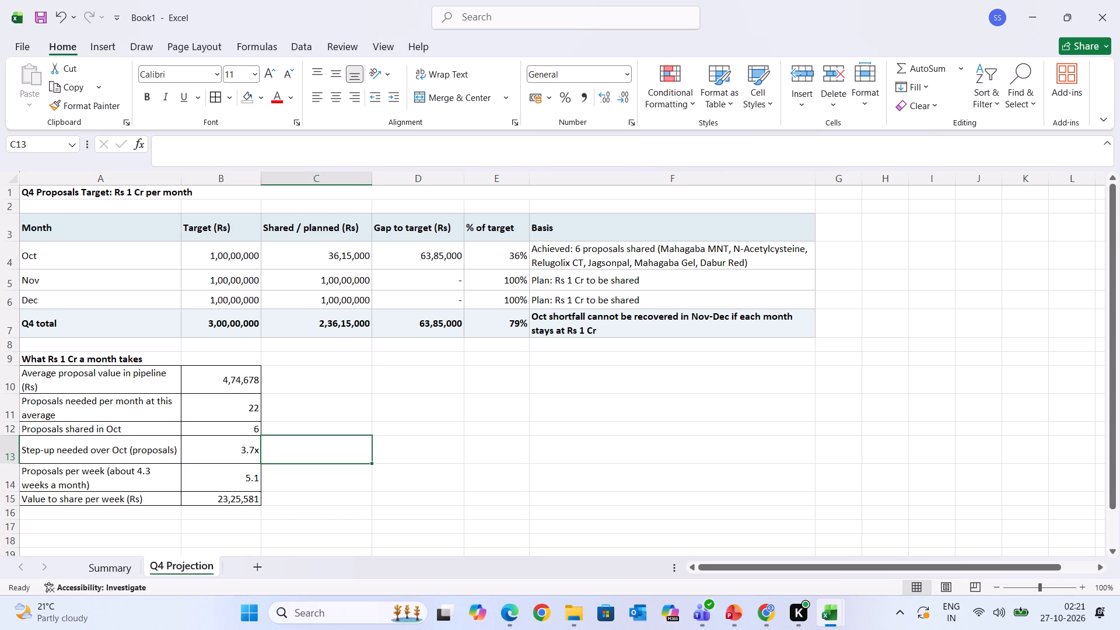
Change the label in A14 to read Proposals per week (about 4 weeks a month).
double_click(145, 475)
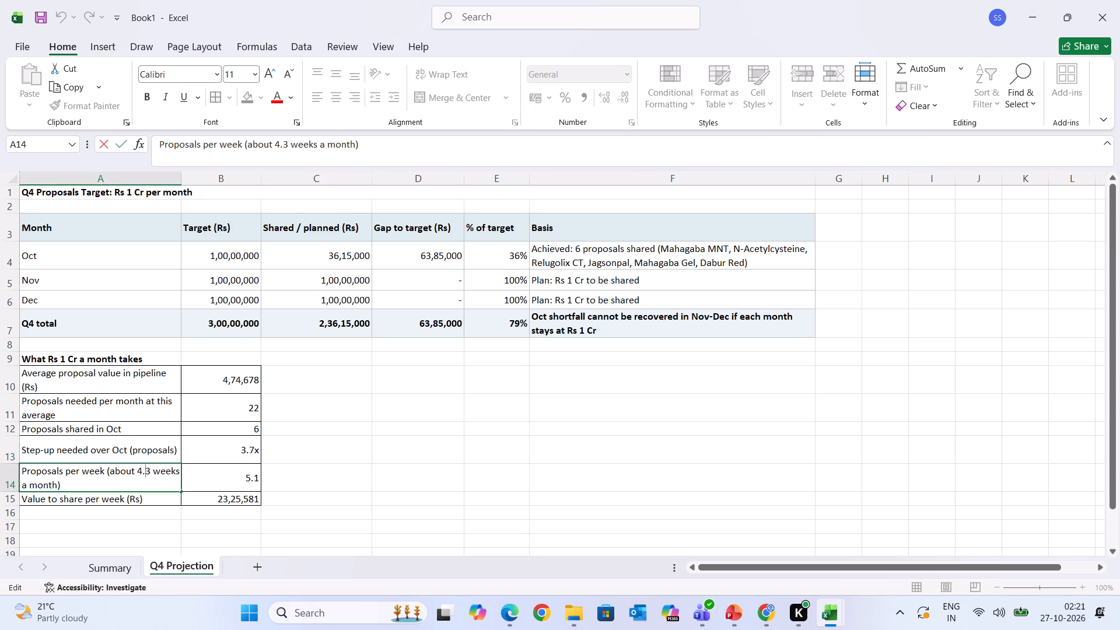
click(153, 472)
click(149, 471)
key(BackSpace)
key(BackSpace)
click(353, 510)
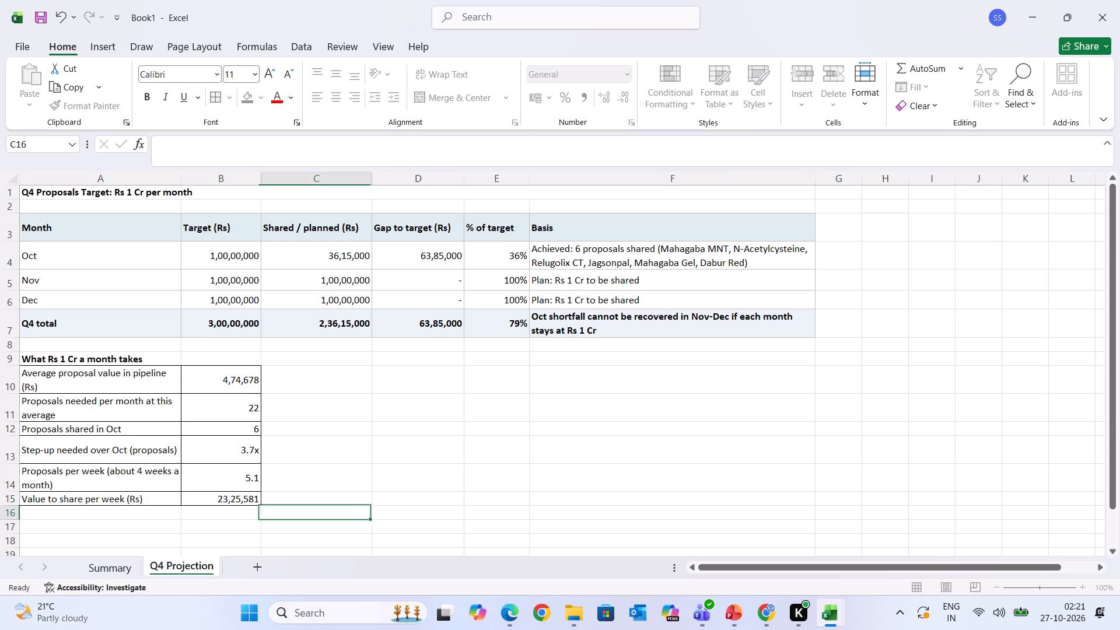
Inspect the formula in B14, Proposals per week, without editing it.
double_click(233, 475)
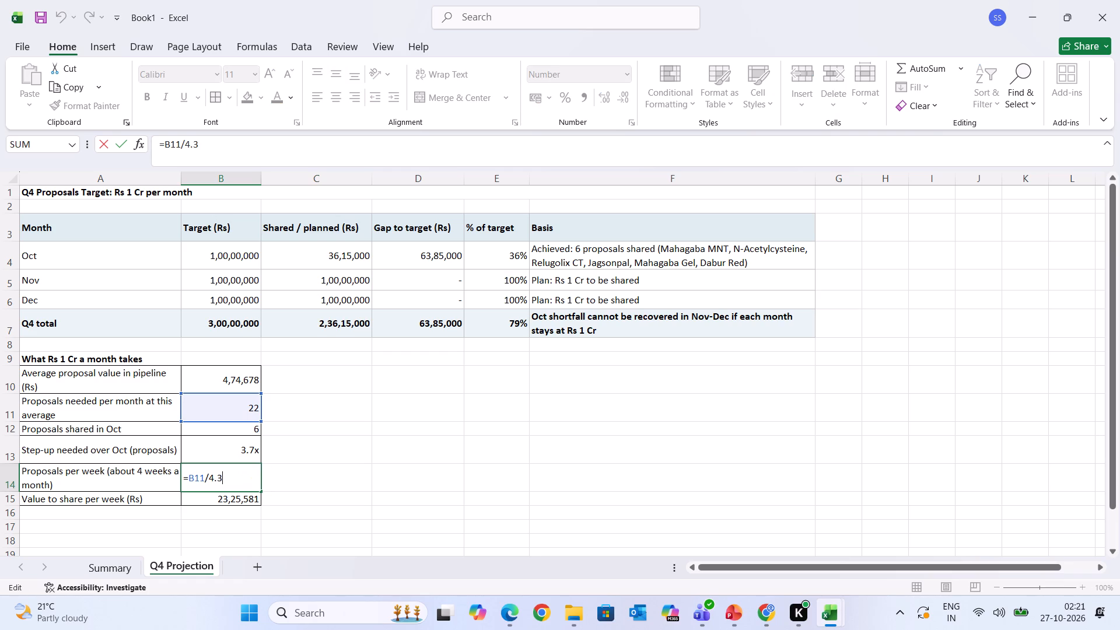
click(330, 508)
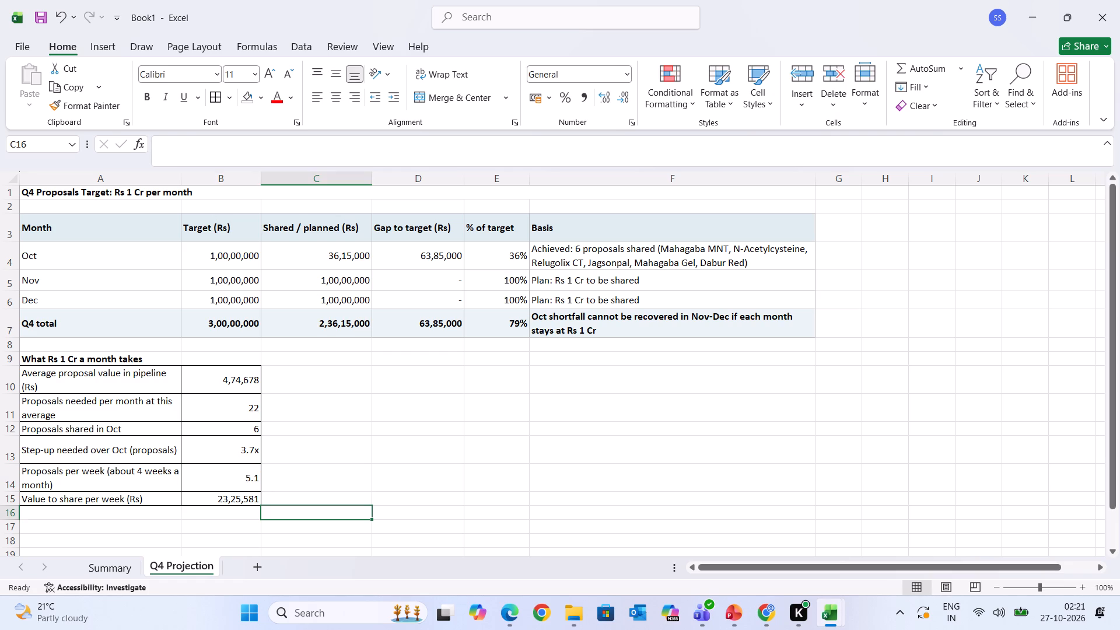
click(106, 359)
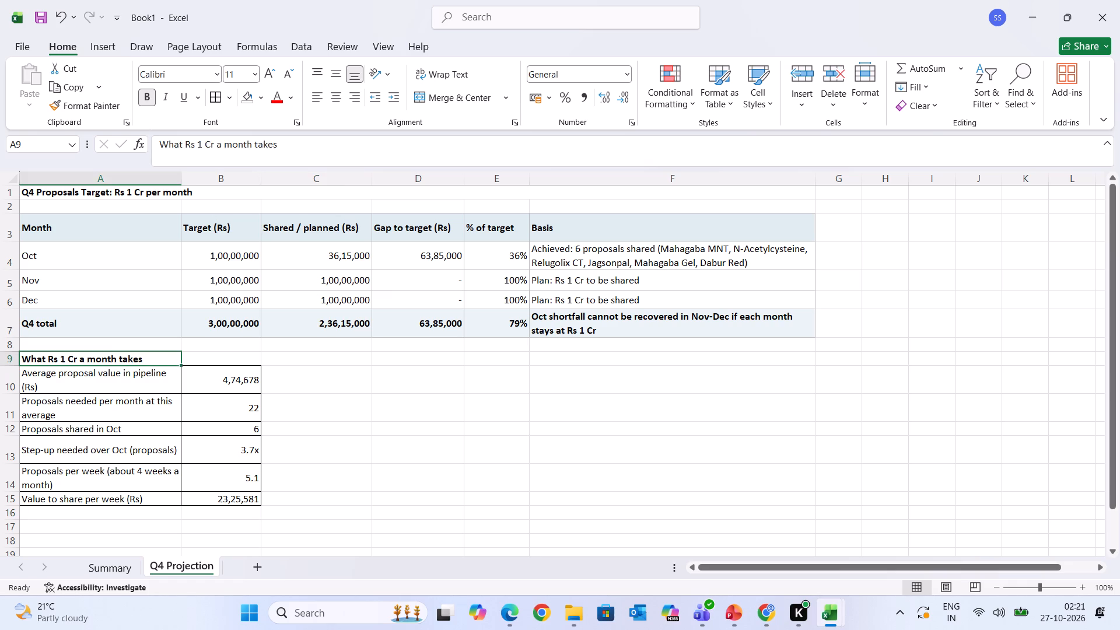
click(380, 542)
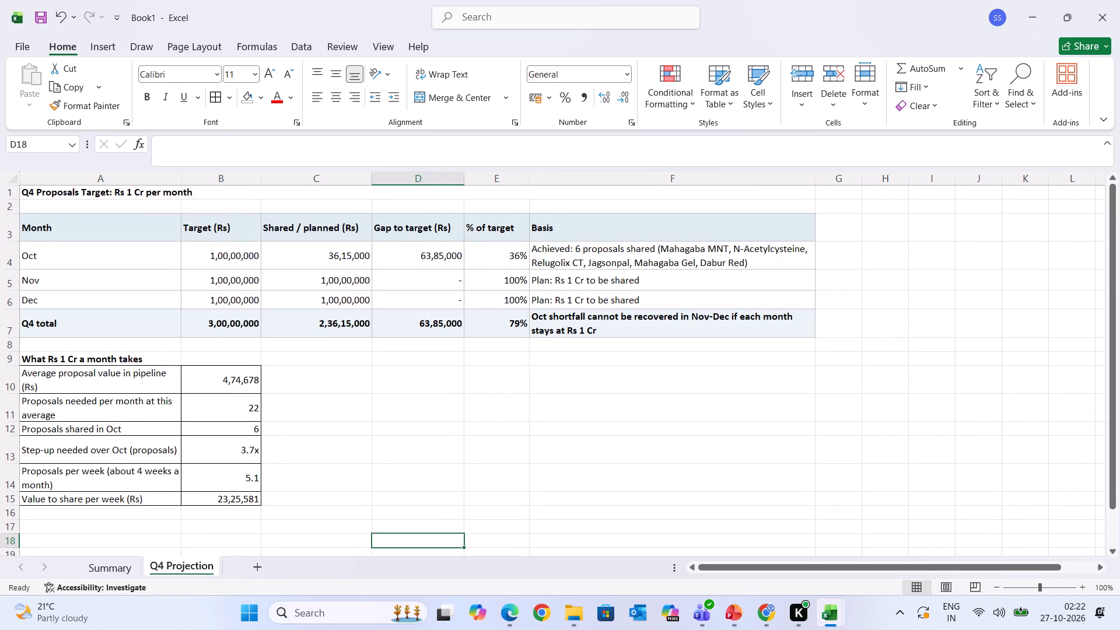
Rename the Q4 Projection sheet as Q4 Target.
double_click(205, 562)
click(205, 562)
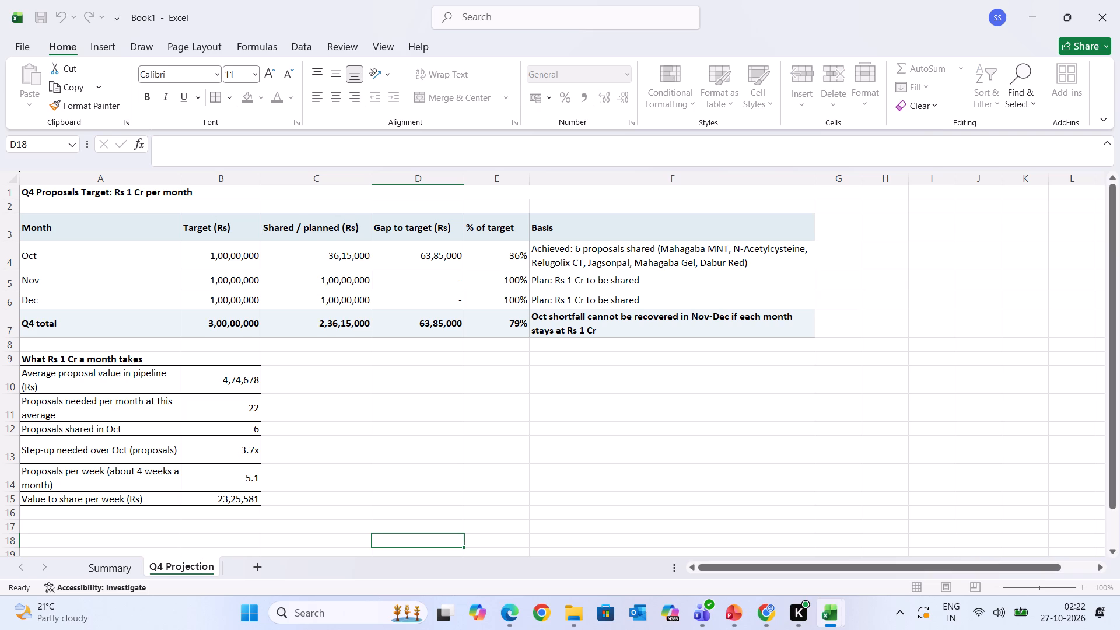
click(212, 566)
click(215, 569)
key(BackSpace)
key(BackSpace)
key(BackSpace)
key(BackSpace)
key(BackSpace)
key(BackSpace)
key(BackSpace)
key(BackSpace)
key(BackSpace)
key(BackSpace)
text(Target)
key(Return)
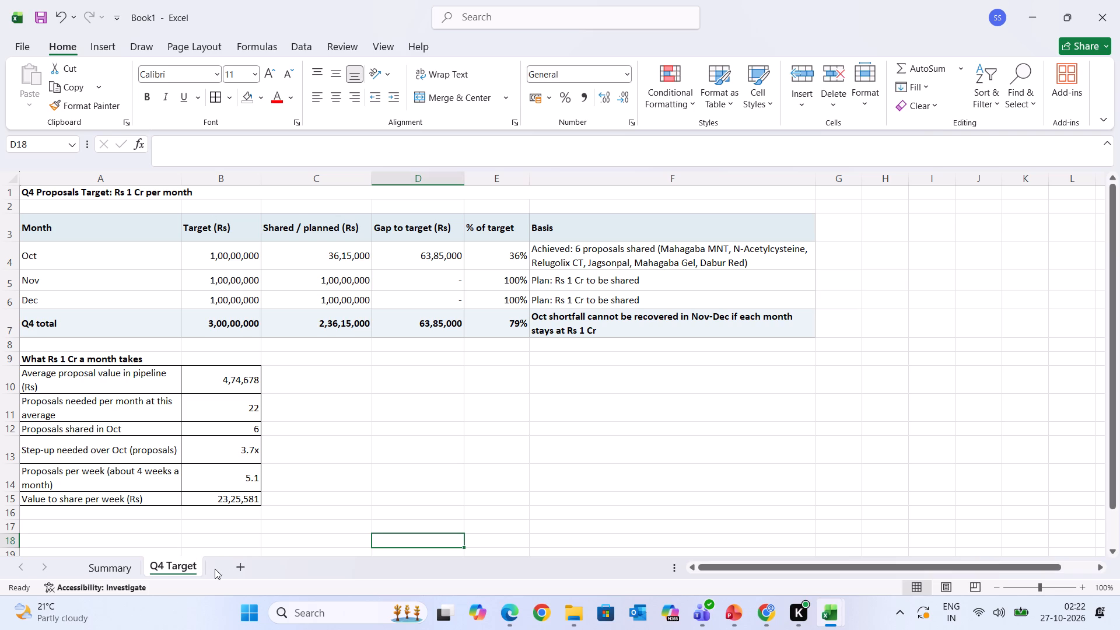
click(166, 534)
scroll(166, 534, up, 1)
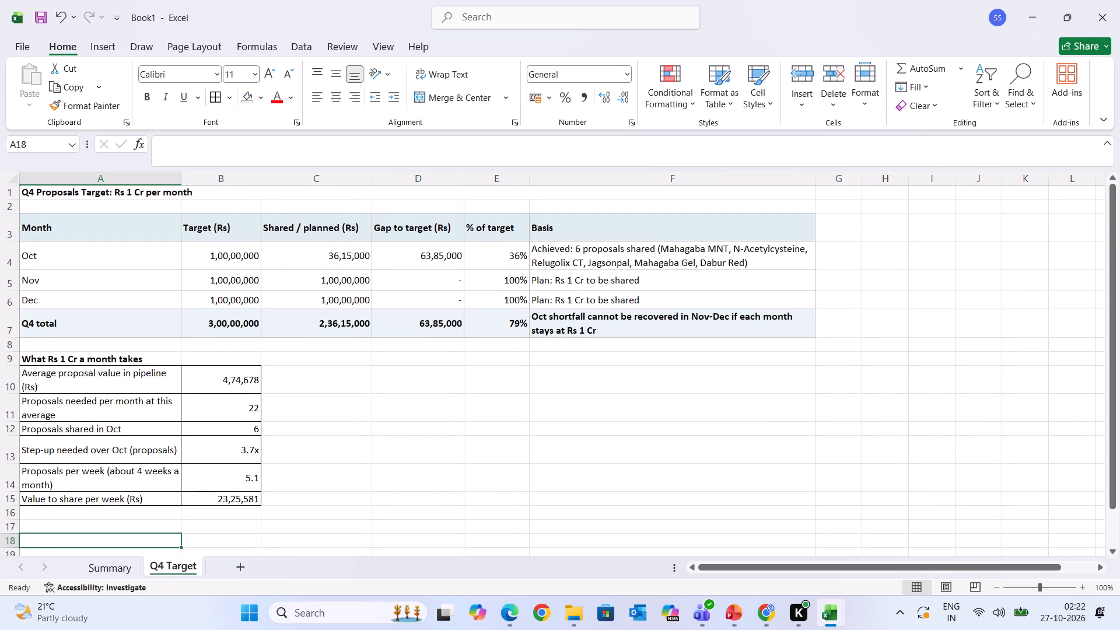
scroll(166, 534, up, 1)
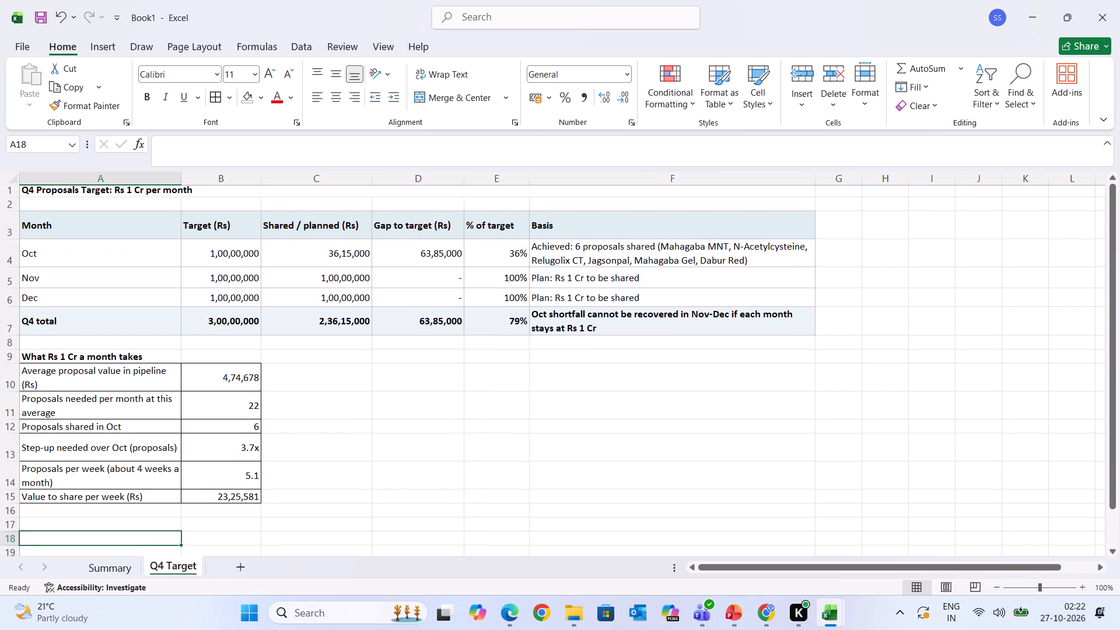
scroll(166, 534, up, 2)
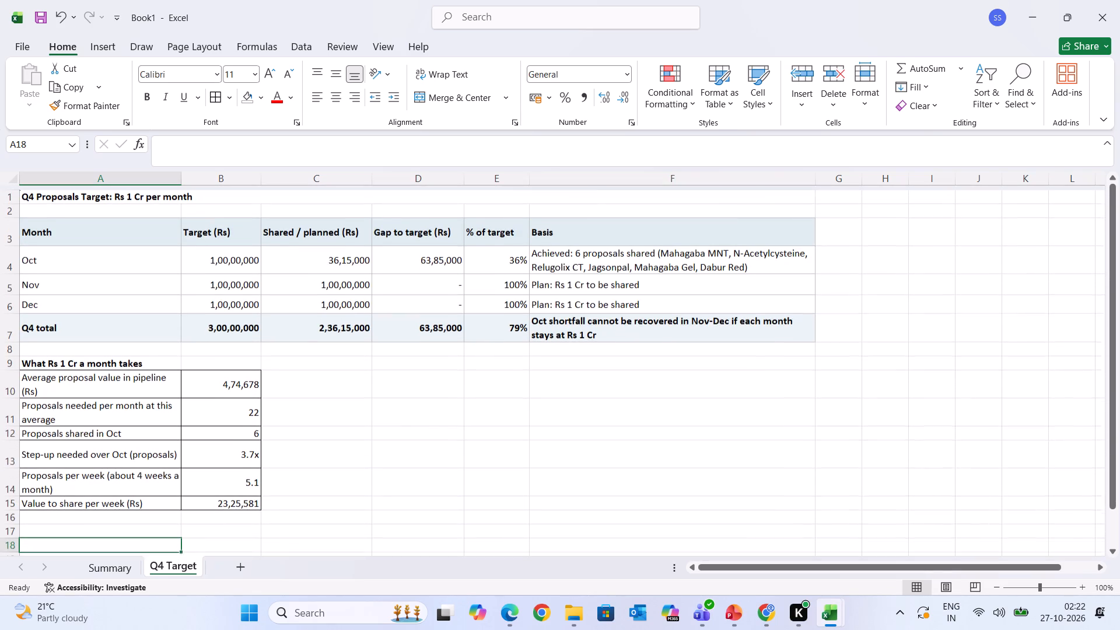
Apply borders to all cells of the quarterly target table, A3:F7, on the Q4 Target sheet.
click(98, 560)
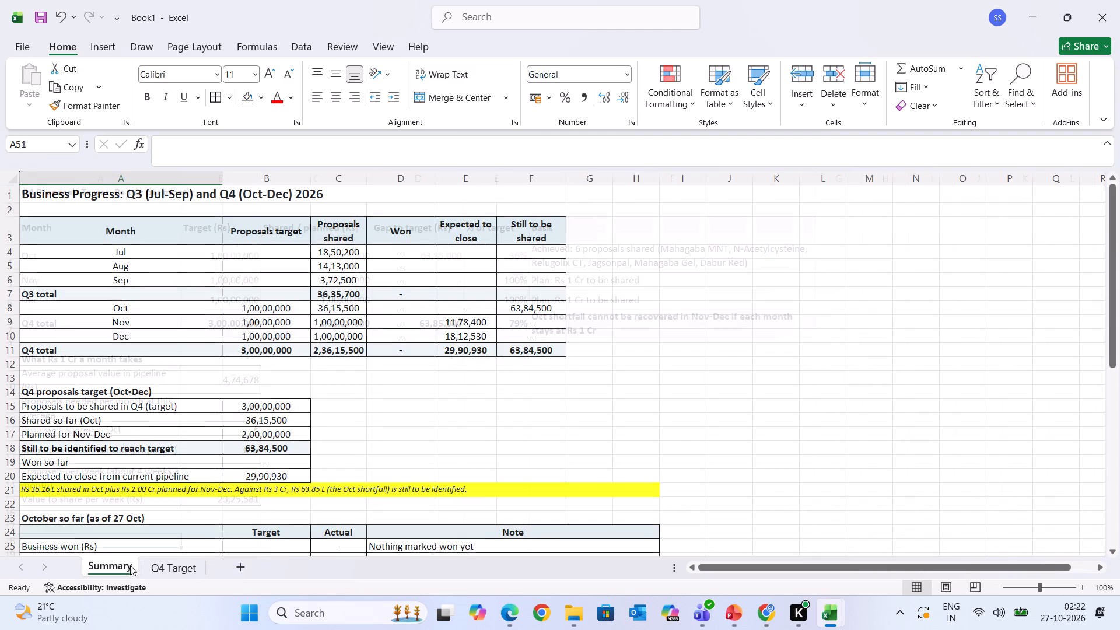
click(164, 573)
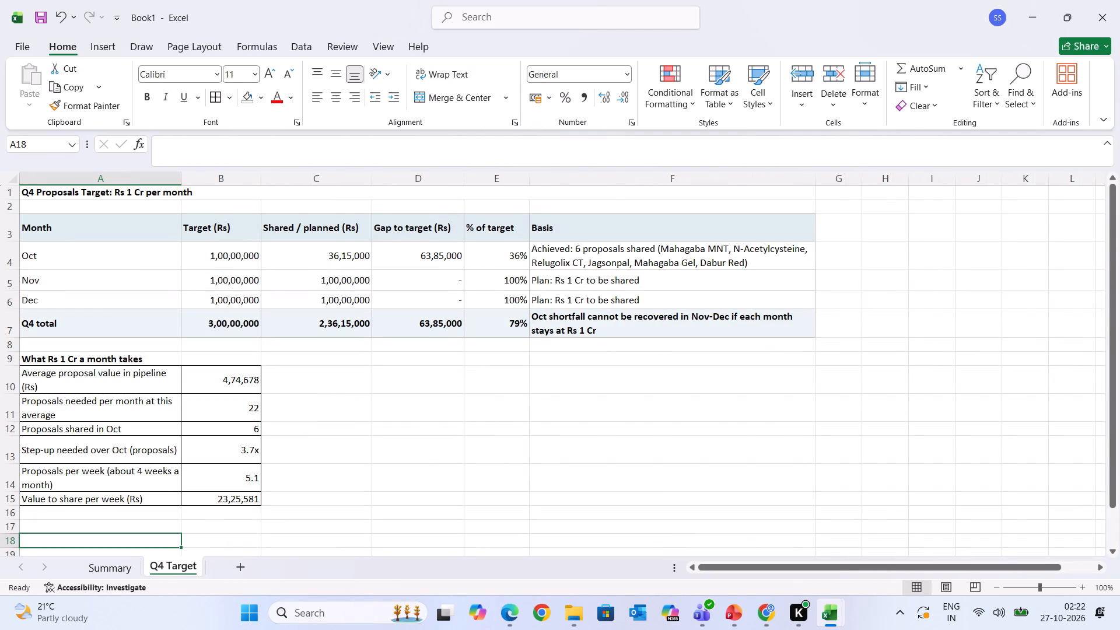
drag(99, 228, 633, 316)
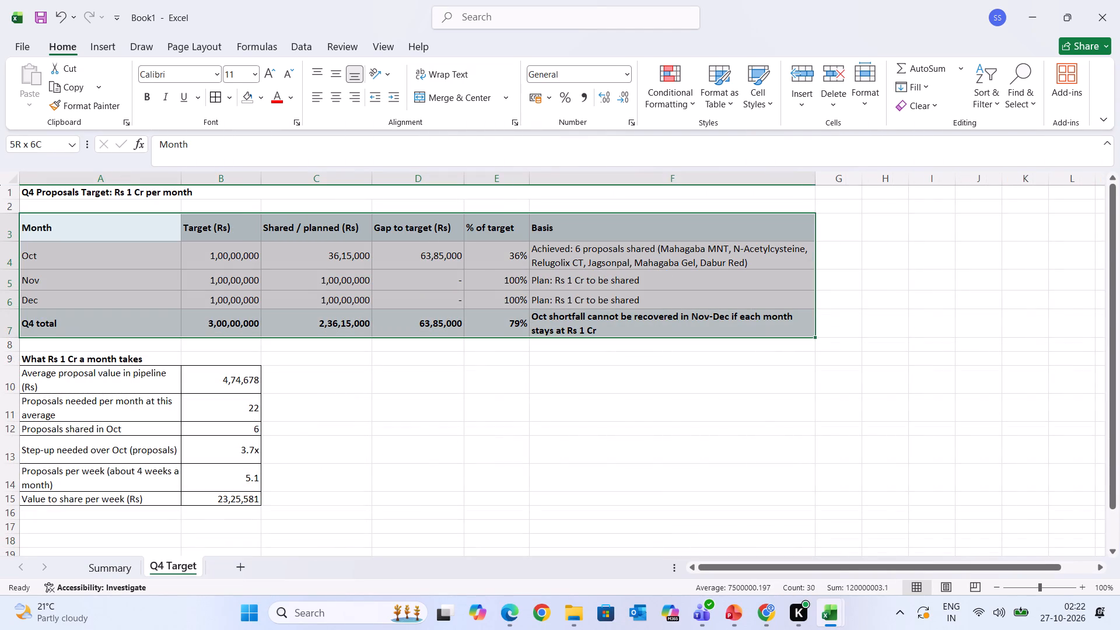
drag(633, 316, 633, 316)
click(216, 87)
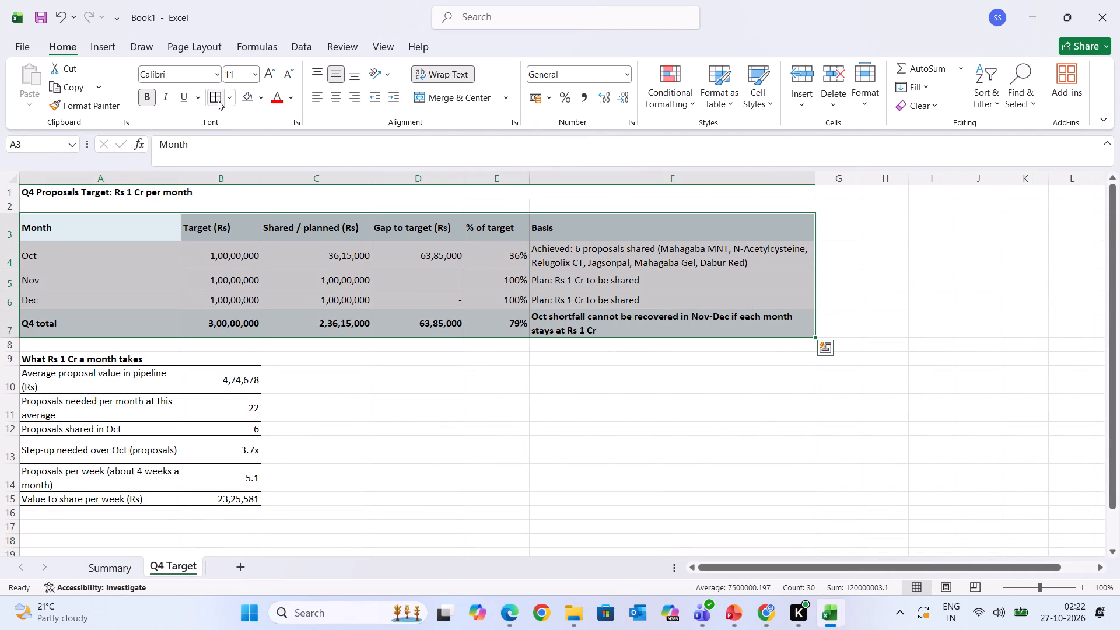
click(218, 100)
click(463, 485)
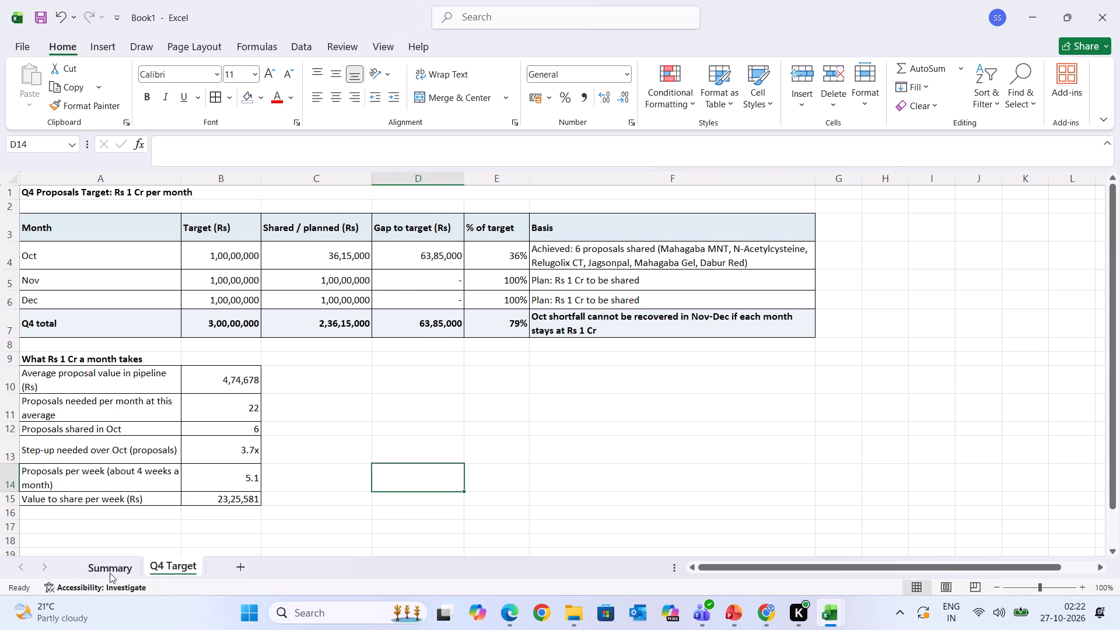
click(107, 572)
click(143, 570)
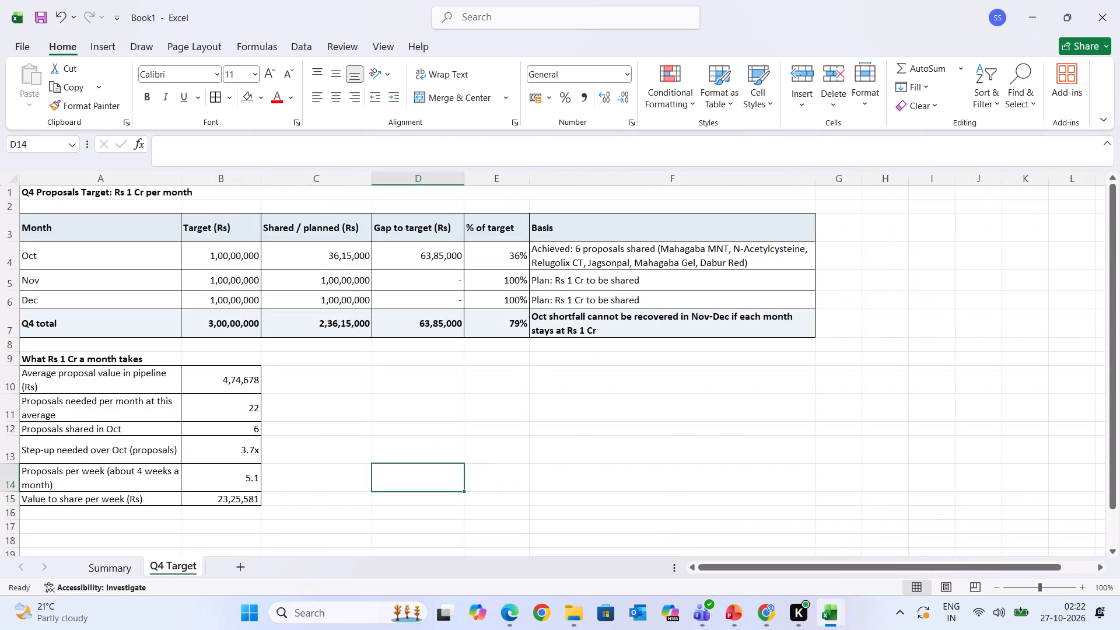
In the Q3_Performance_and_Q4_Projection_Reworked_6 workbook, examine the weekly plan, income sources and note on the Q4 Target sheet.
scroll(307, 449, down, 1)
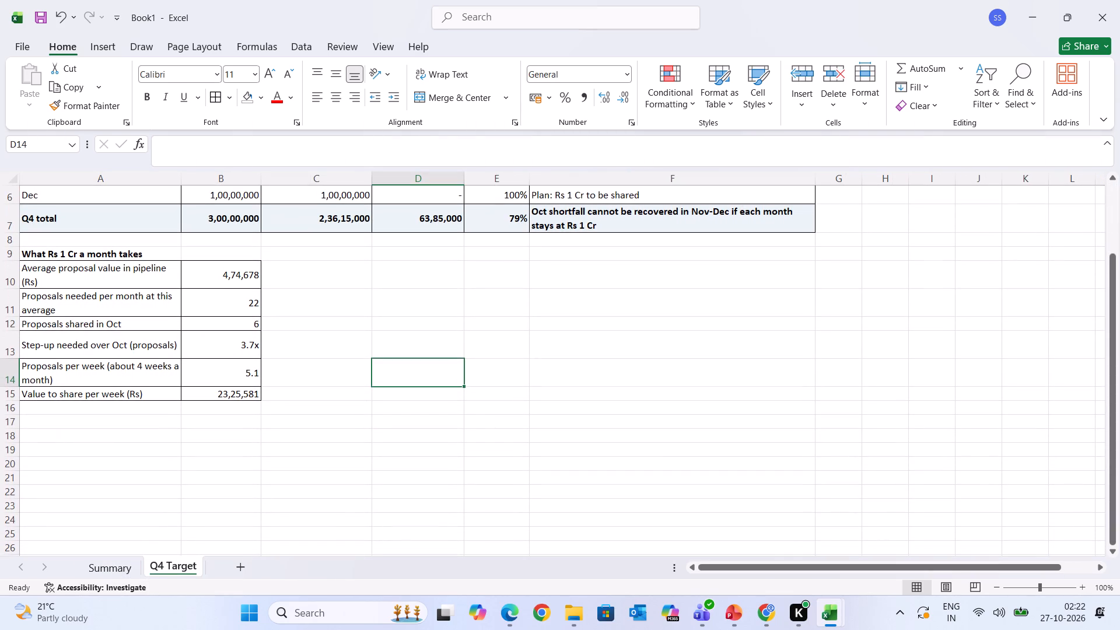
click(835, 605)
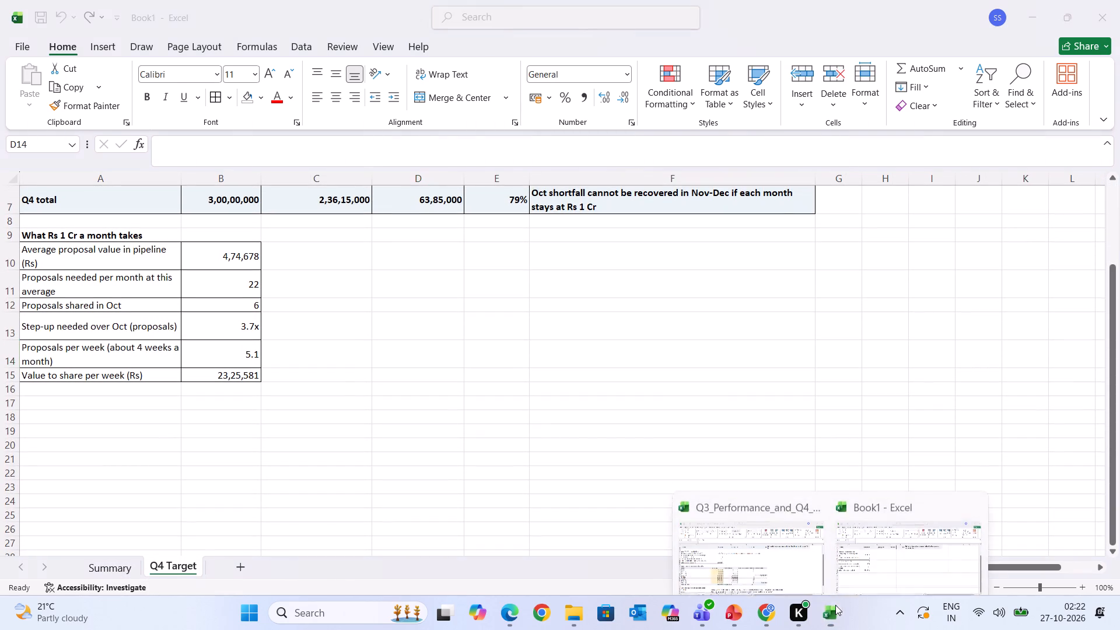
click(741, 517)
click(677, 463)
scroll(677, 463, down, 1)
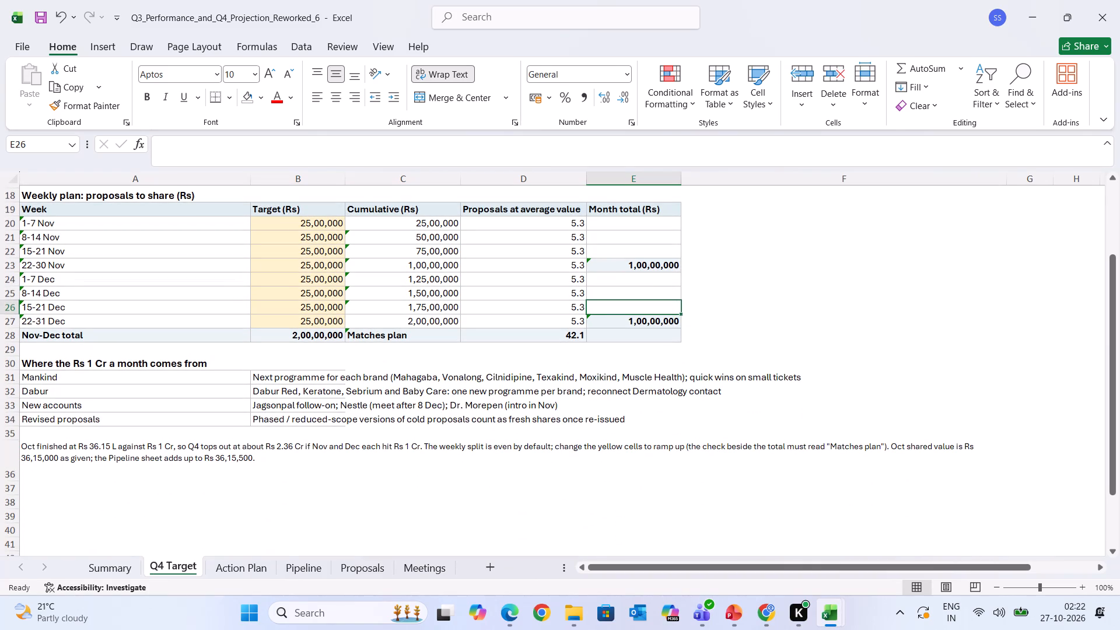
scroll(677, 463, down, 2)
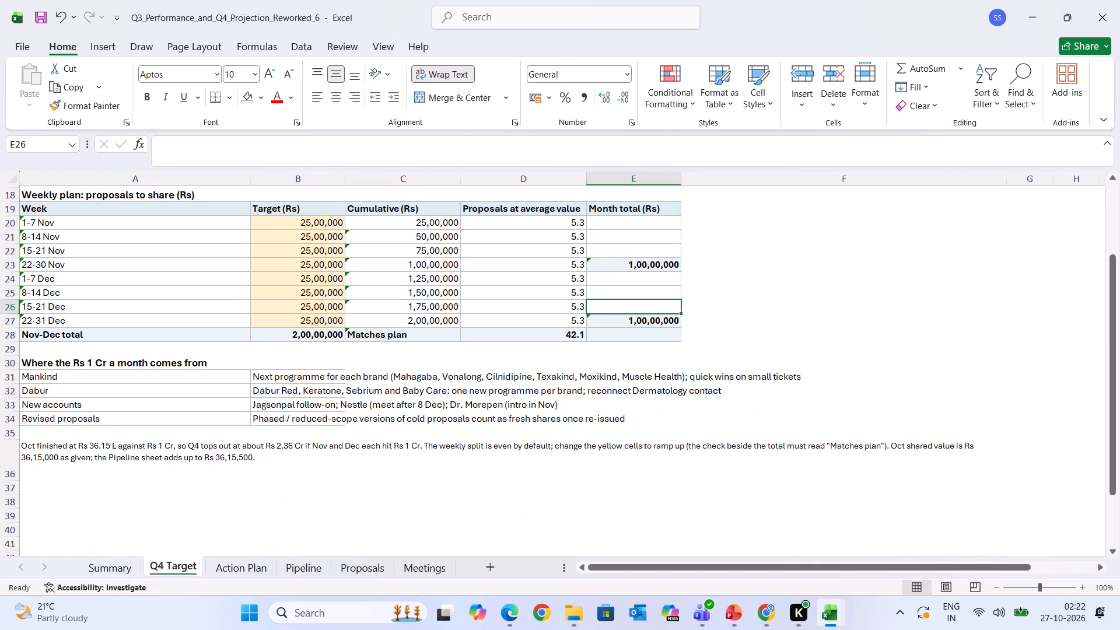
scroll(677, 463, down, 3)
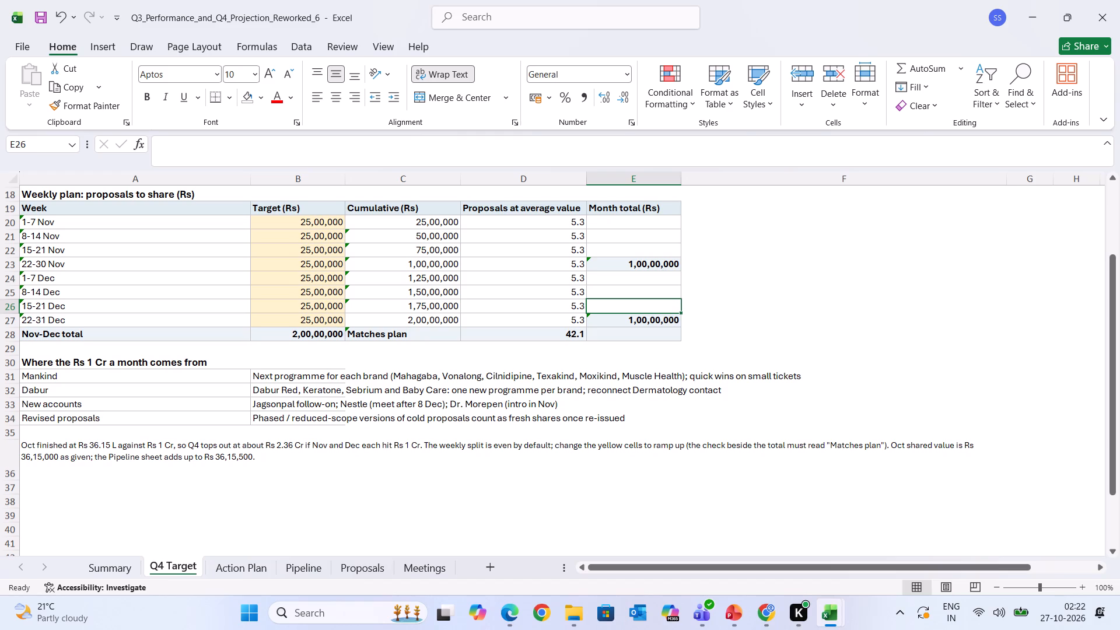
scroll(677, 463, down, 3)
Copy the "Where the Rs 1 Cr a month comes from" section, A30:F34, to A17 on Book1's Q4 Target sheet.
drag(131, 362, 203, 386)
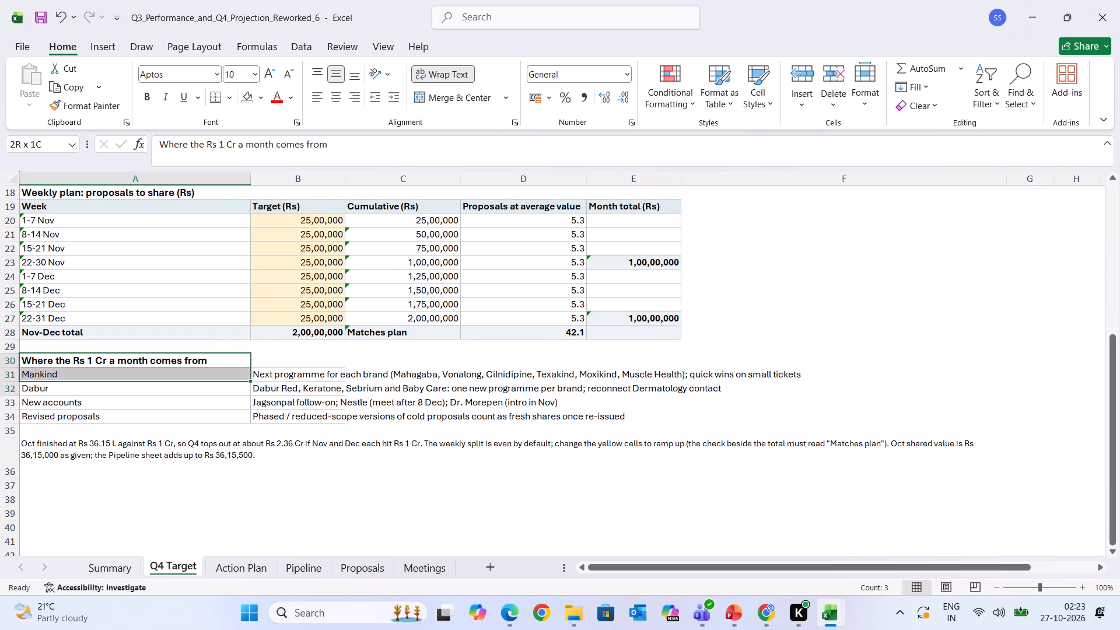
drag(203, 386, 304, 422)
key(ctrl+c)
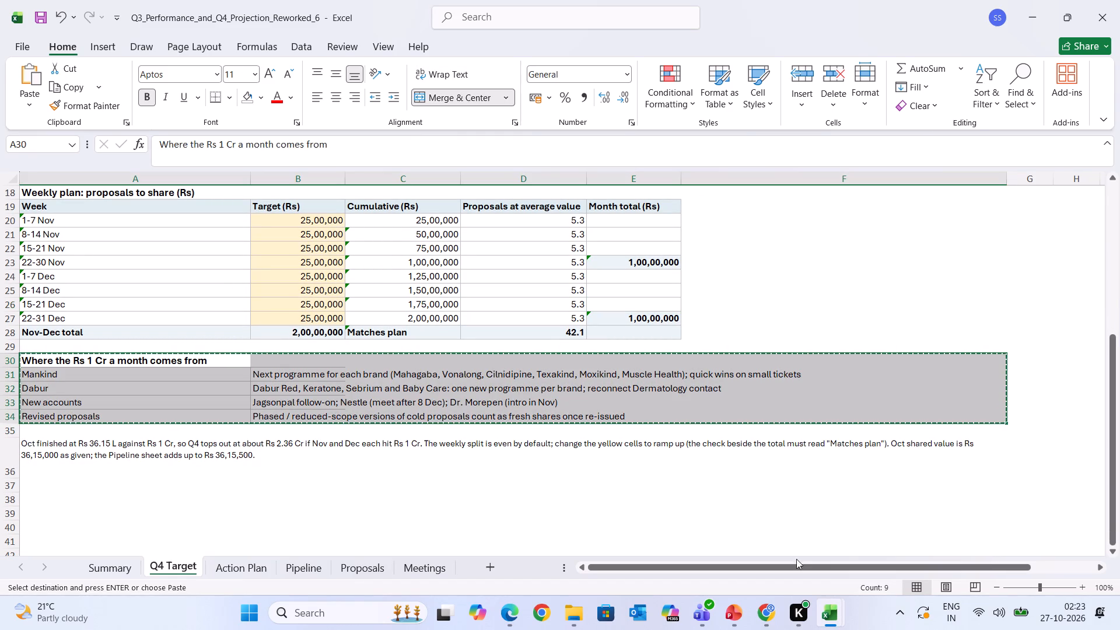
click(834, 614)
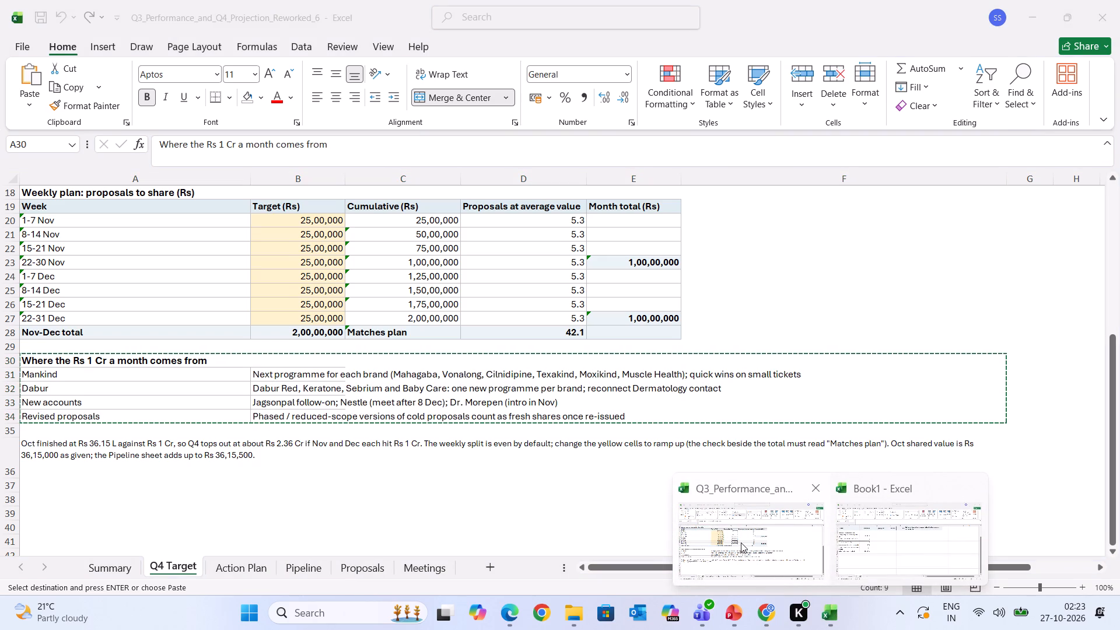
click(885, 535)
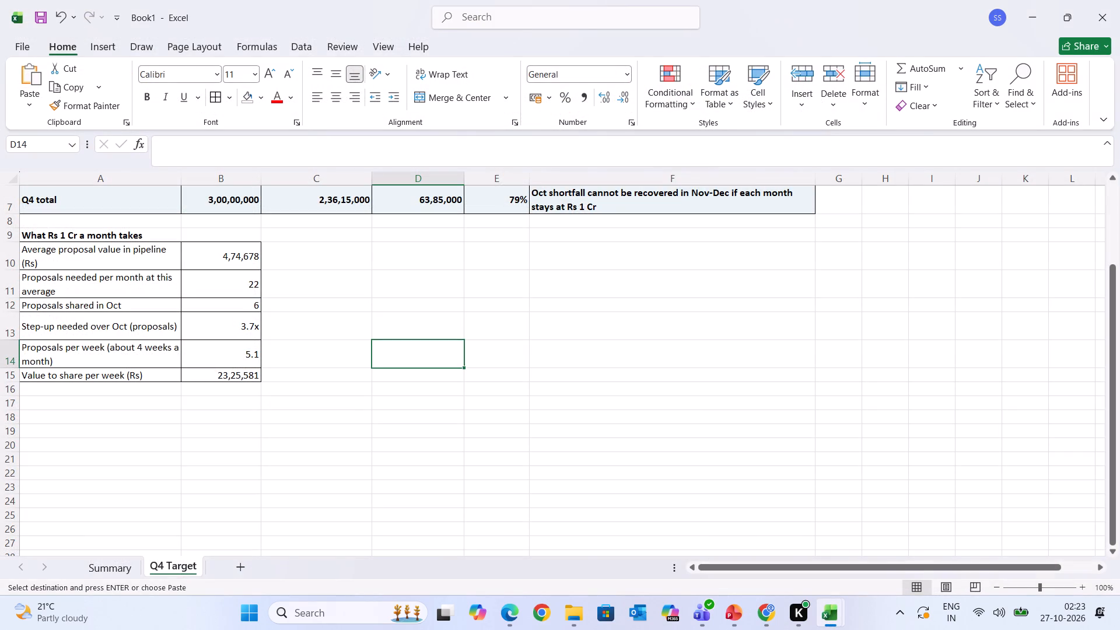
click(47, 403)
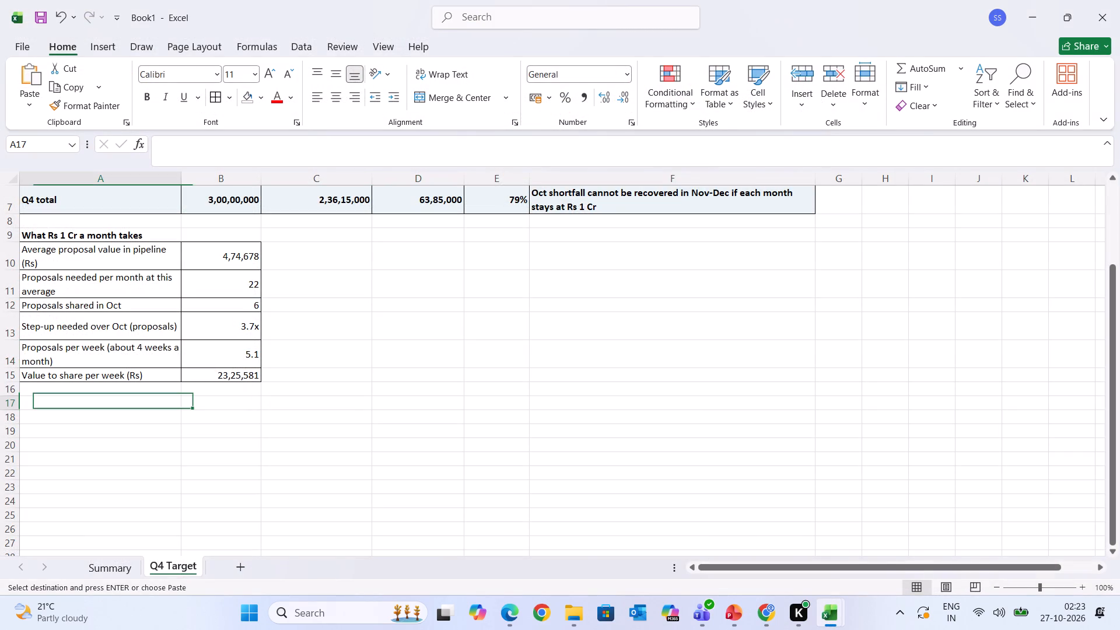
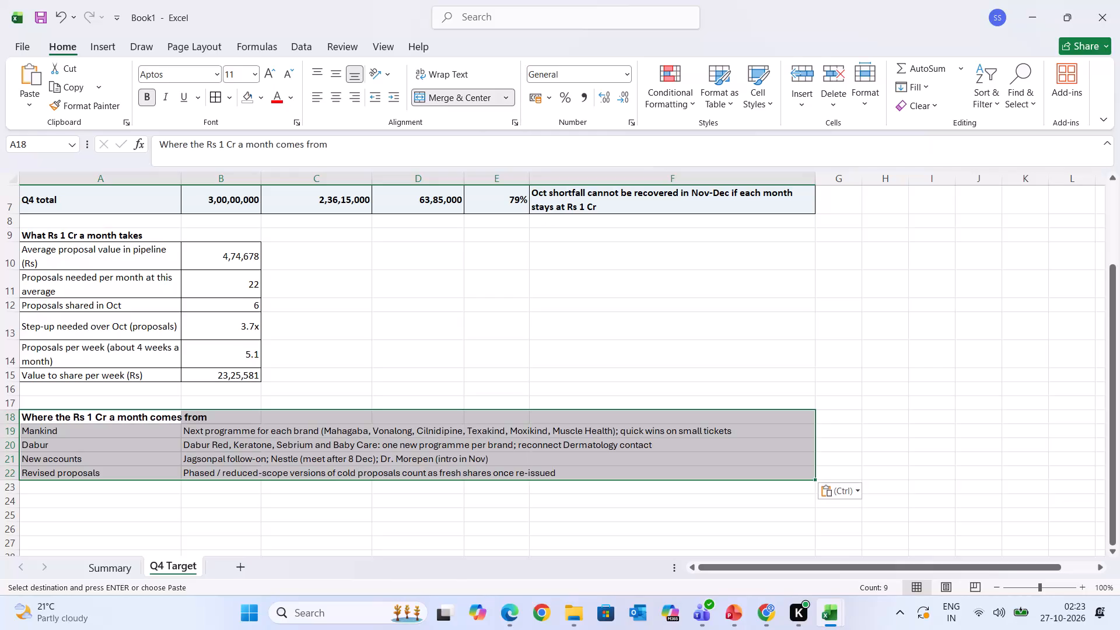
Set the pasted "Where the Rs 1 Cr a month comes from" section, A18:F22, to Calibri size 11.
click(120, 488)
drag(89, 418, 247, 454)
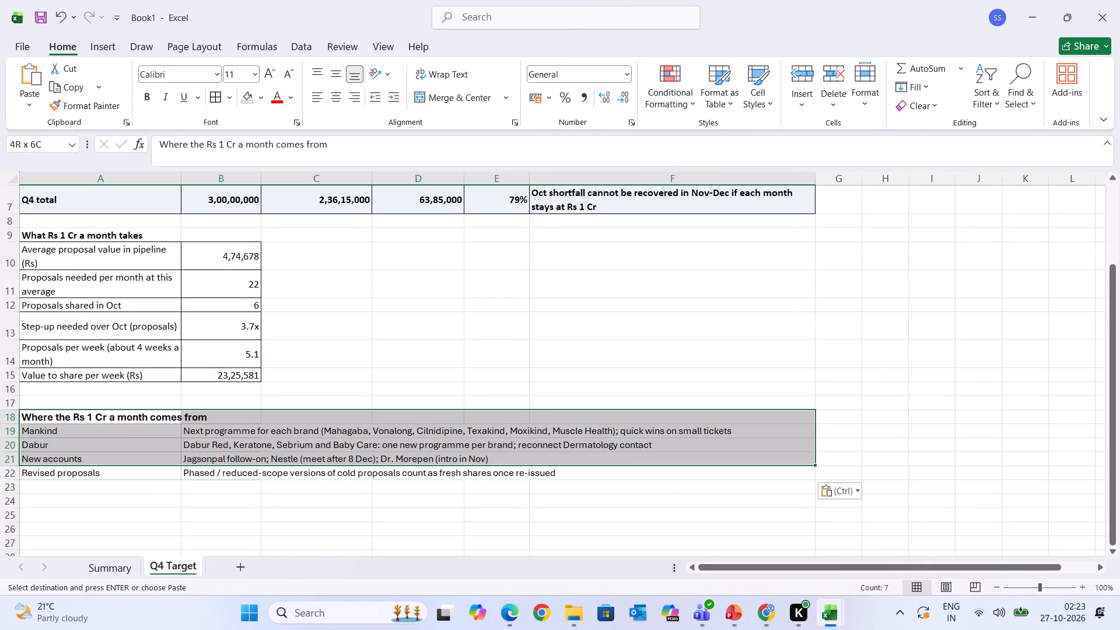
drag(247, 454, 250, 473)
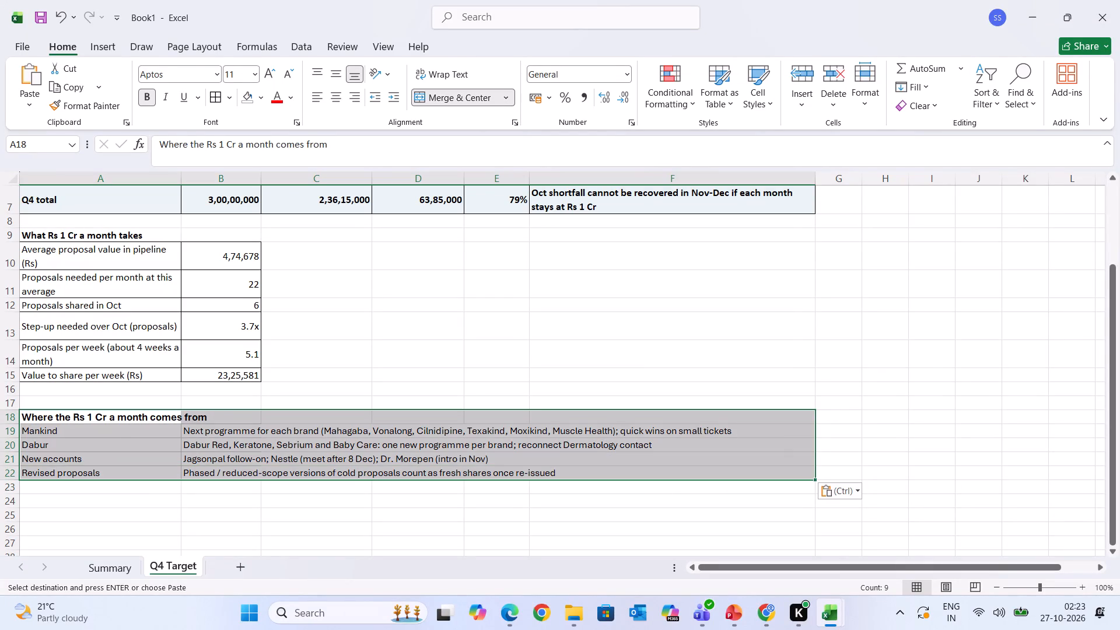
click(211, 77)
click(215, 77)
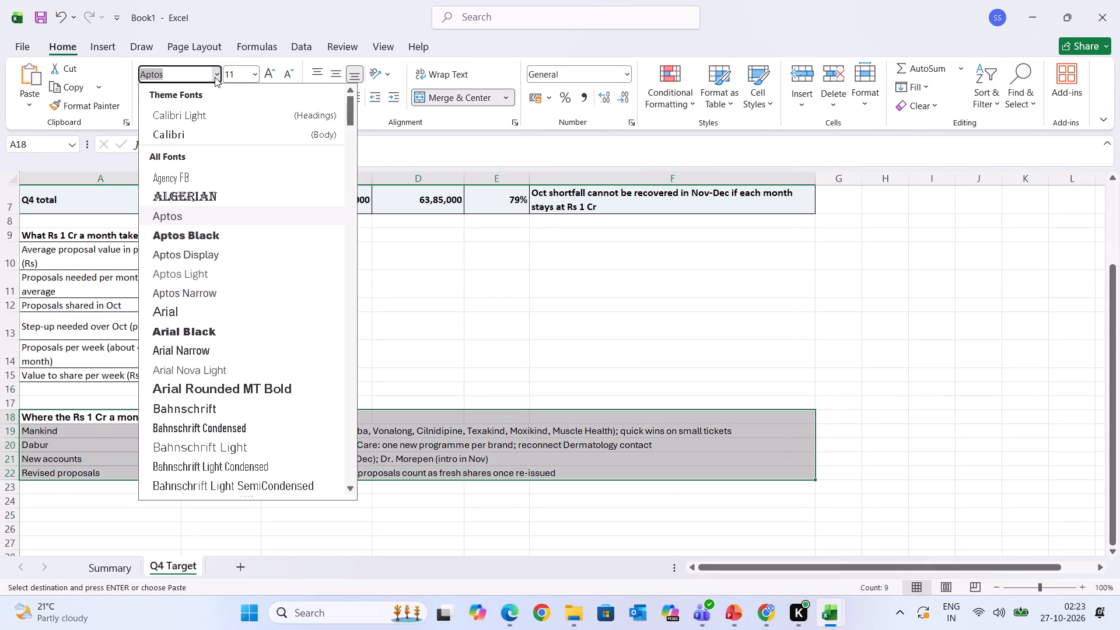
click(197, 133)
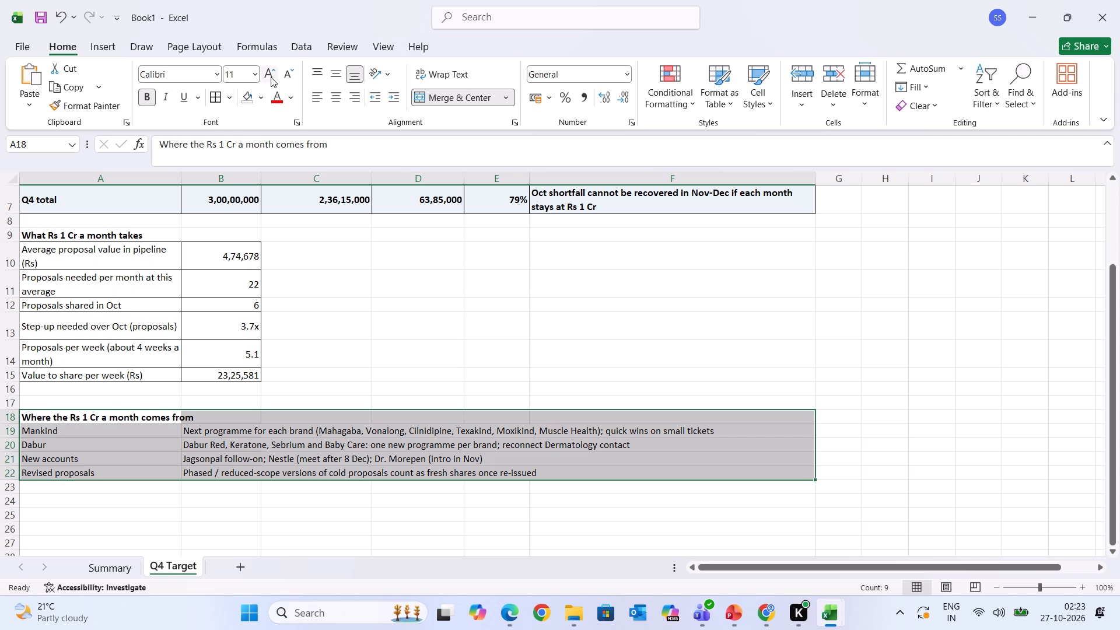
click(253, 72)
click(244, 146)
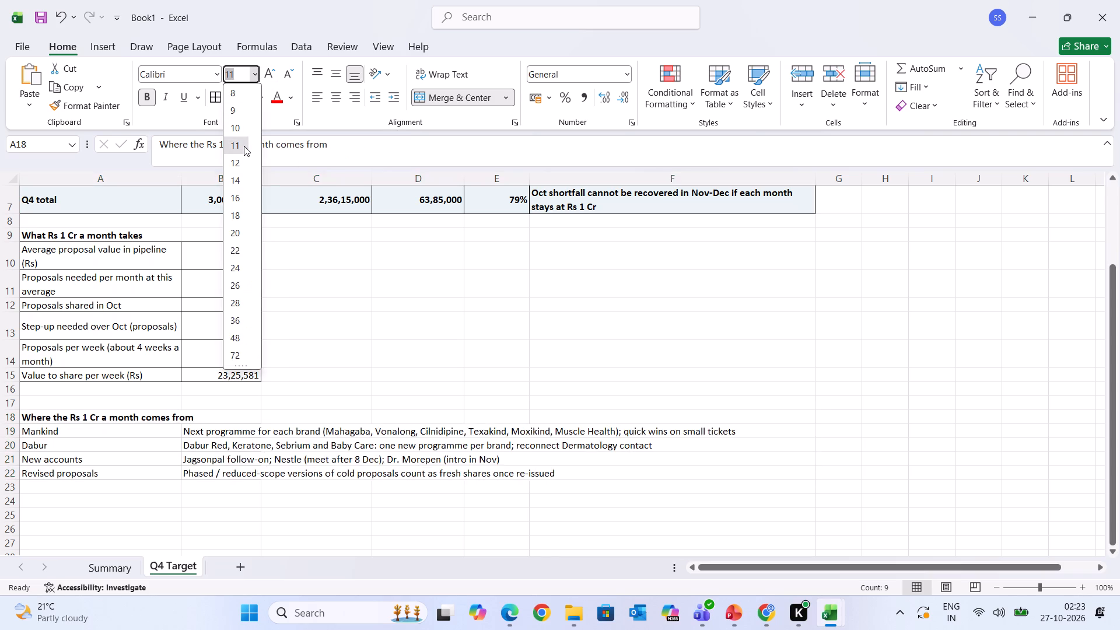
Apply borders to all cells of the income sources table, A19:F22, on the Q4 Target sheet.
click(340, 470)
click(222, 435)
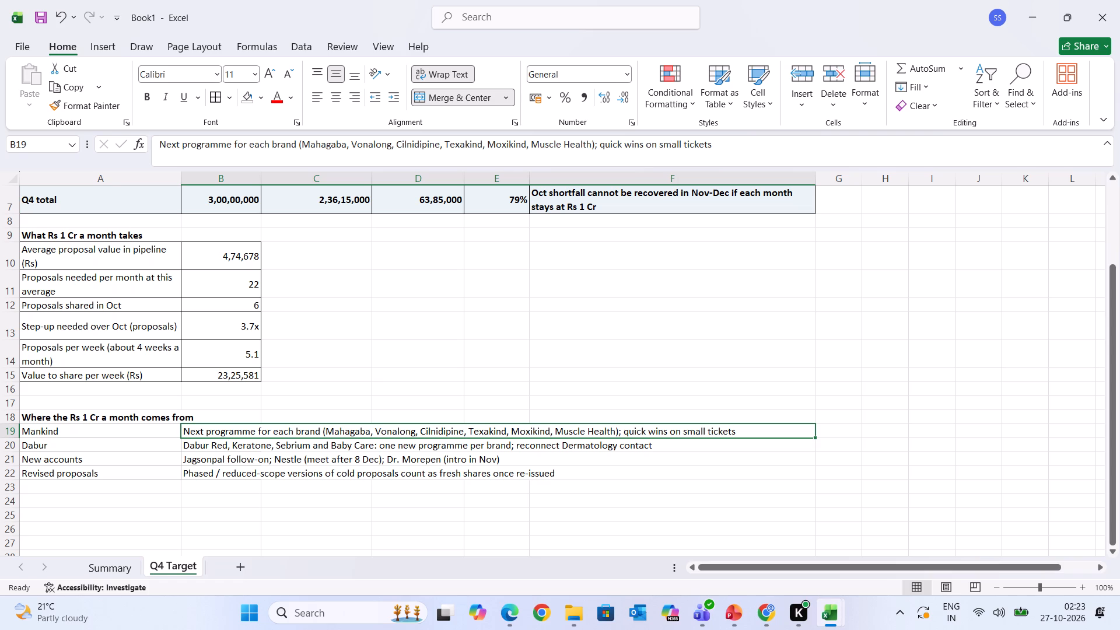
click(517, 474)
click(516, 425)
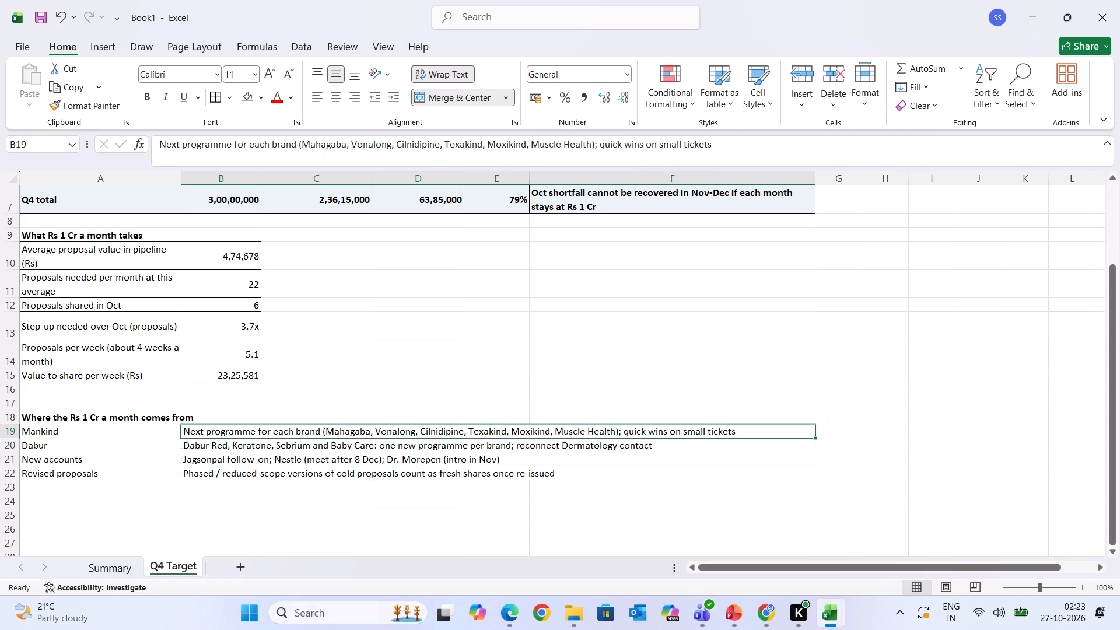
click(393, 449)
drag(123, 430, 235, 477)
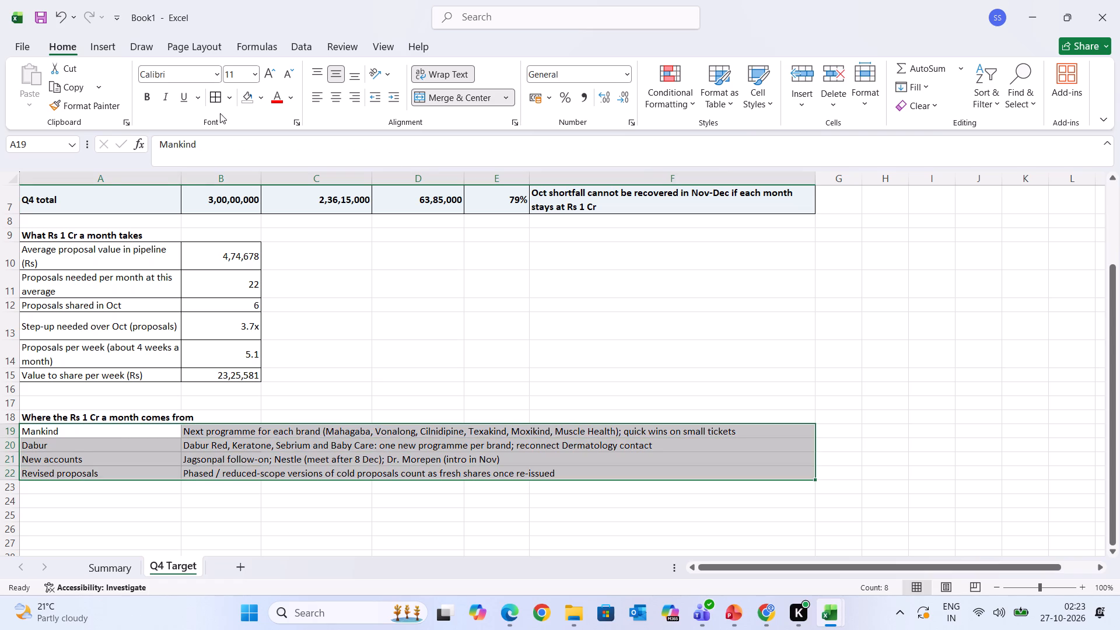
click(216, 90)
click(224, 511)
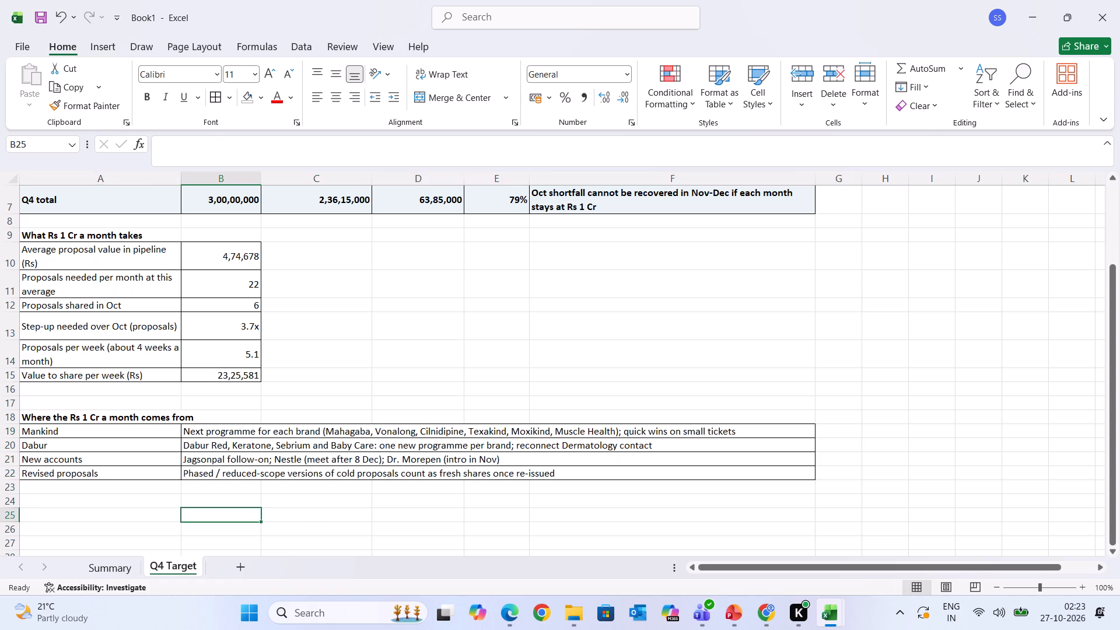
click(140, 419)
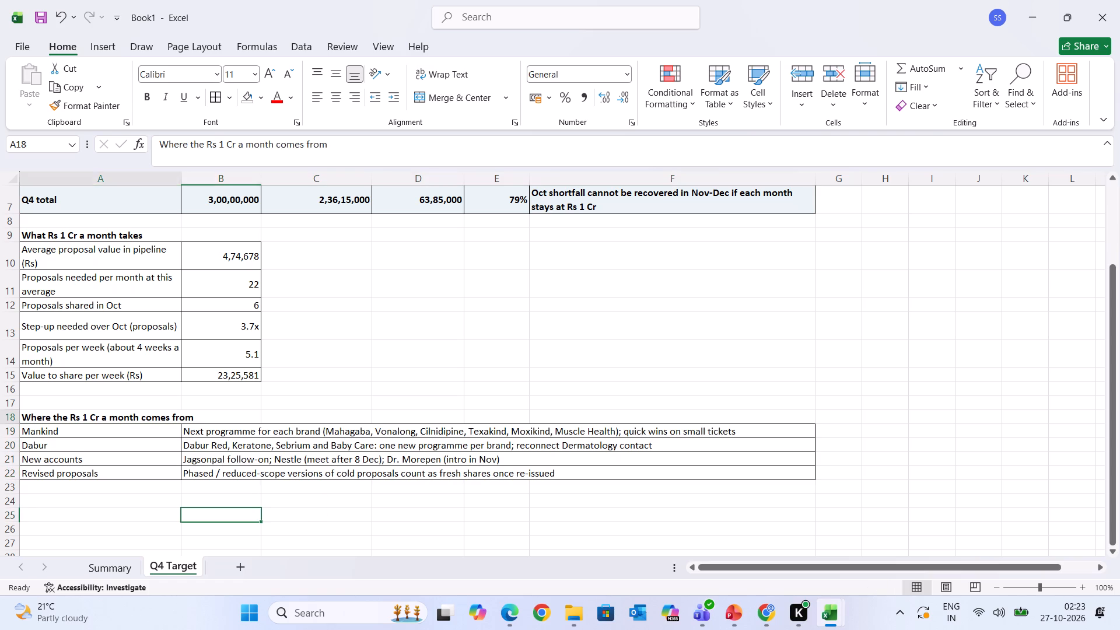
scroll(173, 494, up, 1)
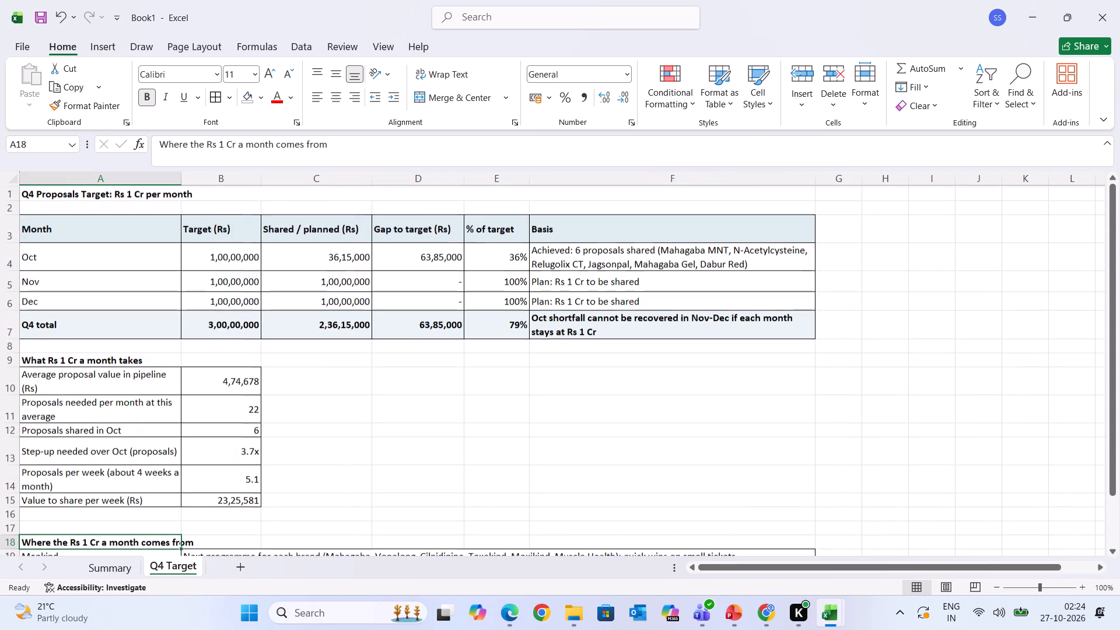
scroll(173, 494, down, 1)
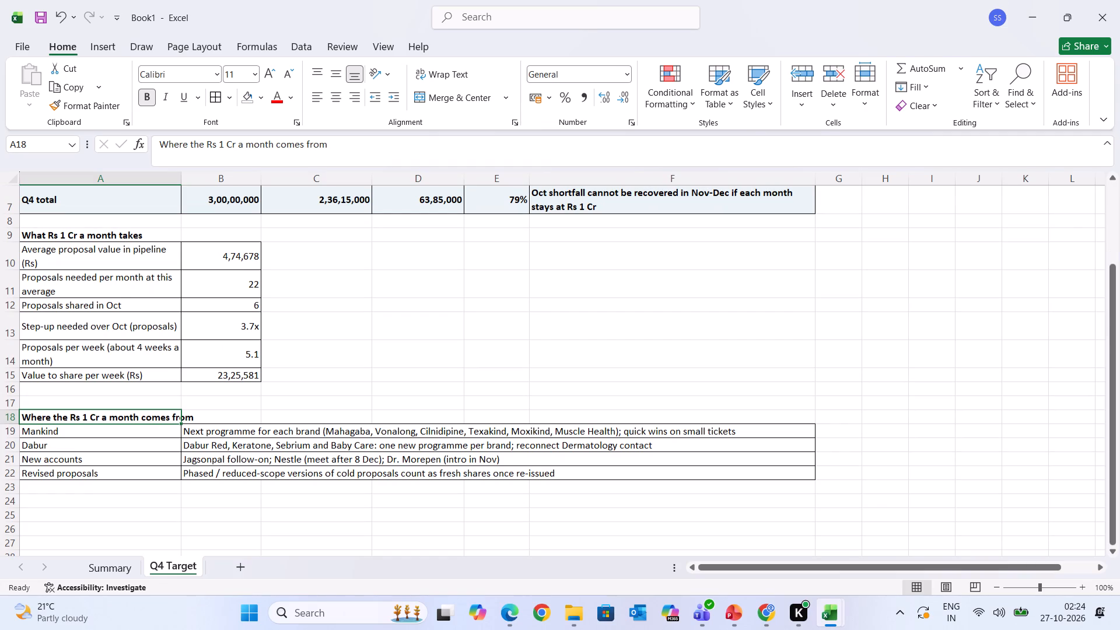
drag(219, 433, 224, 467)
key(ctrl+c)
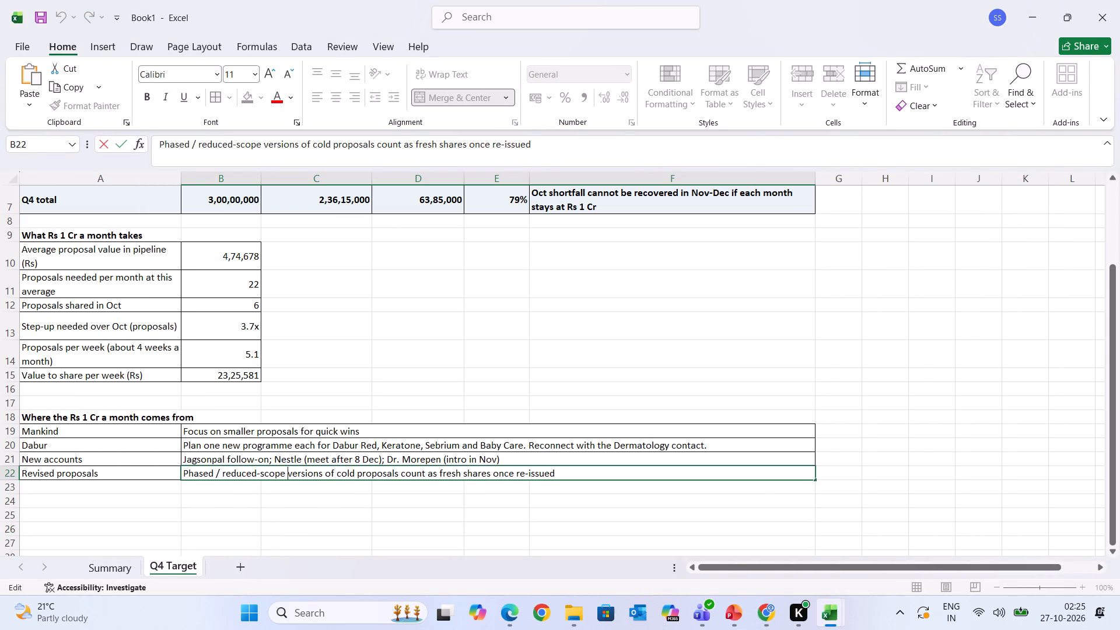
drag(569, 474, 0, 495)
key(ctrl+v)
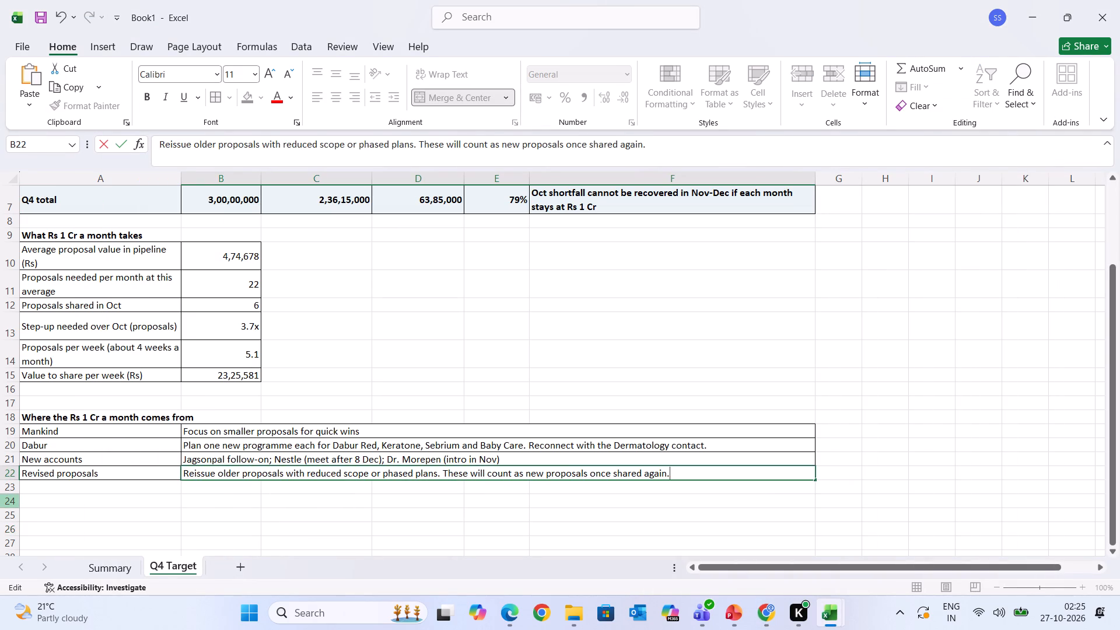
click(233, 508)
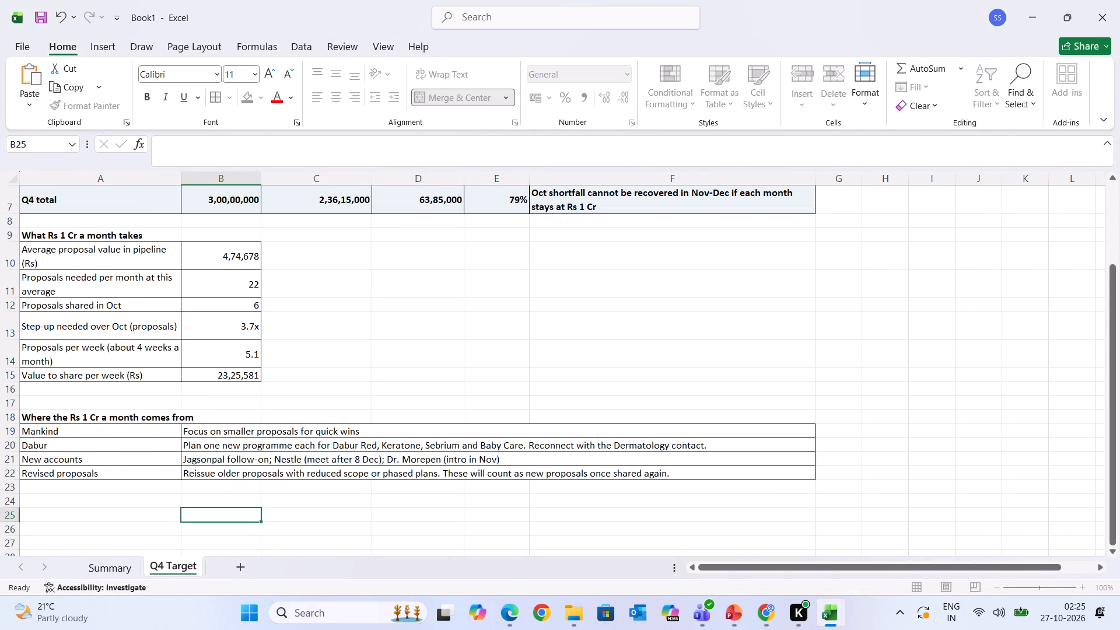
click(353, 492)
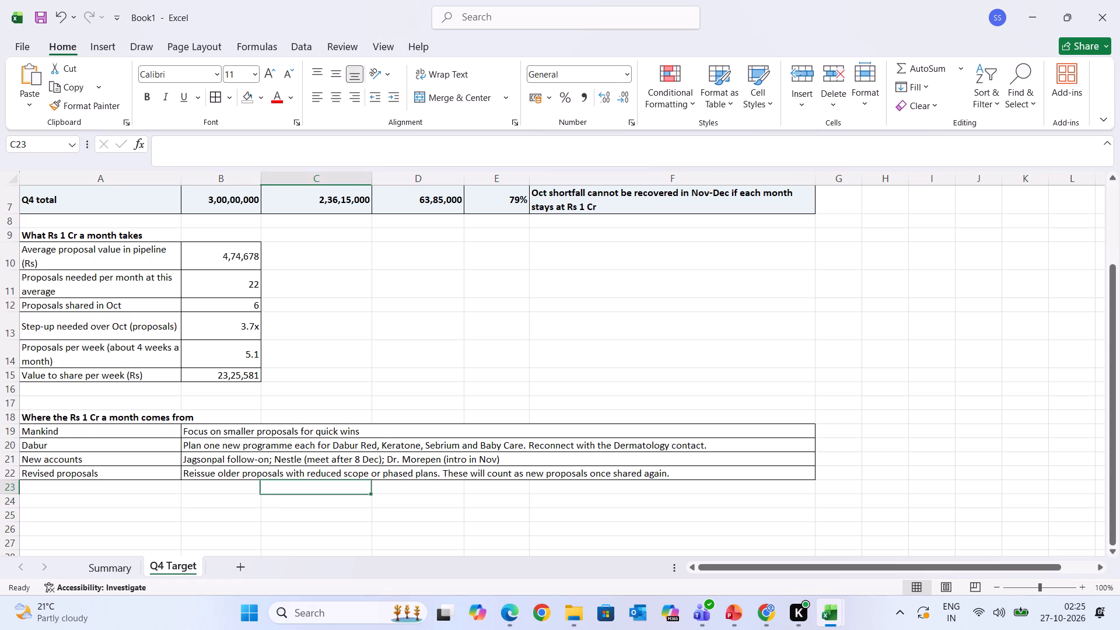
Remove the full stops at the end of the Revised proposals description in B22 and the Dabur description in B20.
double_click(685, 470)
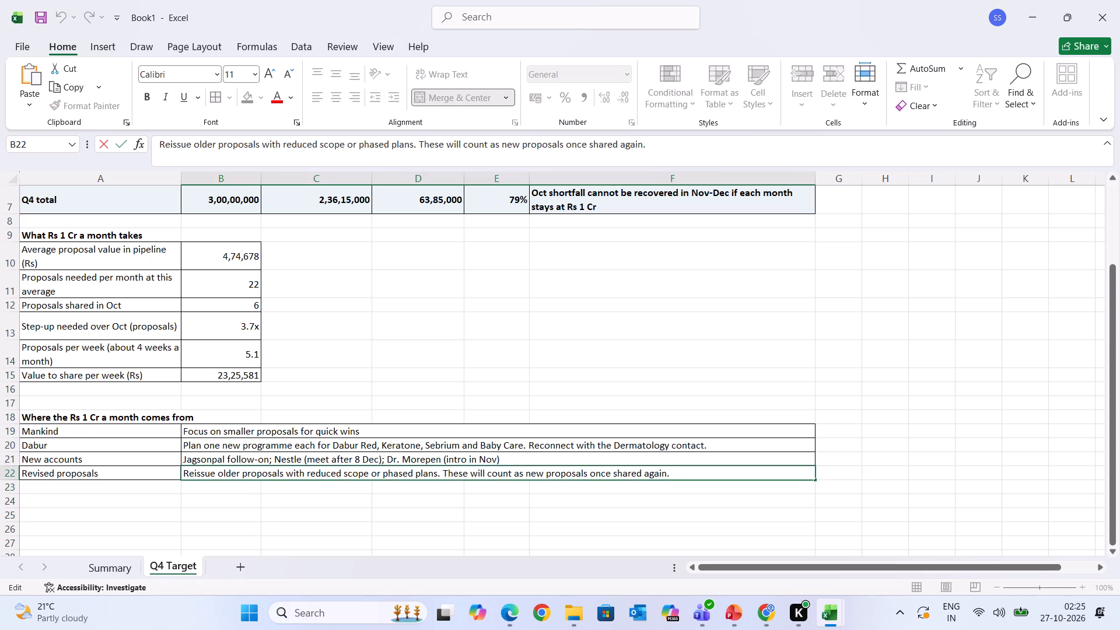
key(BackSpace)
double_click(717, 443)
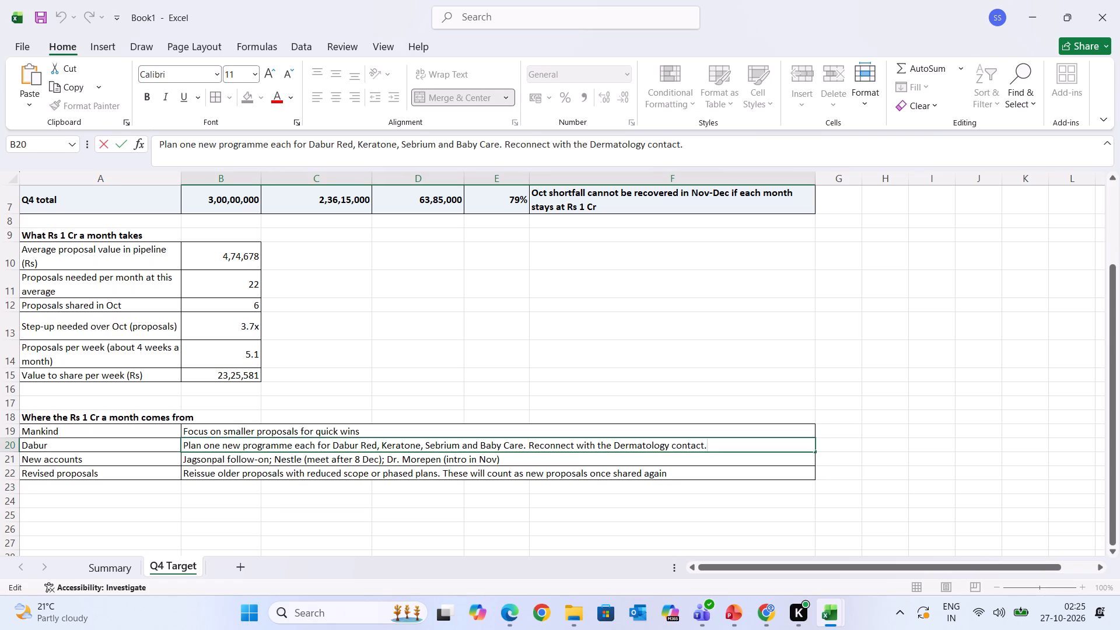
key(BackSpace)
click(540, 562)
click(289, 520)
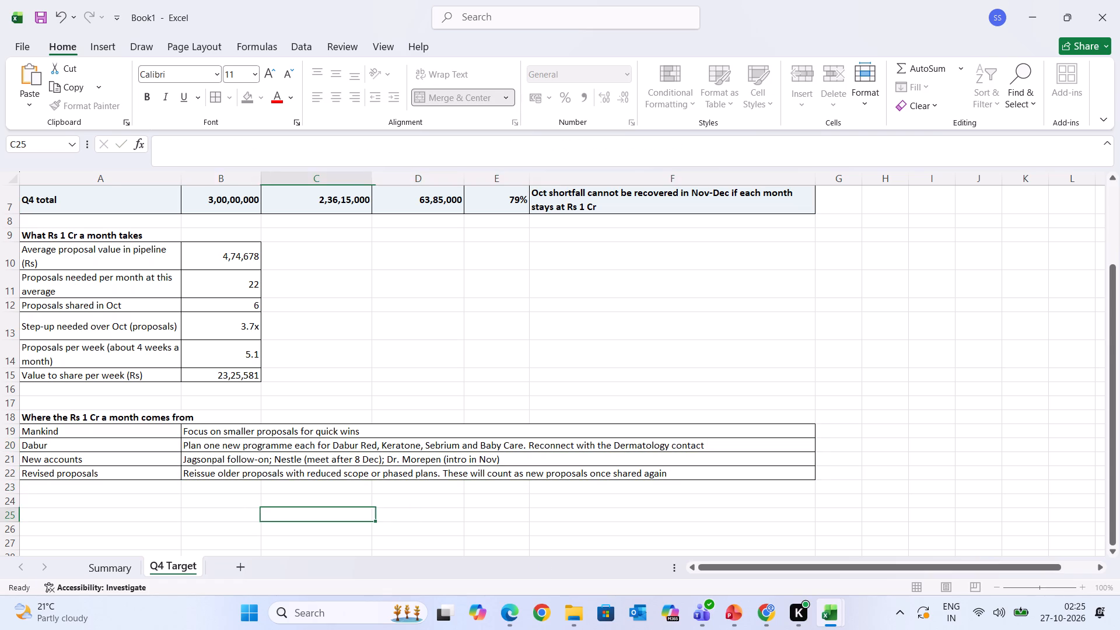
Add a new blank sheet after Q4 Target in Book1.
scroll(289, 520, right, 1)
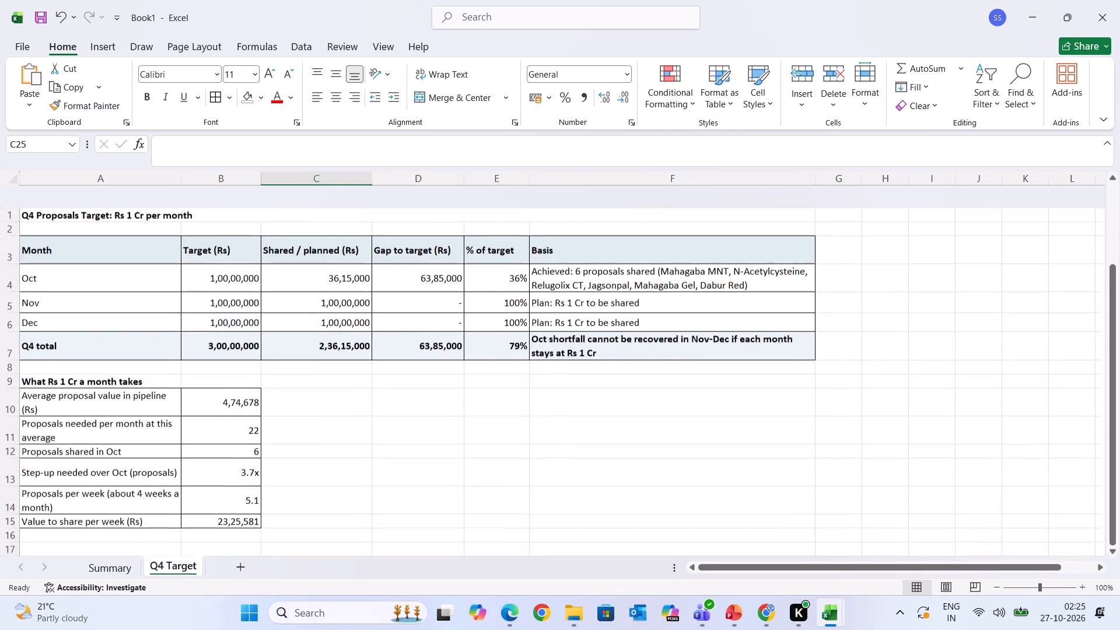
click(243, 564)
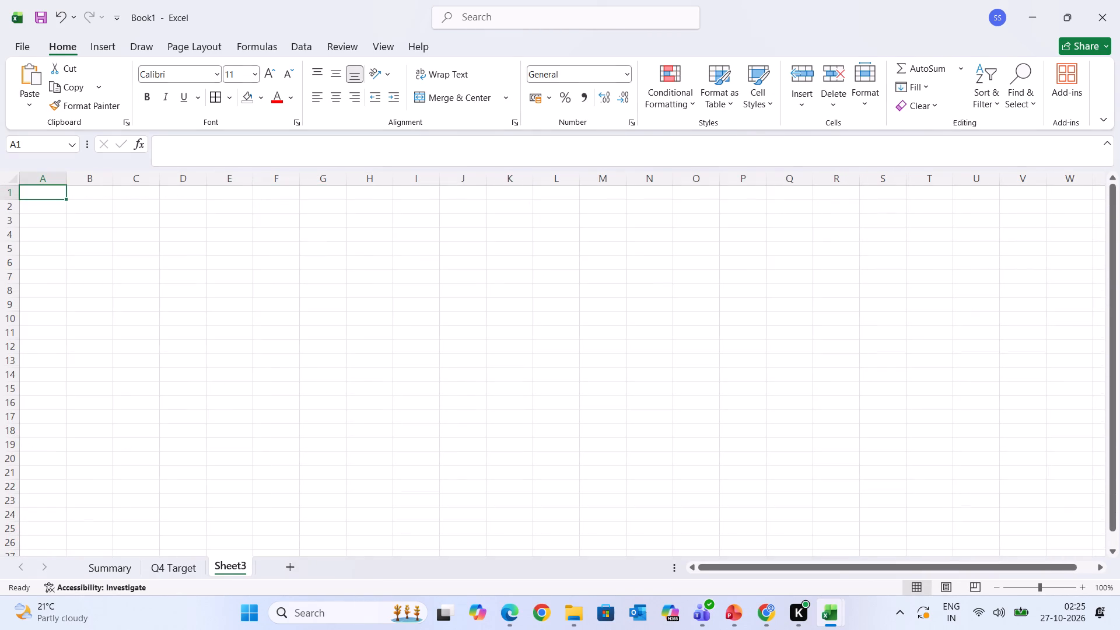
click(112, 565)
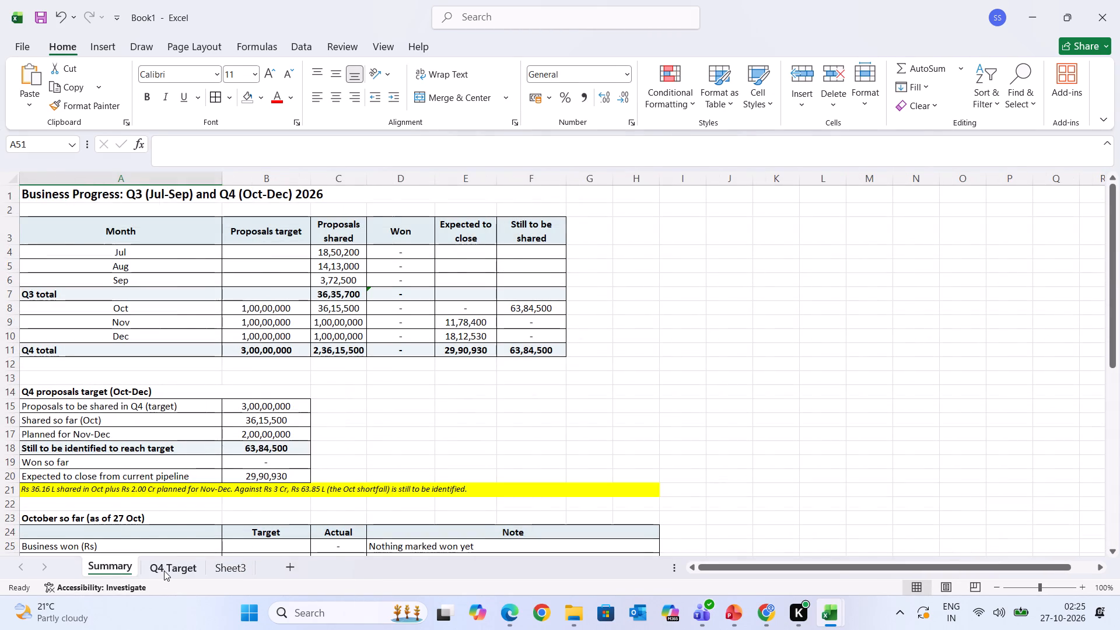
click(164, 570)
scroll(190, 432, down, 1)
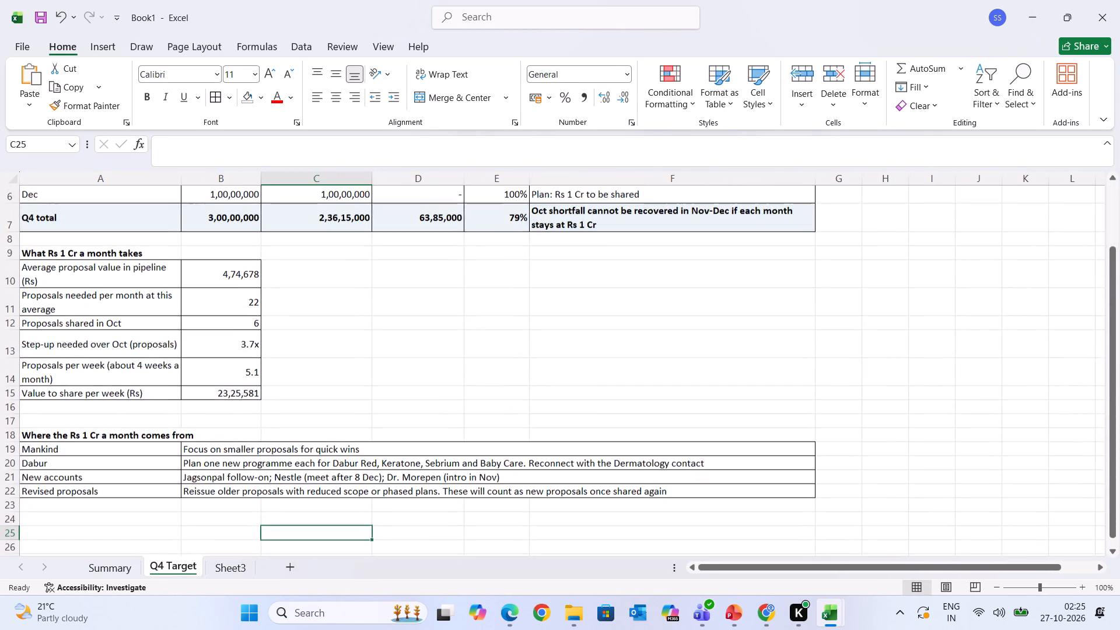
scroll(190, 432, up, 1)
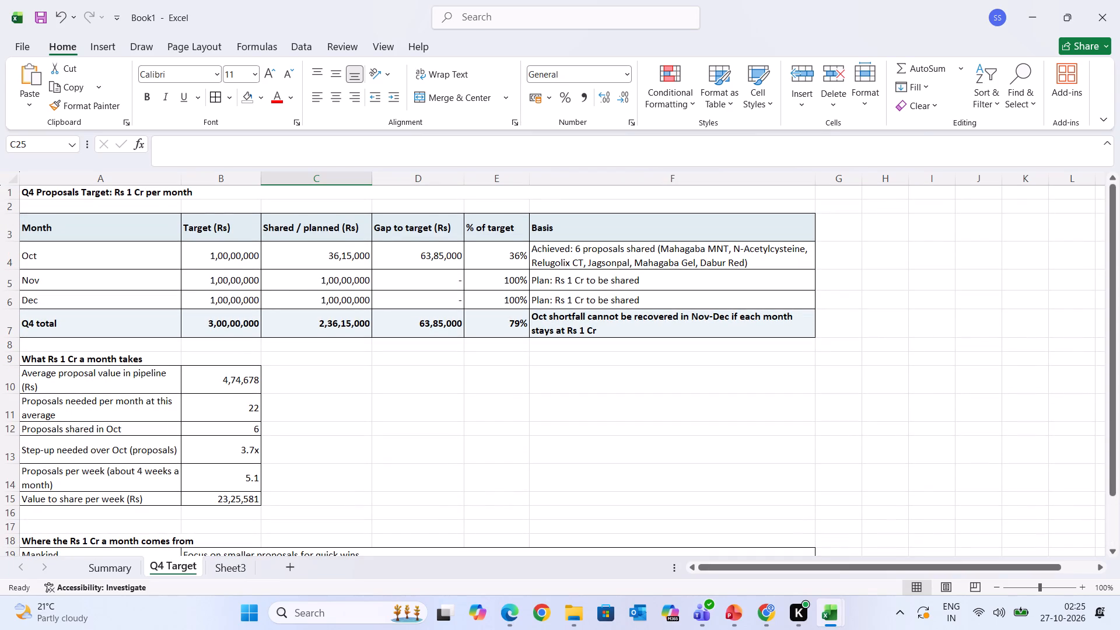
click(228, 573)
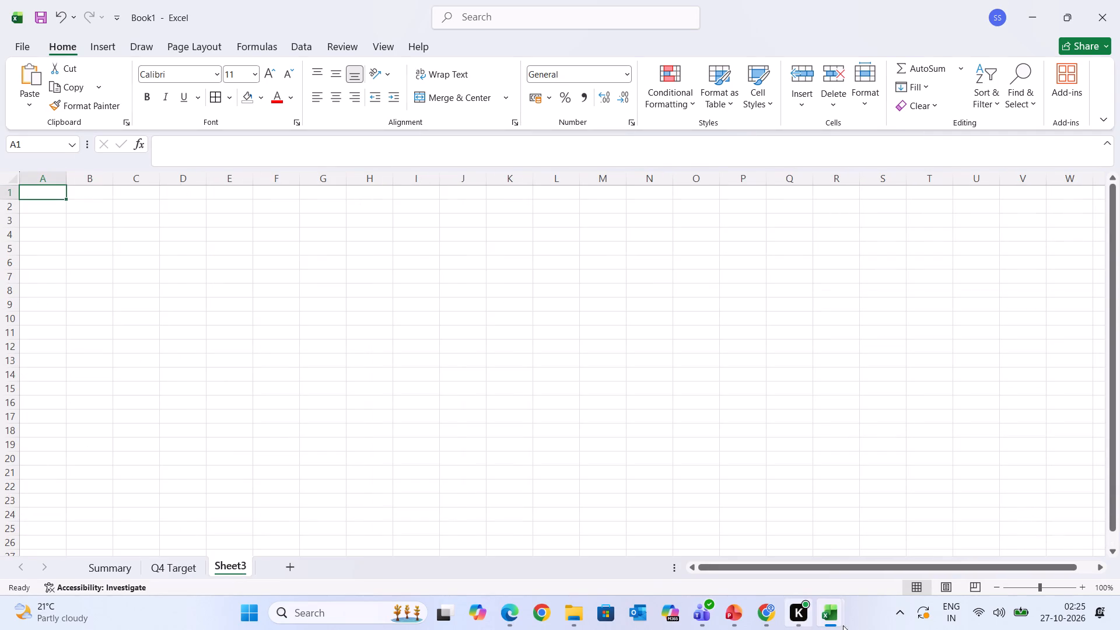
Switch to the Q3_Performance_and_Q4_Projection_Reworked_6 workbook and look through the tables on its Action Plan sheet.
click(829, 615)
click(736, 520)
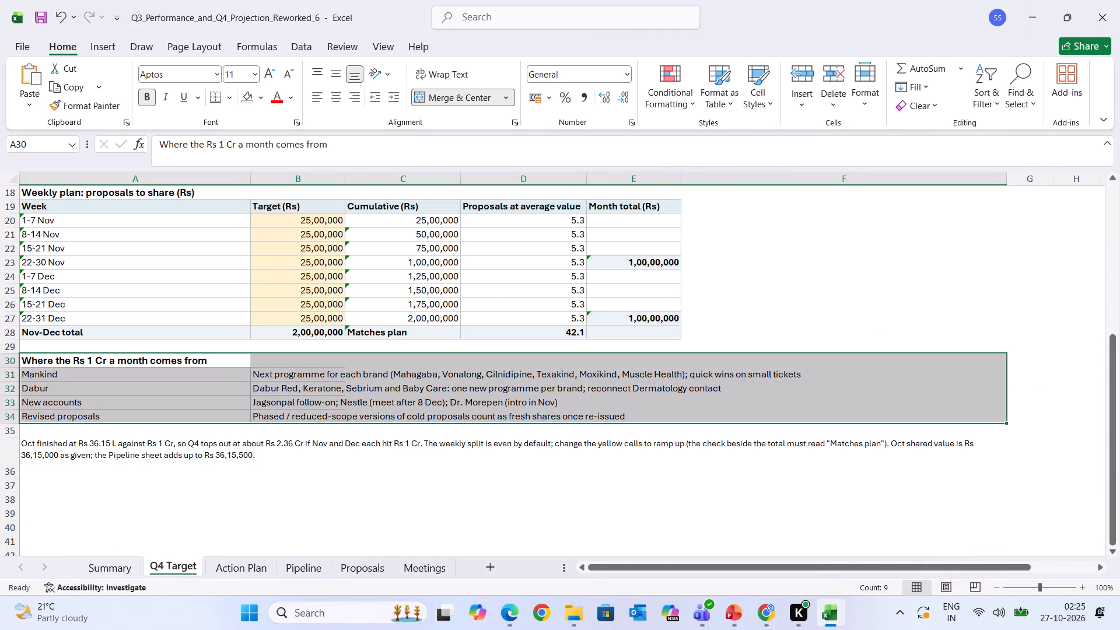
click(395, 487)
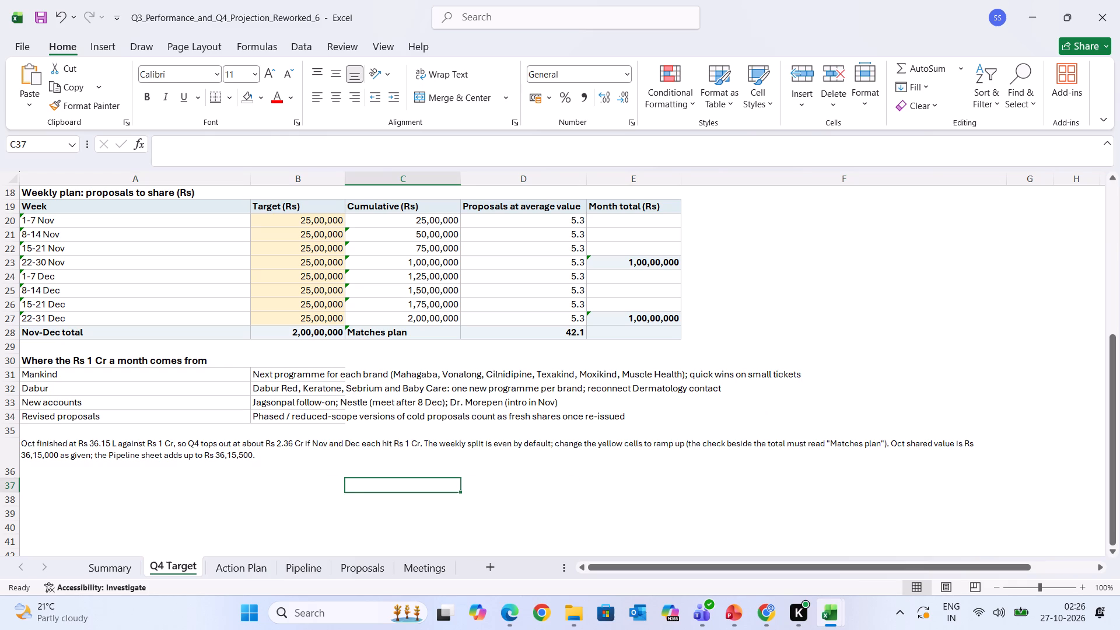
click(226, 565)
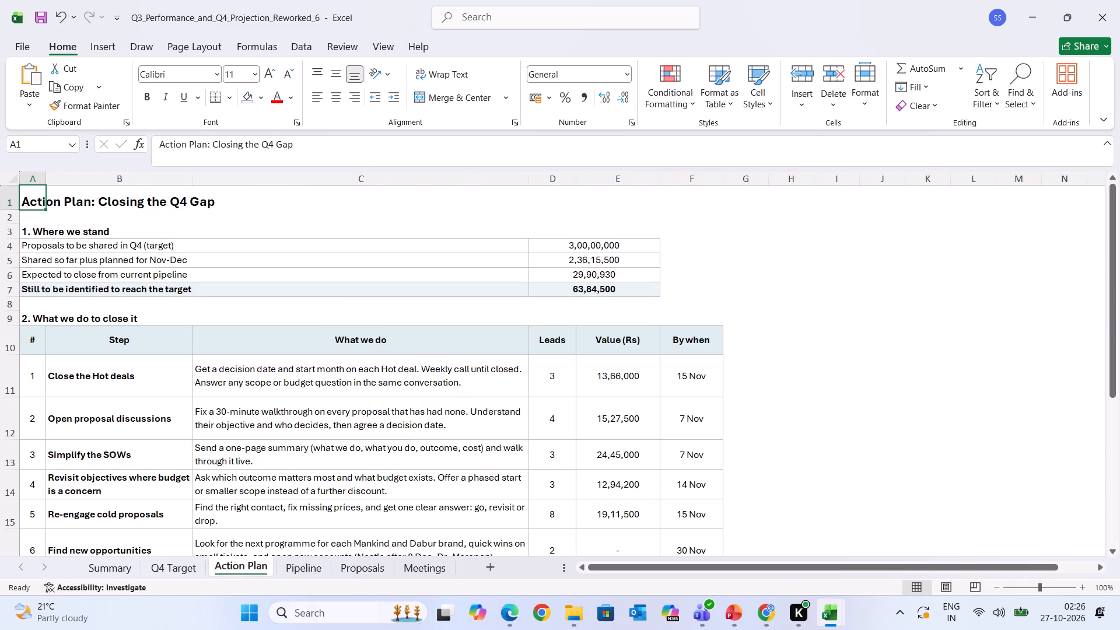
click(209, 426)
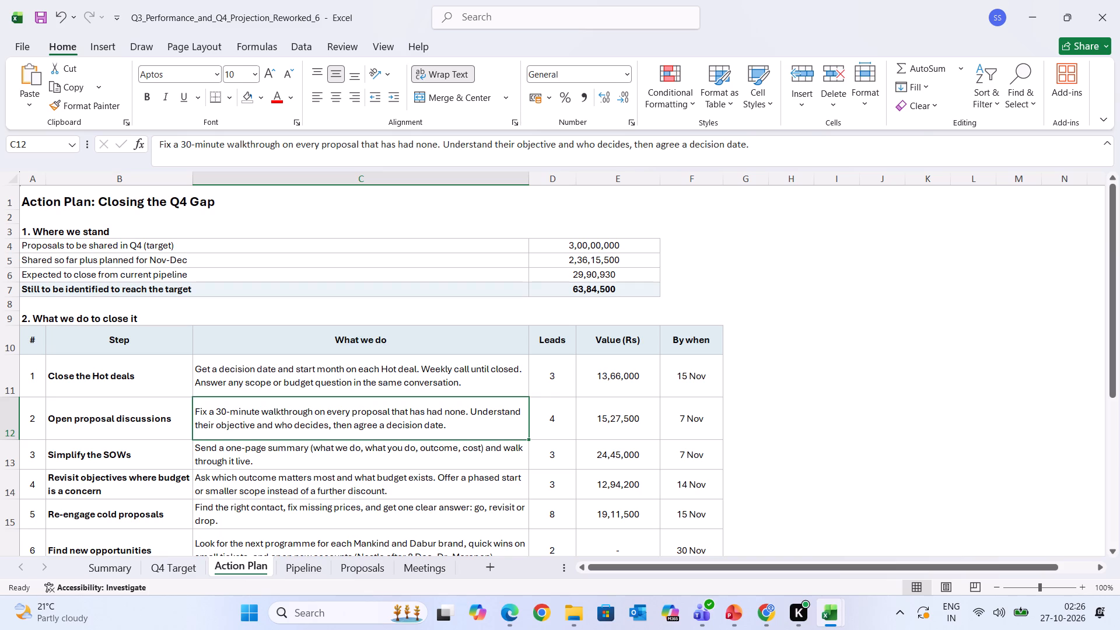
scroll(165, 337, down, 3)
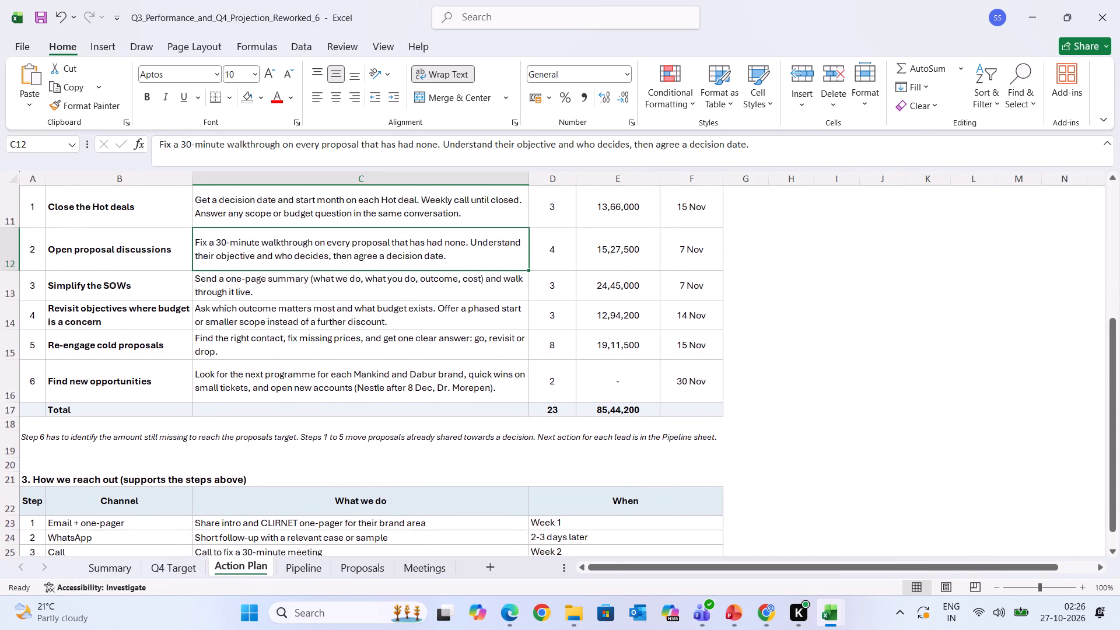
scroll(165, 337, up, 1)
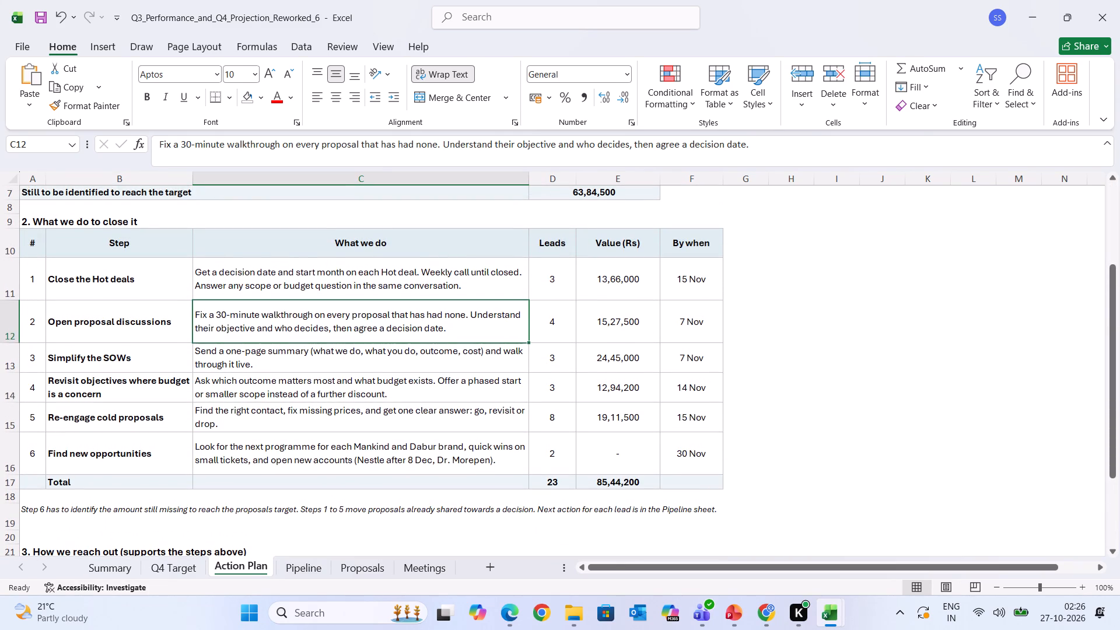
scroll(165, 337, up, 1)
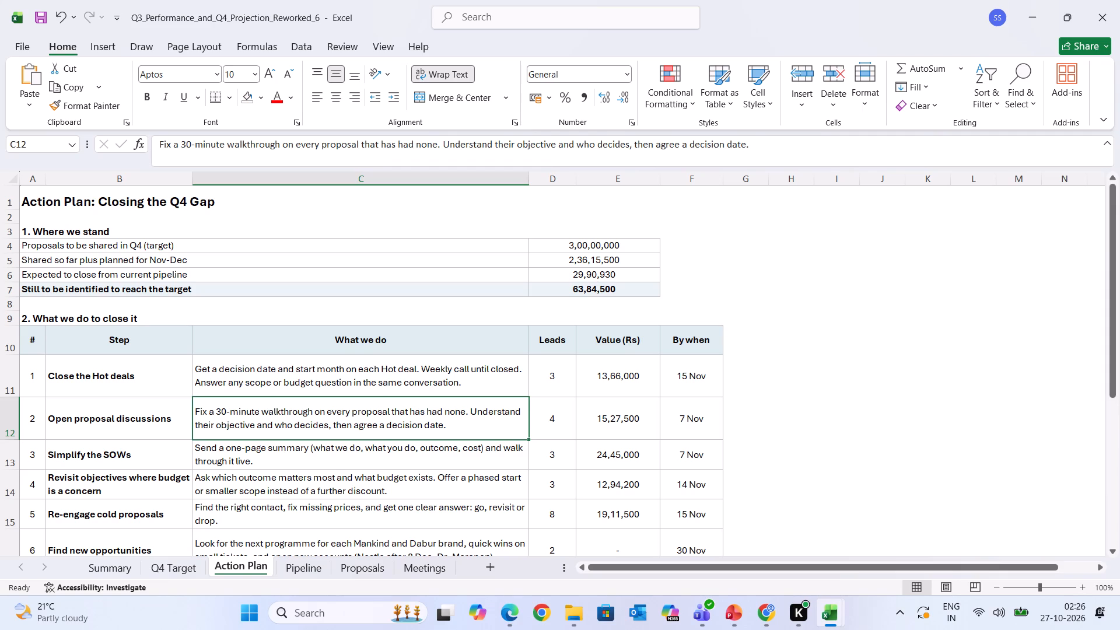
Copy the Action Plan title and "1. Where we stand" table (A1:E7) into Book1's blank third sheet, starting at A1.
click(76, 203)
click(30, 200)
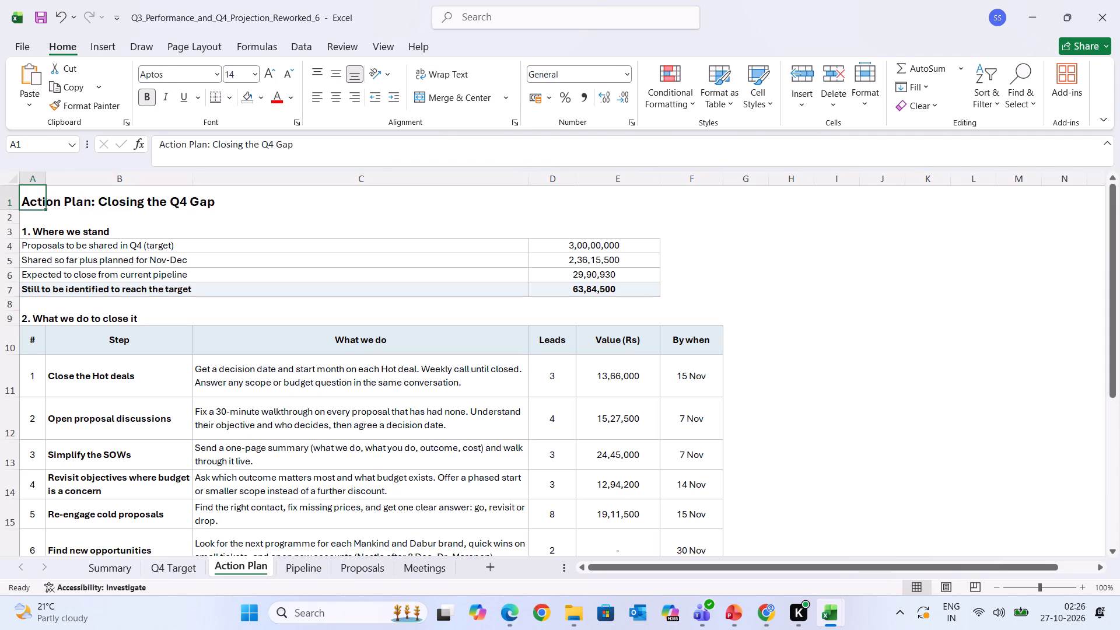
drag(30, 200, 81, 201)
drag(81, 201, 576, 283)
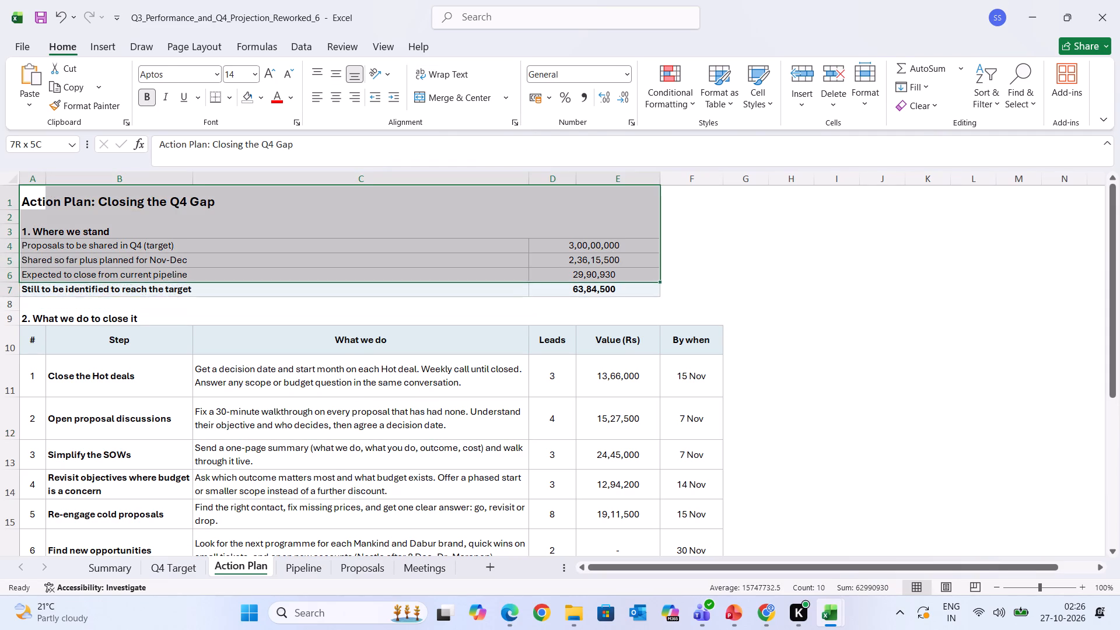
drag(576, 283, 583, 292)
key(ctrl+c)
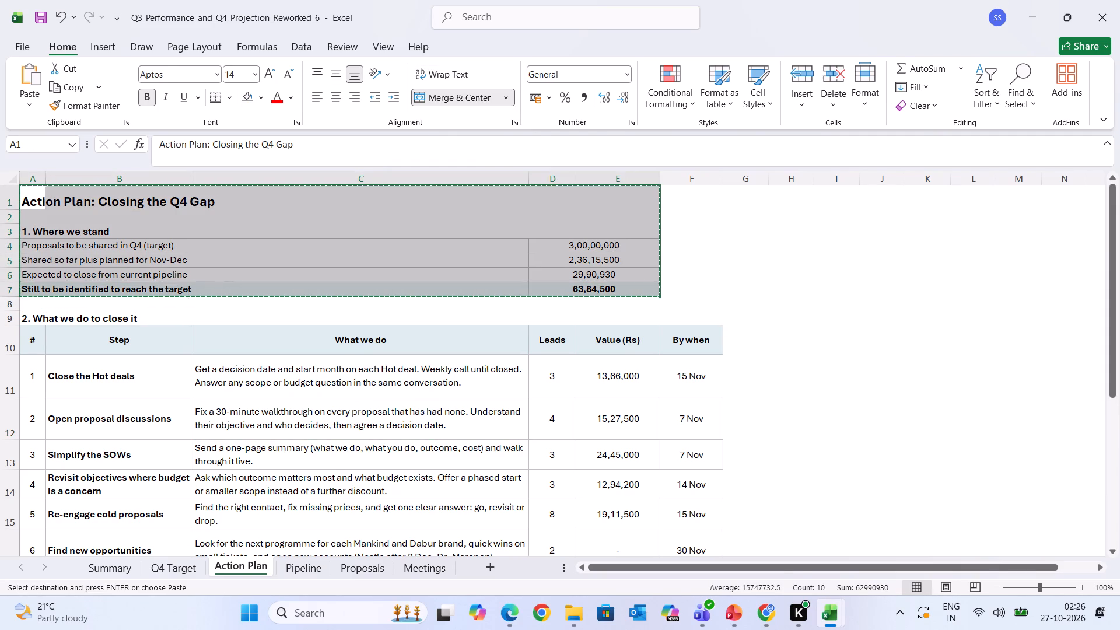
click(834, 612)
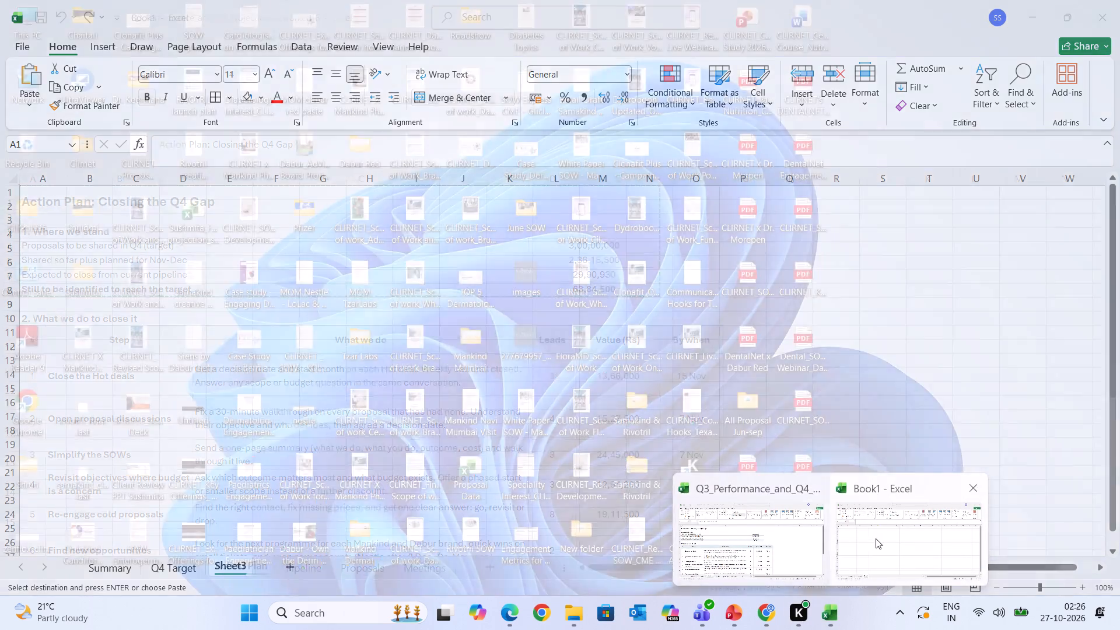
click(876, 538)
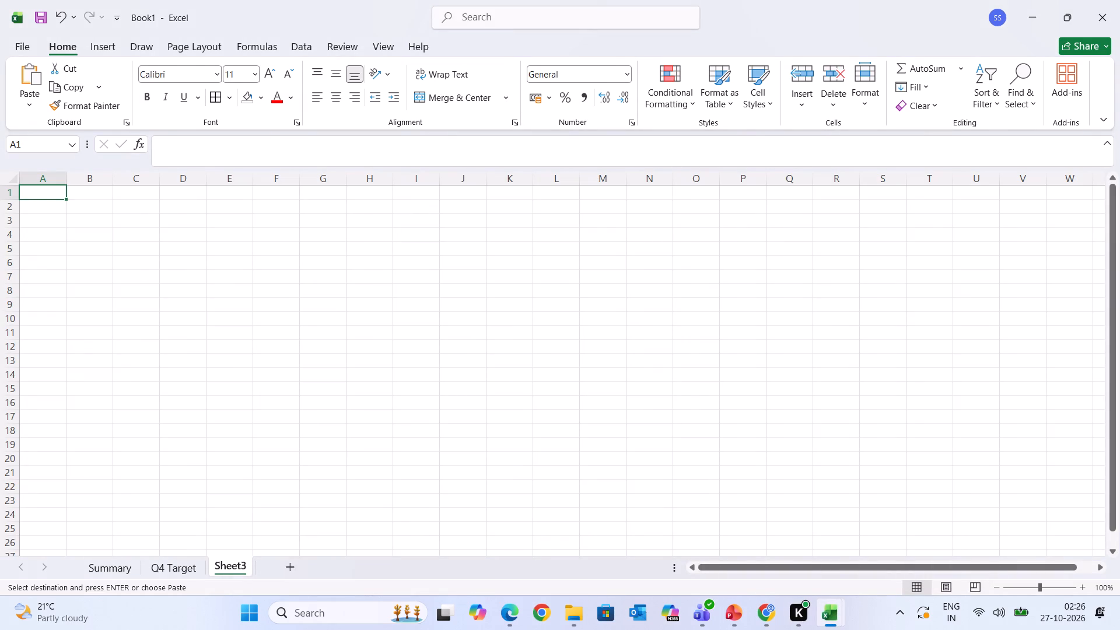
key(ctrl+v)
click(136, 329)
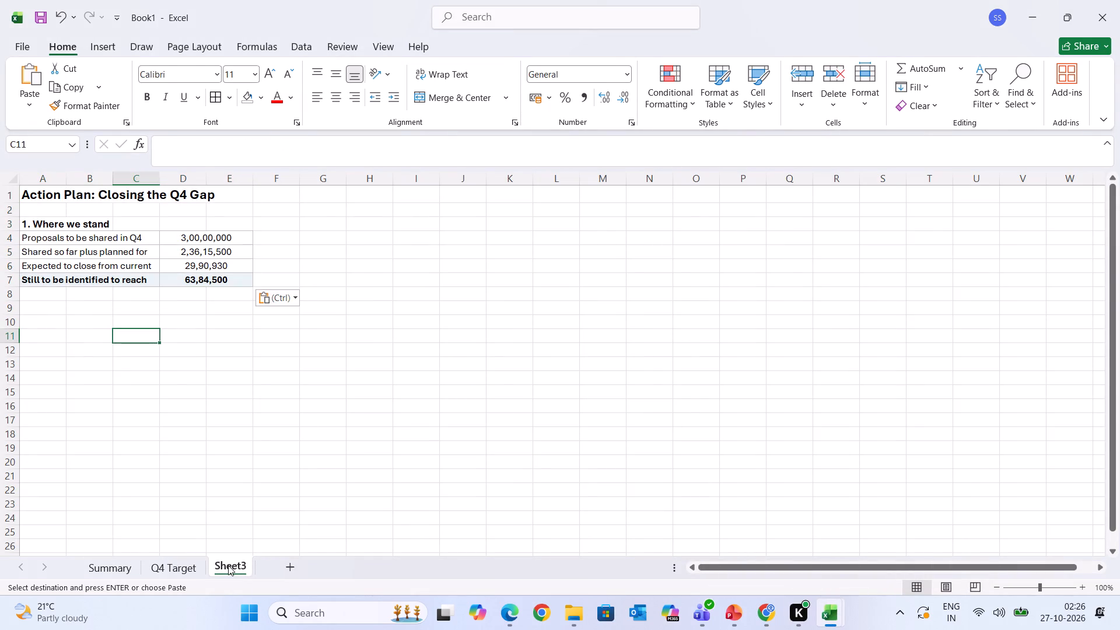
Rename Book1's third sheet as "Action Plan".
double_click(228, 565)
text(Ac)
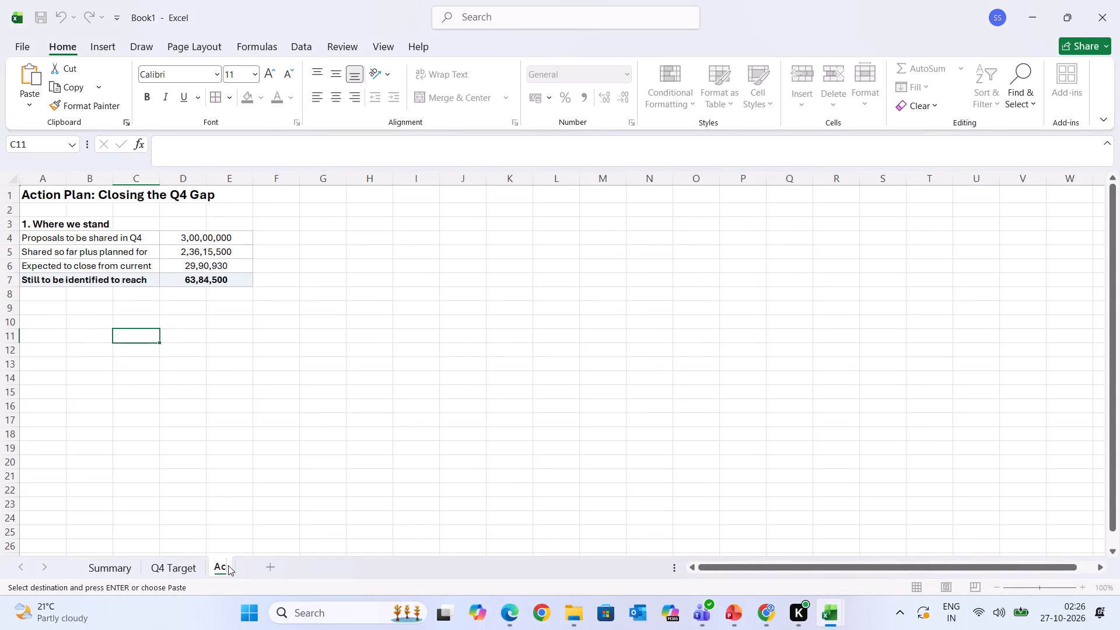
text(tion)
key(space)
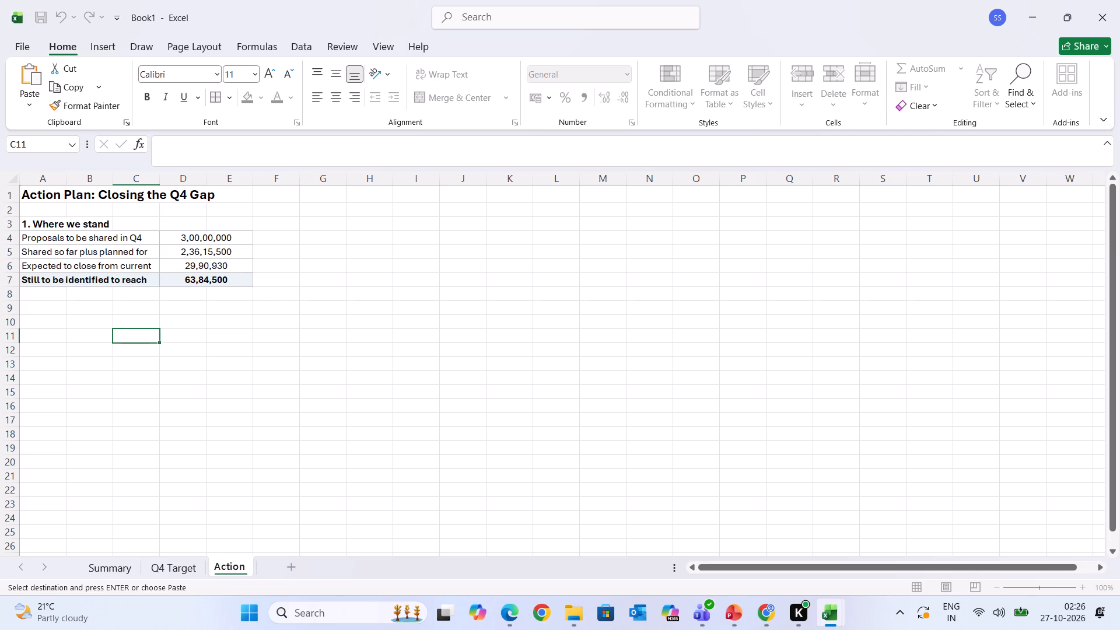
text(Plan)
key(Return)
click(225, 559)
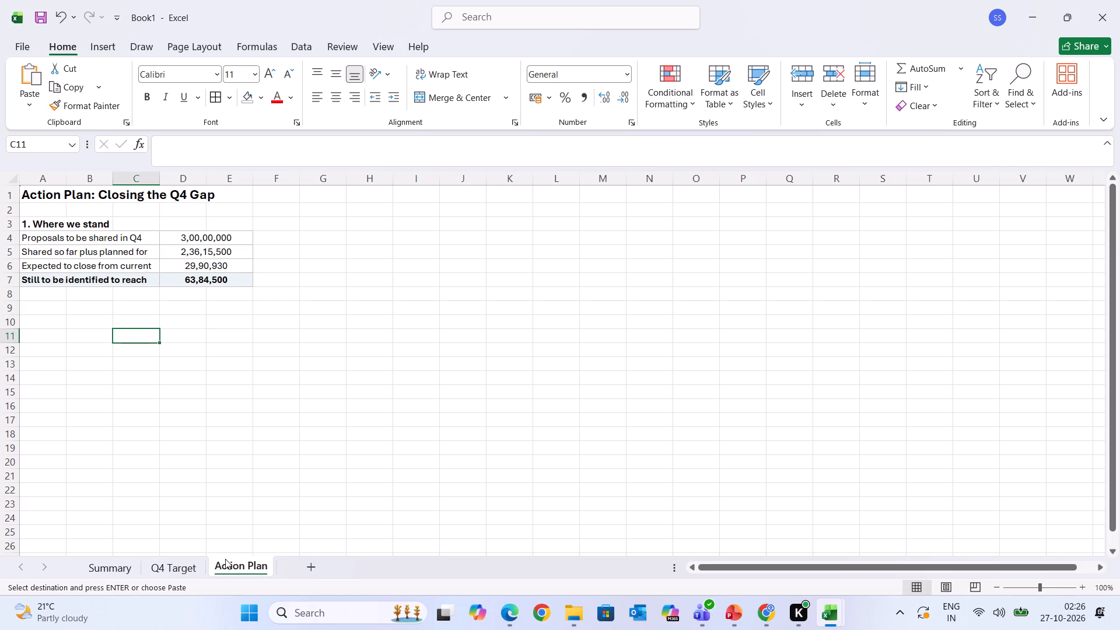
Remove the "1." numbering from the heading in A3 so it reads "Where we stand".
click(50, 221)
click(50, 221)
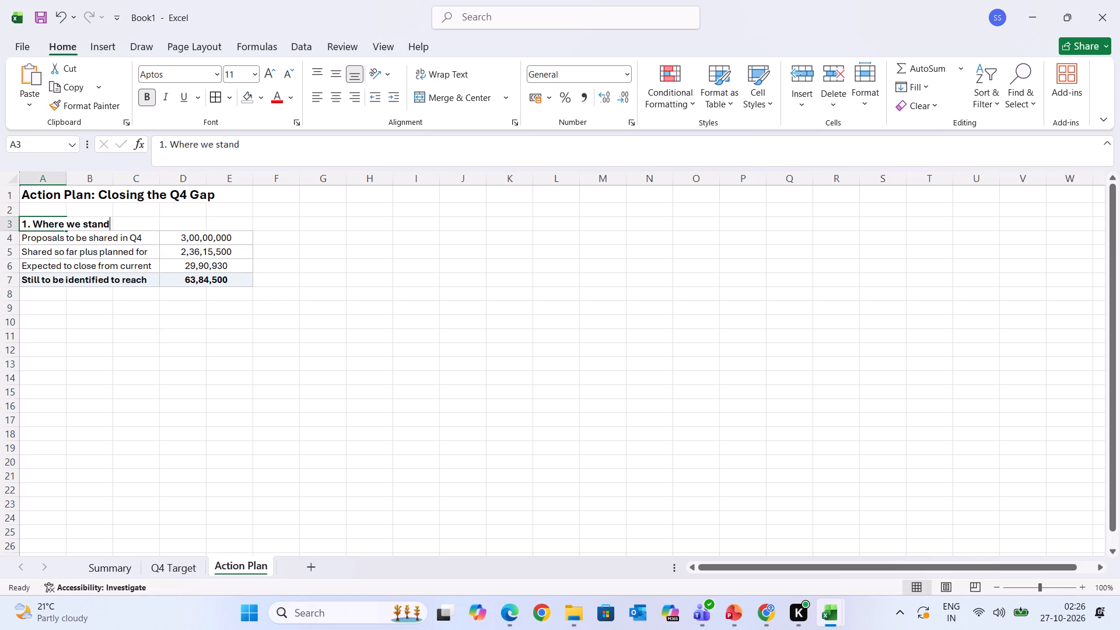
drag(169, 142, 82, 143)
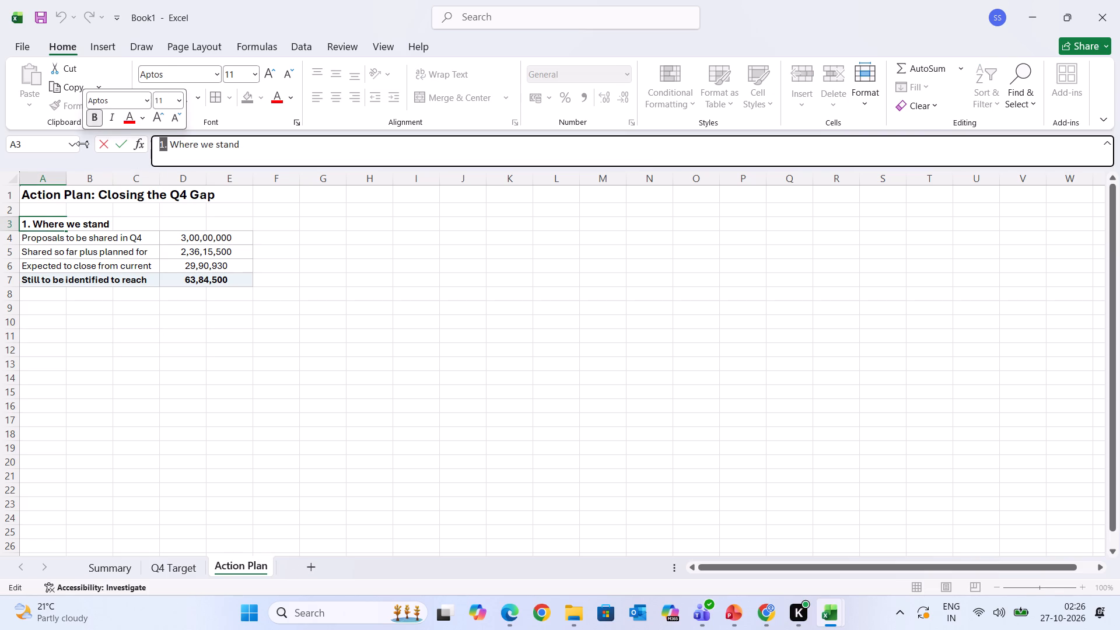
key(BackSpace)
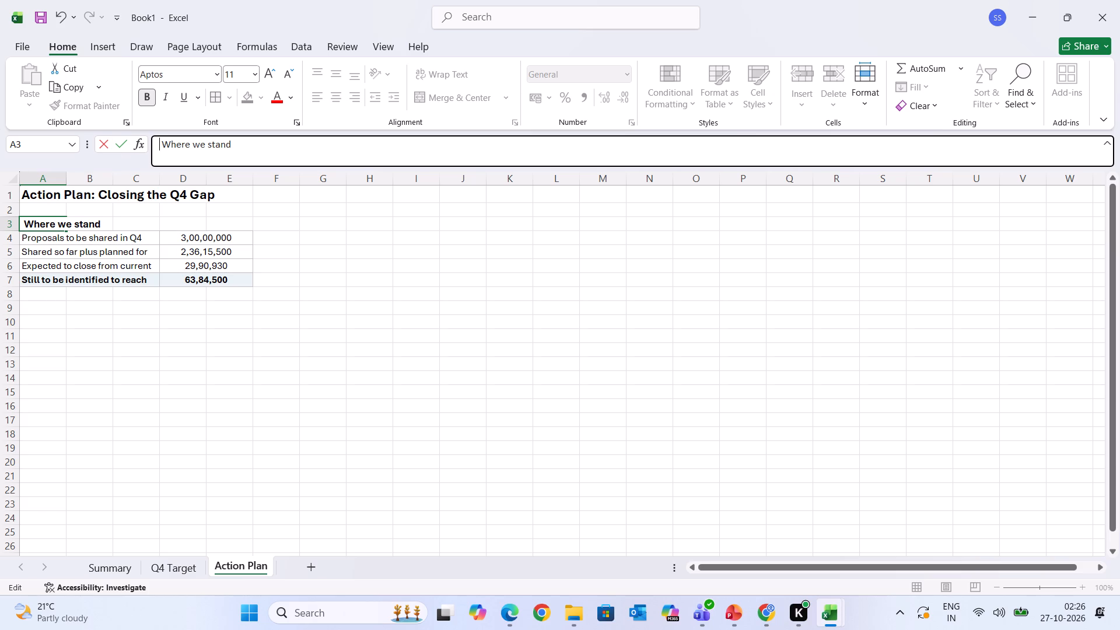
click(161, 142)
key(BackSpace)
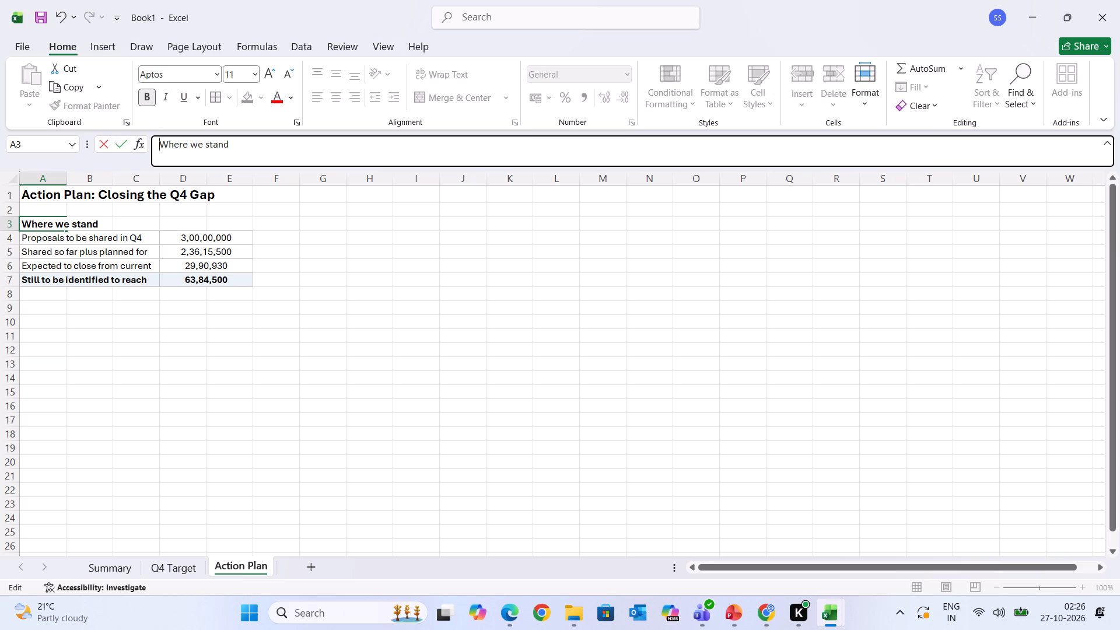
click(228, 435)
Merge the "Where we stand" heading across A3:E3 with wrapped text, aligned left and vertically centred.
click(45, 229)
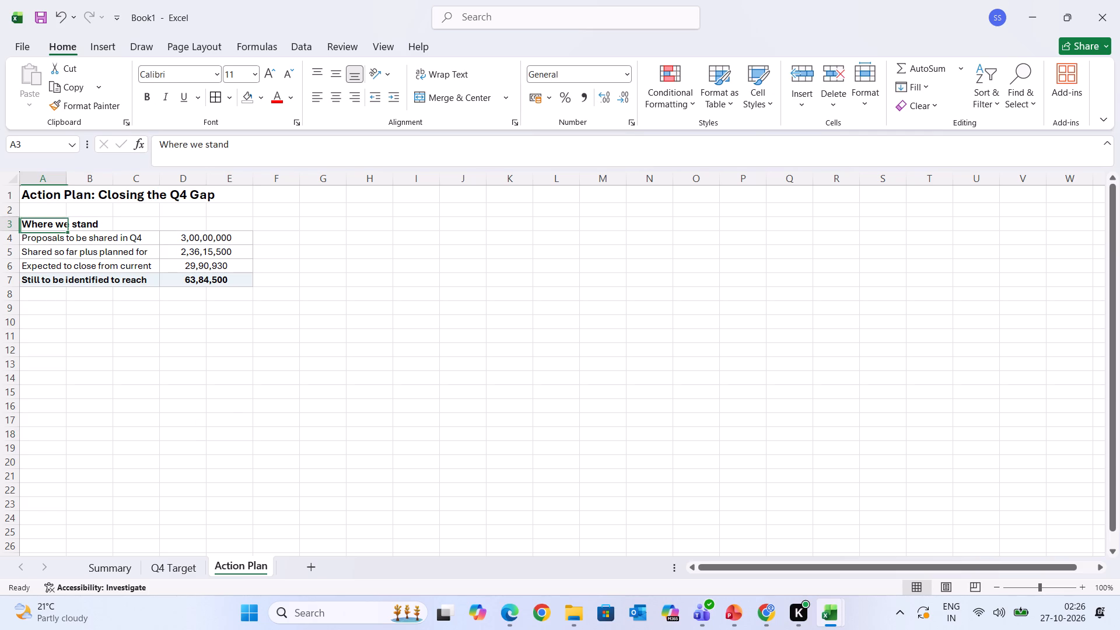
drag(61, 225, 214, 224)
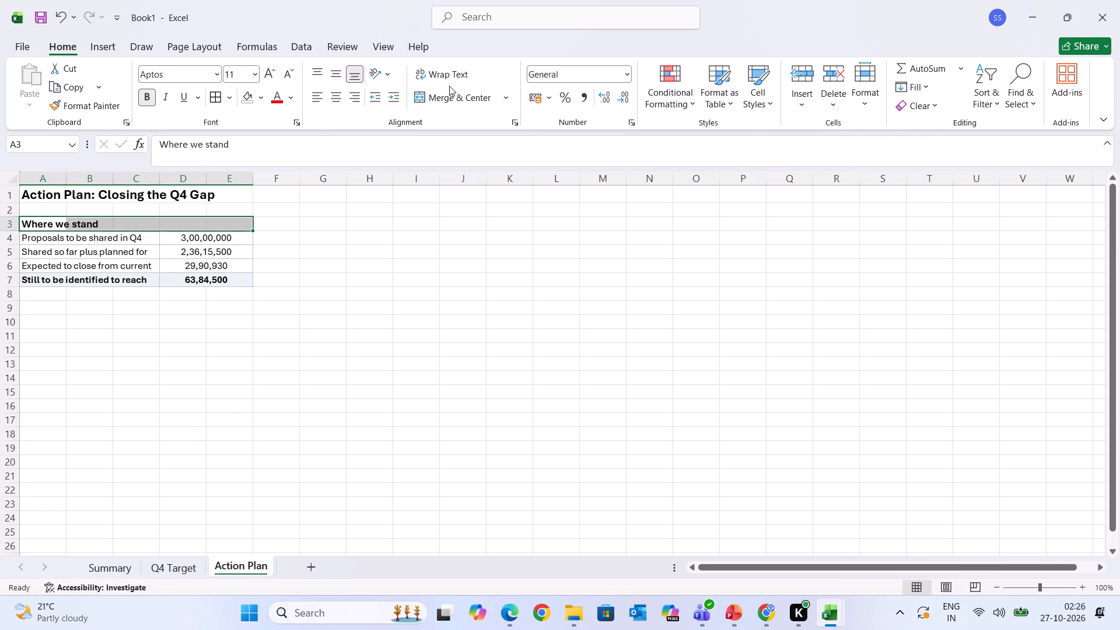
click(451, 92)
click(447, 73)
click(318, 90)
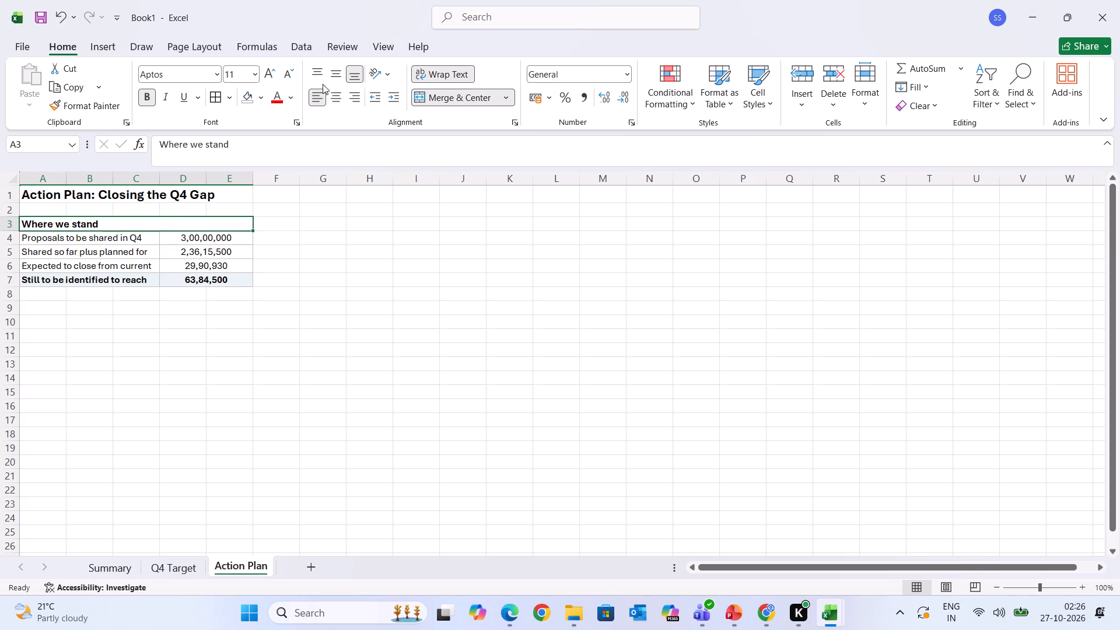
click(331, 75)
click(281, 331)
Set the font of the title, heading and table in A1:E7 to Calibri, size 11.
drag(81, 243, 189, 279)
click(127, 254)
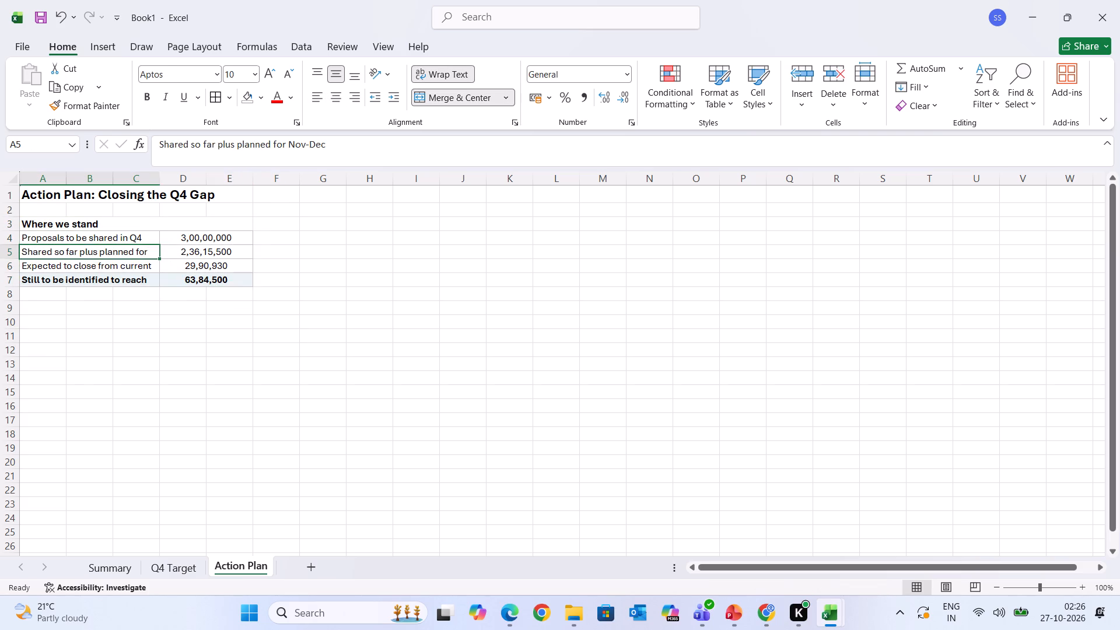
drag(106, 199, 199, 276)
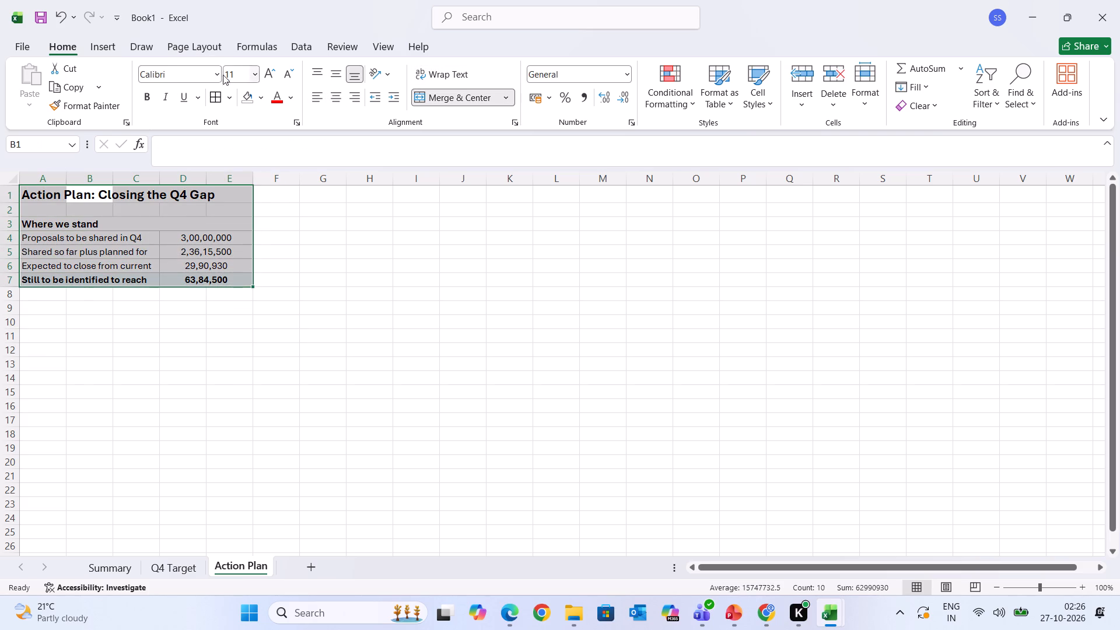
click(218, 79)
click(198, 134)
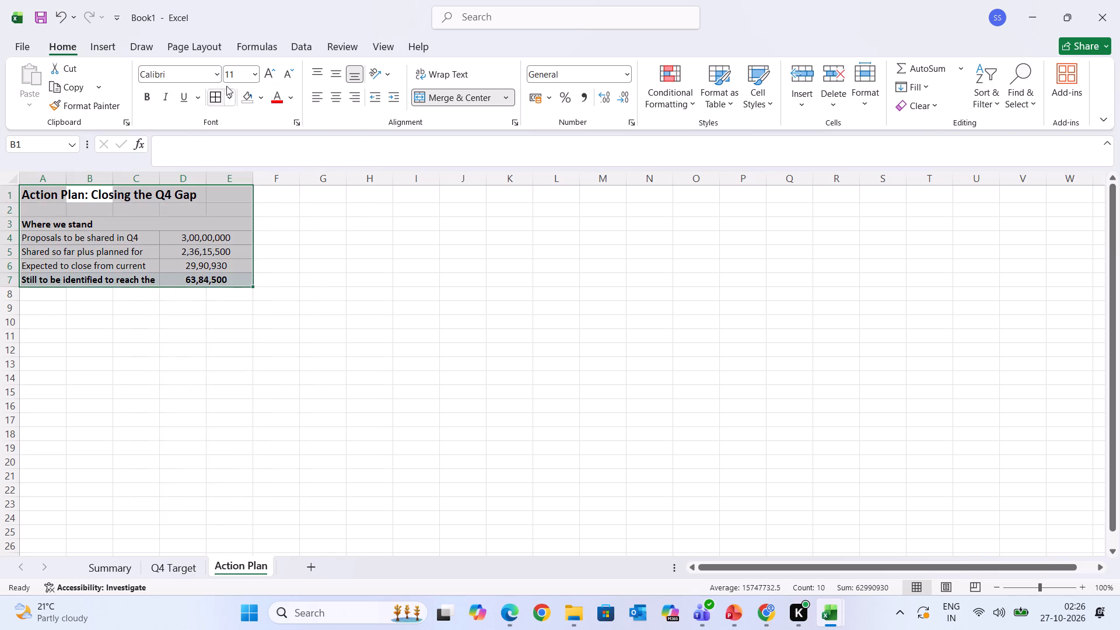
click(251, 78)
click(237, 145)
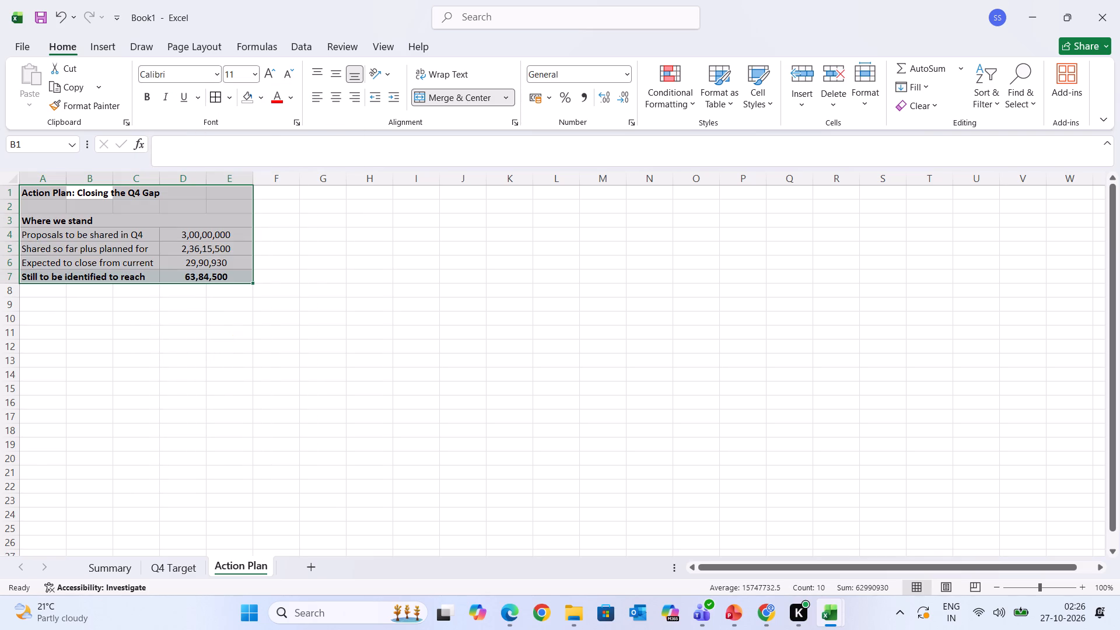
click(216, 323)
Apply all borders to the "Where we stand" table in A4:E7.
drag(89, 235, 204, 263)
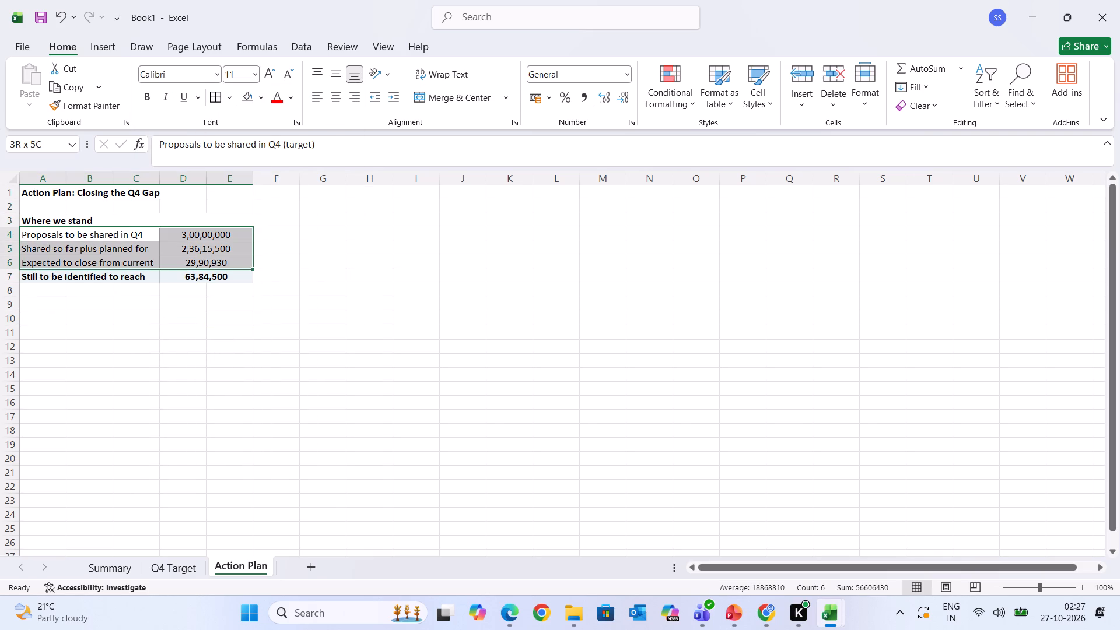
drag(204, 263, 204, 276)
click(215, 90)
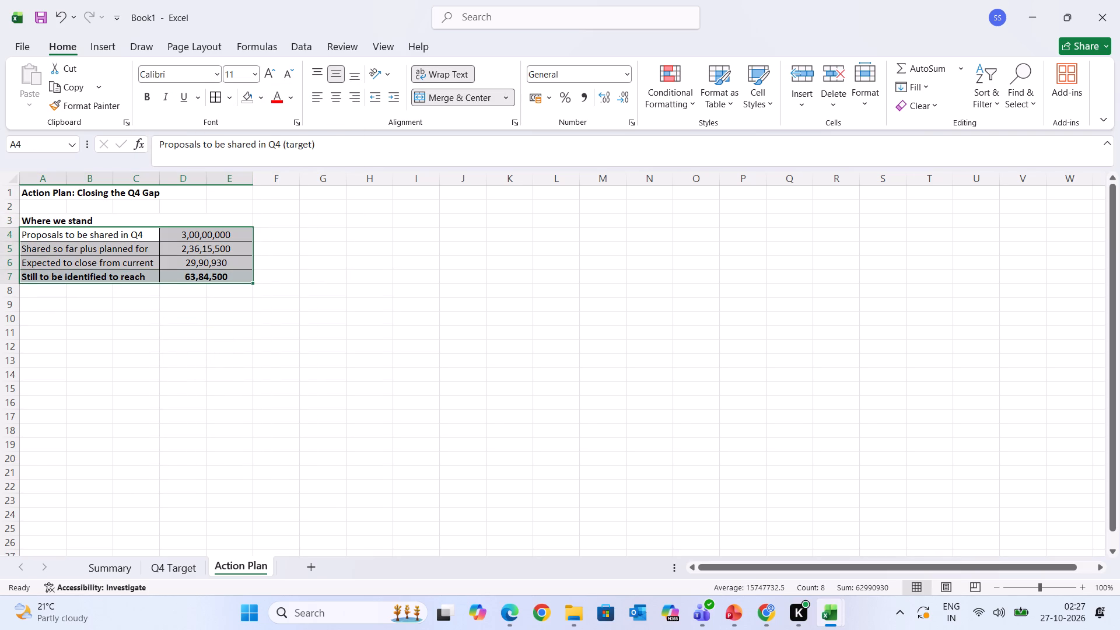
click(184, 367)
click(49, 312)
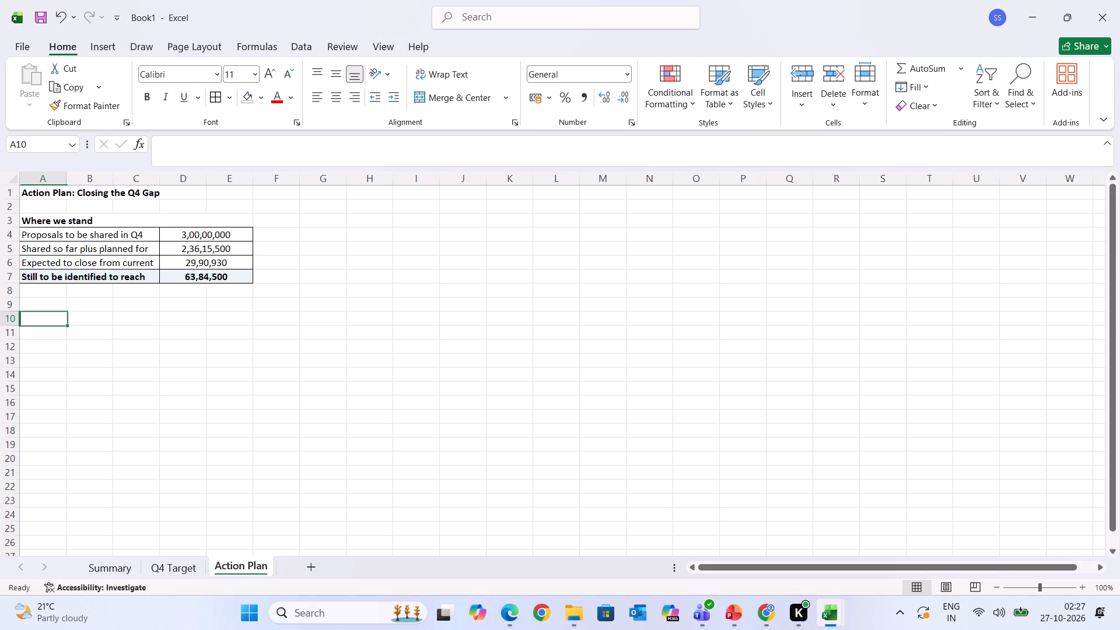
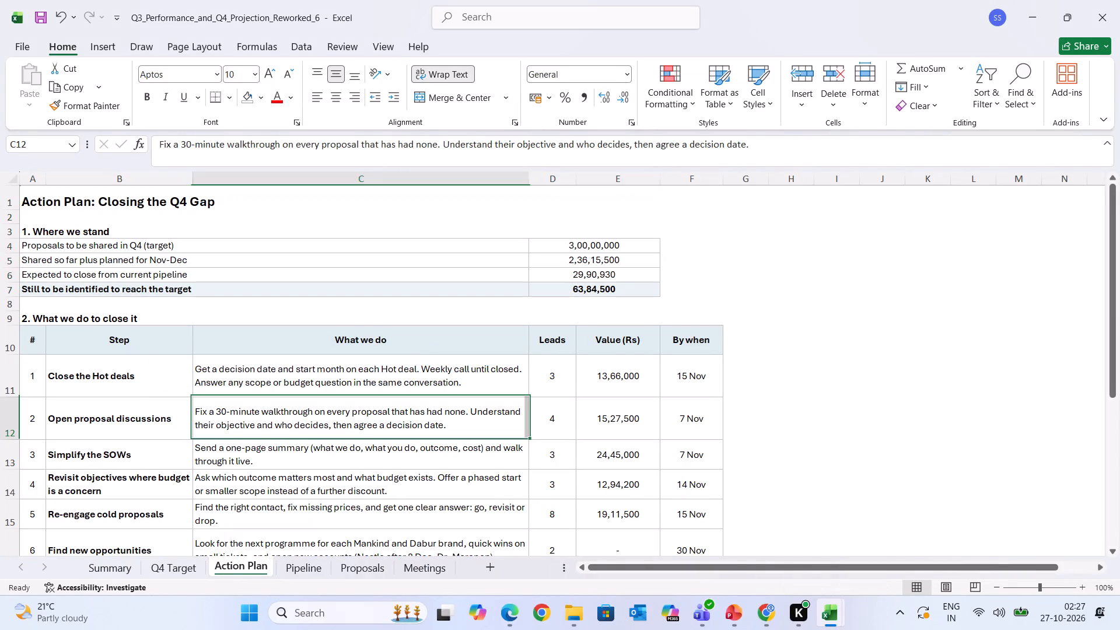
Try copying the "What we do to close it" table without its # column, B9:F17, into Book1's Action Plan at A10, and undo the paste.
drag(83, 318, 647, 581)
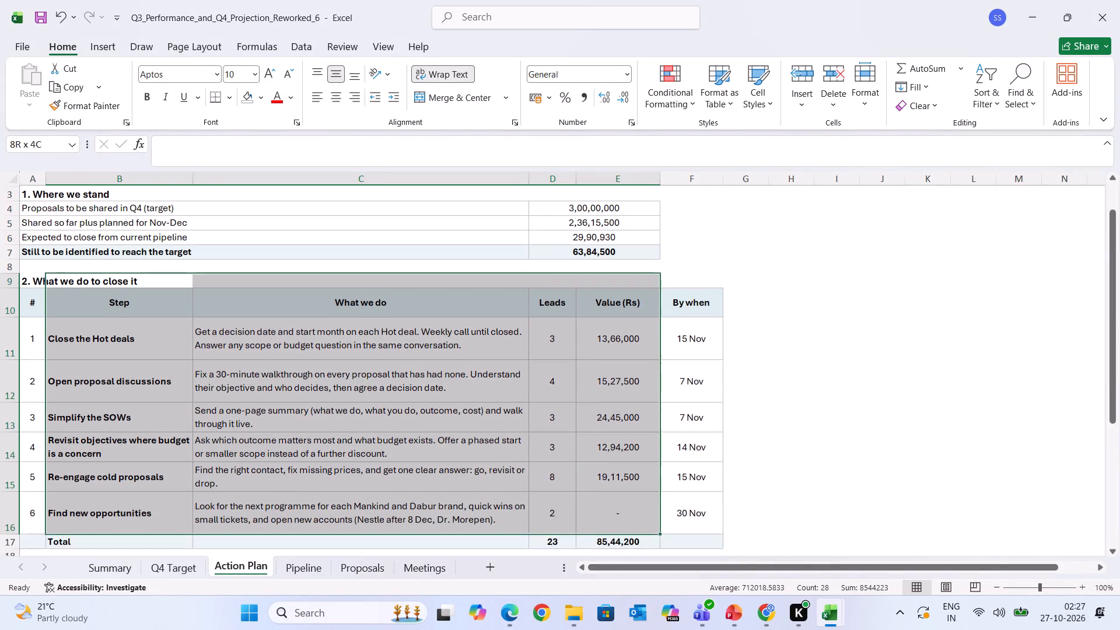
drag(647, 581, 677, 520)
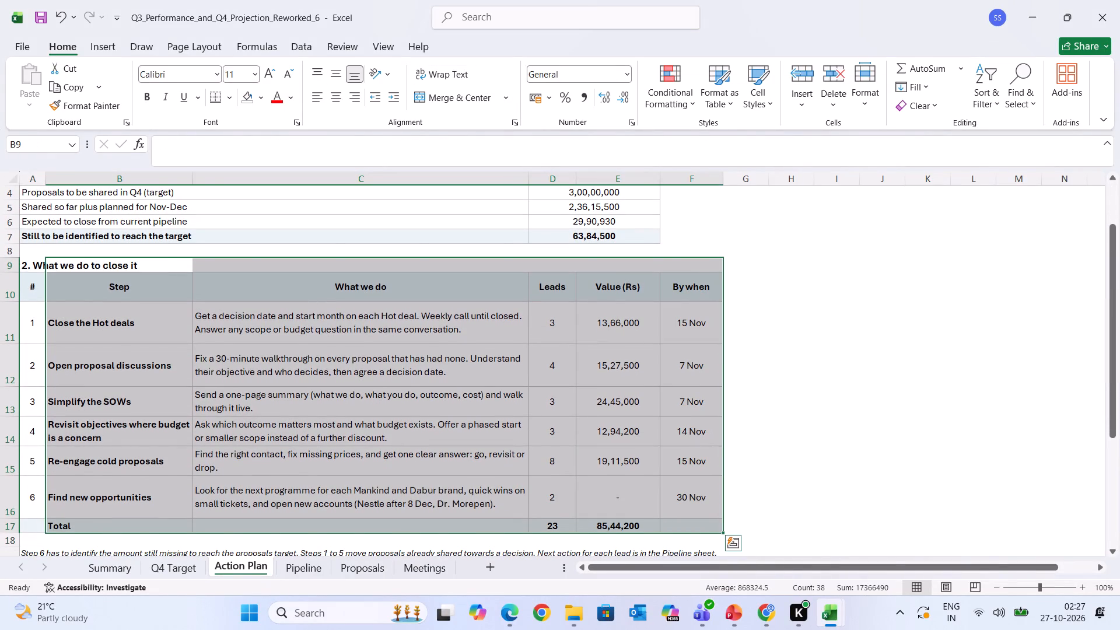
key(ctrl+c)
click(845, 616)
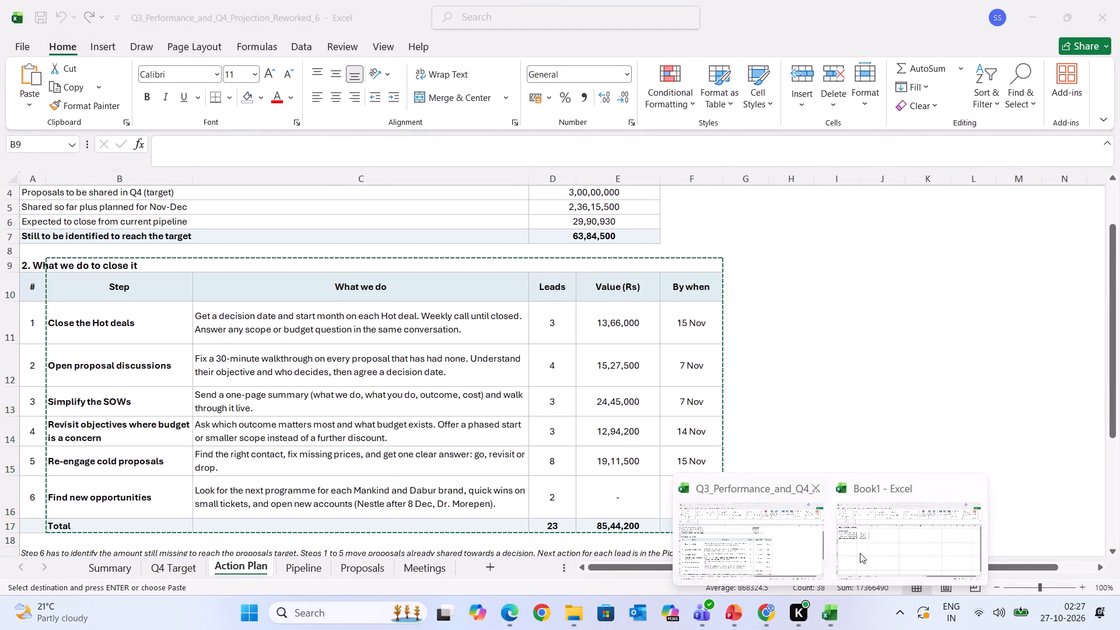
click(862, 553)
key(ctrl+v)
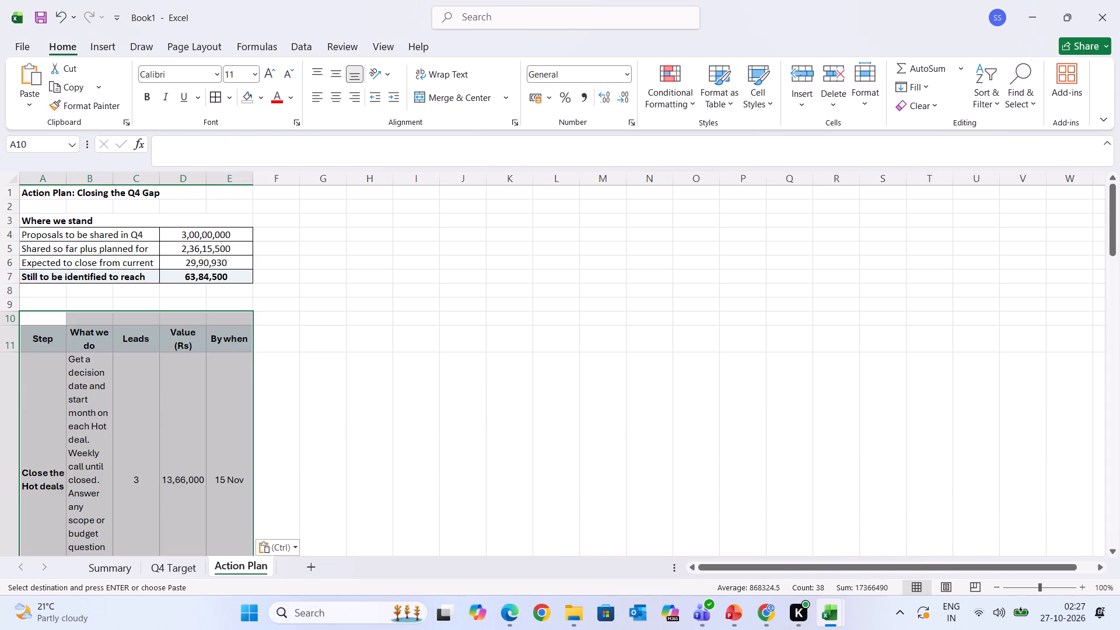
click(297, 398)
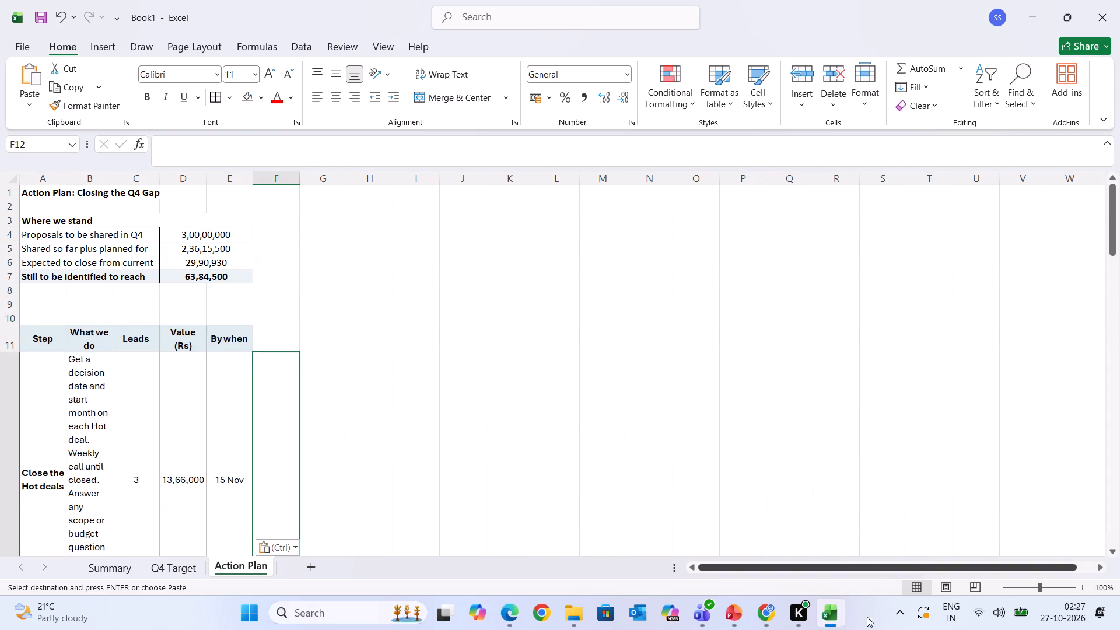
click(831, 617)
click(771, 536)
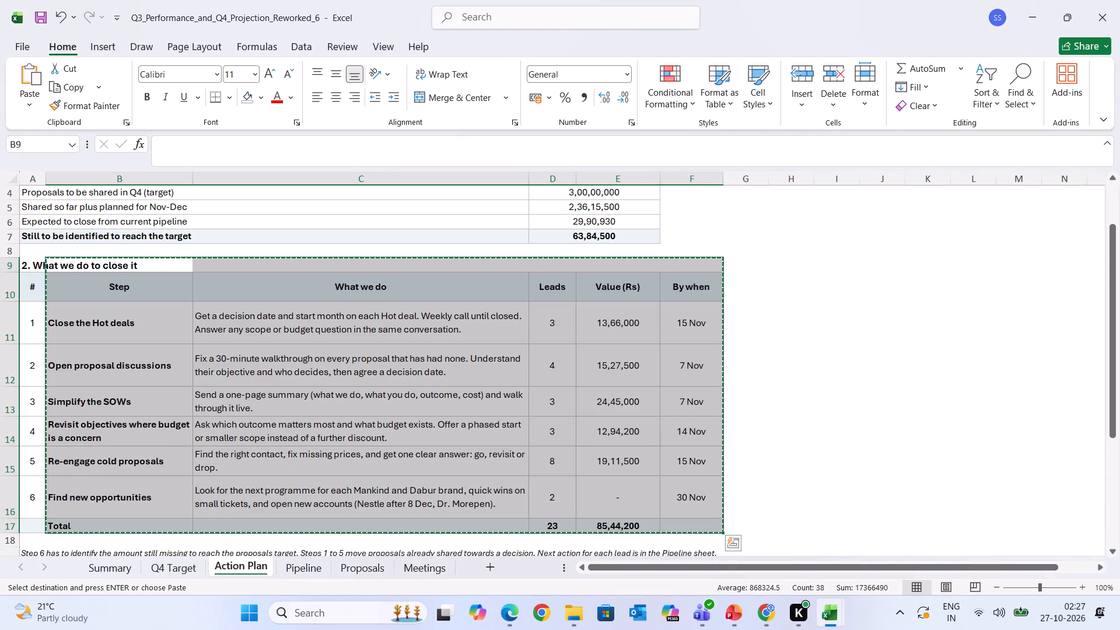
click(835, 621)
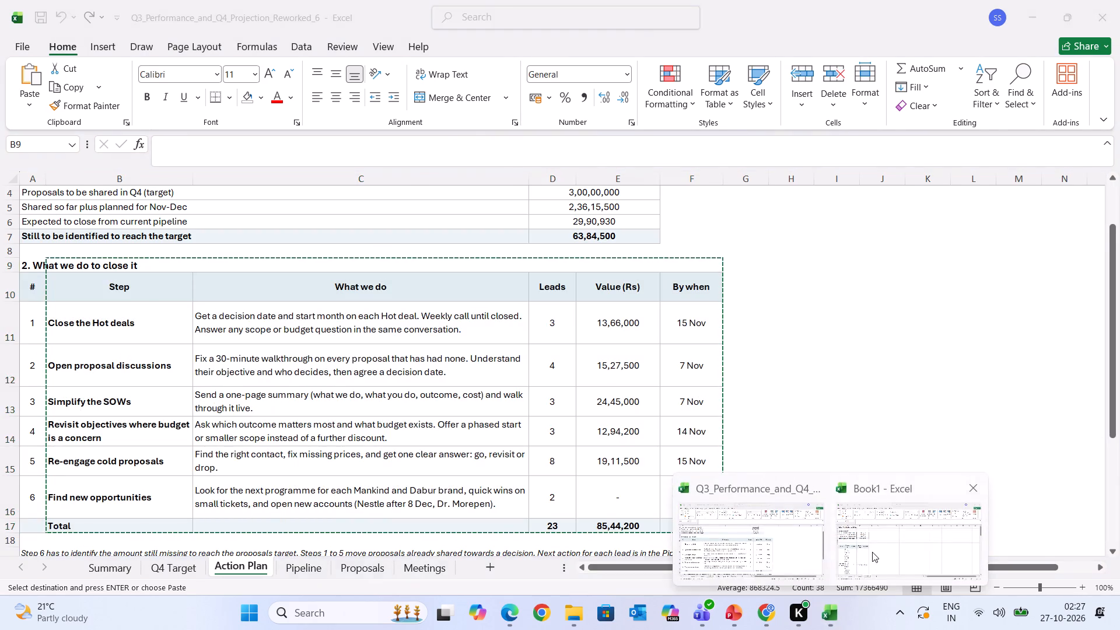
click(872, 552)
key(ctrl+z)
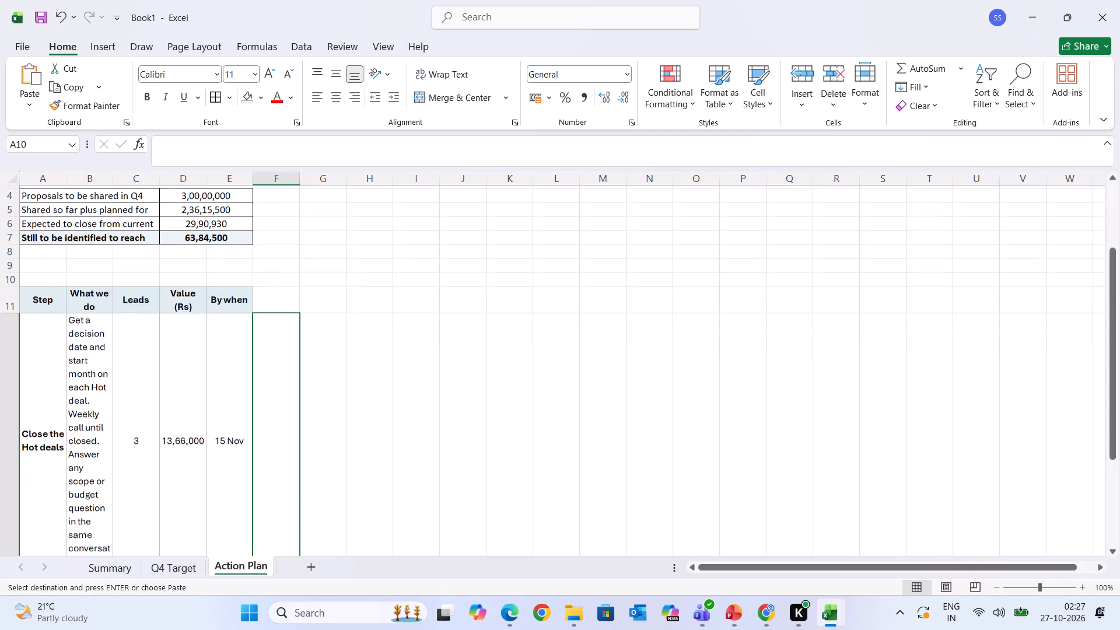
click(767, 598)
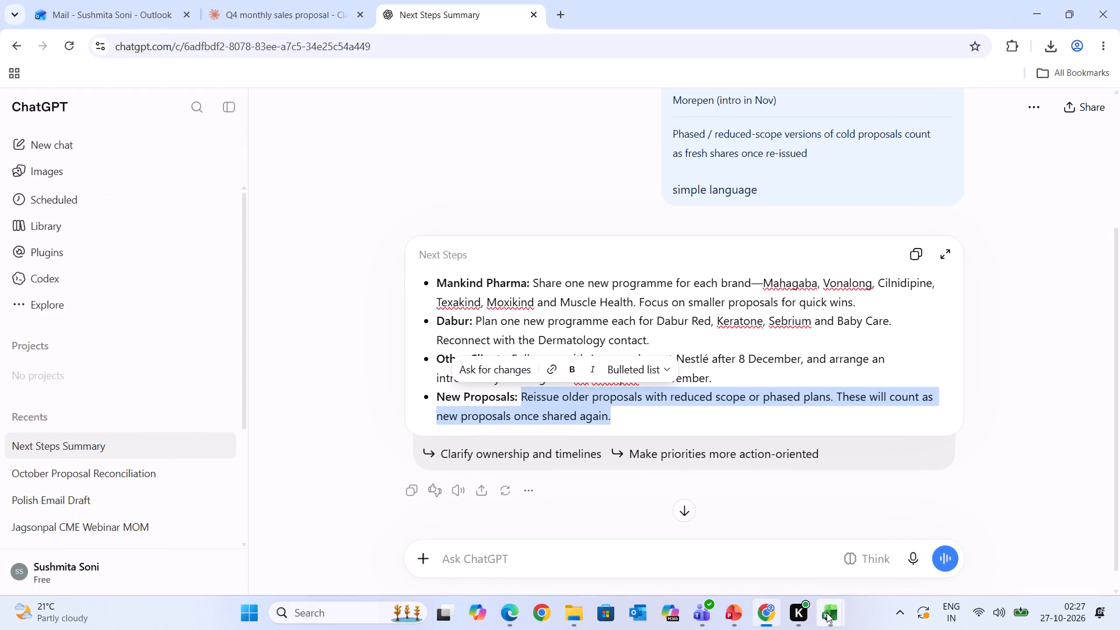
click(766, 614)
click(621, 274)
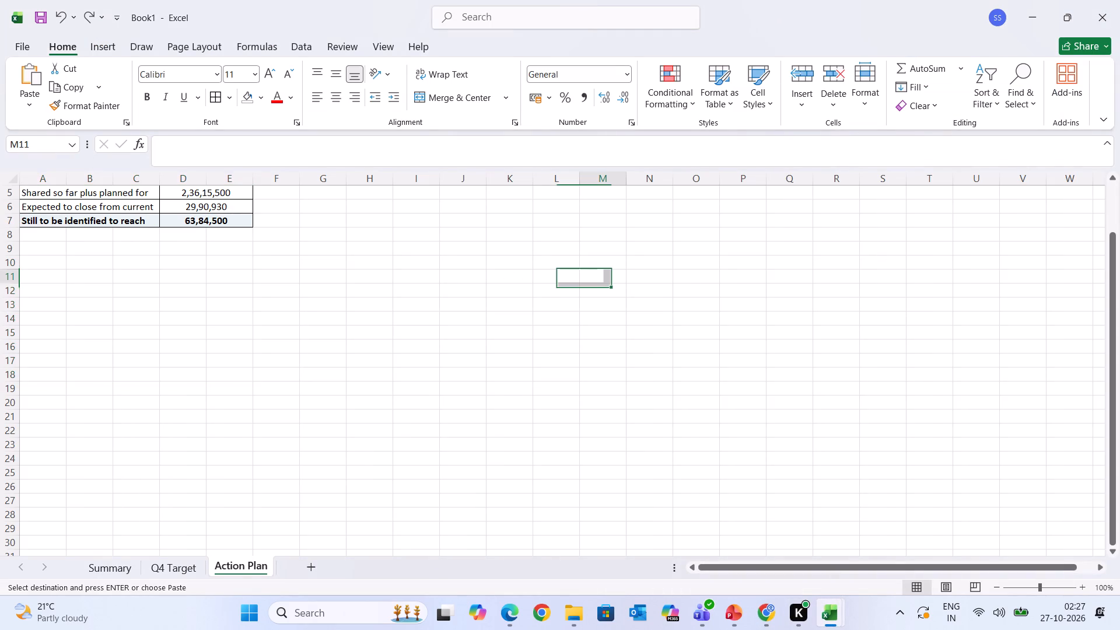
Copy the full "What we do to close it" section, A9:F17, from the reworked workbook into Book1's Action Plan sheet at A10.
click(69, 267)
click(47, 264)
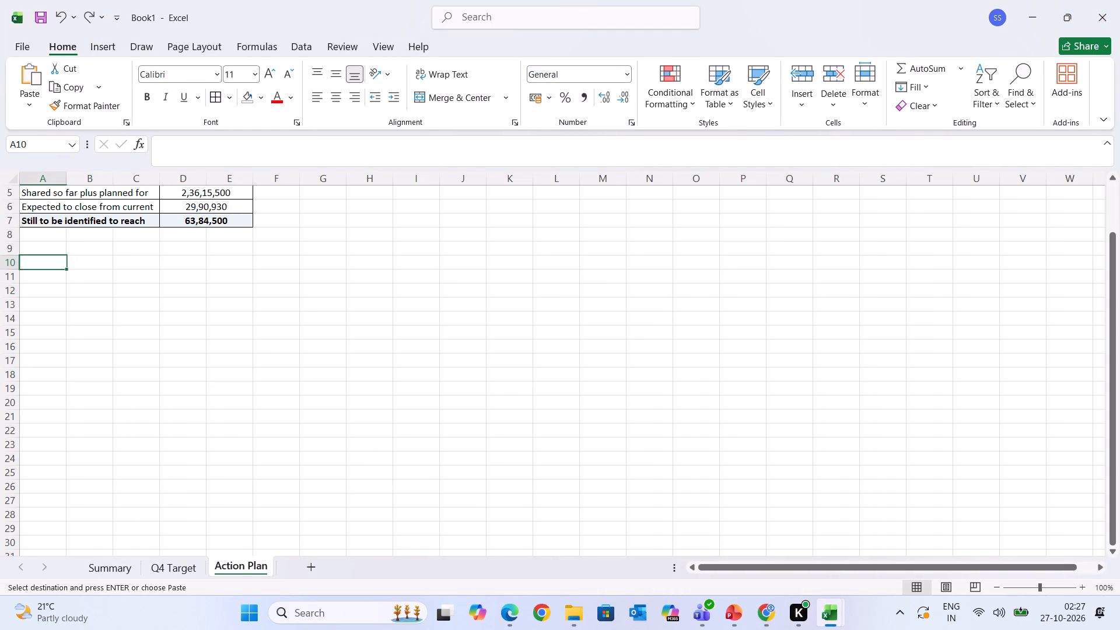
click(832, 617)
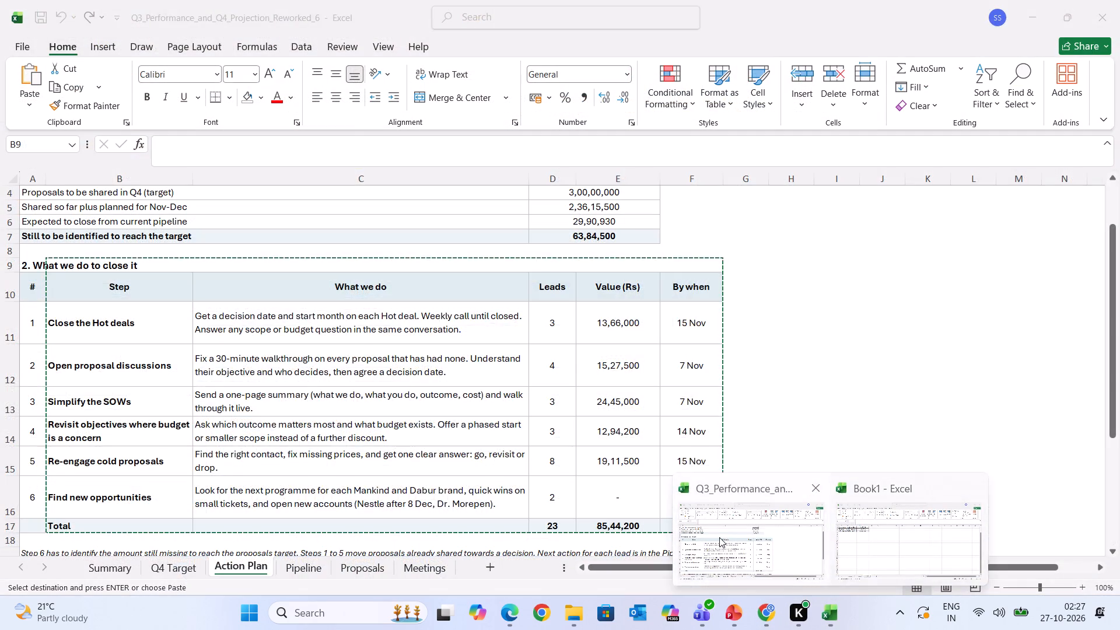
click(719, 537)
click(436, 443)
double_click(26, 264)
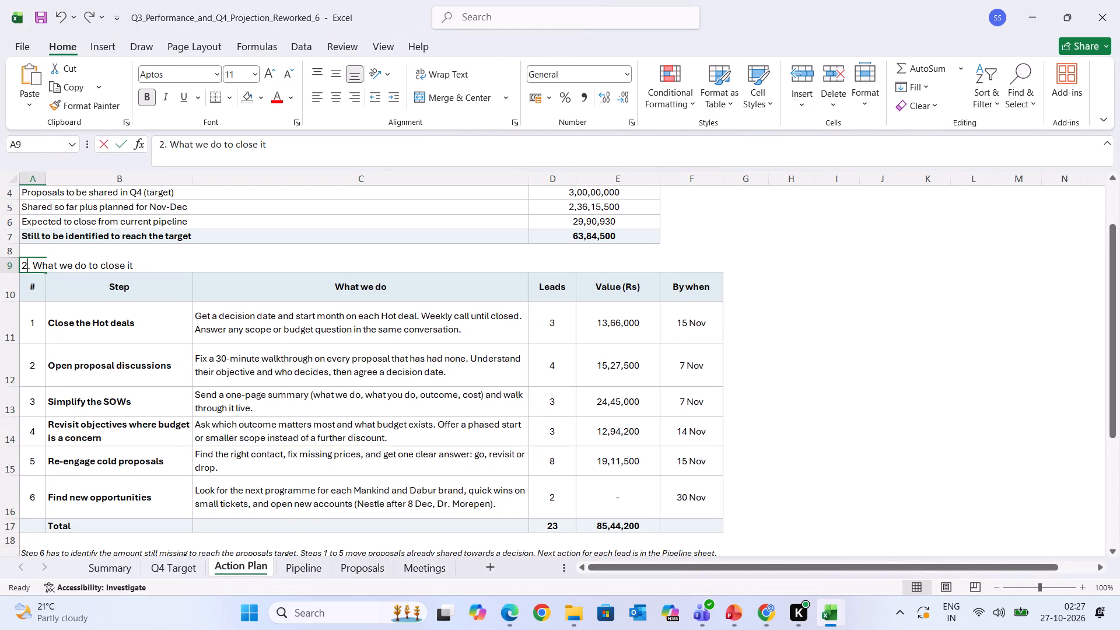
click(93, 342)
click(22, 268)
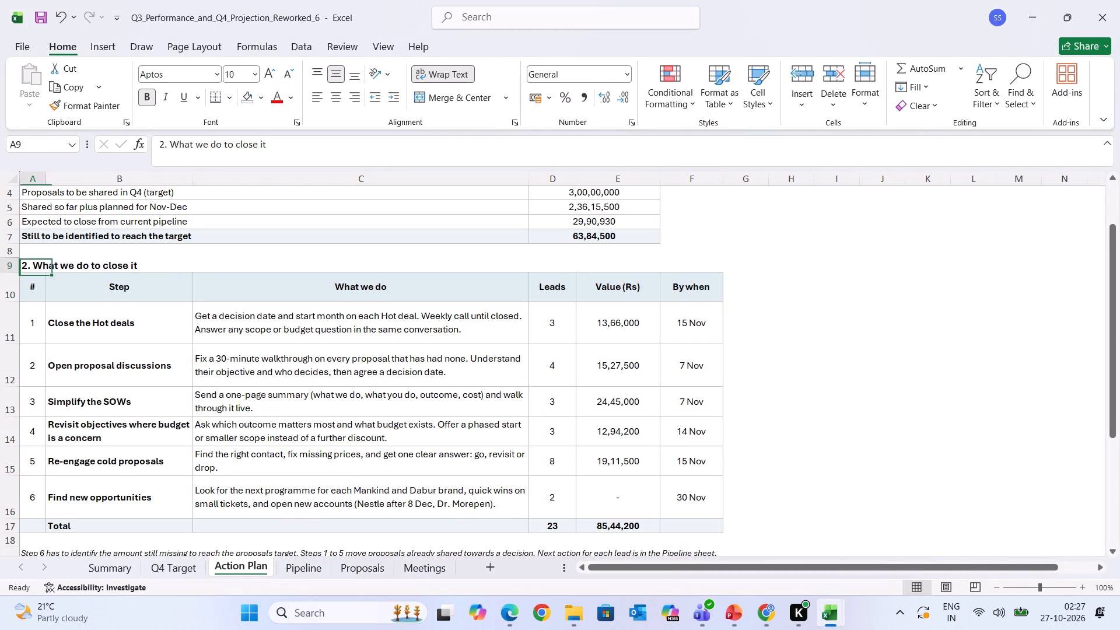
drag(36, 268, 673, 521)
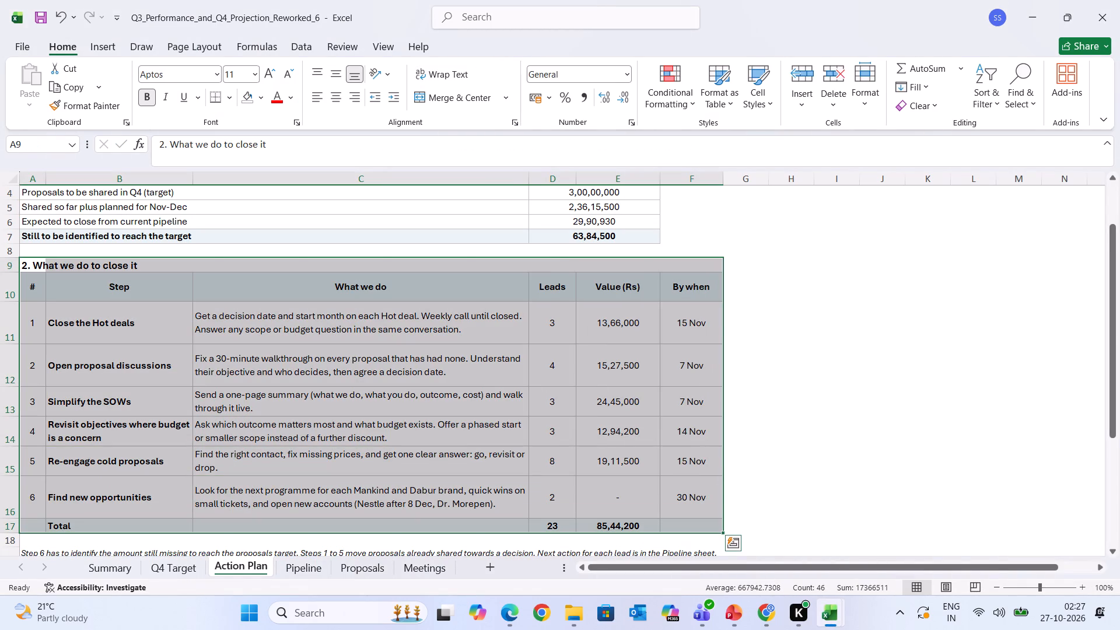
key(ctrl+c)
click(827, 611)
click(848, 550)
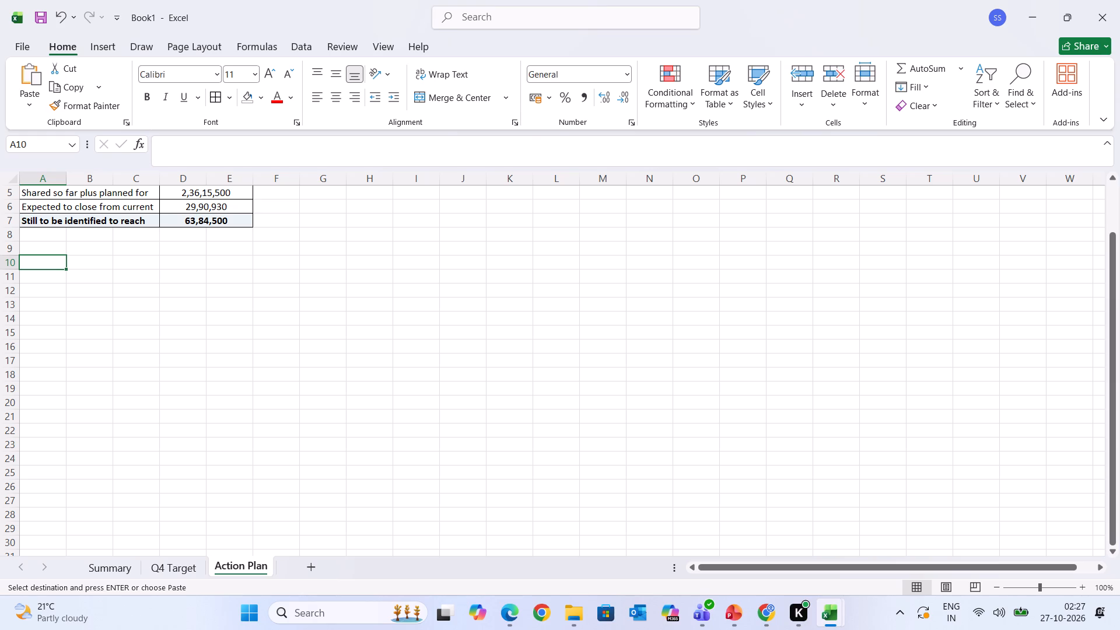
click(34, 265)
key(ctrl+v)
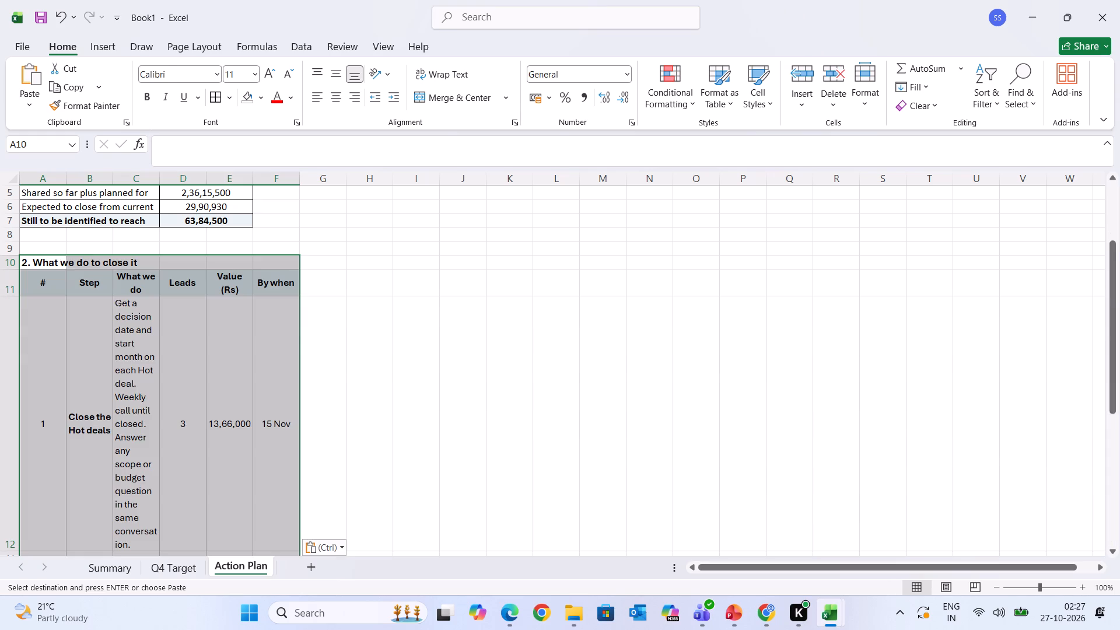
Remove the "2." numbering from the heading in A10 so it reads "What we do to close it".
click(371, 425)
double_click(40, 267)
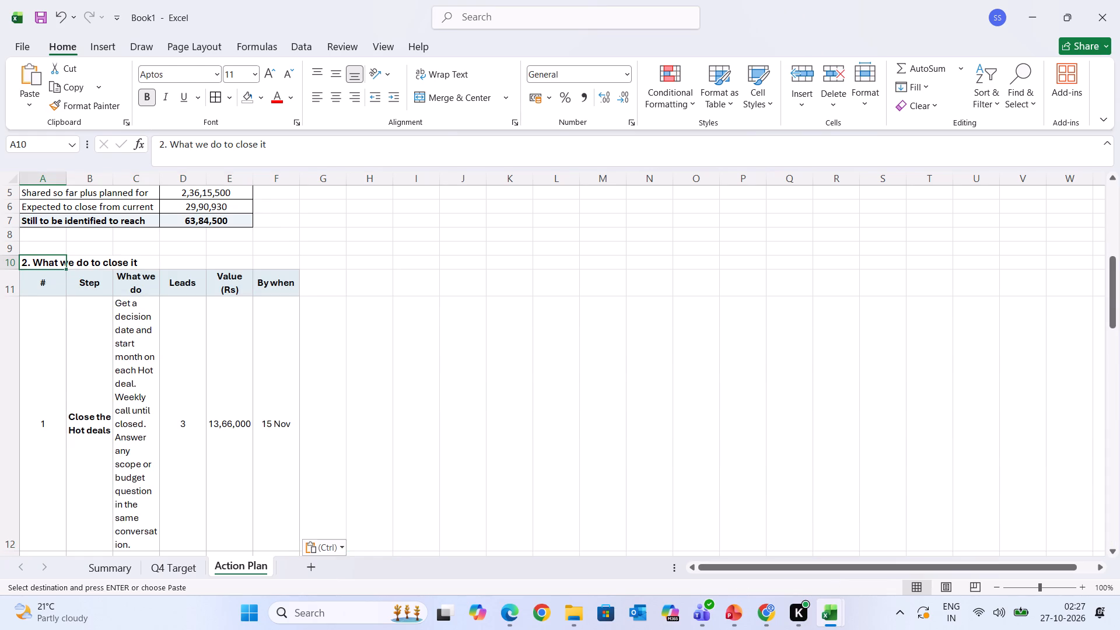
drag(31, 266, 7, 266)
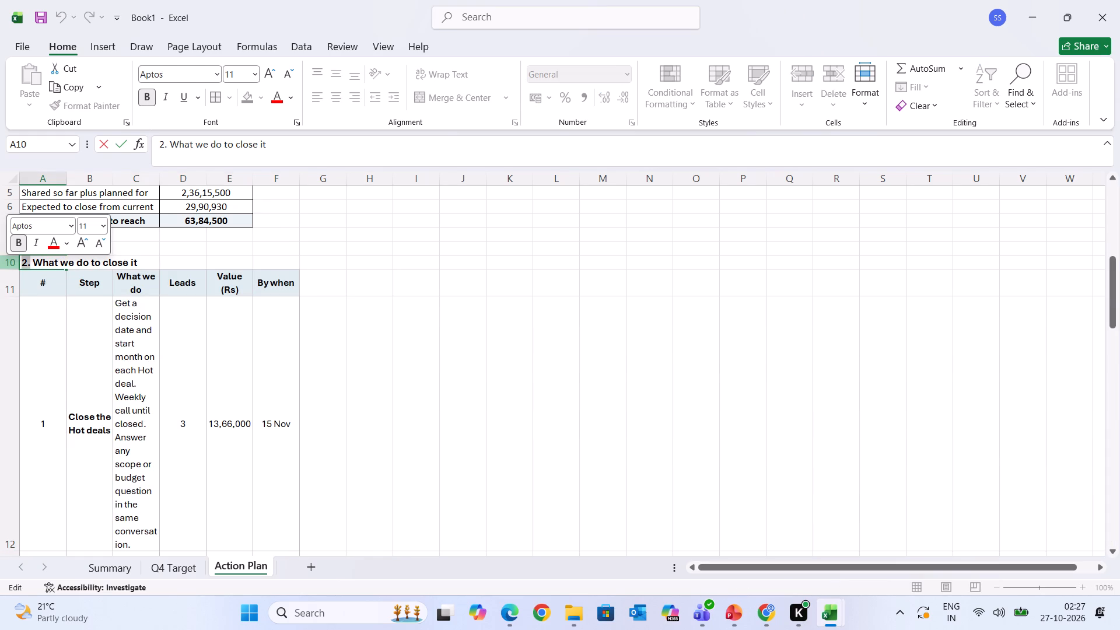
key(BackSpace)
click(580, 521)
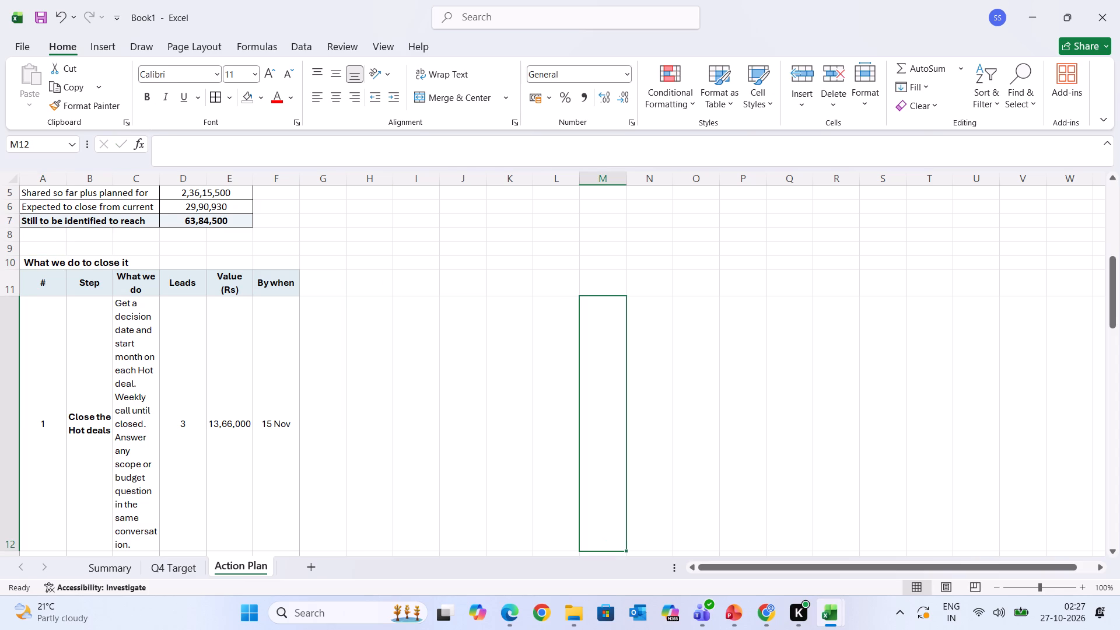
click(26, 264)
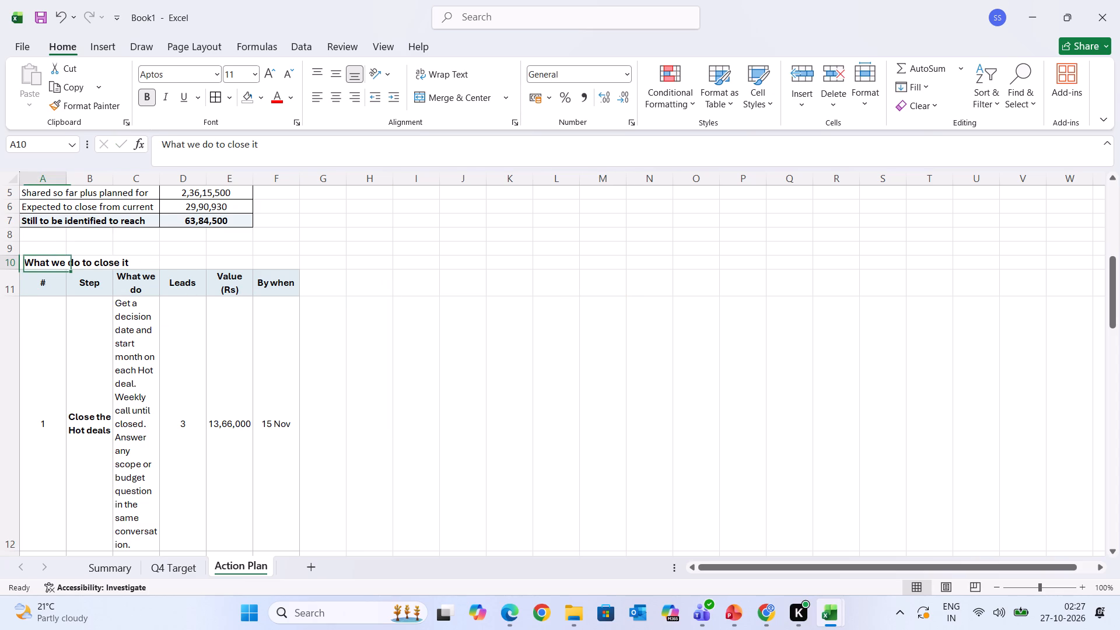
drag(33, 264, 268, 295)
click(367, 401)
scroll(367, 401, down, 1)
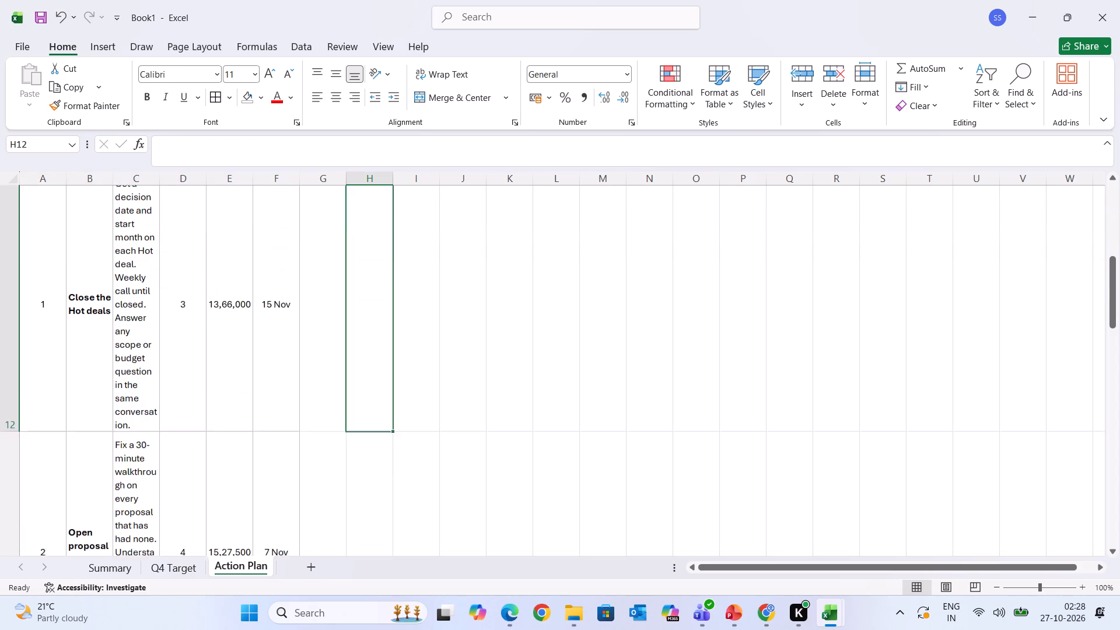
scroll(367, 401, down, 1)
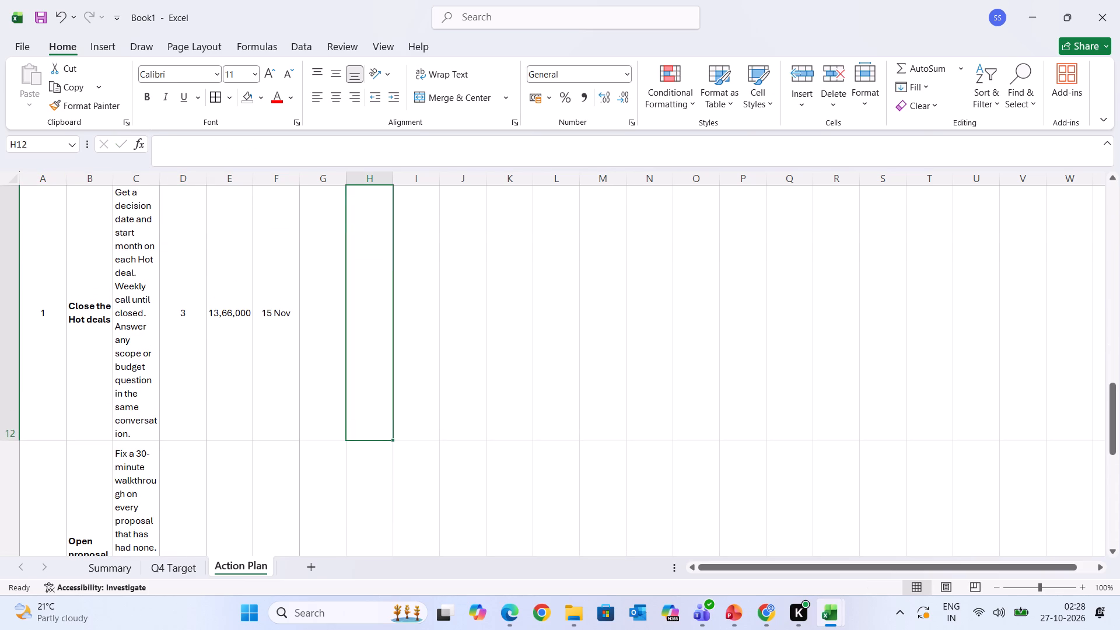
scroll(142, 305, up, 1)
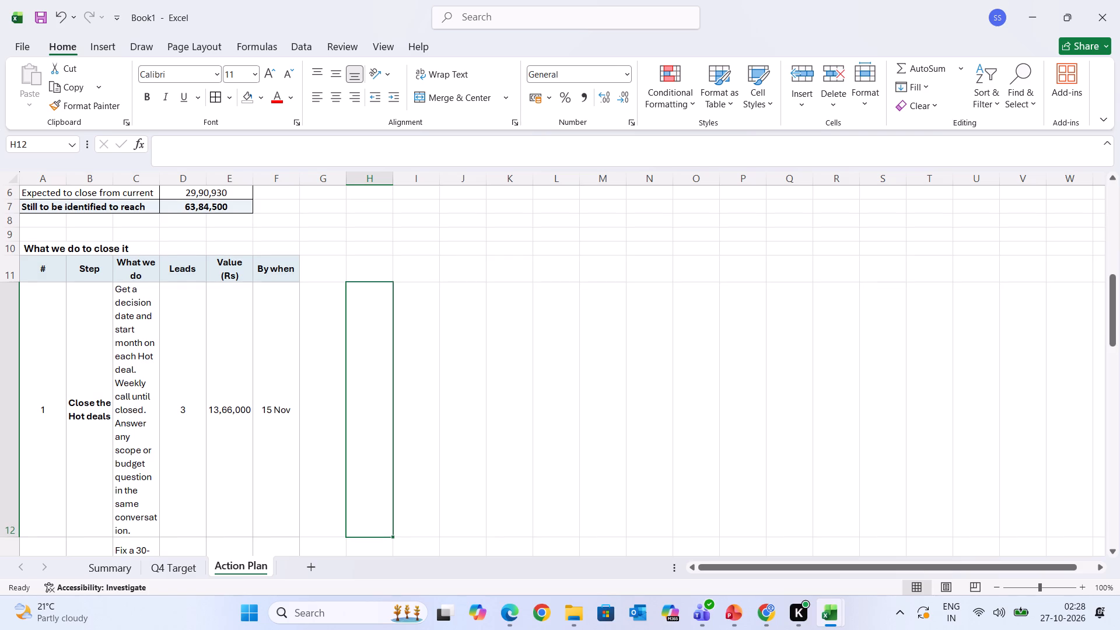
Widen columns B, C, D and E so the action table's steps, descriptions, leads and values have more room.
drag(111, 180, 157, 183)
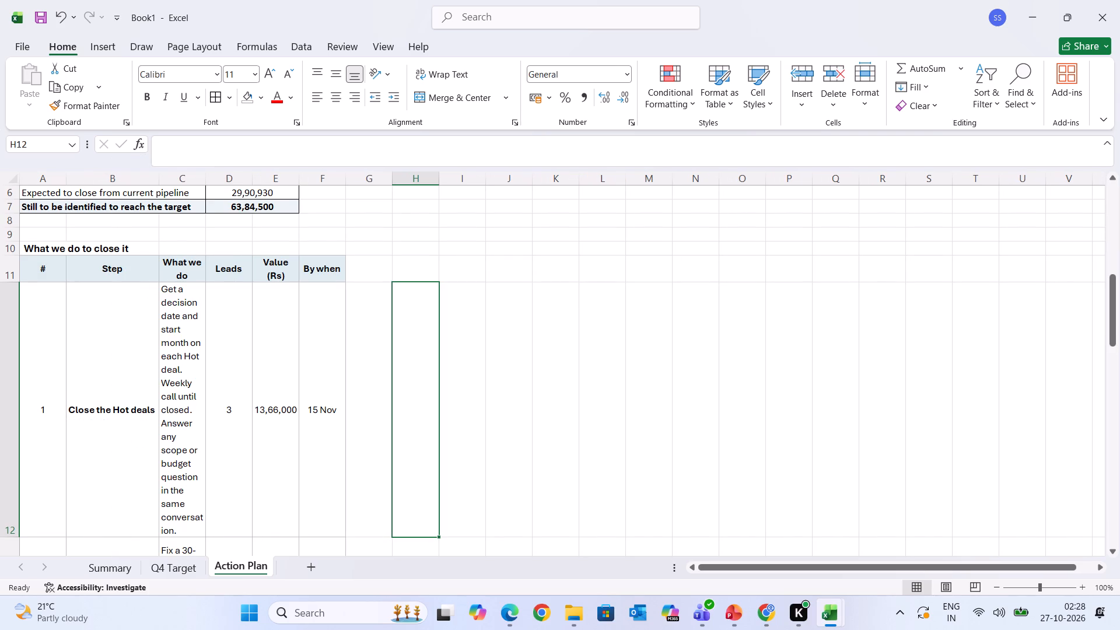
drag(209, 174, 254, 173)
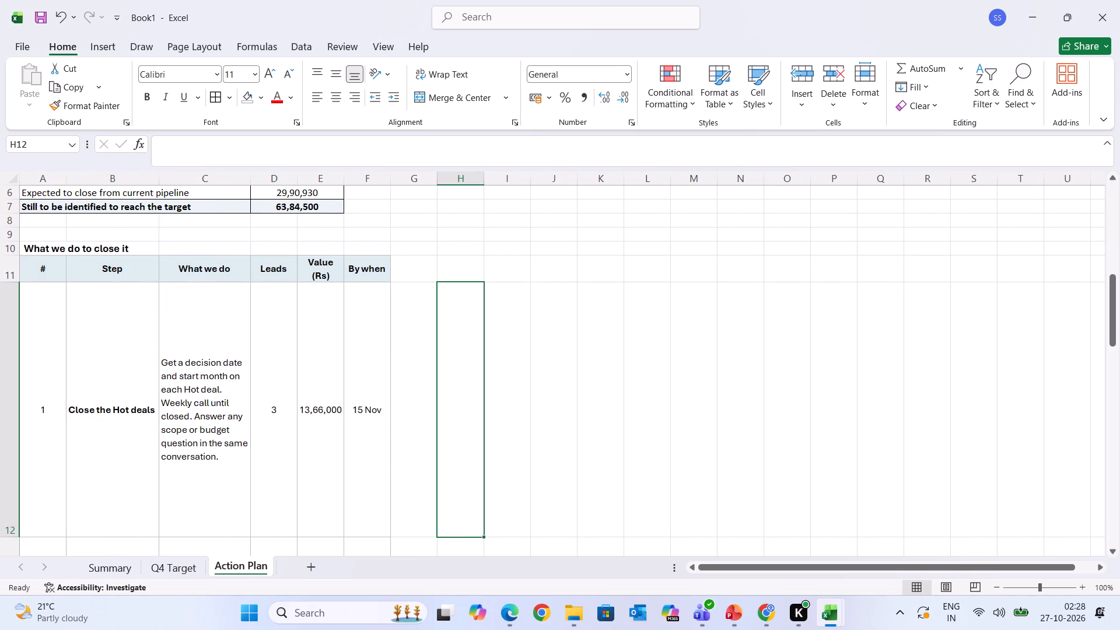
drag(292, 181, 324, 181)
drag(380, 181, 428, 182)
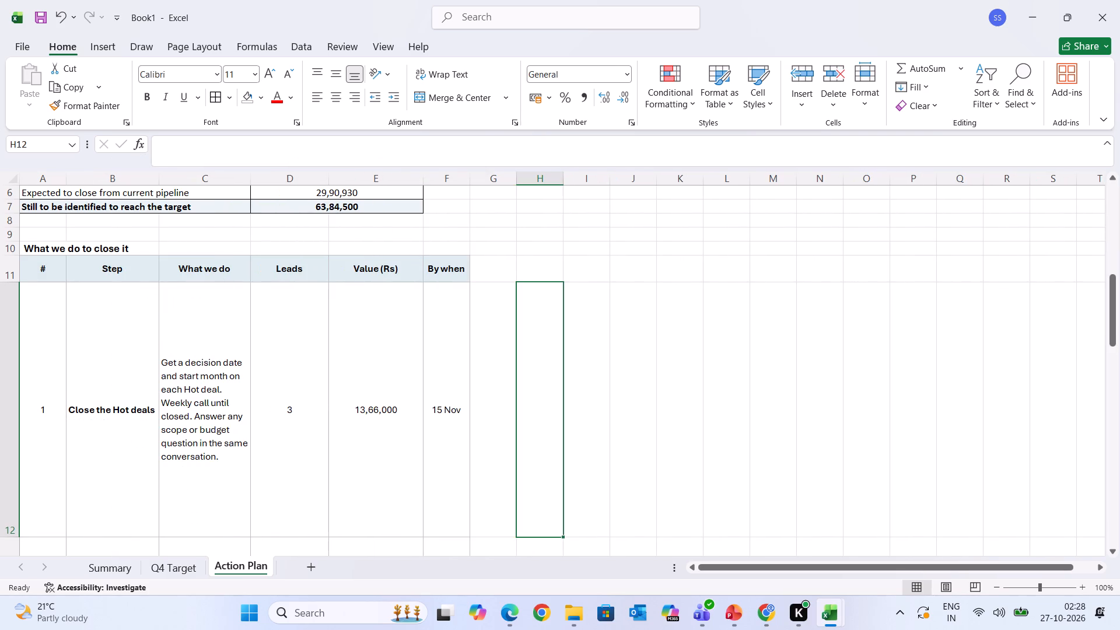
drag(247, 176, 331, 187)
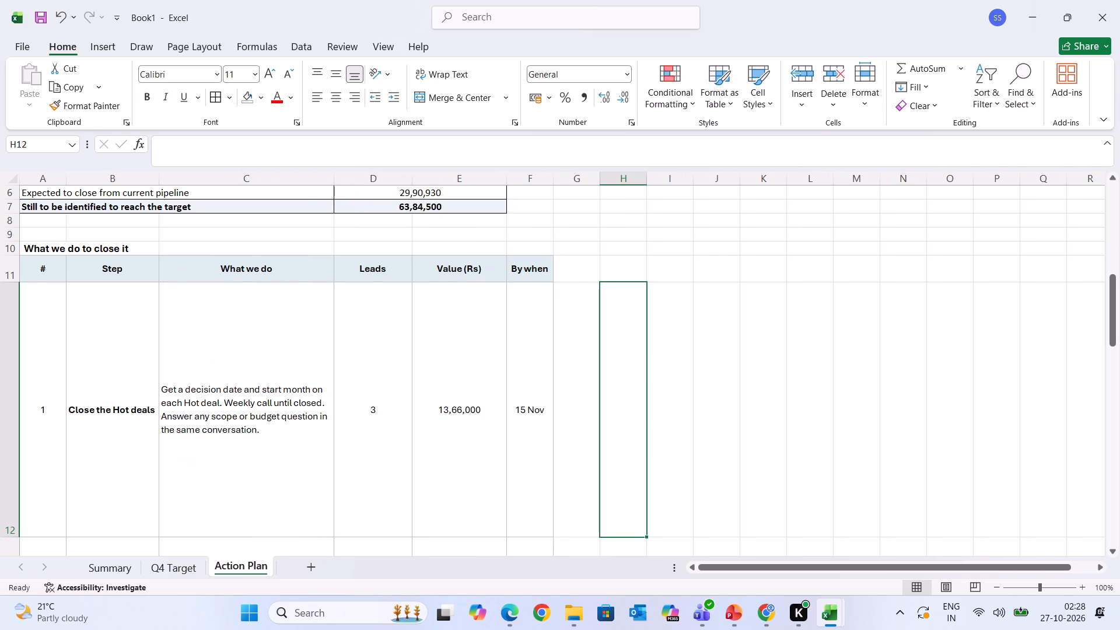
Reduce the height of row 12 and widen column C further so the "Close the Hot deals" description fits on three lines.
scroll(416, 454, down, 1)
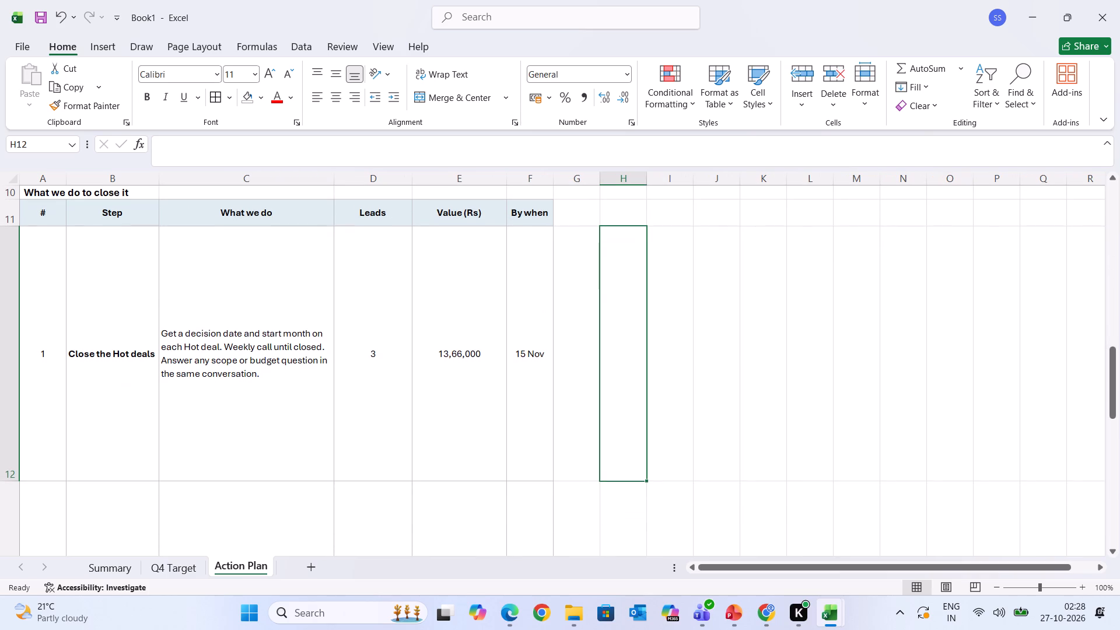
drag(15, 482, 43, 293)
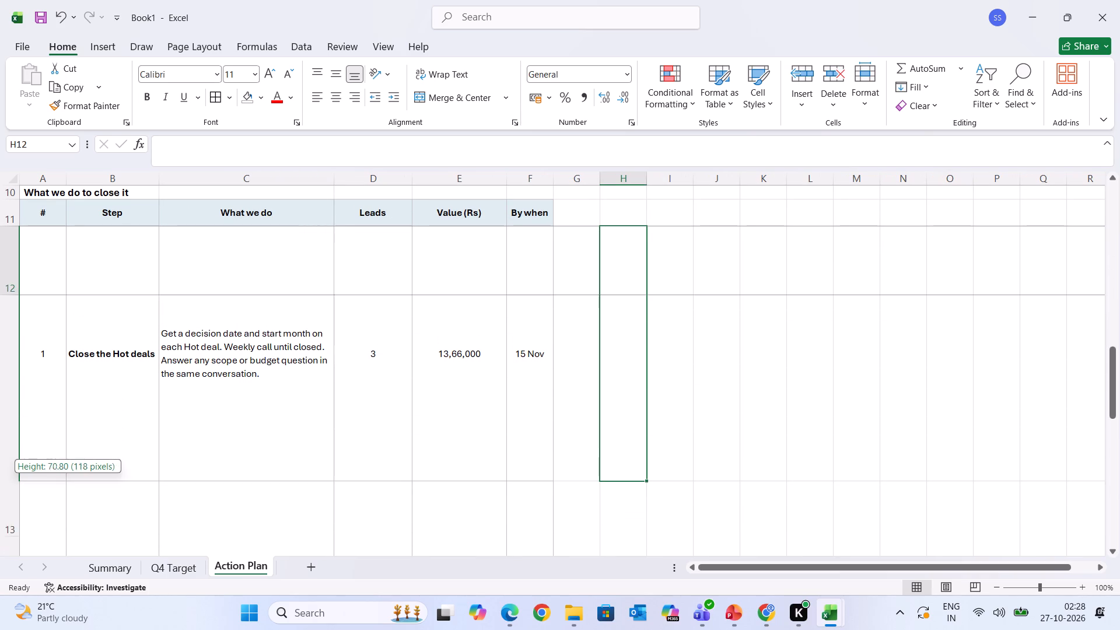
drag(43, 293, 43, 282)
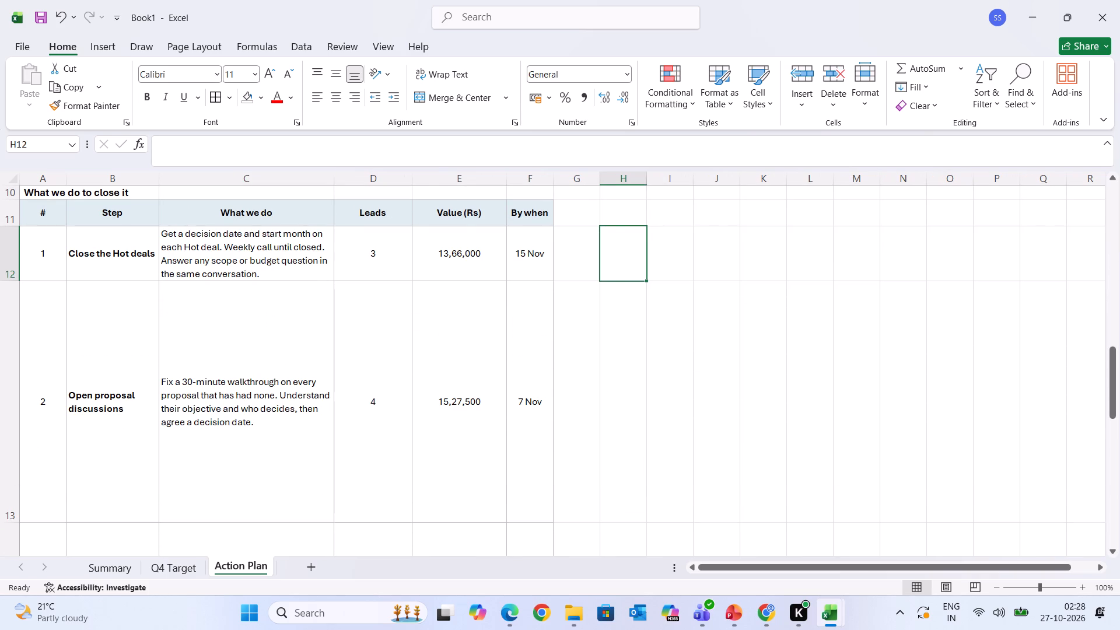
drag(332, 176, 351, 176)
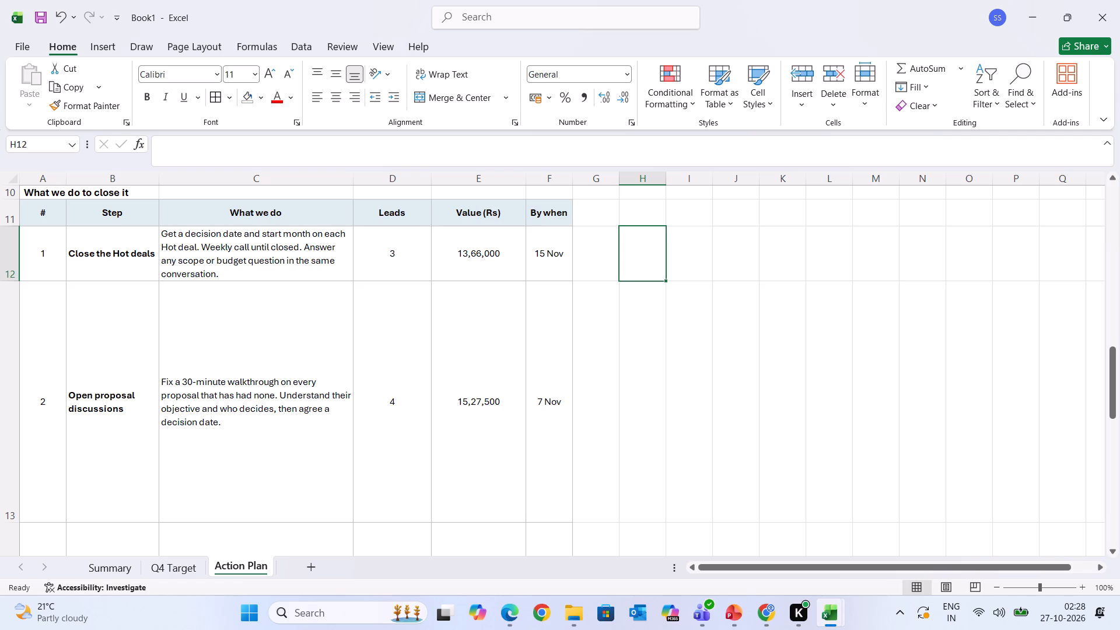
drag(13, 280, 15, 273)
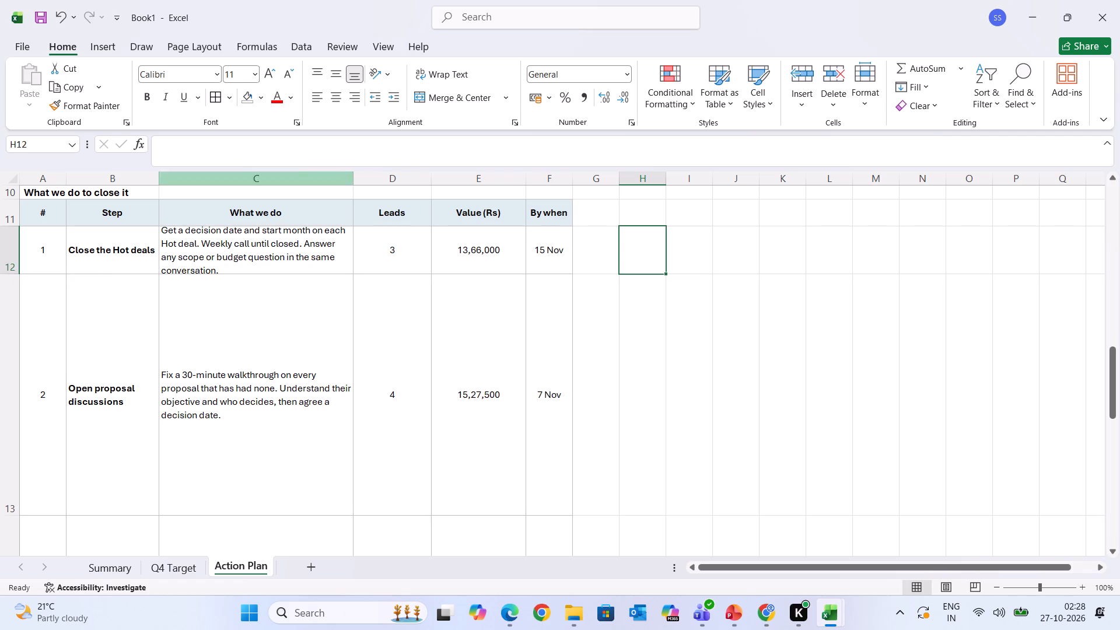
drag(352, 174, 388, 177)
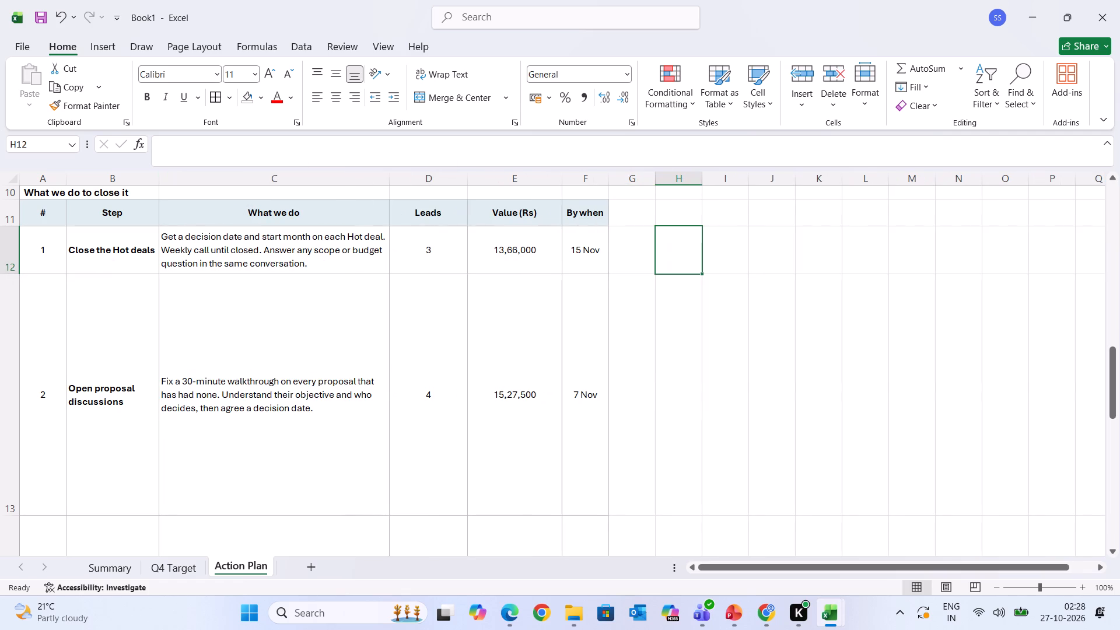
Reduce the heights of rows 13 to 17 so each action row fits closely around its wrapped text.
drag(12, 516, 33, 400)
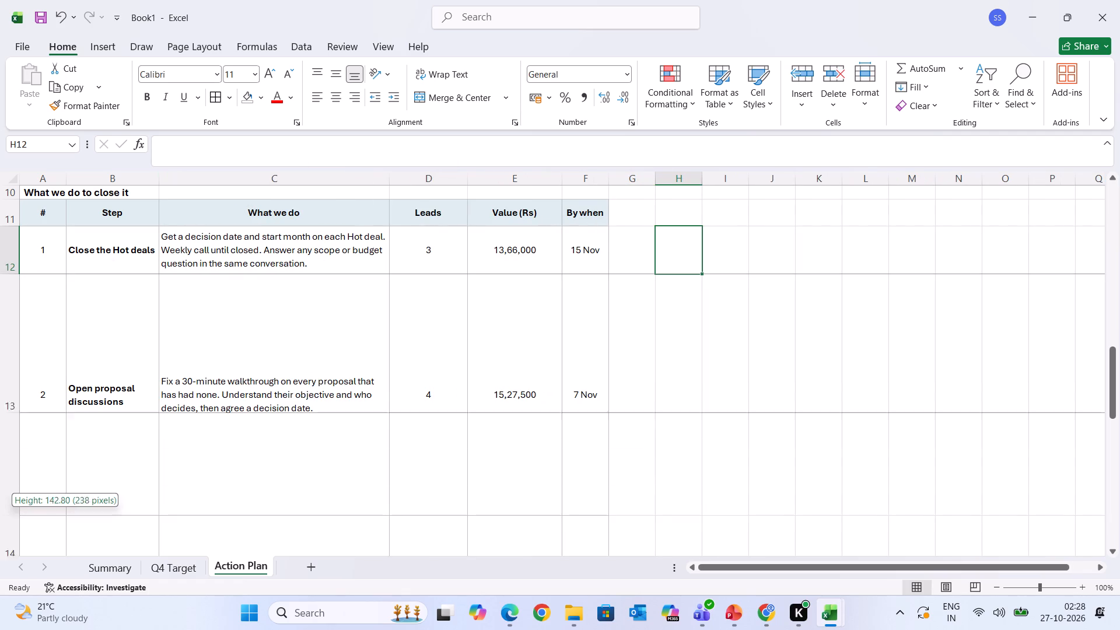
drag(33, 400, 55, 332)
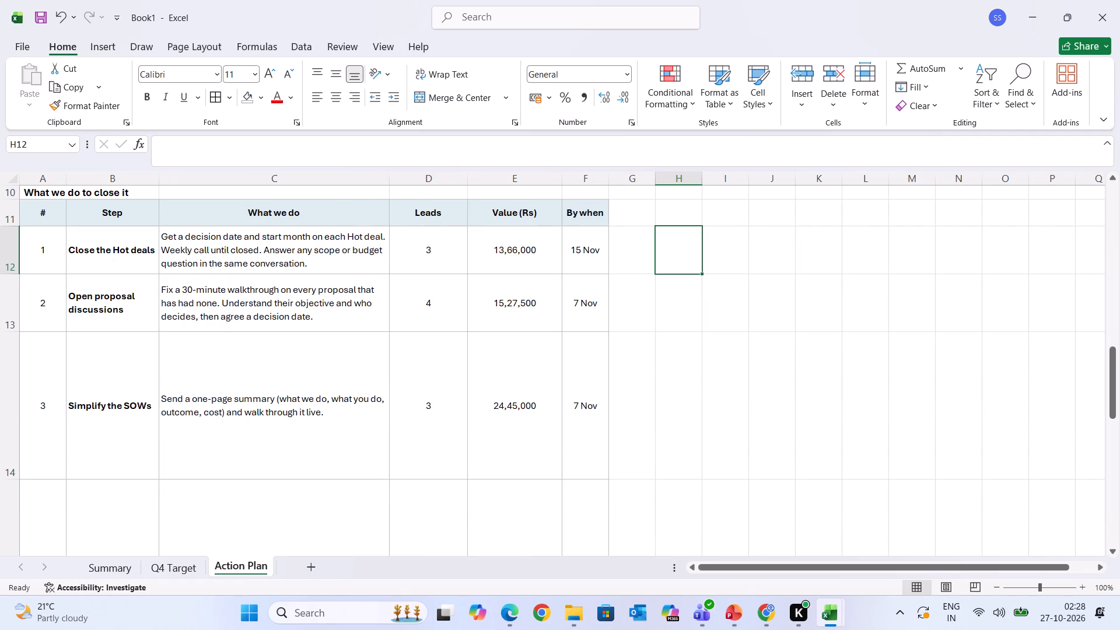
drag(8, 477, 24, 371)
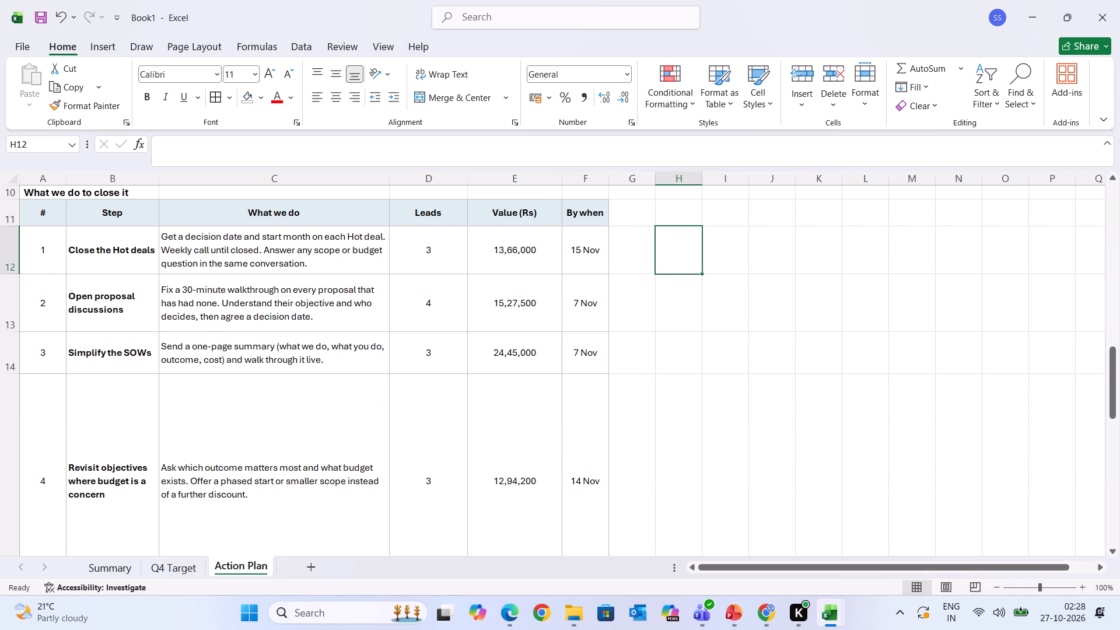
drag(18, 331, 18, 323)
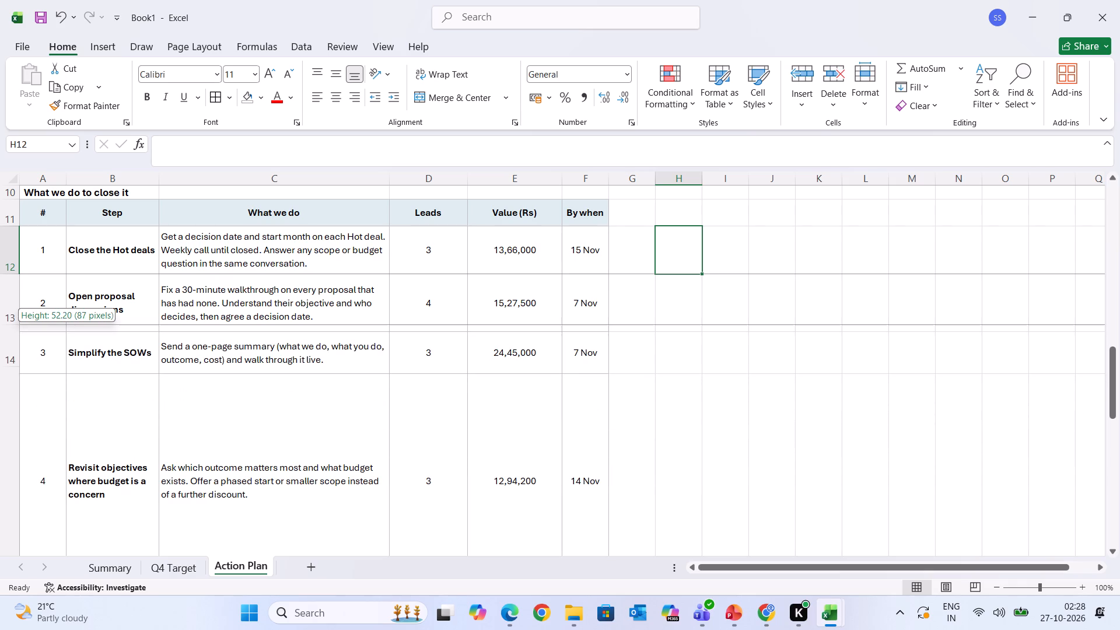
drag(18, 323, 19, 316)
scroll(22, 419, down, 1)
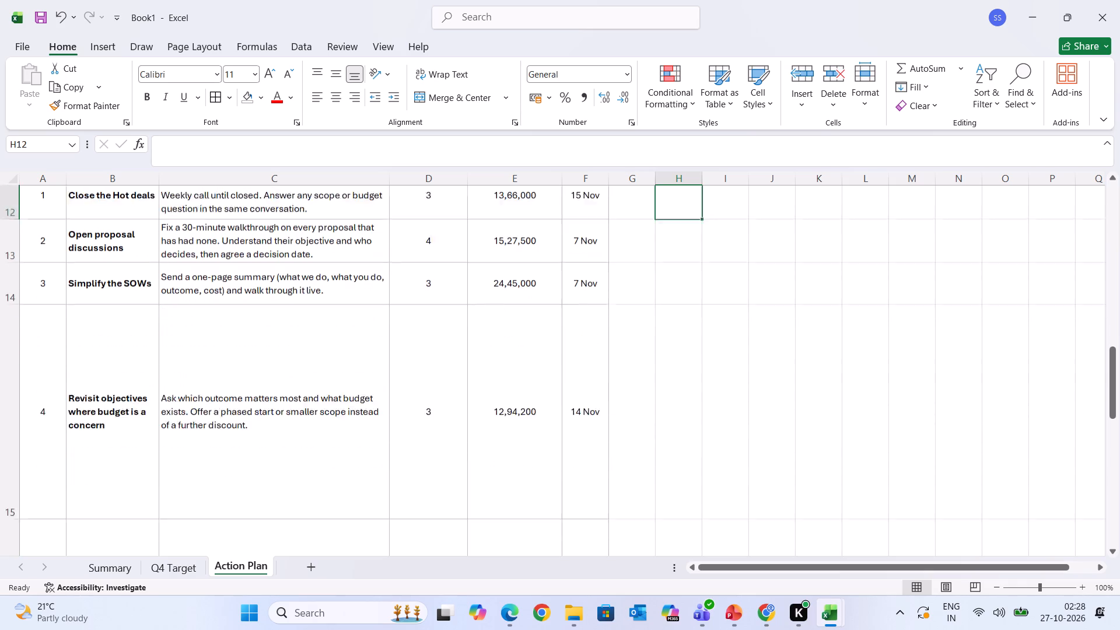
scroll(22, 419, down, 1)
drag(19, 486, 19, 360)
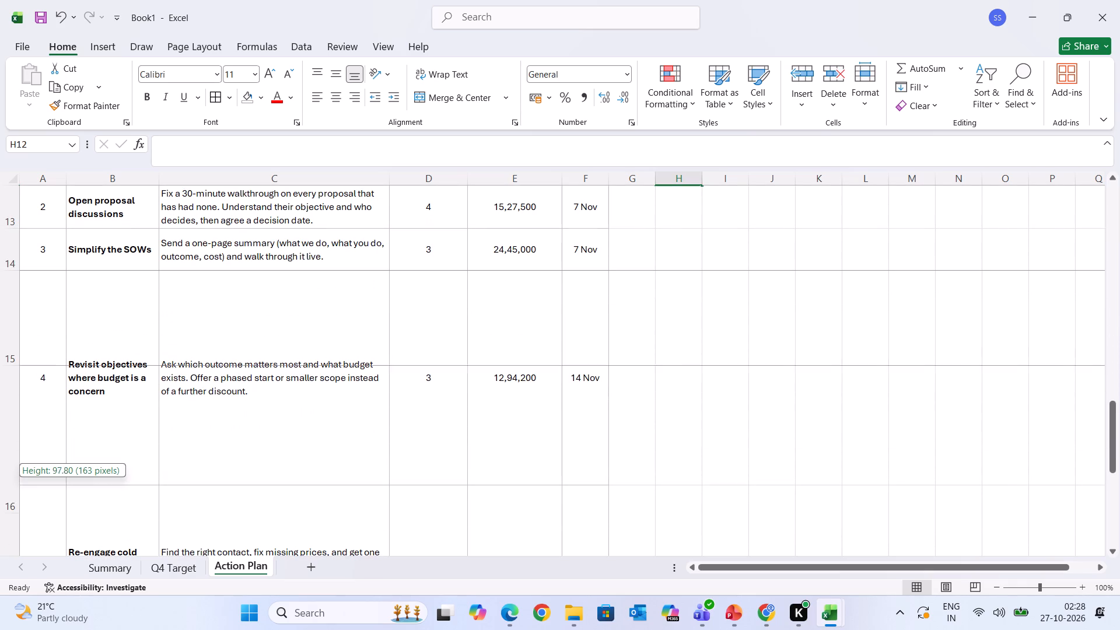
drag(19, 360, 20, 331)
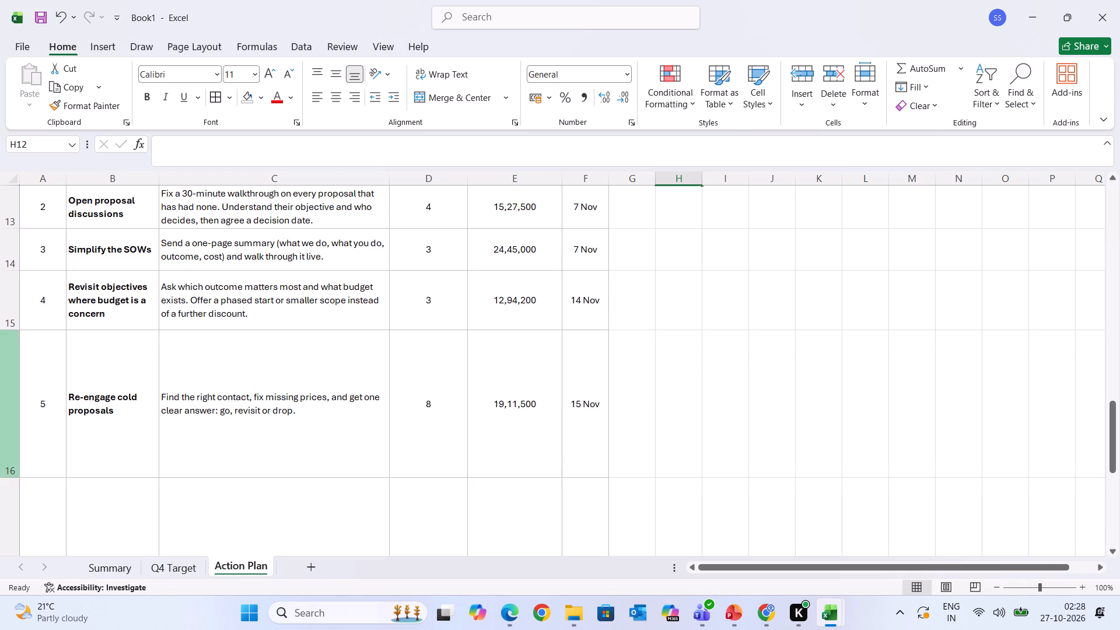
drag(14, 479, 22, 386)
scroll(28, 489, down, 1)
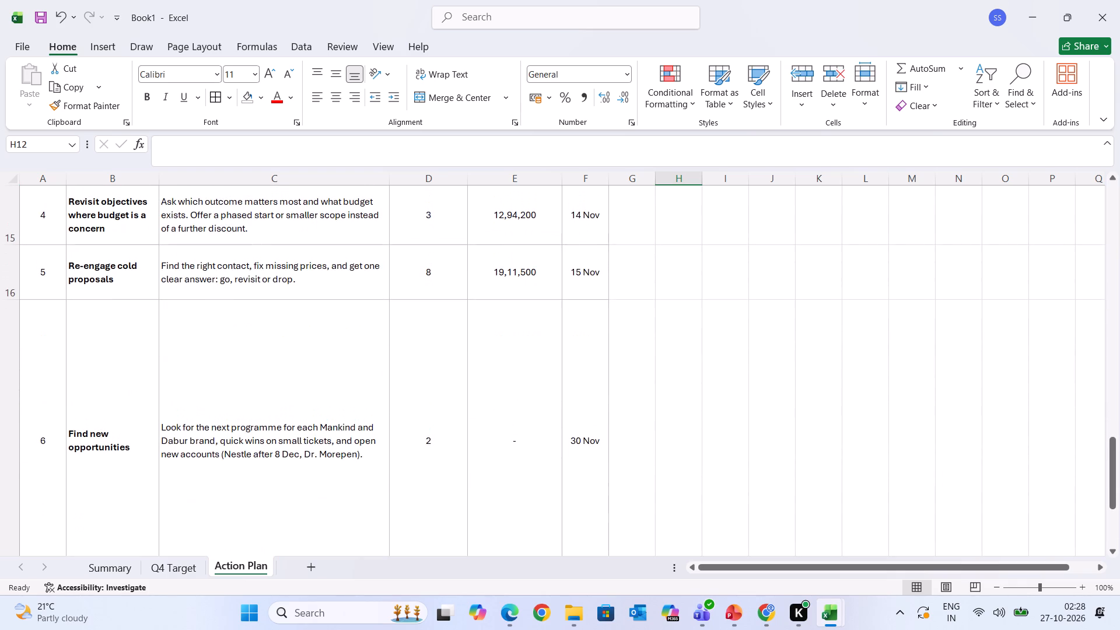
scroll(29, 501, down, 1)
drag(13, 465, 19, 272)
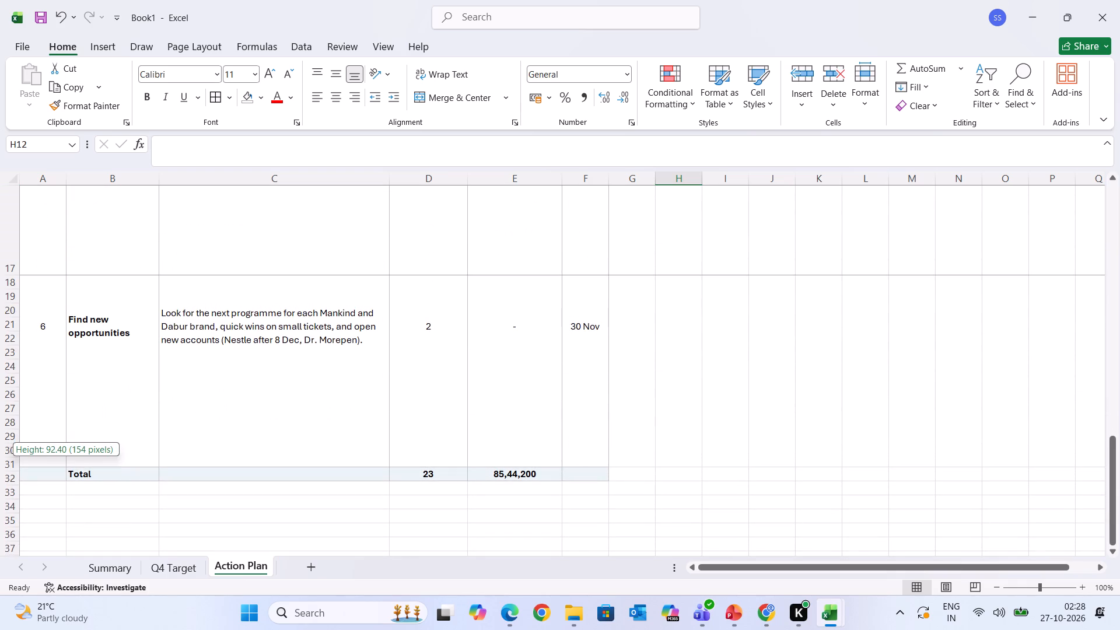
drag(19, 272, 20, 243)
Replace the "#" header in A11 of the action table with "Sr.no".
scroll(20, 243, up, 2)
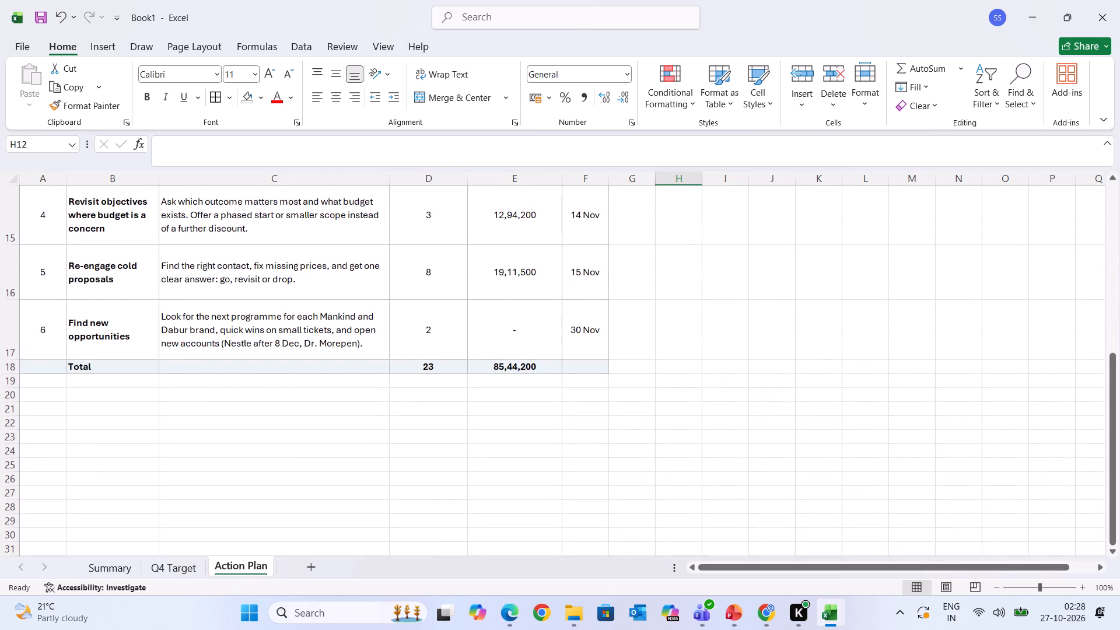
scroll(68, 353, up, 2)
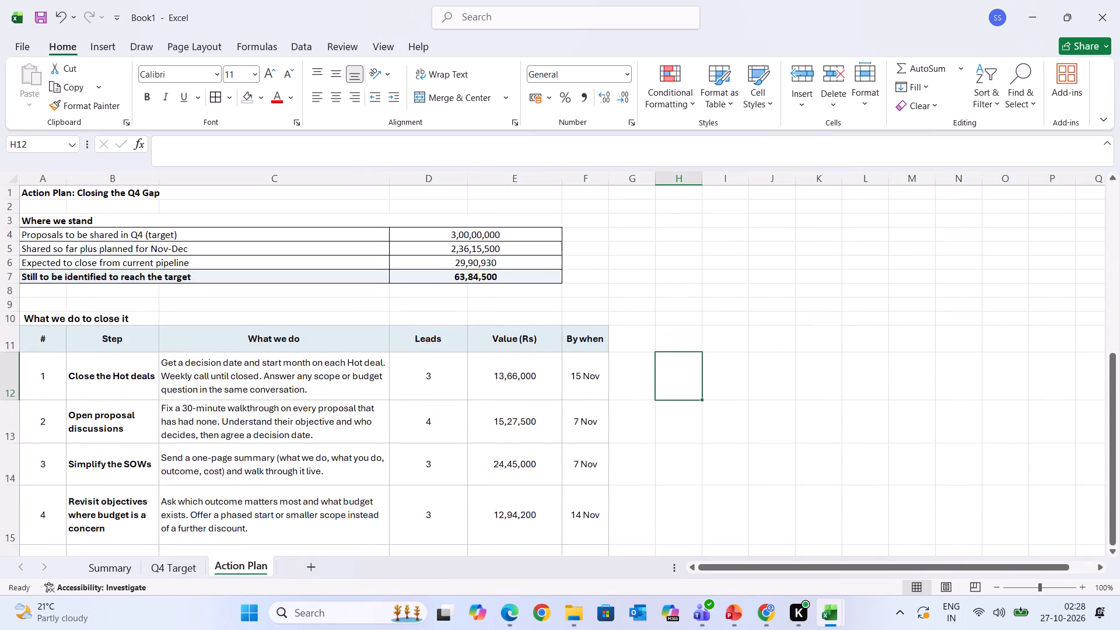
double_click(51, 345)
key(BackSpace)
key(BackSpace)
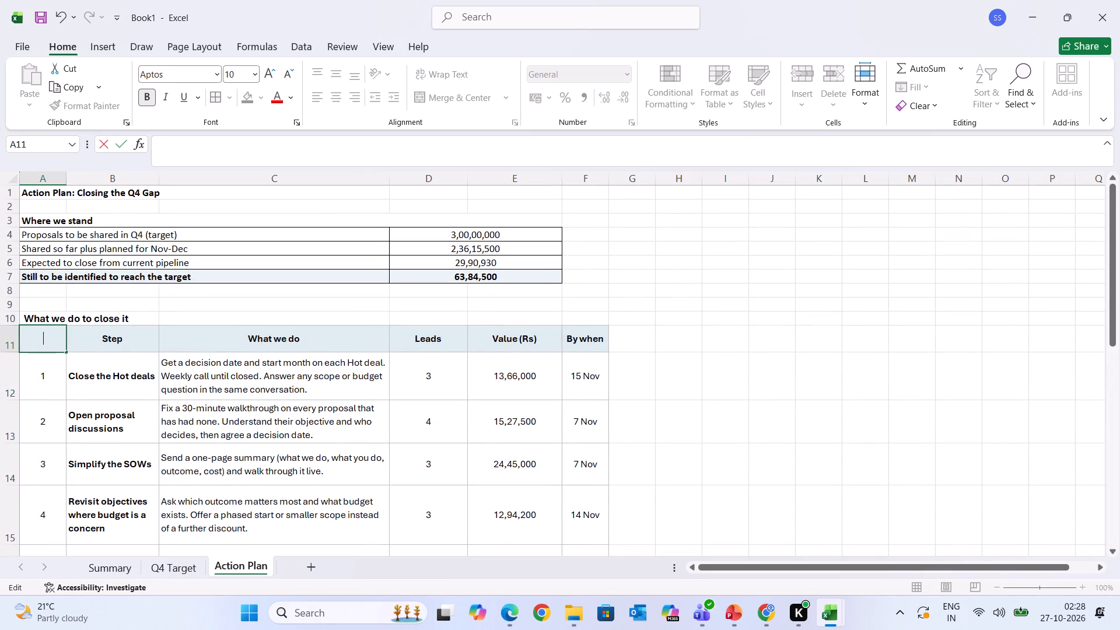
text(Sr)
text(.no)
click(105, 400)
Widen column B so the step names in the action table have more room.
scroll(108, 383, down, 1)
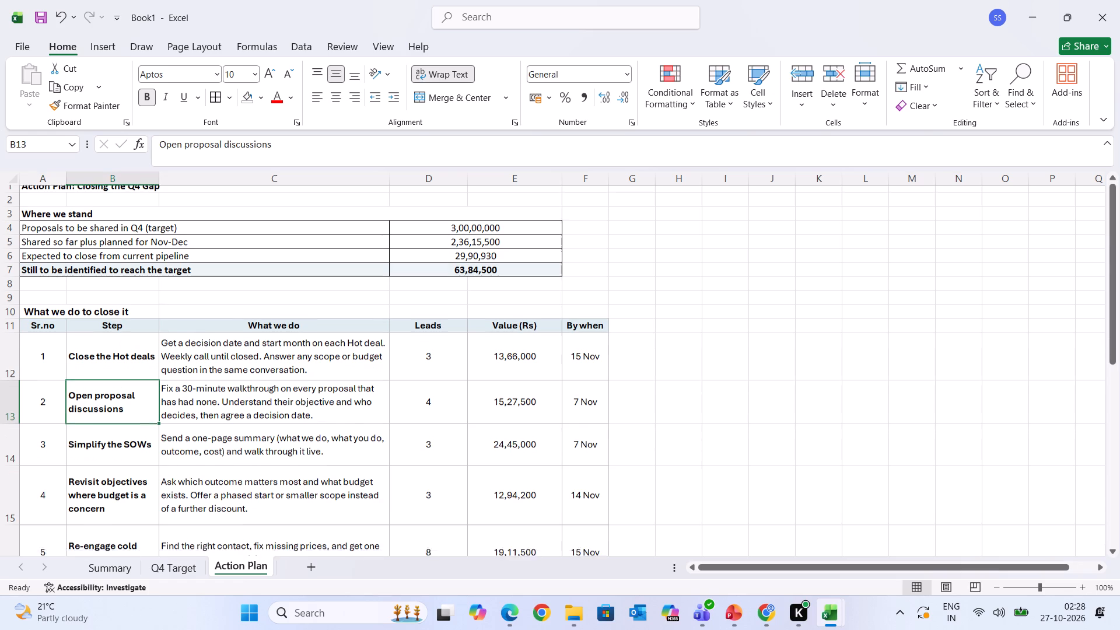
scroll(108, 383, down, 1)
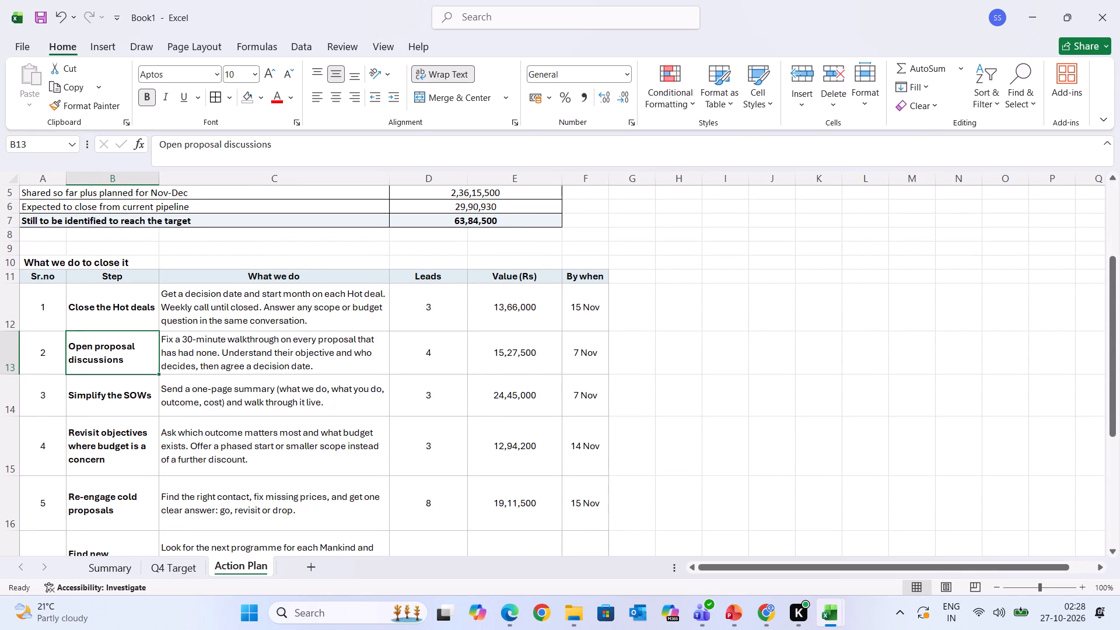
drag(156, 176, 177, 177)
Review the layout of the "Where we stand" and "What we do to close it" tables down to the Total row.
scroll(196, 397, up, 1)
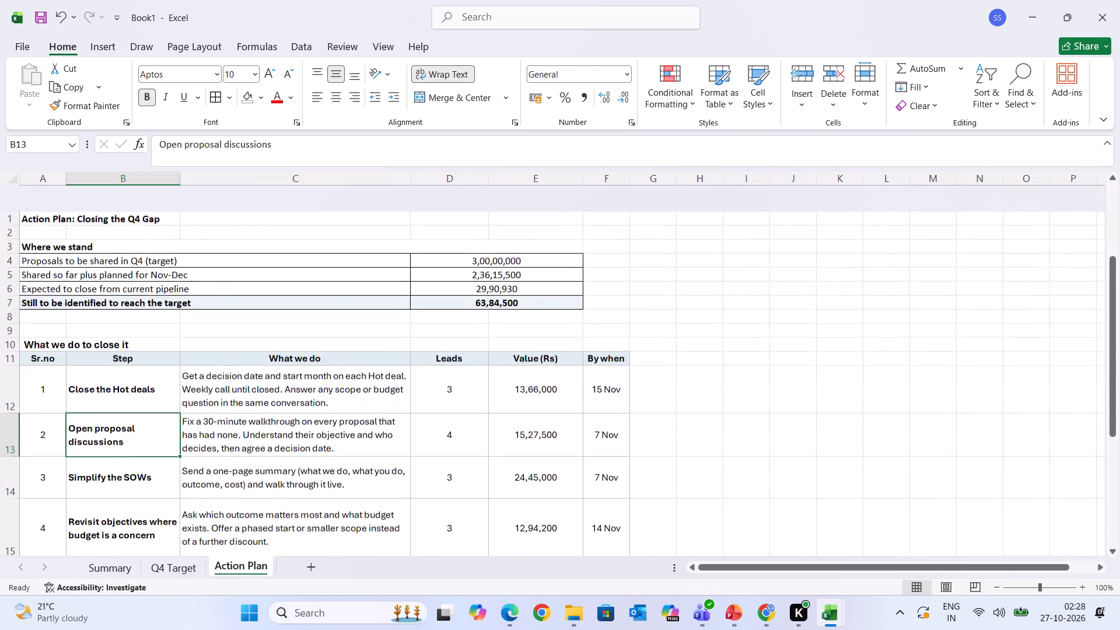
scroll(196, 397, up, 1)
click(163, 229)
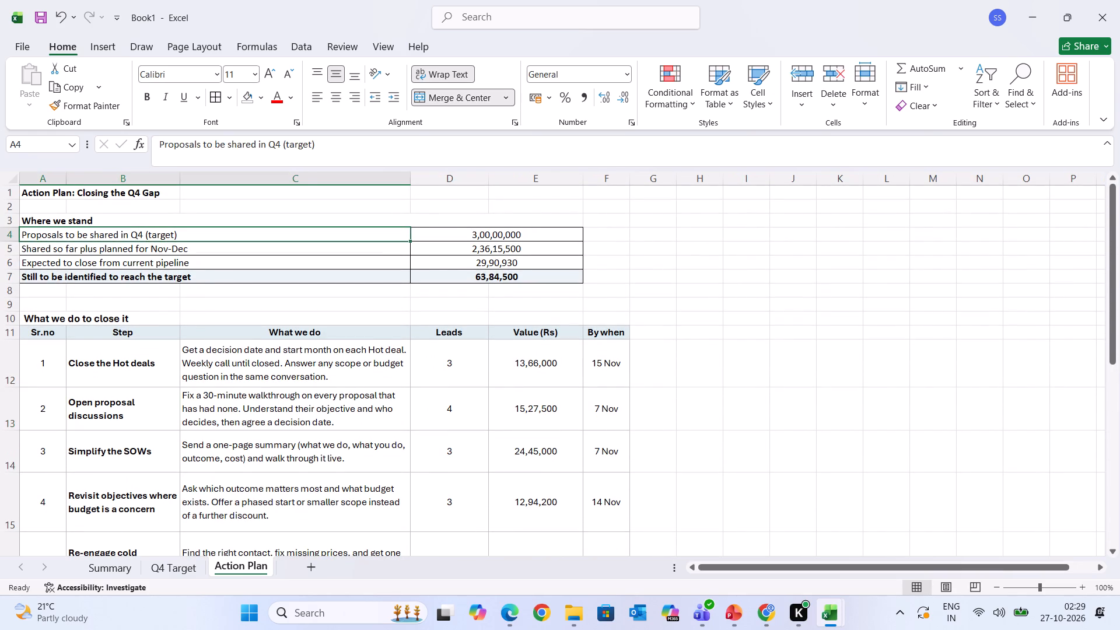
click(167, 251)
scroll(163, 297, down, 2)
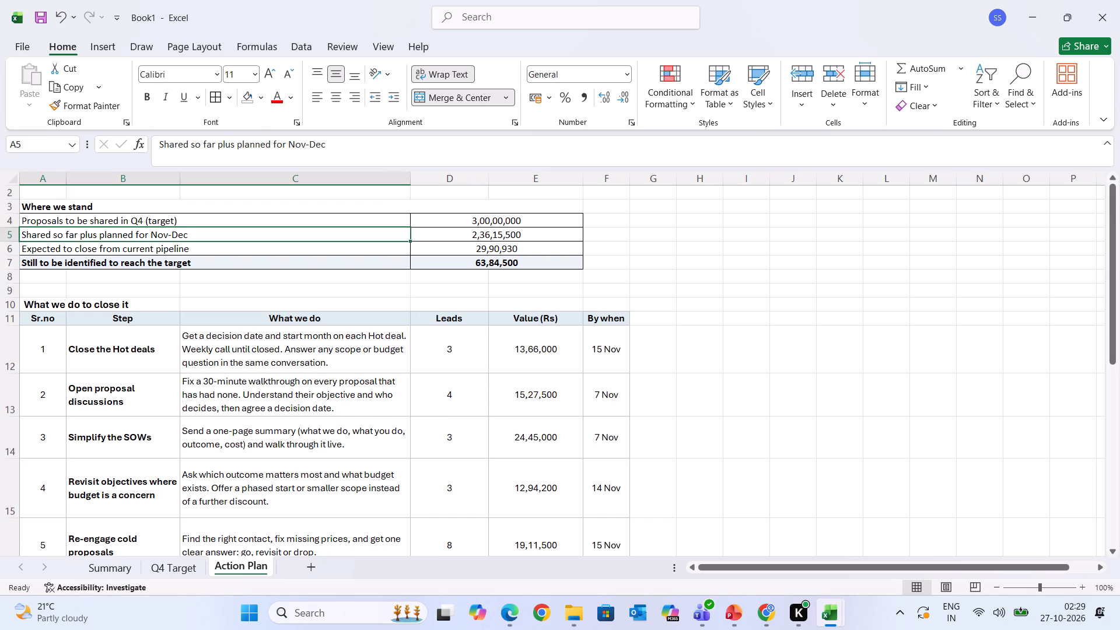
scroll(163, 297, down, 2)
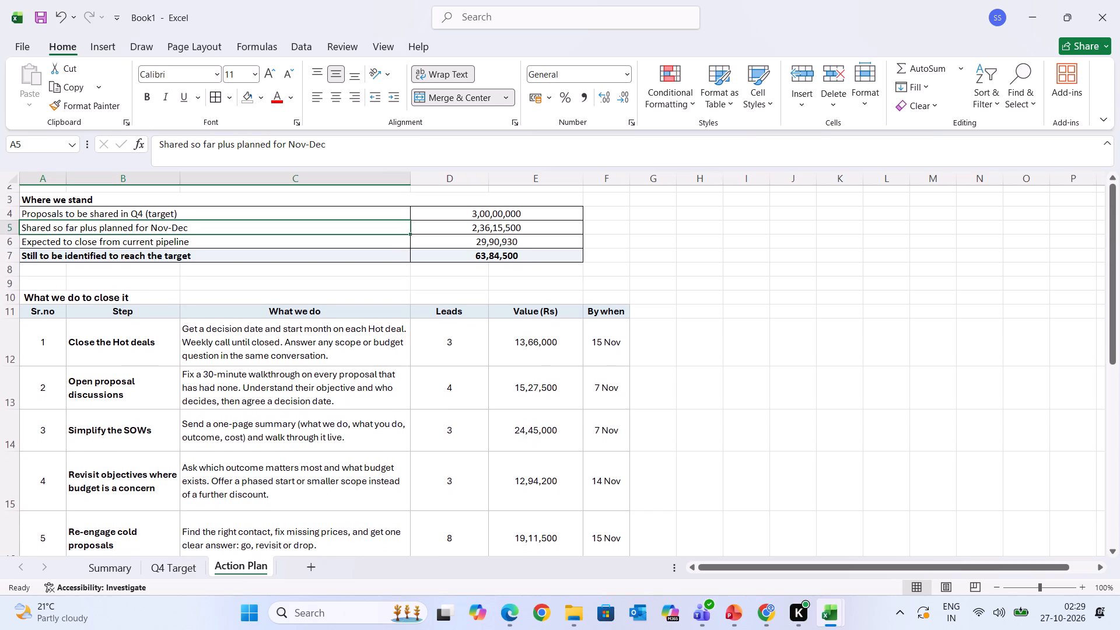
scroll(163, 297, down, 2)
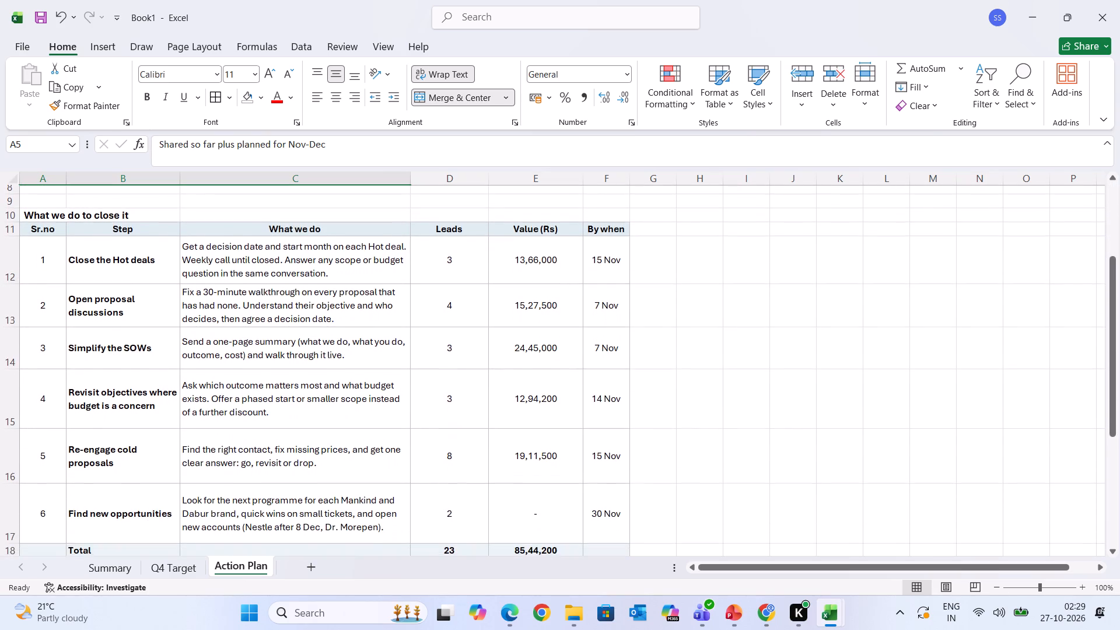
scroll(163, 297, down, 1)
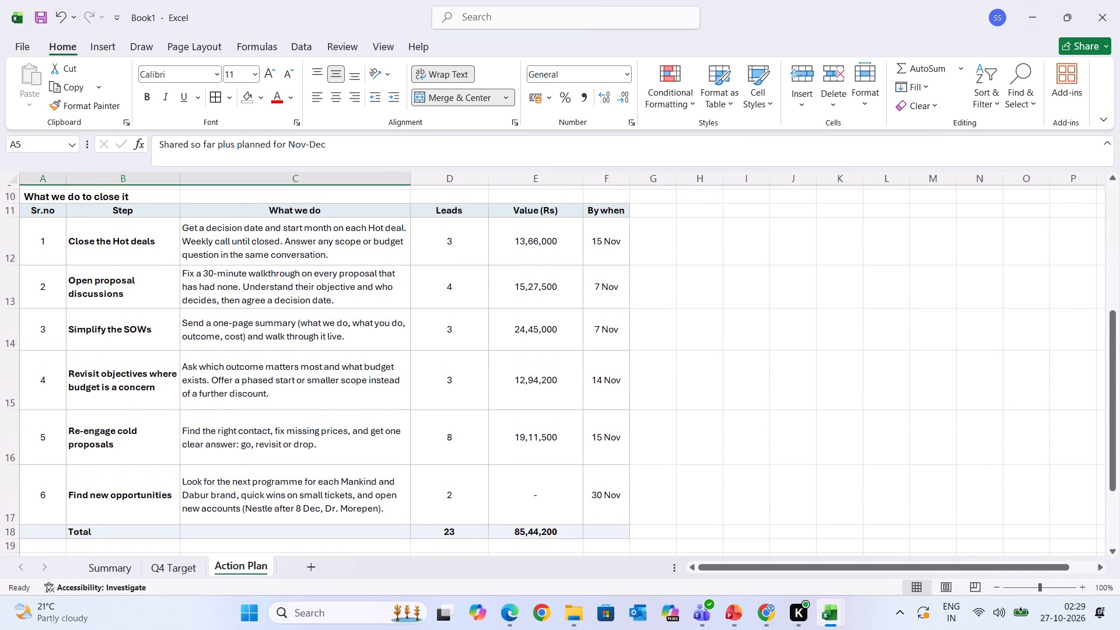
Set the action table A11:F18 to Calibri at size 11.
drag(592, 530, 93, 316)
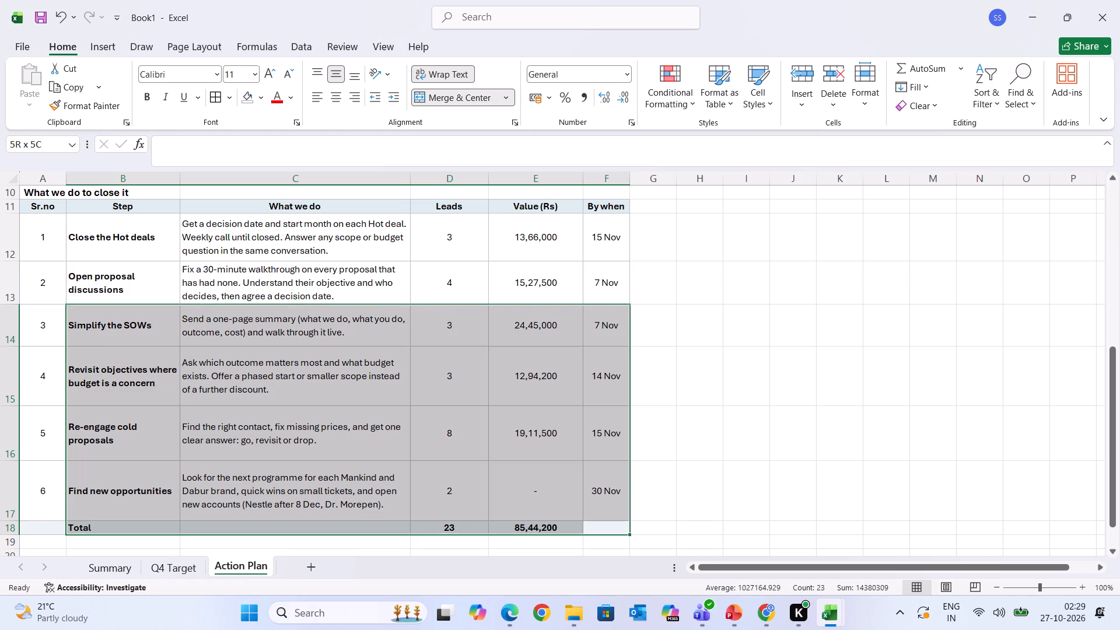
drag(93, 316, 27, 219)
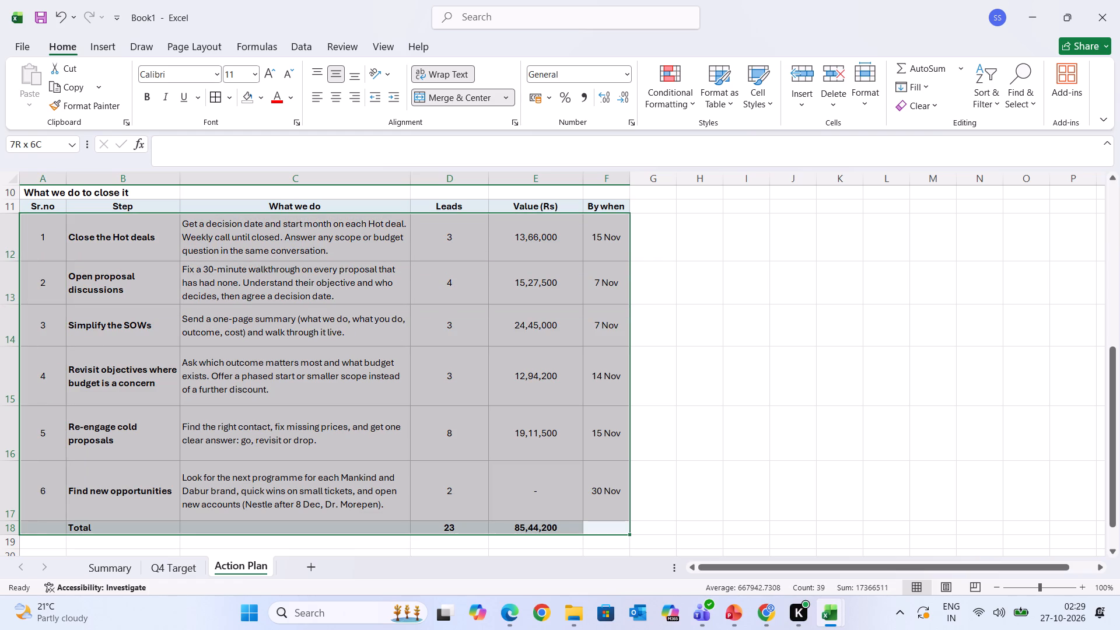
drag(27, 219, 27, 209)
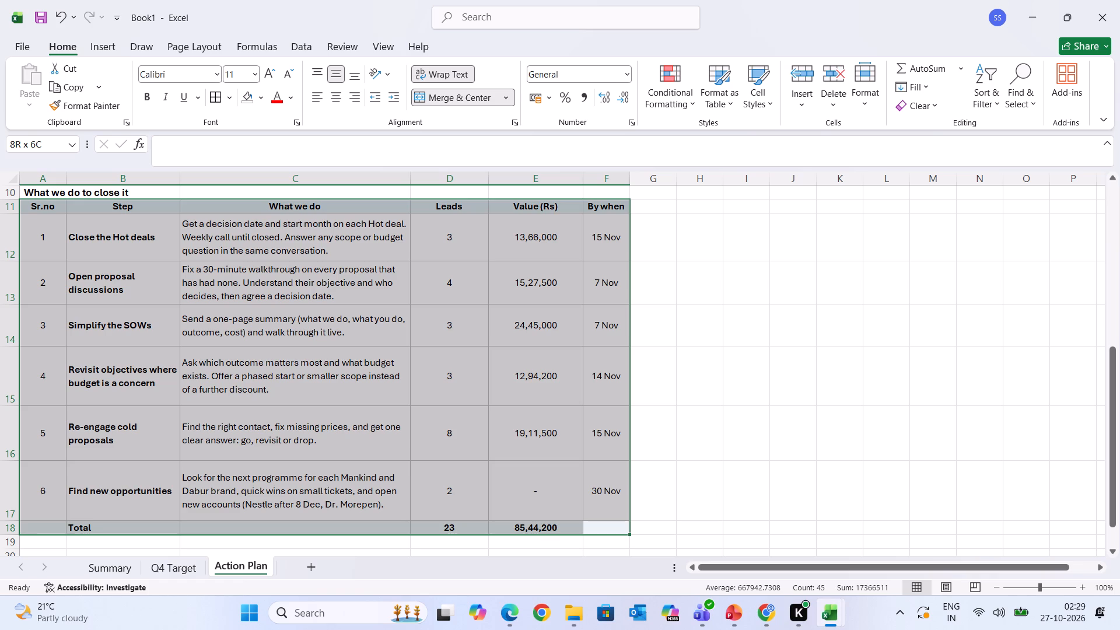
drag(27, 209, 27, 208)
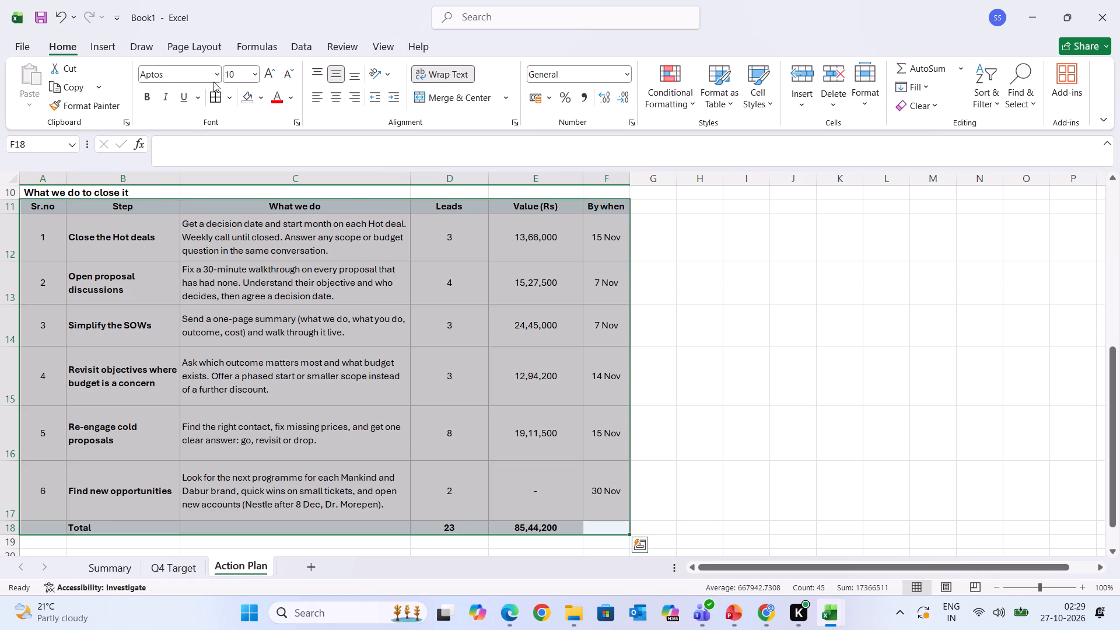
click(216, 78)
click(188, 136)
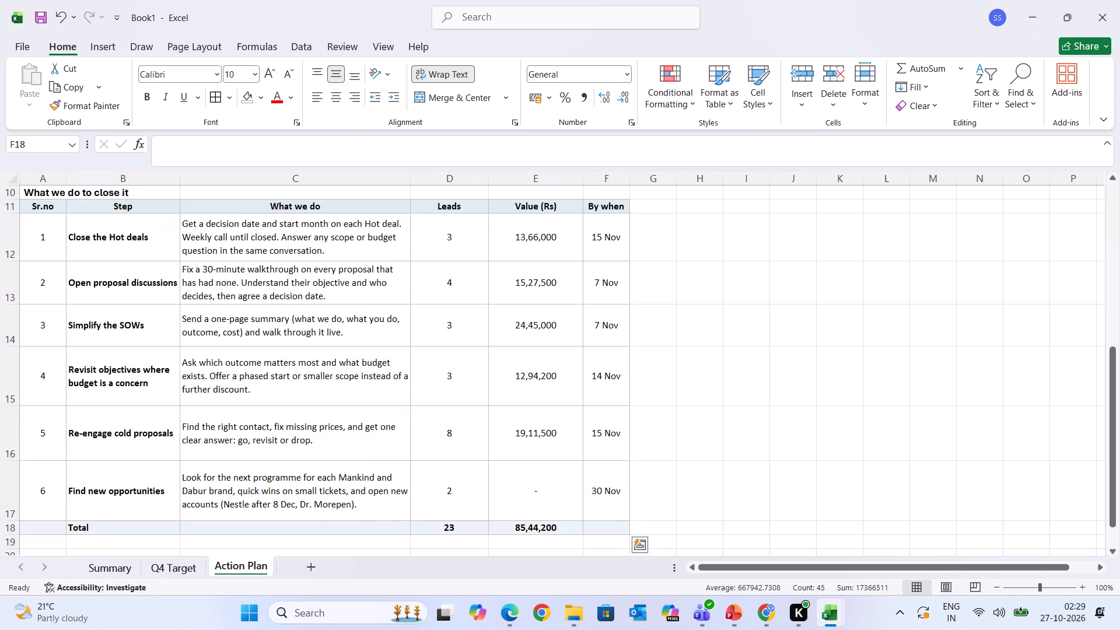
click(266, 73)
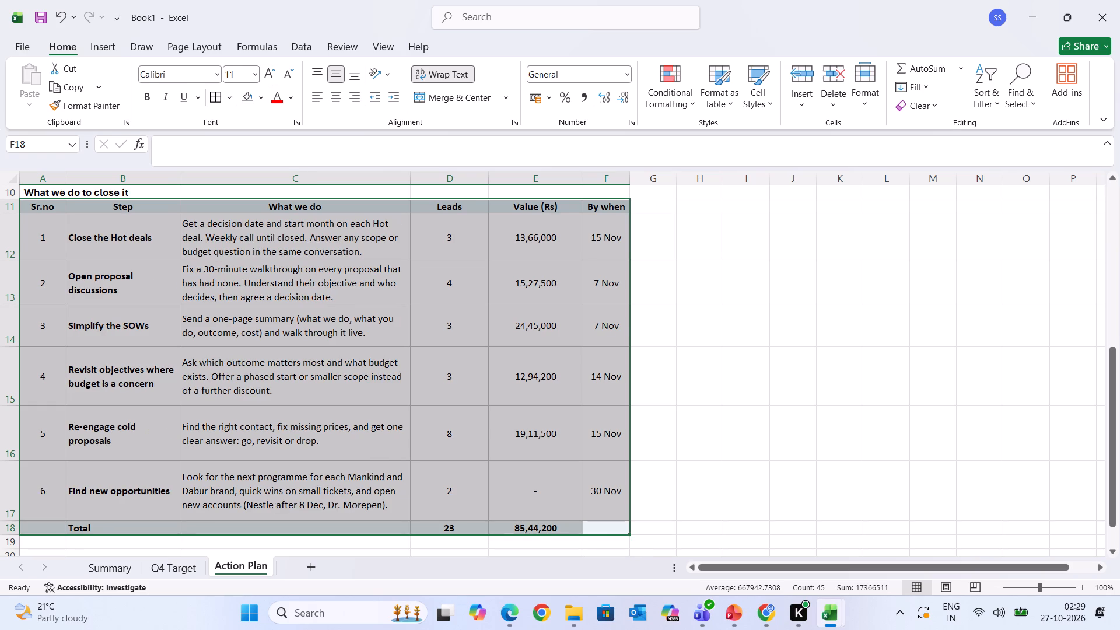
click(407, 402)
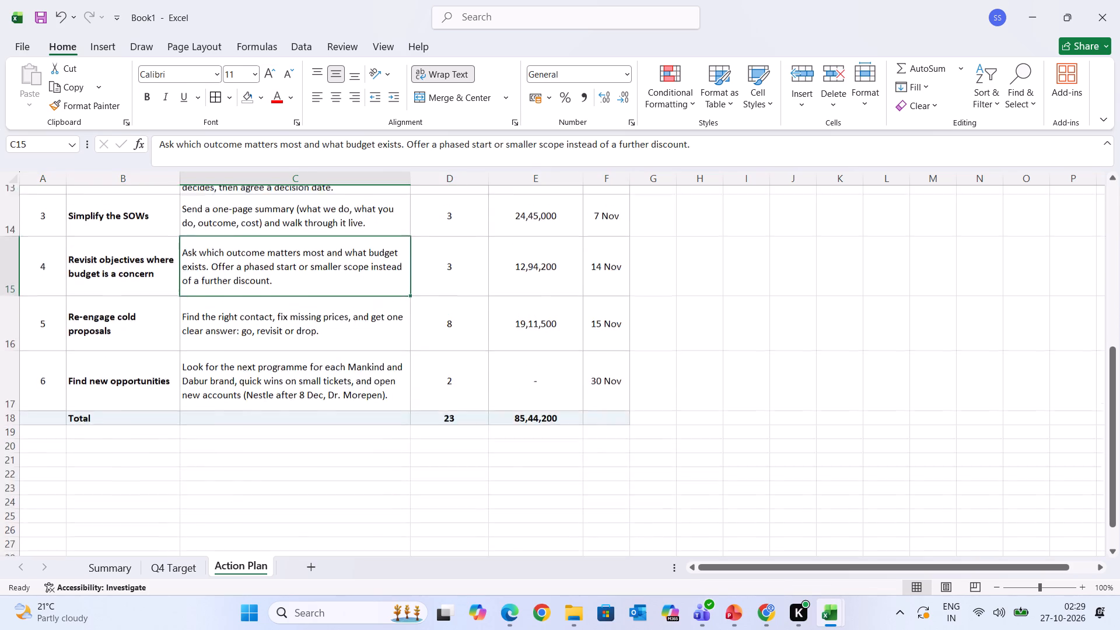
Compare the table formatting on the Summary and Q4 Target sheets with the Action Plan sheet.
click(183, 573)
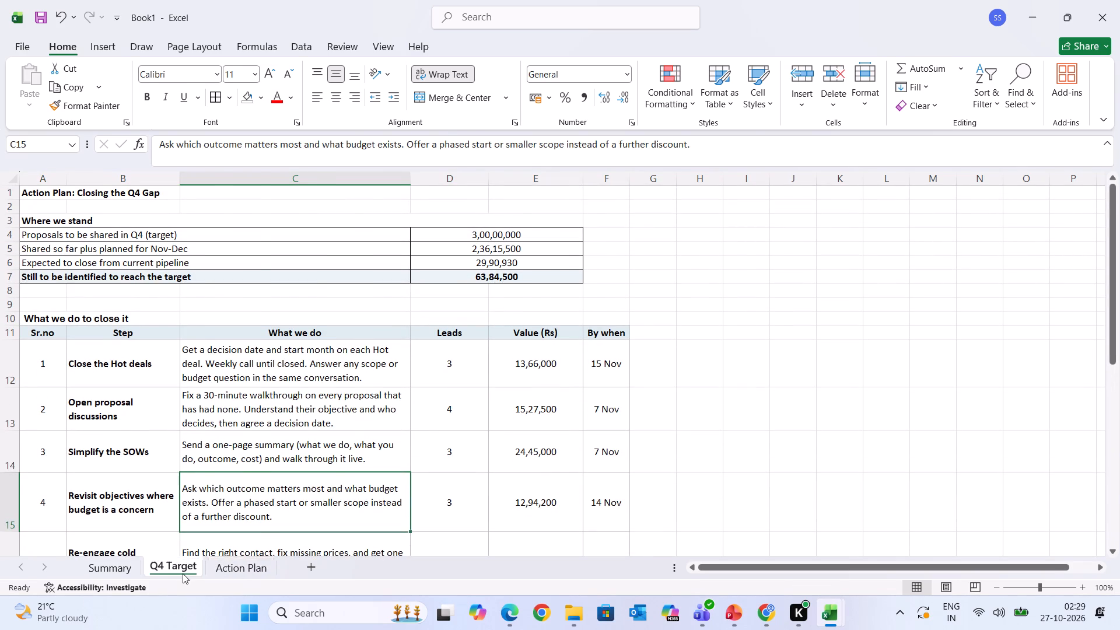
click(115, 567)
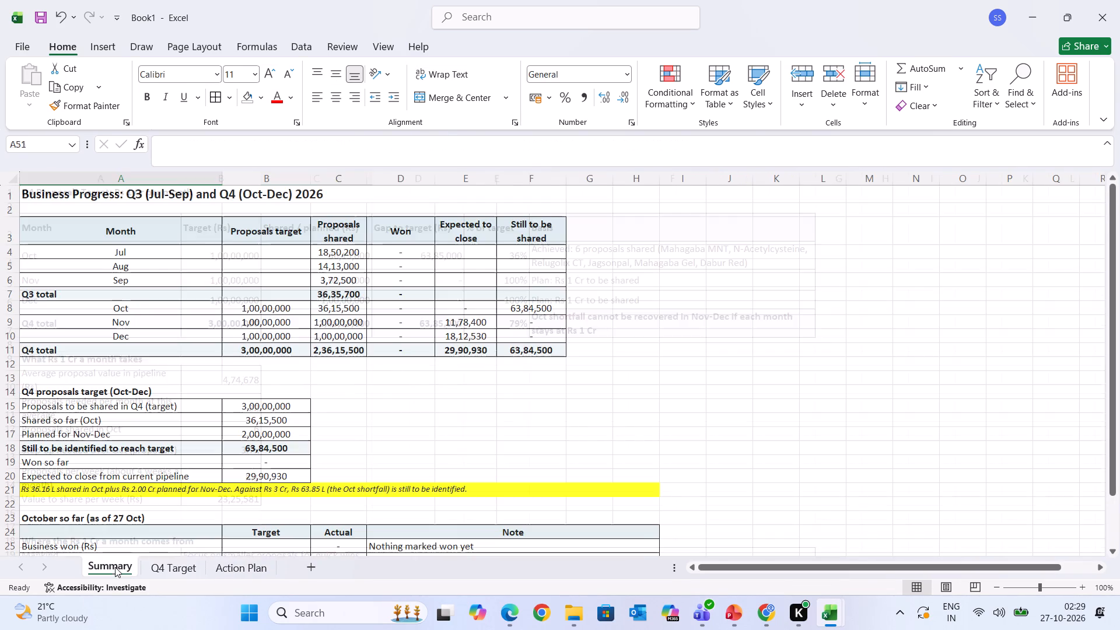
click(176, 566)
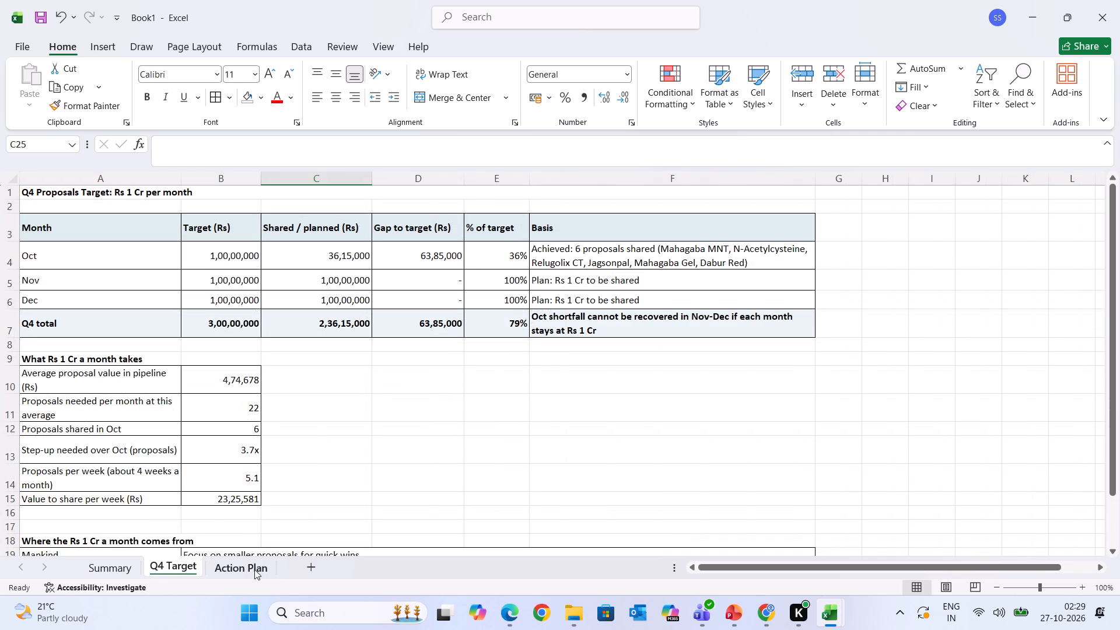
click(254, 569)
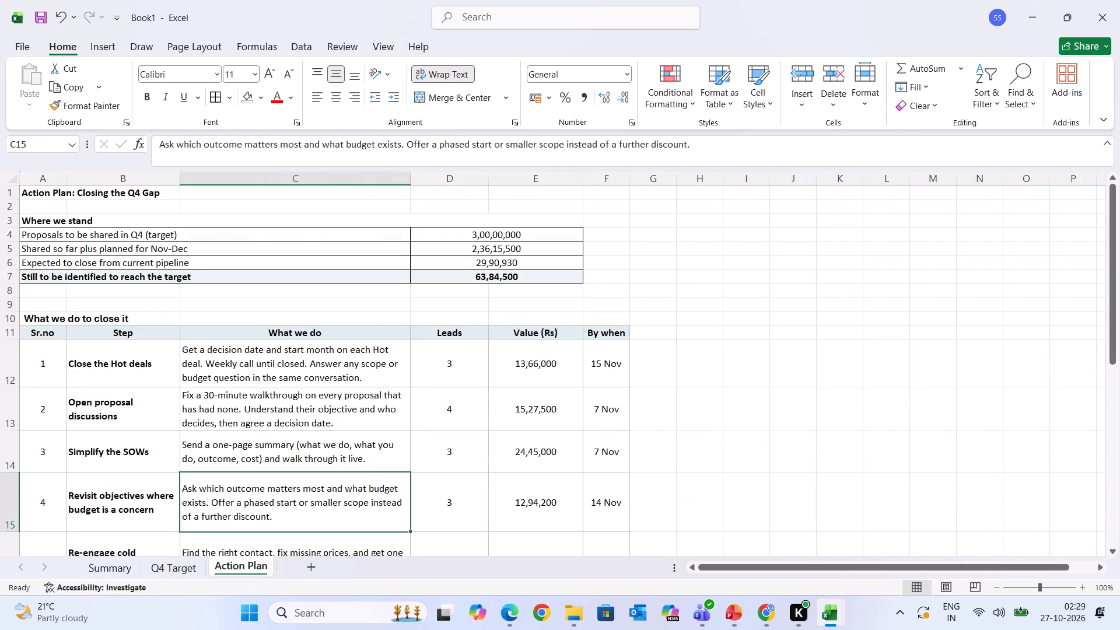
Apply borders to every cell of the "What we do to close it" table, A11:F18, including the Total row.
click(158, 407)
scroll(60, 340, down, 2)
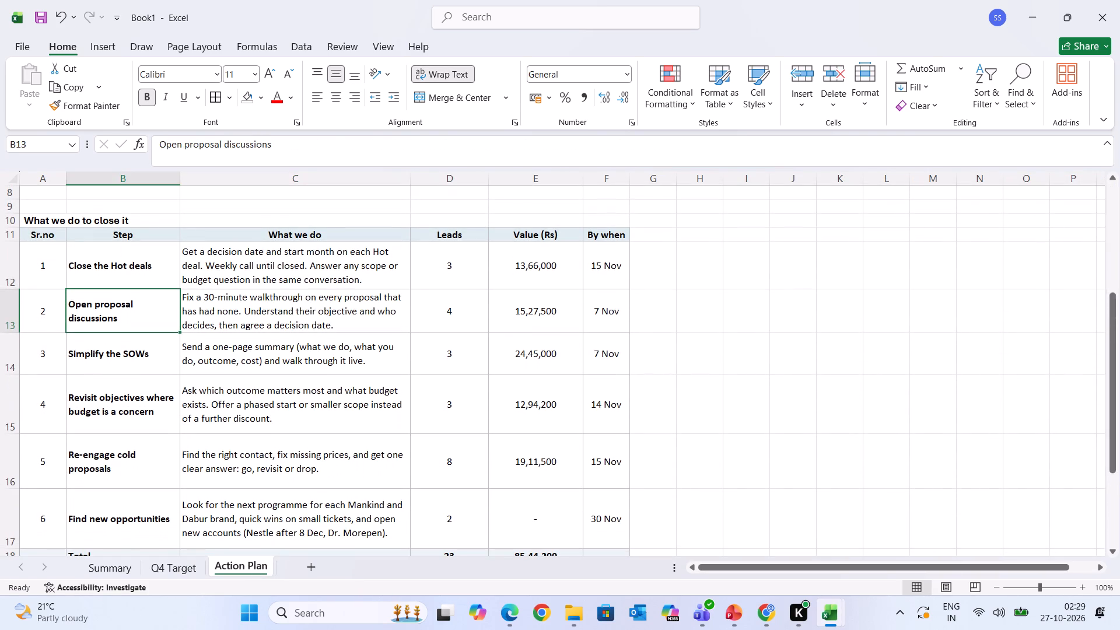
drag(43, 237, 605, 535)
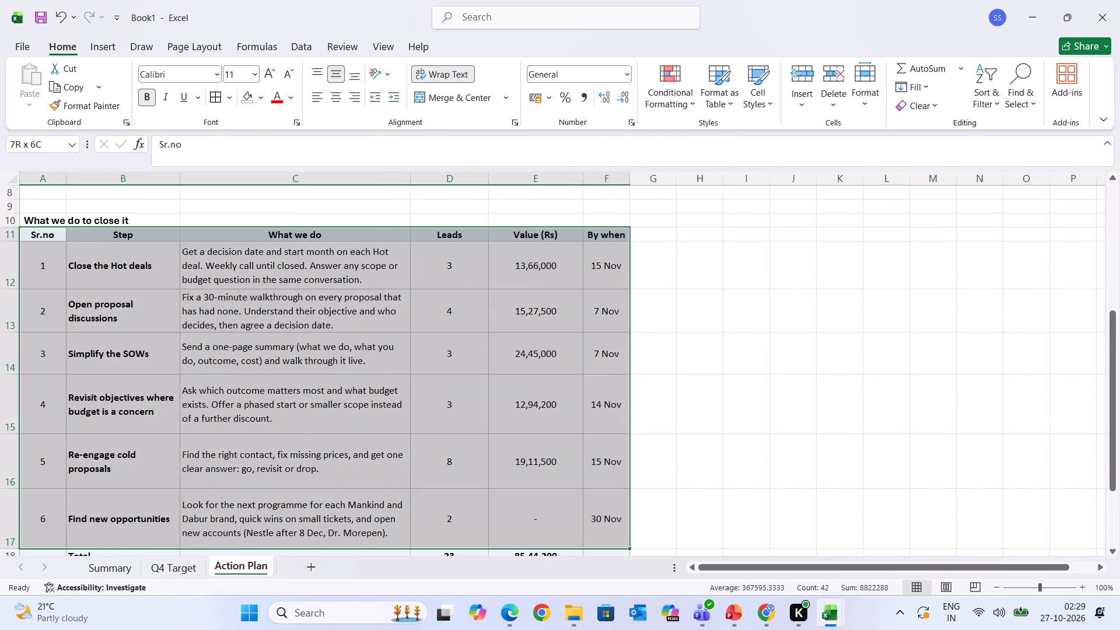
drag(605, 535, 601, 533)
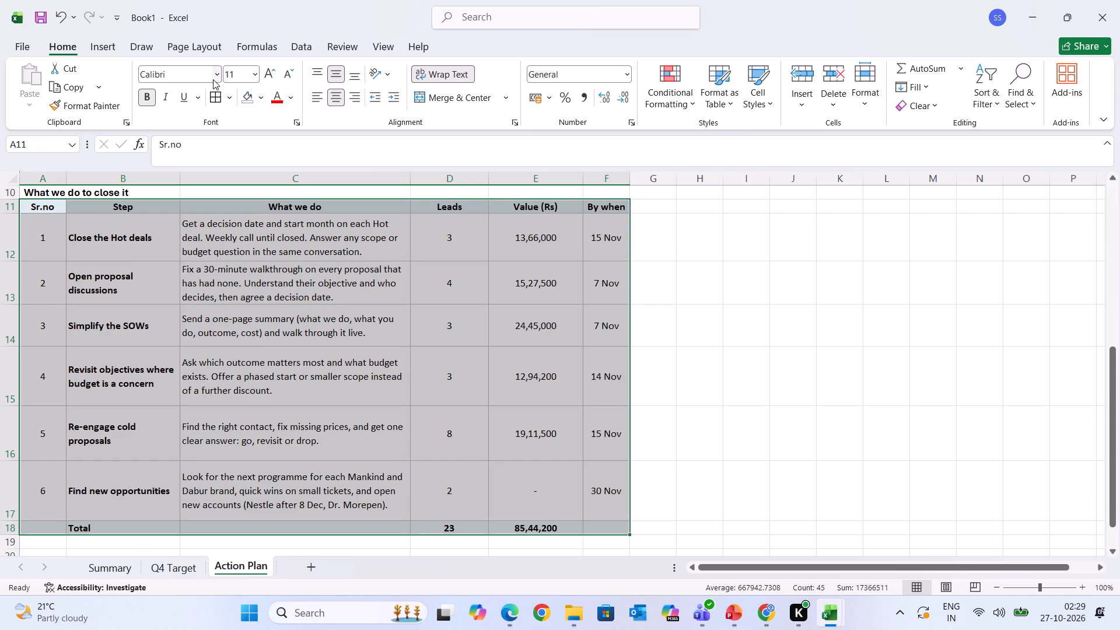
click(218, 94)
click(301, 390)
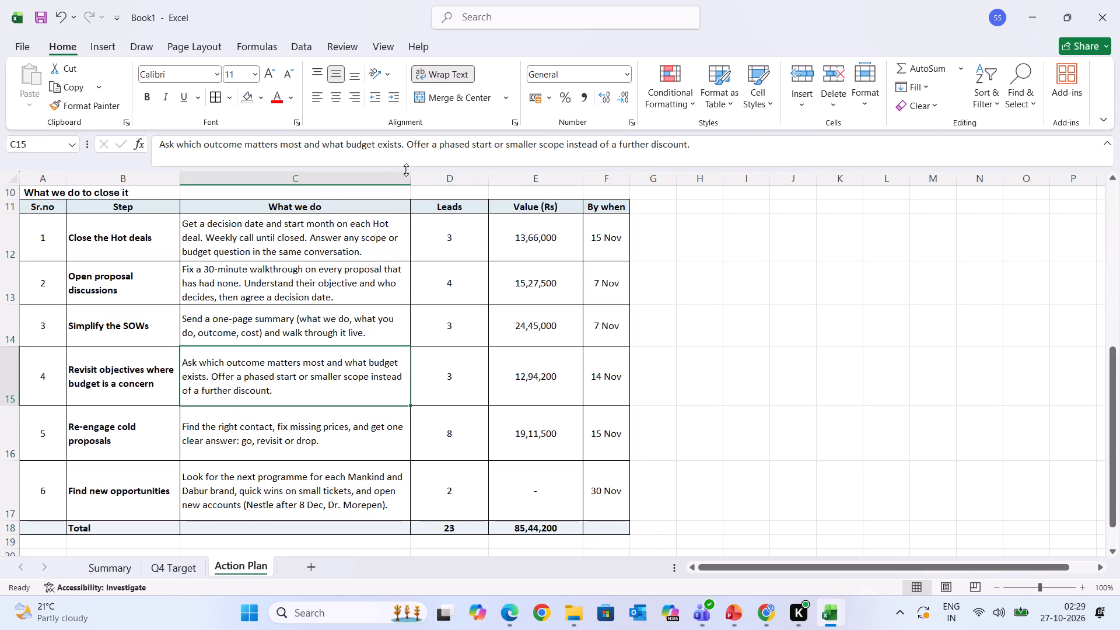
Widen column C for the "What we do" descriptions and adjust the heights of rows 12 and 13 to fit their wrapped text.
drag(409, 173, 438, 174)
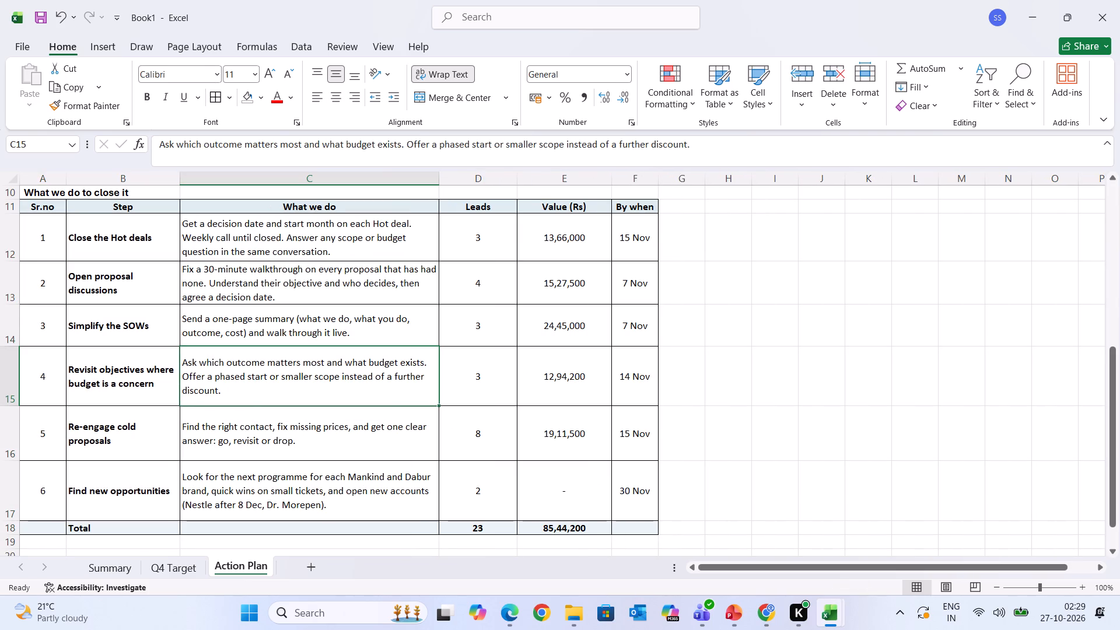
drag(13, 260, 15, 249)
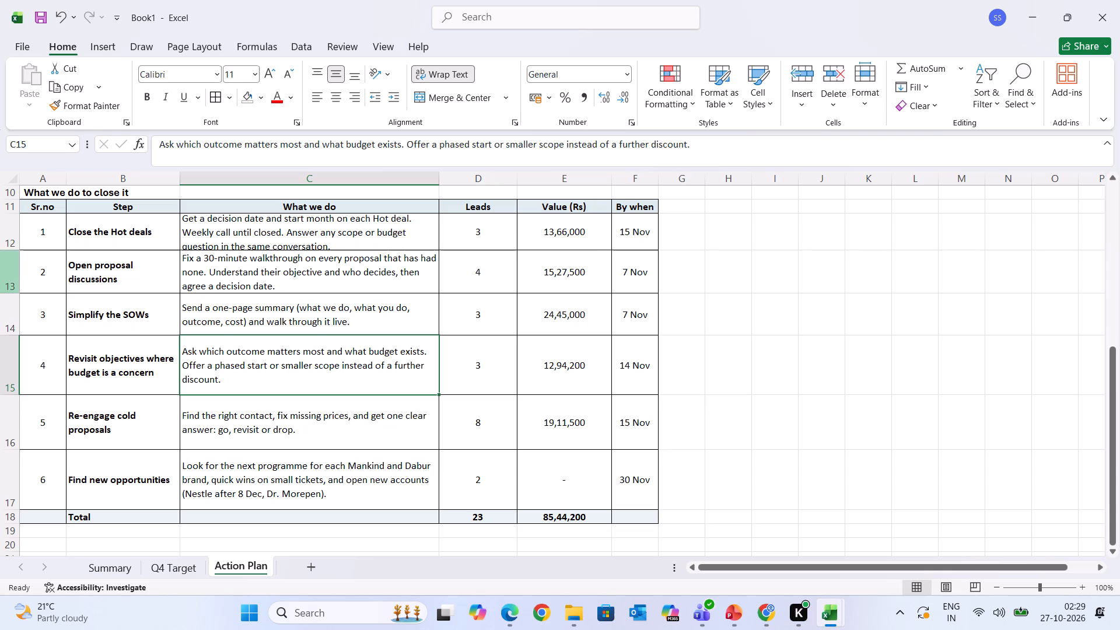
drag(442, 181, 456, 180)
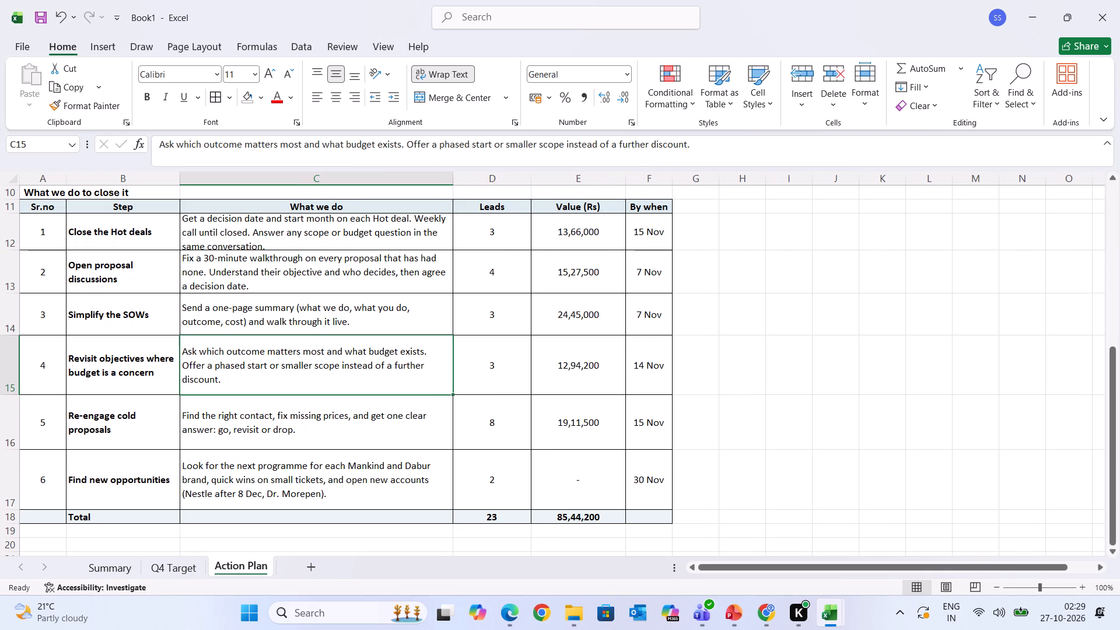
drag(15, 247, 15, 256)
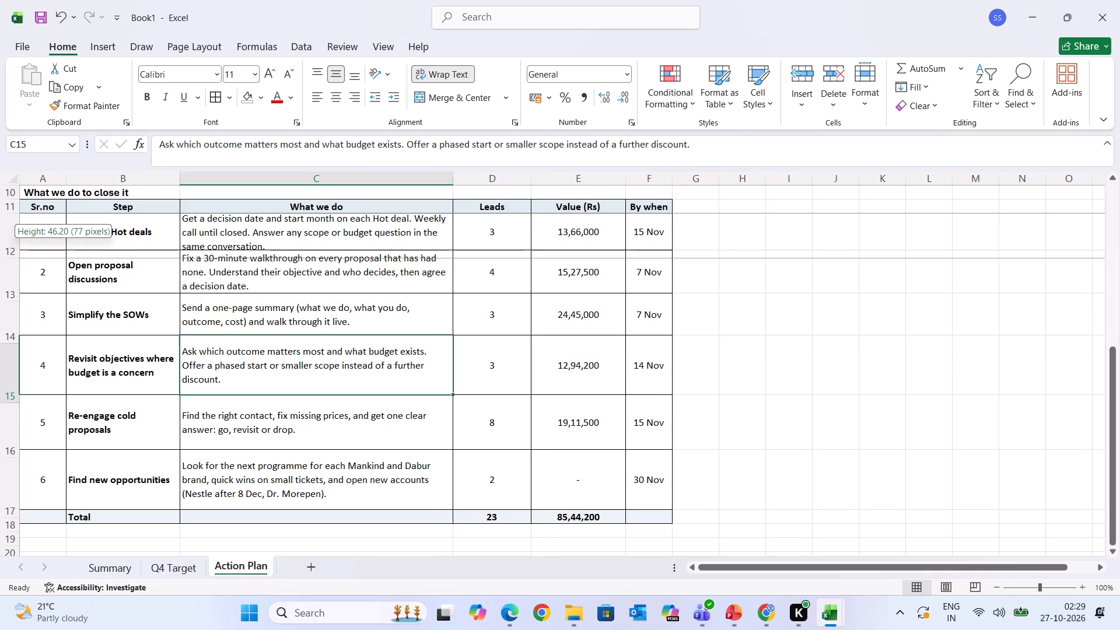
drag(15, 256, 15, 256)
drag(9, 301, 9, 289)
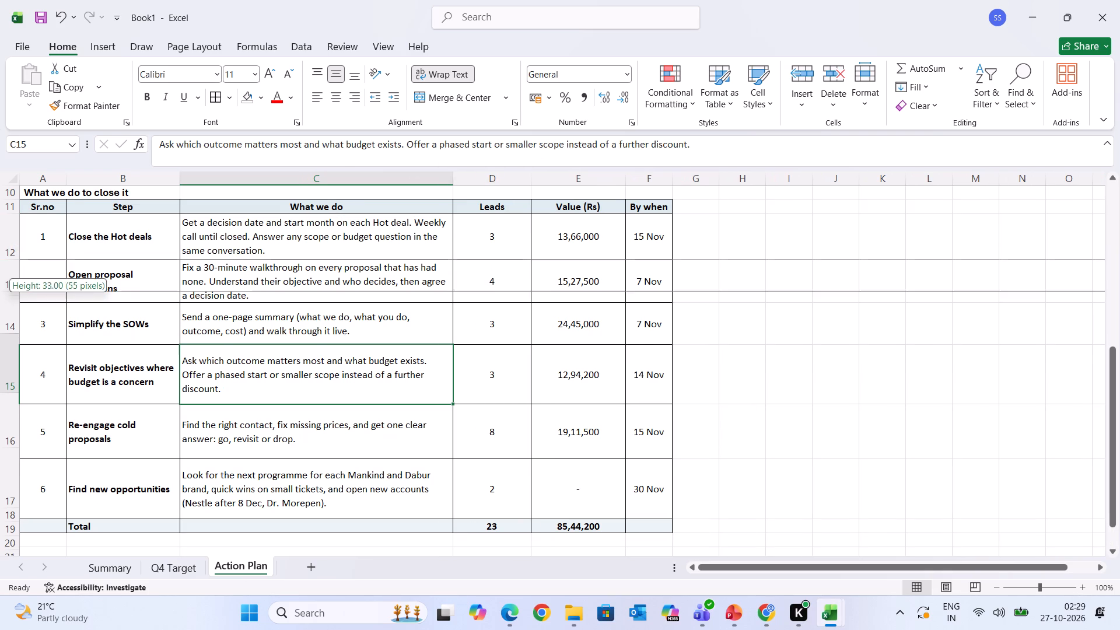
drag(9, 289, 6, 294)
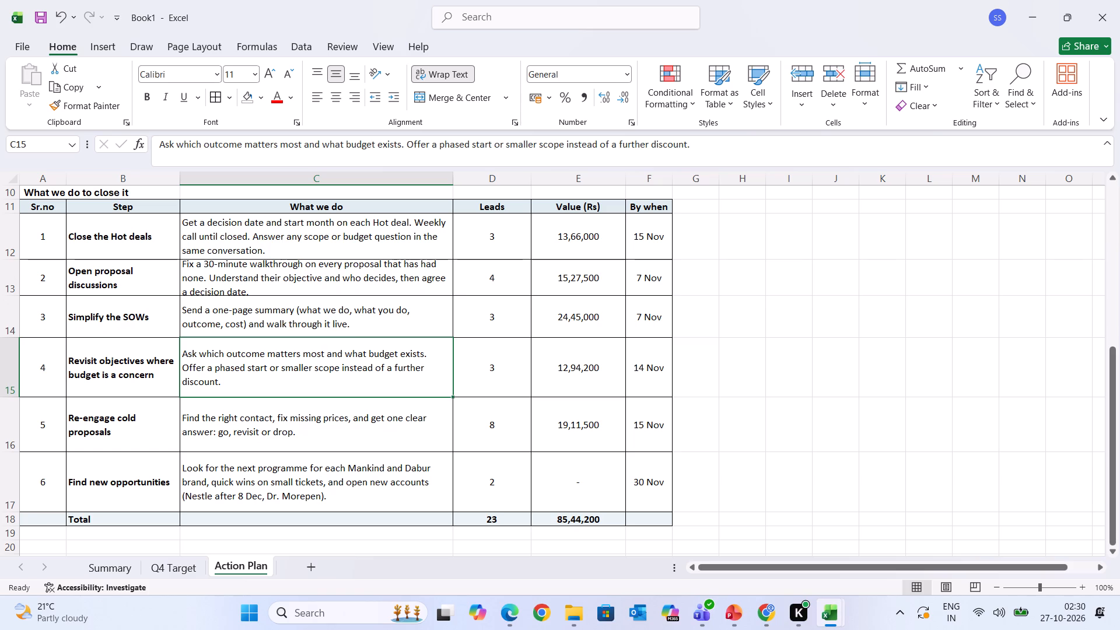
click(455, 171)
drag(453, 177, 466, 171)
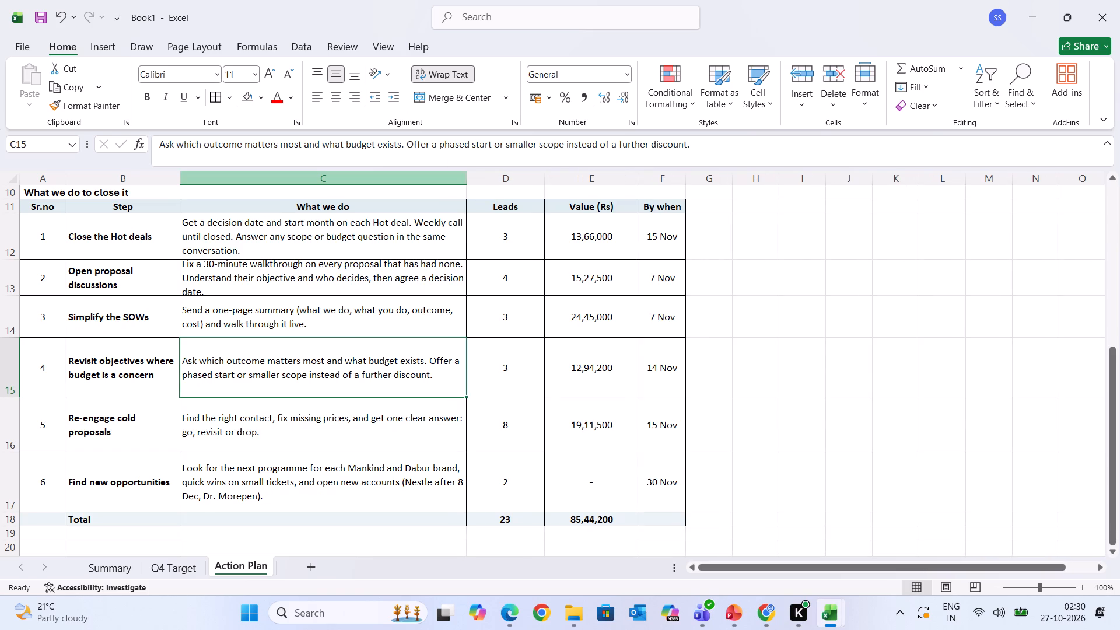
click(13, 293)
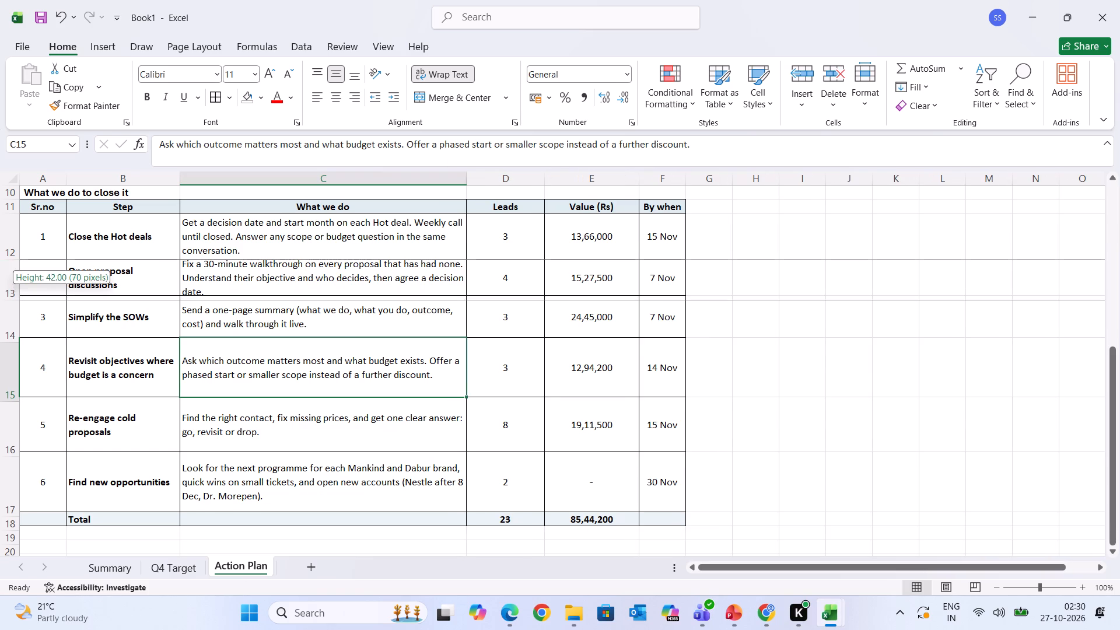
Reduce the heights of rows 14 to 17 so they fit their wrapped text closely.
drag(16, 341, 16, 341)
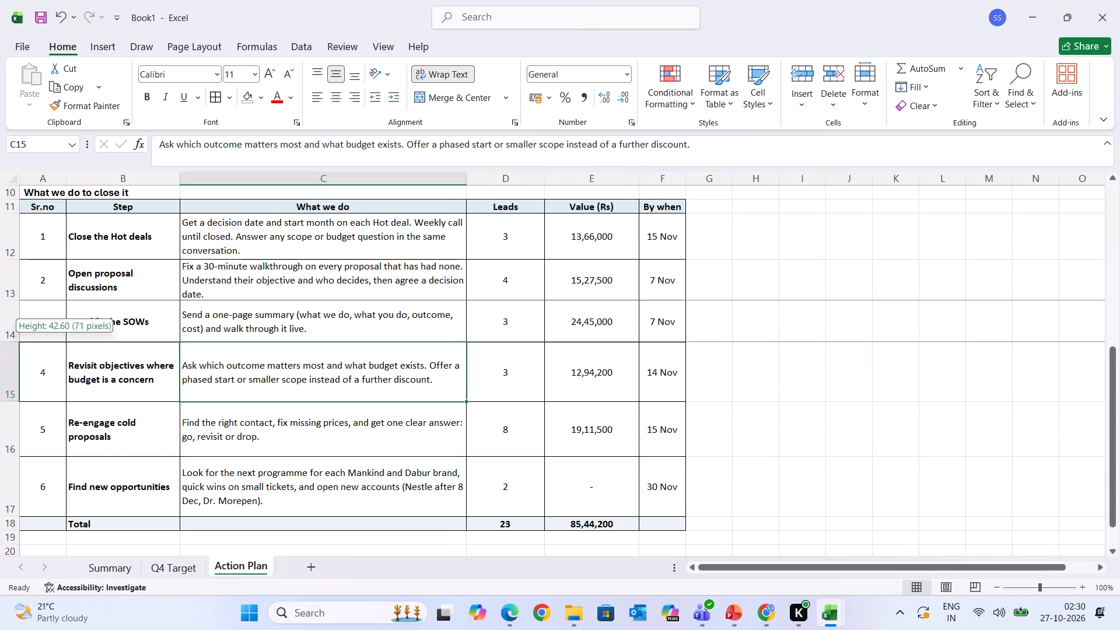
drag(16, 341, 17, 335)
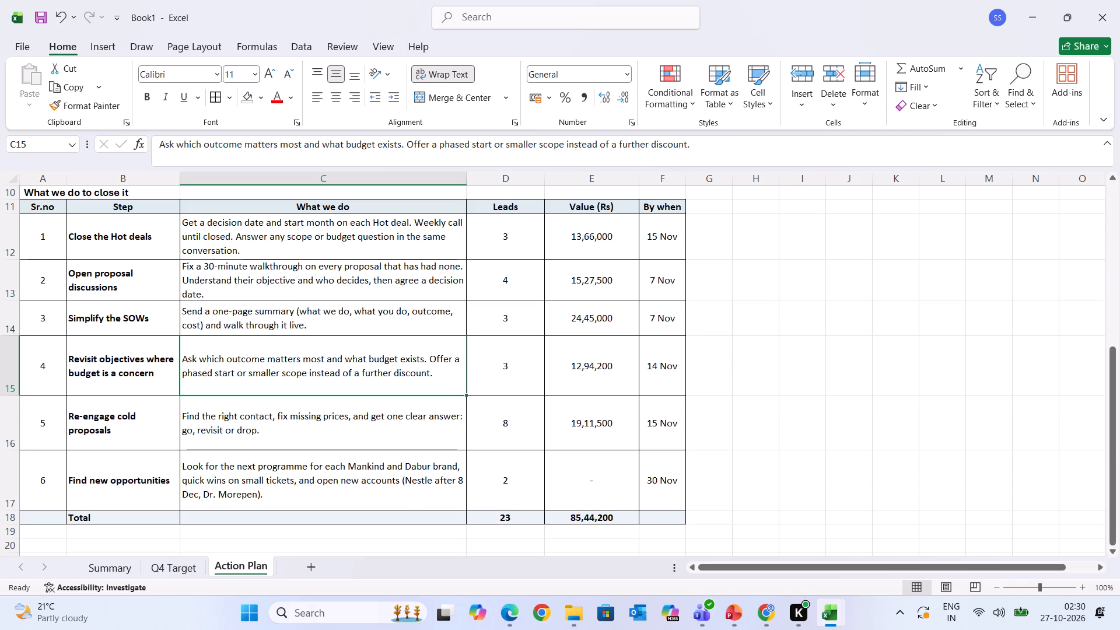
drag(16, 395, 20, 370)
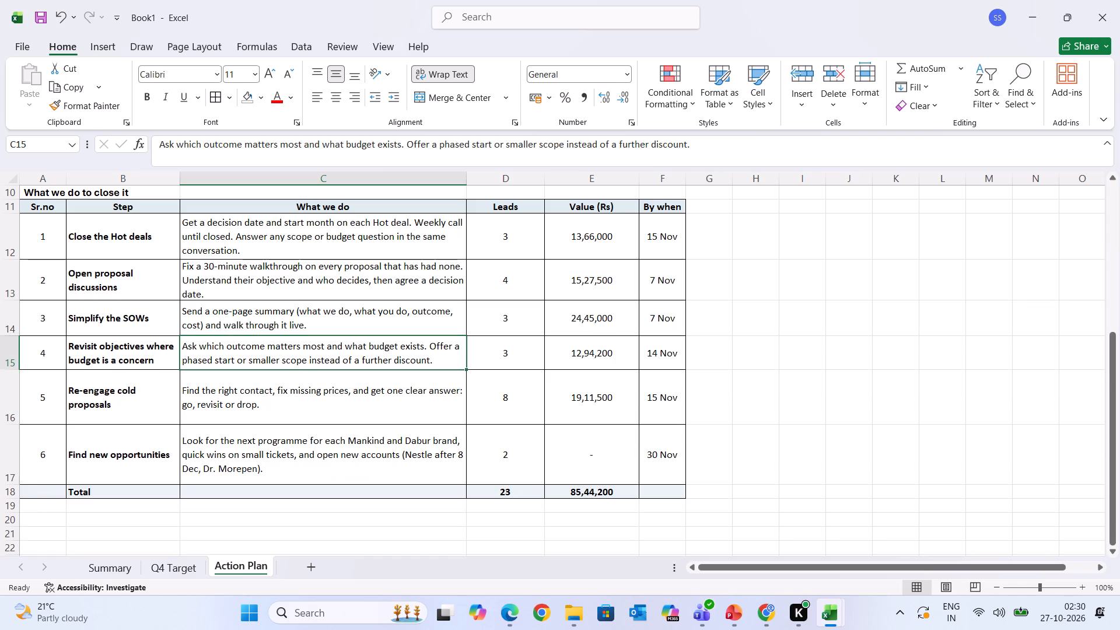
drag(16, 422, 17, 402)
drag(15, 463, 15, 459)
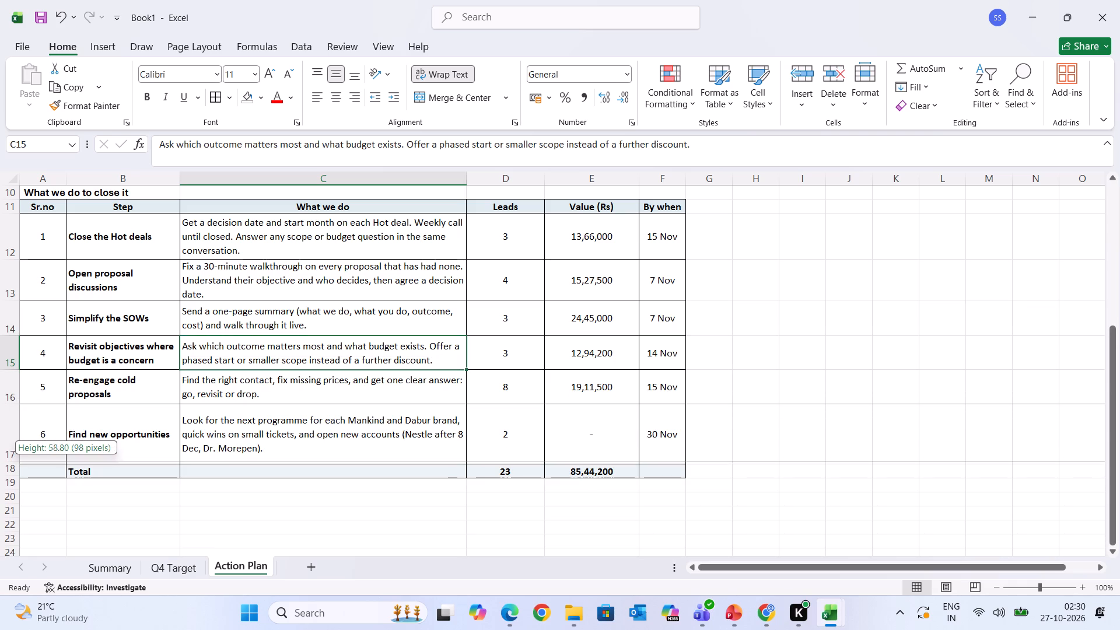
Fine-tune the height of row 17 so the three-line "Find new opportunities" description fits closely.
drag(15, 459, 17, 440)
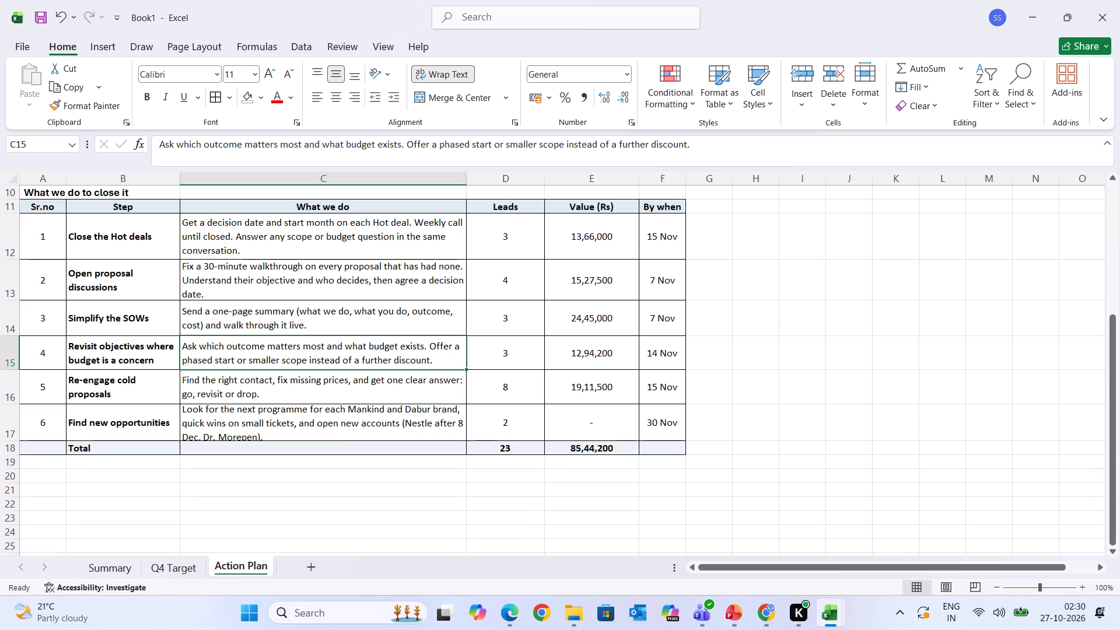
click(15, 439)
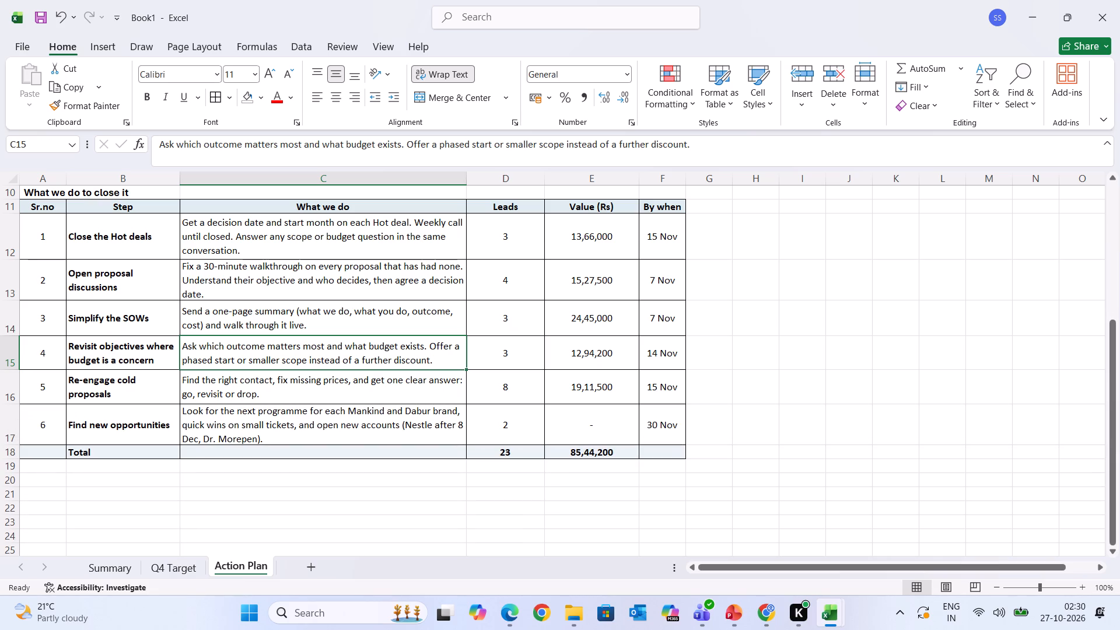
click(212, 481)
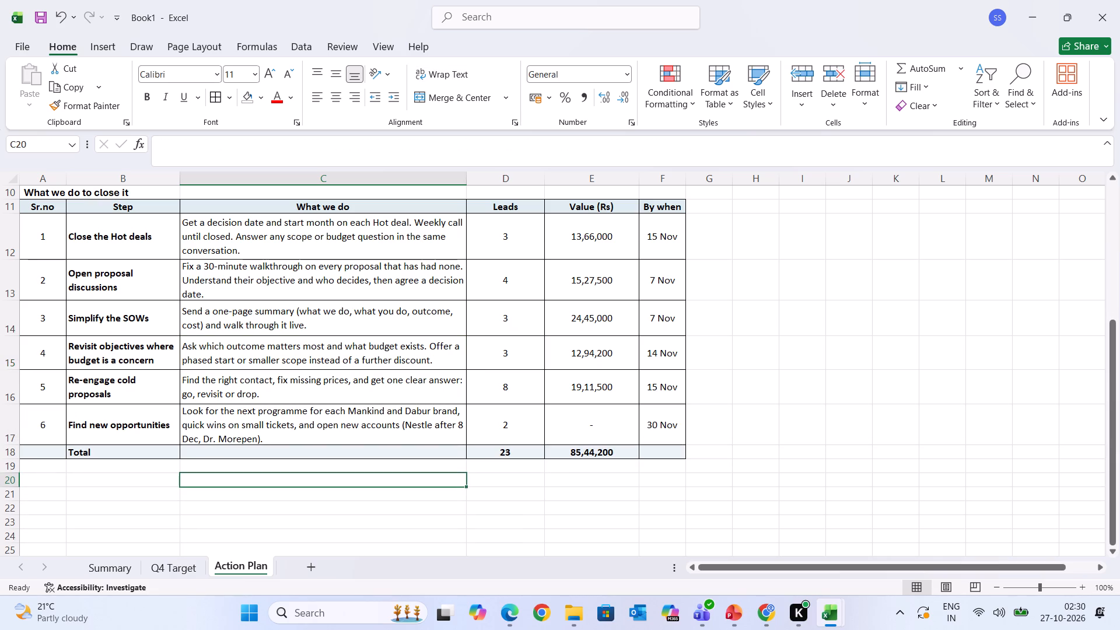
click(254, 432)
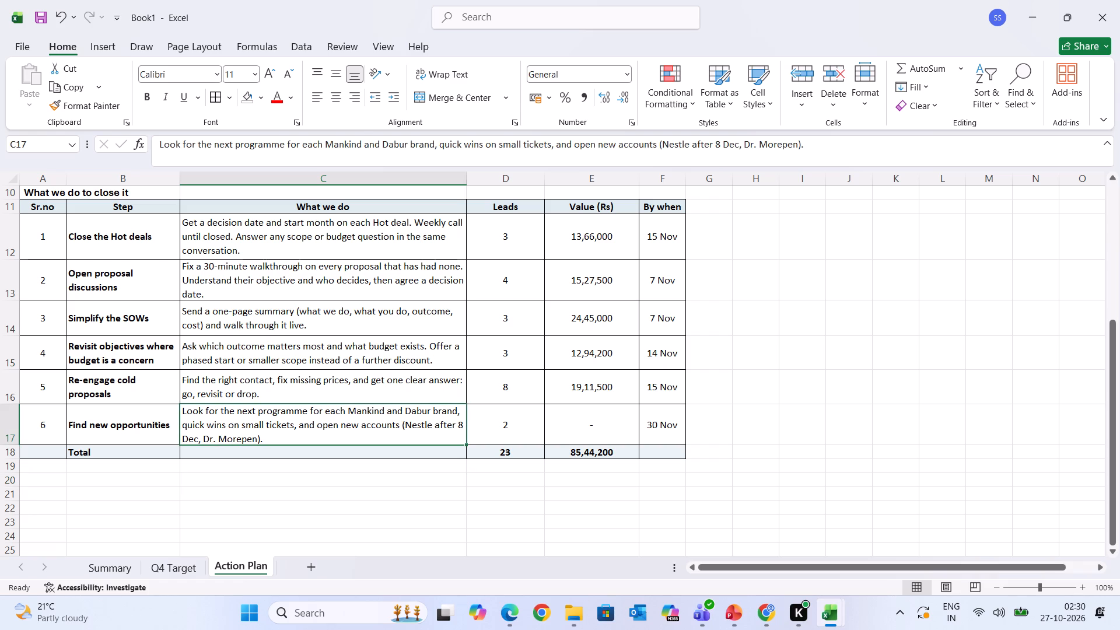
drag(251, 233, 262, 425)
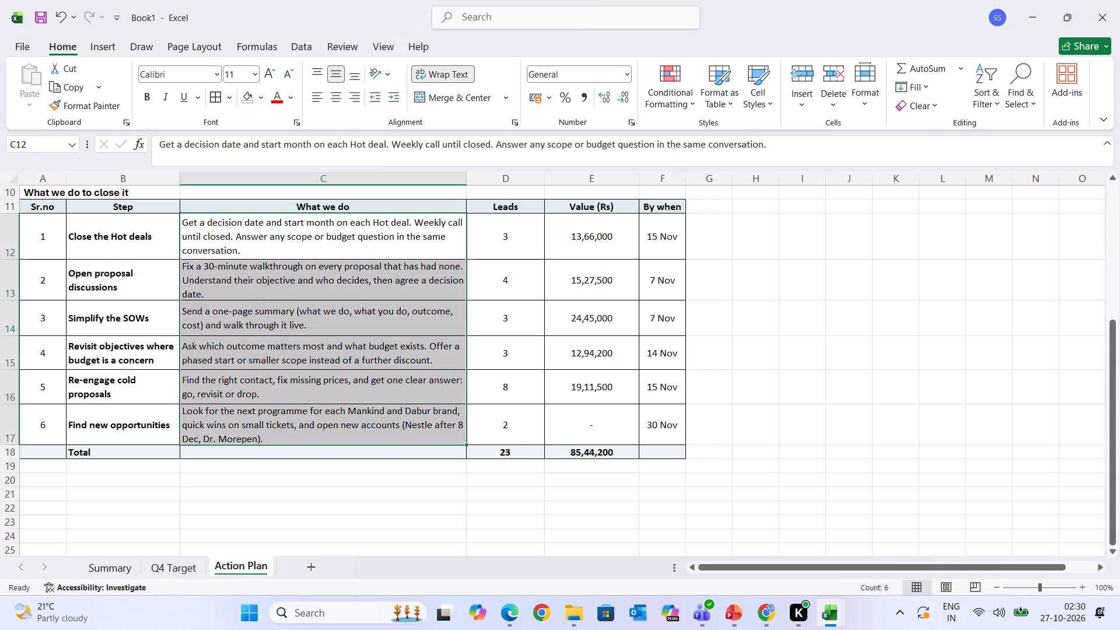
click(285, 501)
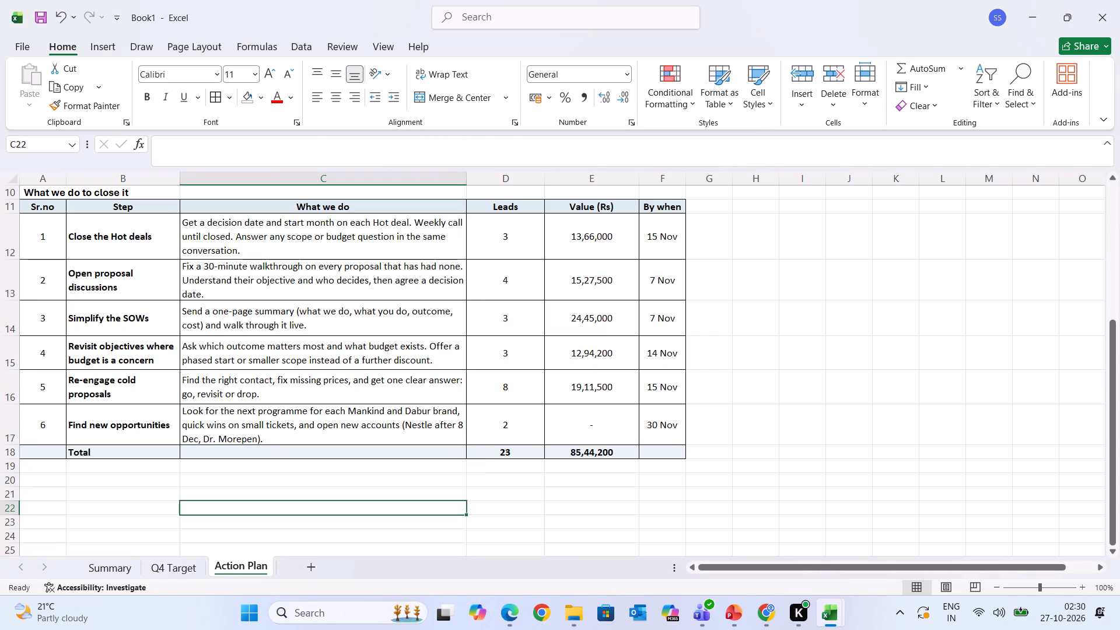
In the "Find new opportunities" description in C17, replace "tickets" with "budgets" so it reads "quick wins on small budgets".
double_click(264, 436)
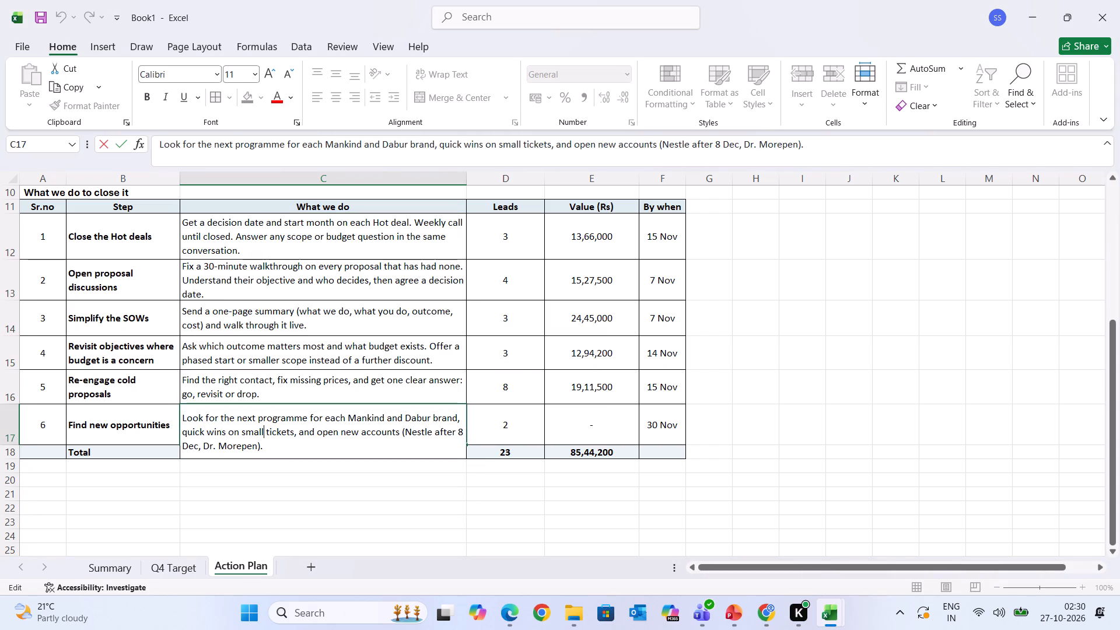
drag(293, 433, 234, 432)
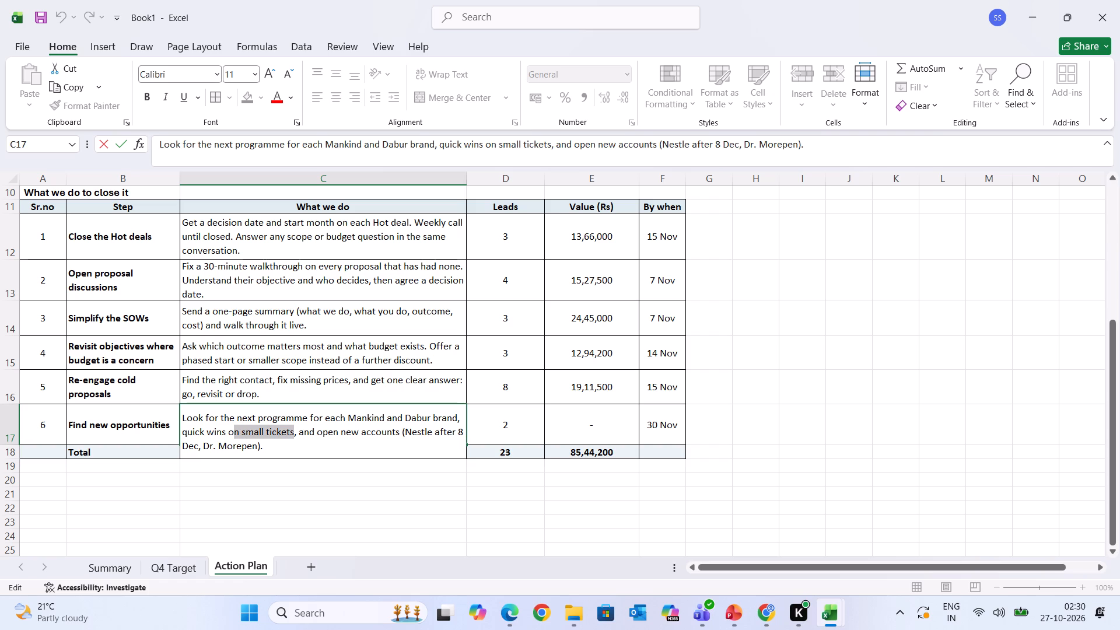
drag(234, 432, 282, 432)
drag(282, 432, 268, 430)
key(BackSpace)
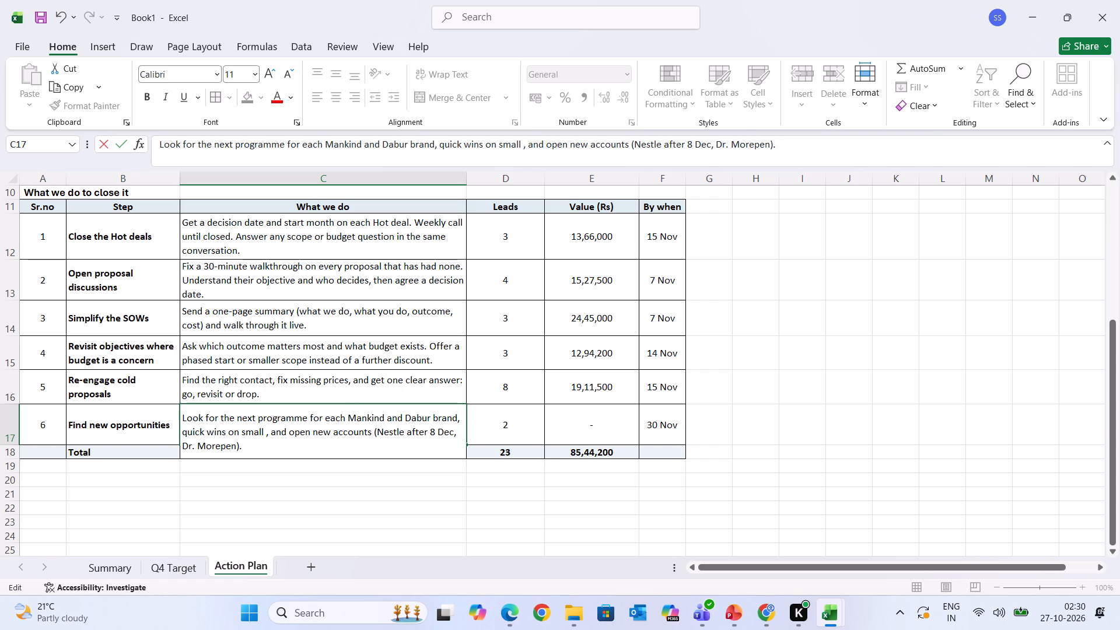
key(BackSpace)
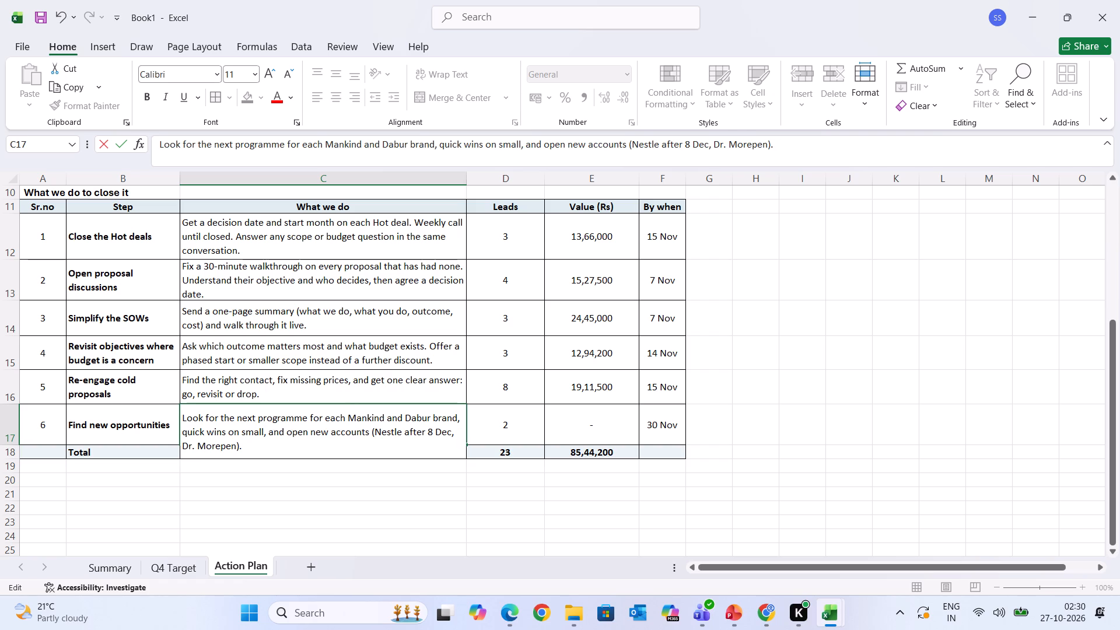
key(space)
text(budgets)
click(344, 479)
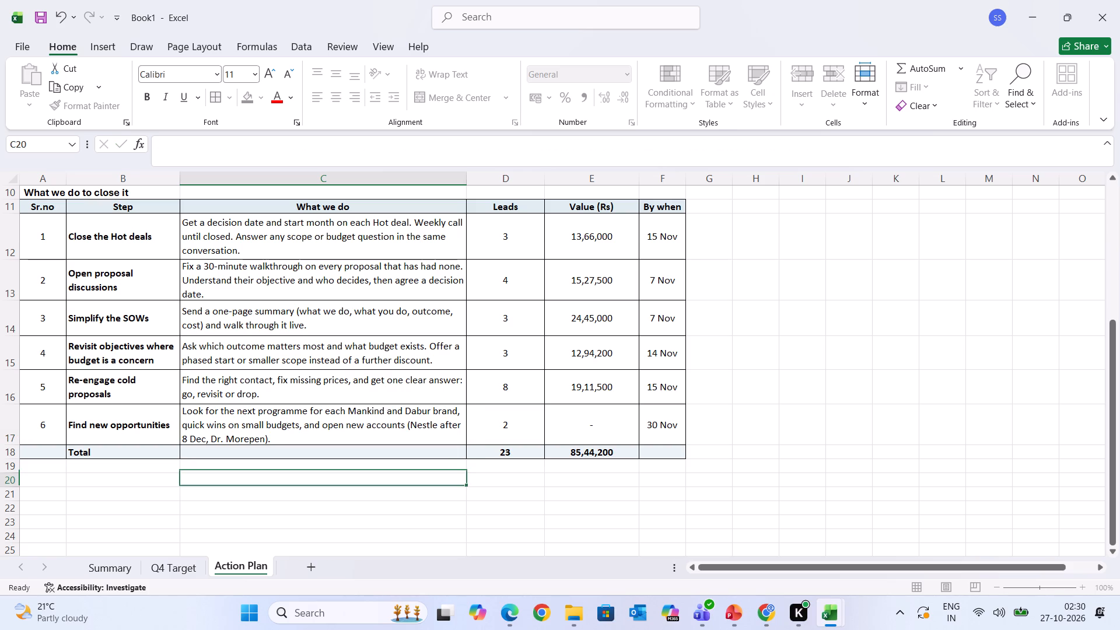
Switch to the Q3_Performance_and_Q4_Projection_Reworked_6 workbook and examine the content below the Total row on its Action Plan sheet.
click(43, 499)
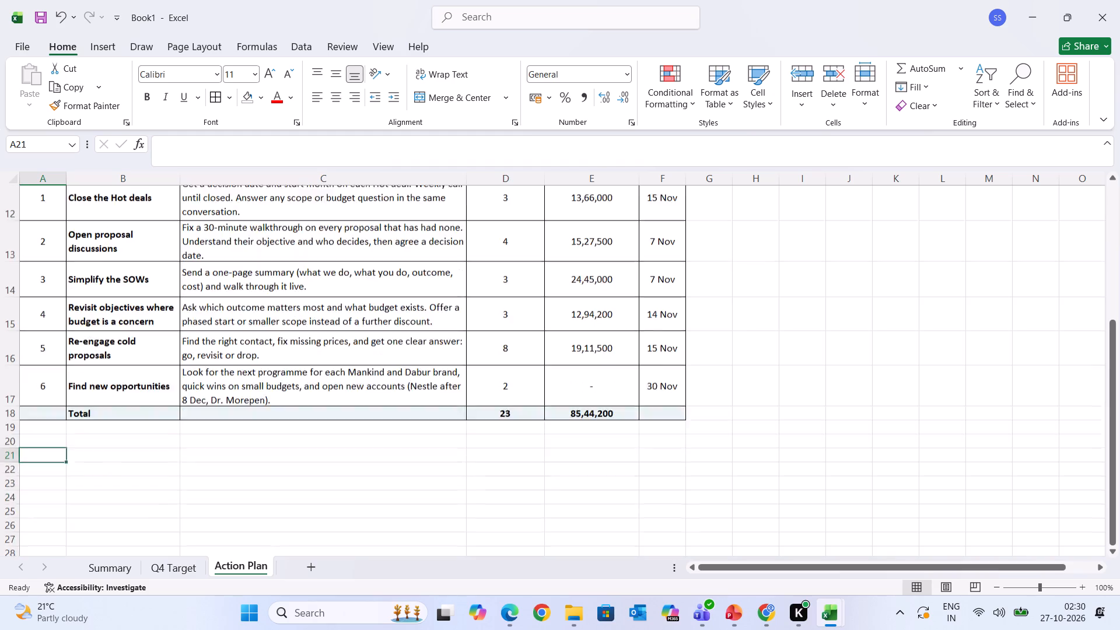
scroll(43, 499, down, 2)
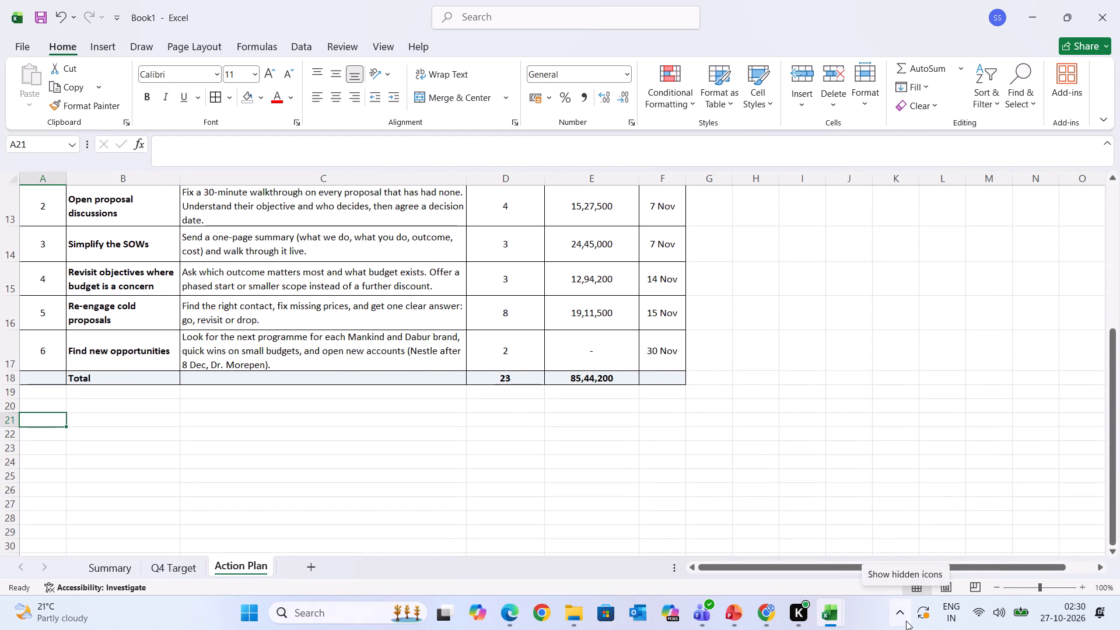
click(822, 617)
click(784, 558)
click(454, 467)
scroll(454, 467, down, 2)
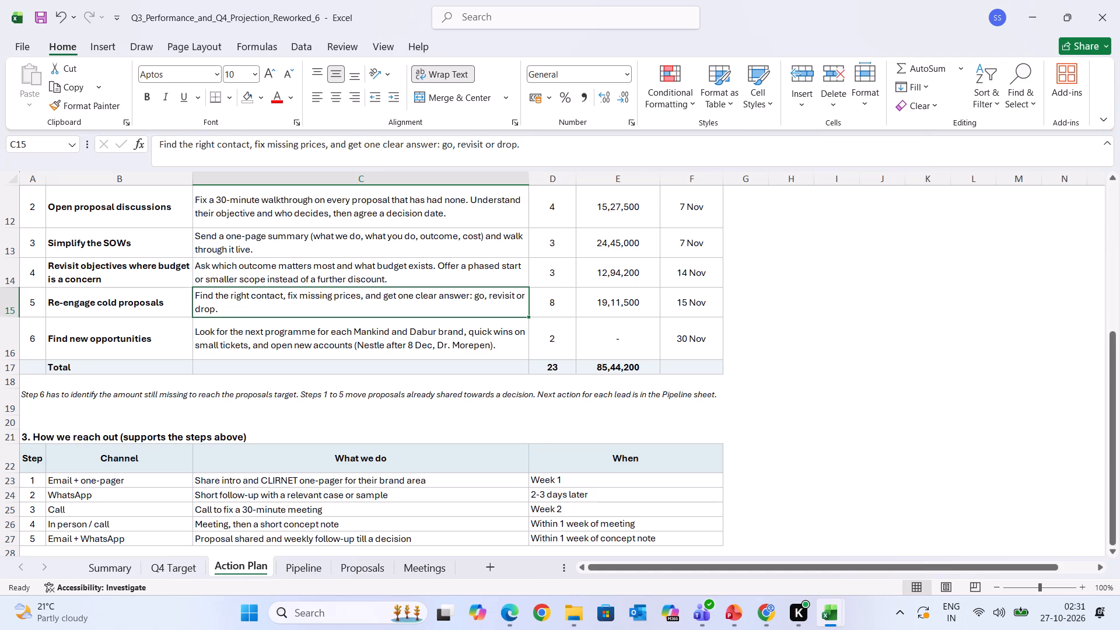
In the Q3_Performance_and_Q4_Projection_Reworked_6 workbook's Action Plan sheet, copy the "How we reach out" heading and table, A21:F27.
click(25, 396)
scroll(68, 411, down, 2)
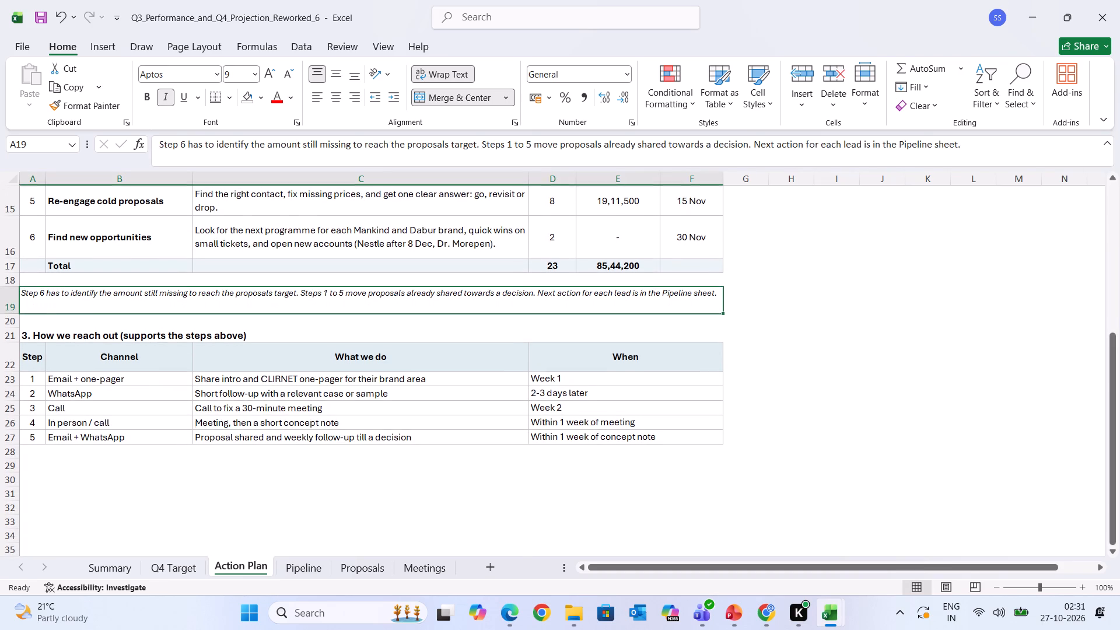
drag(55, 337, 436, 452)
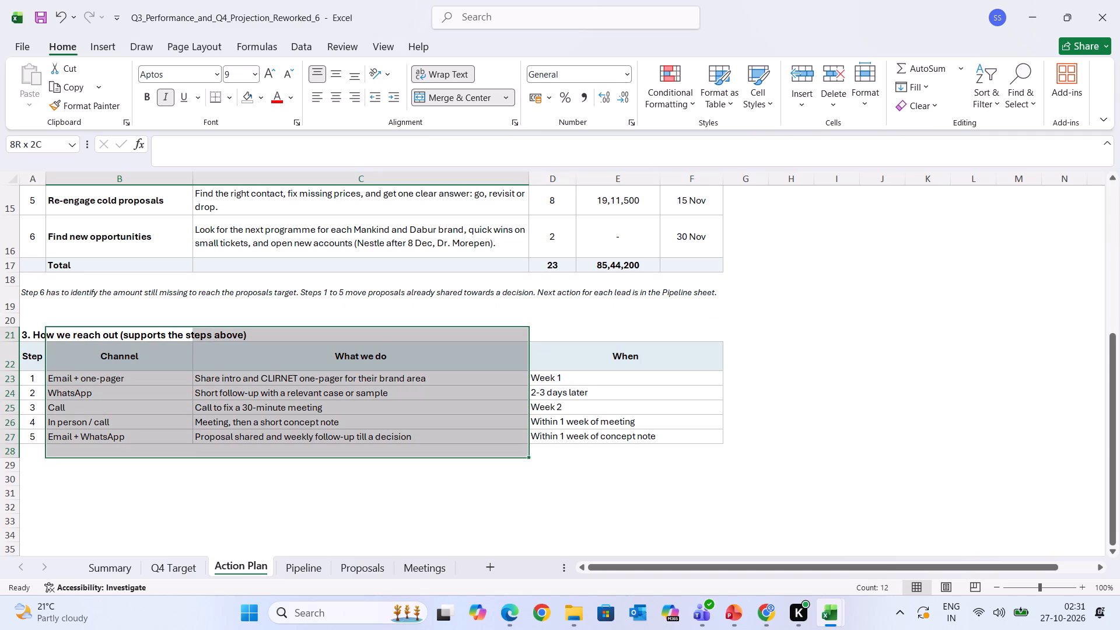
drag(436, 452, 577, 437)
click(372, 501)
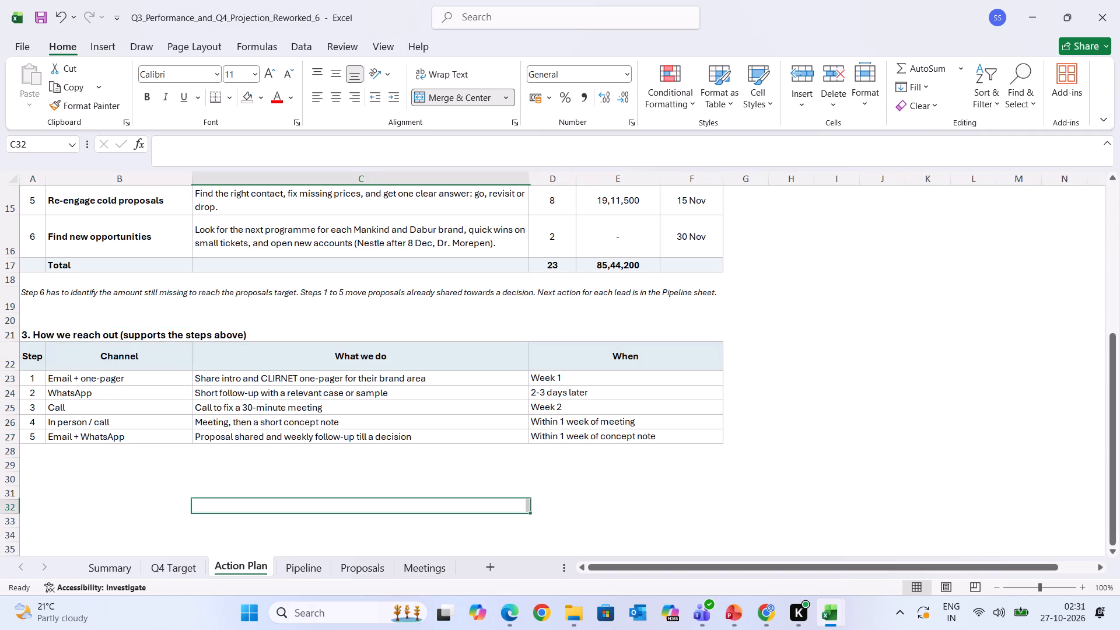
drag(26, 332, 488, 426)
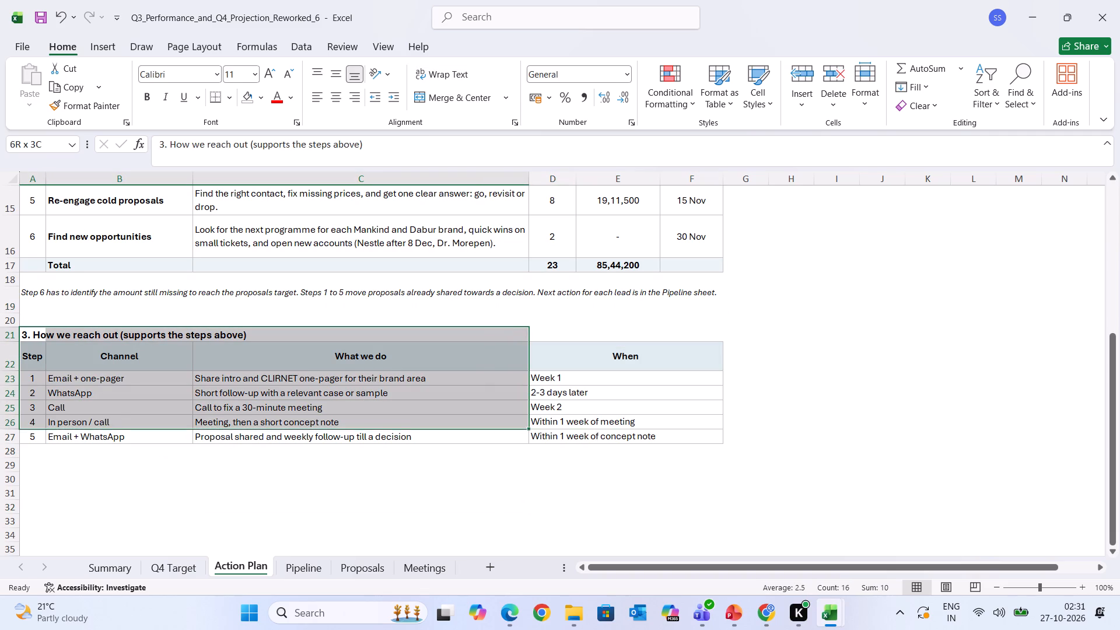
drag(488, 426, 551, 442)
key(ctrl+c)
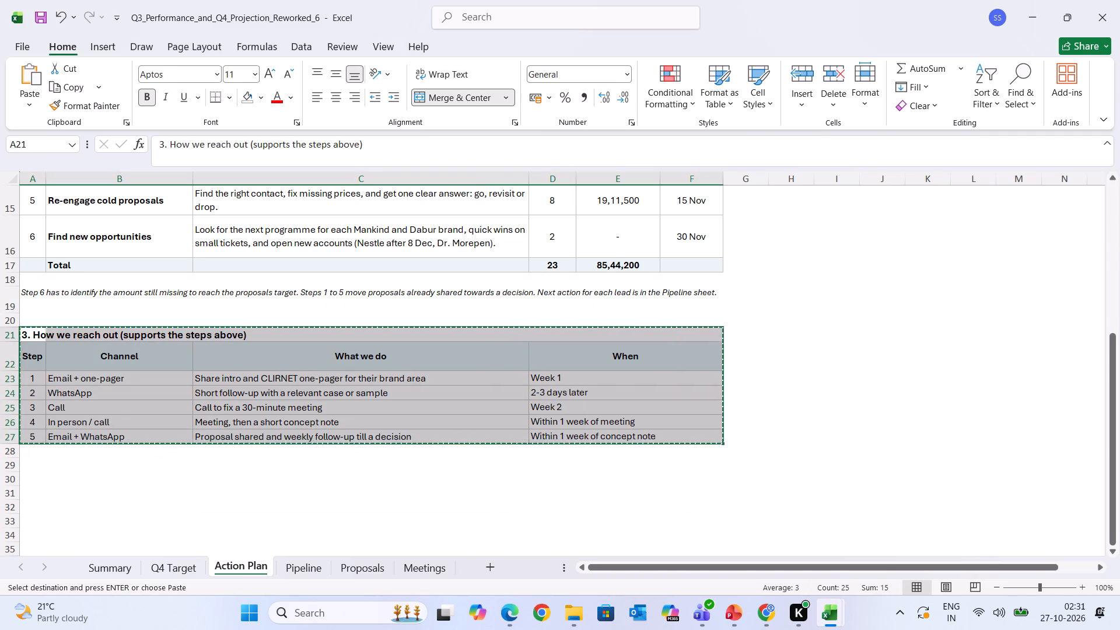
Switch to Book1 and paste the copied "How we reach out" section at A21 of the Action Plan sheet.
click(831, 617)
click(746, 539)
click(832, 619)
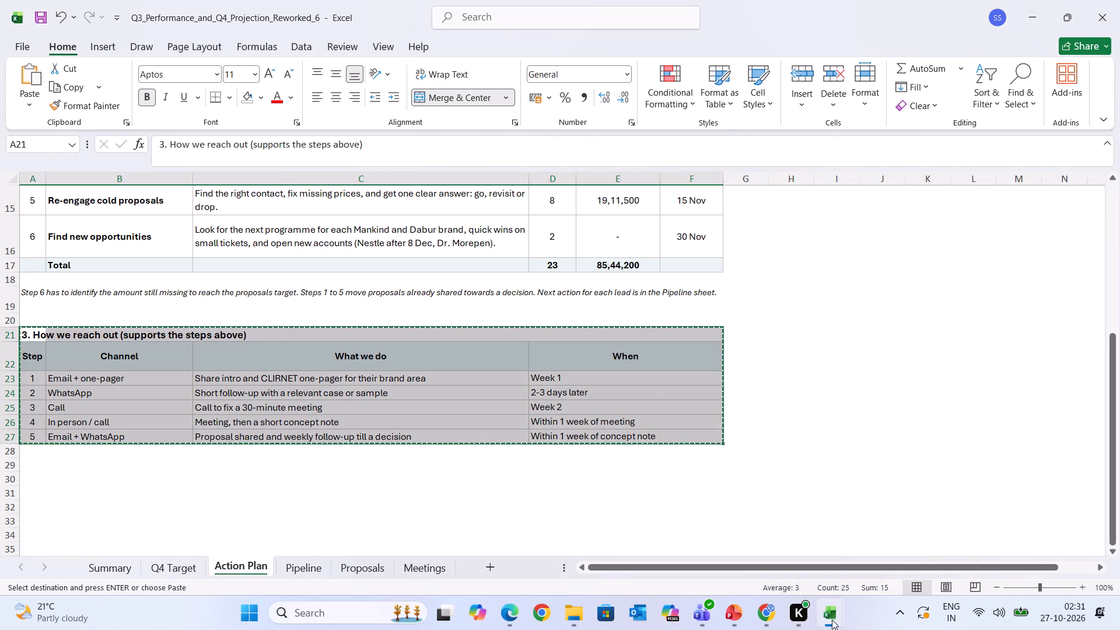
click(860, 574)
click(45, 412)
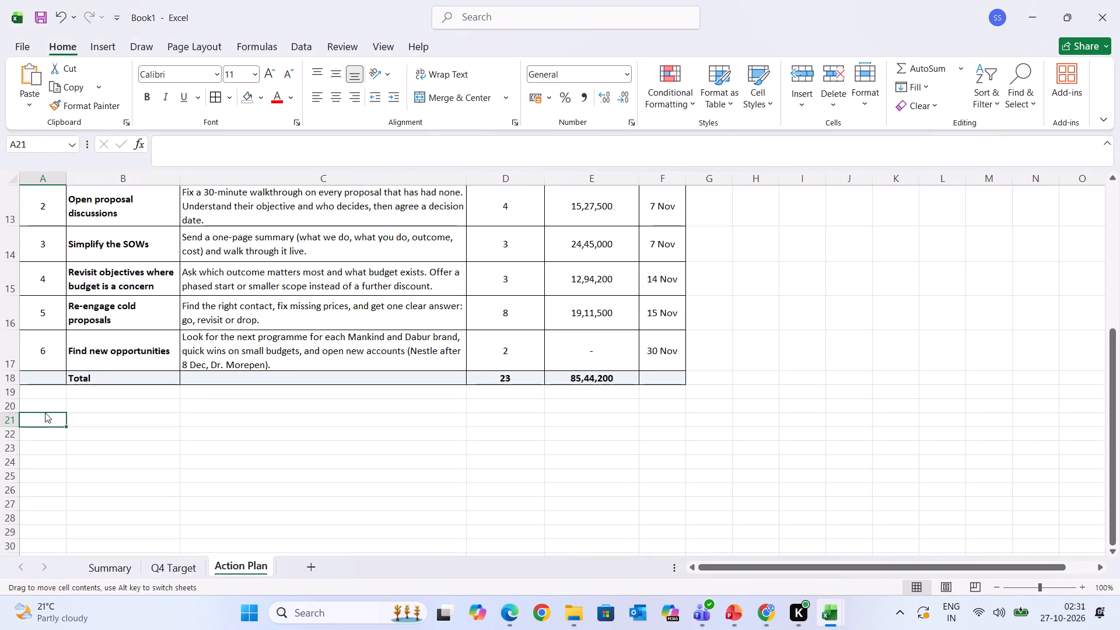
click(39, 432)
click(39, 424)
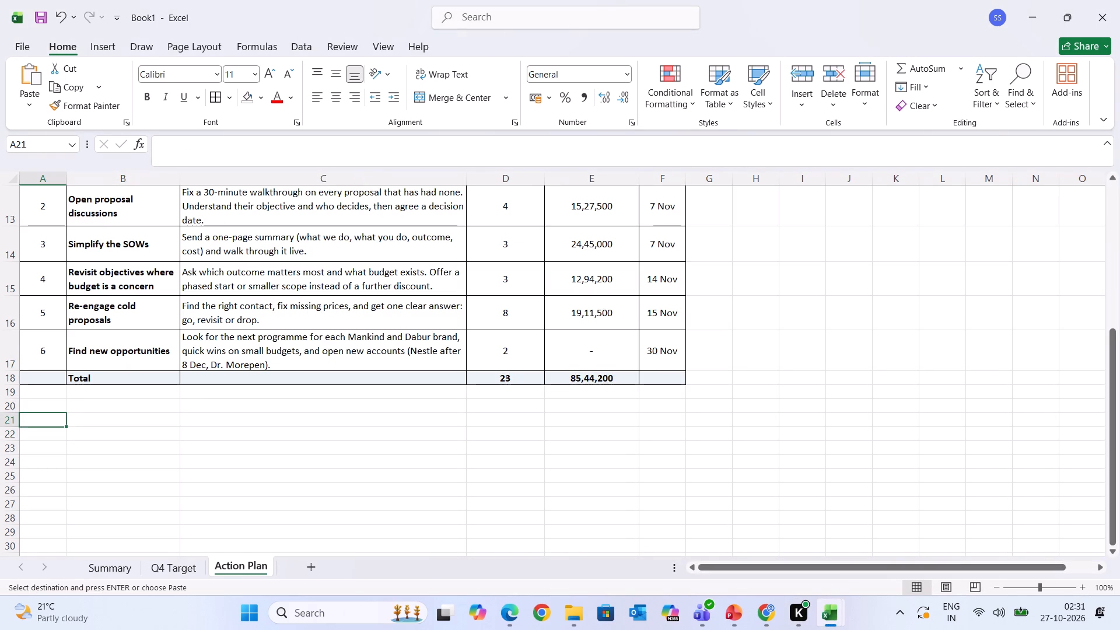
key(ctrl+v)
click(228, 514)
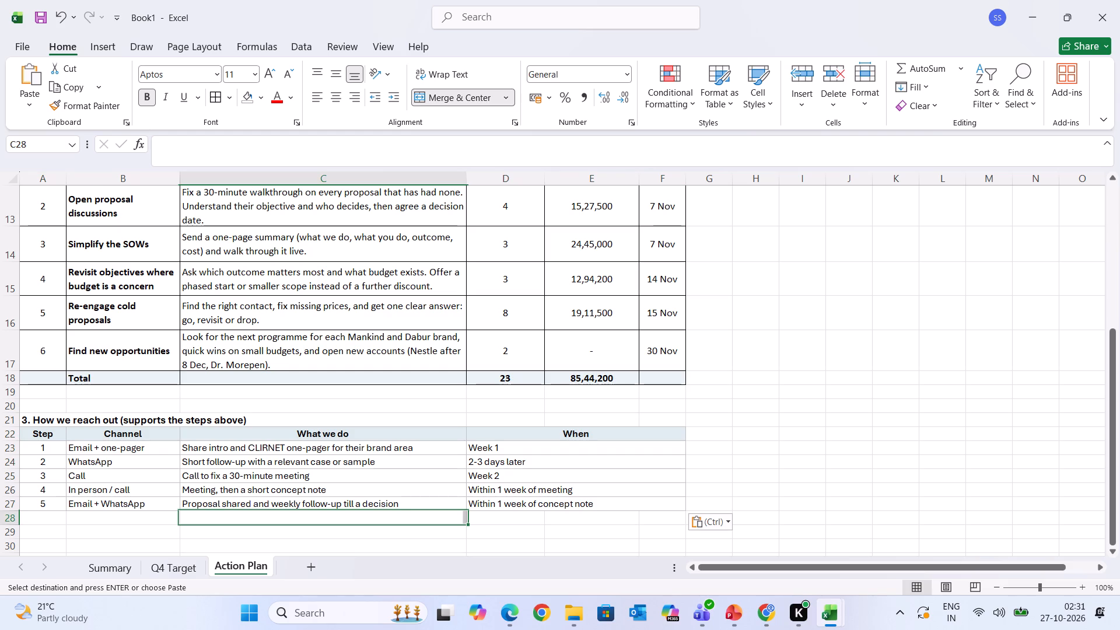
Remove the "3." numbering from the "How we reach out (supports the steps above)" heading in A21.
click(18, 415)
double_click(27, 418)
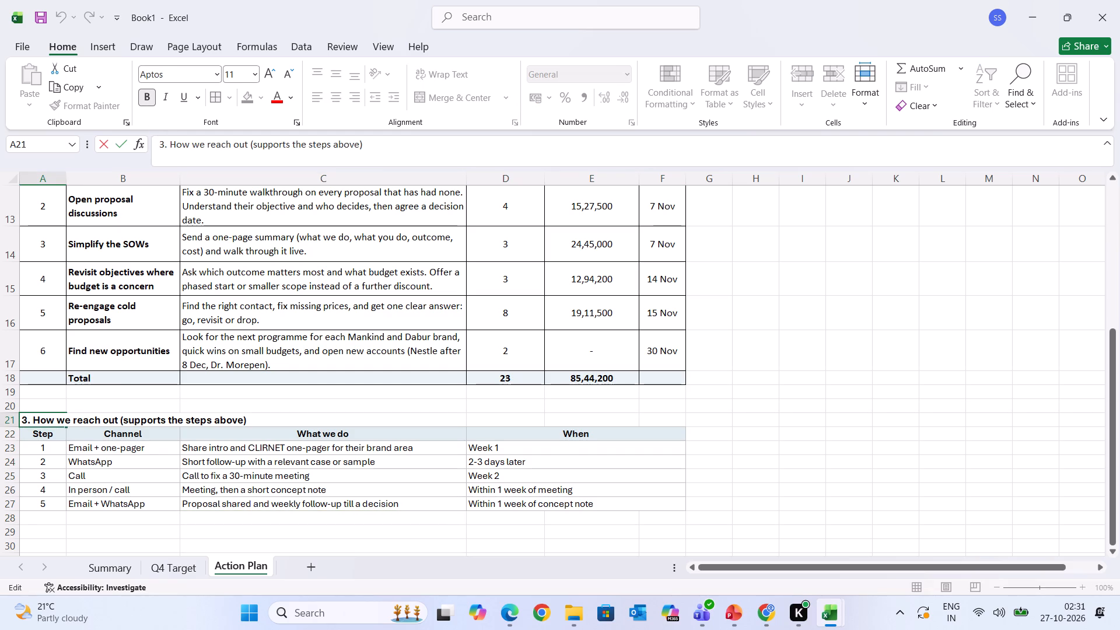
drag(167, 148, 123, 148)
key(BackSpace)
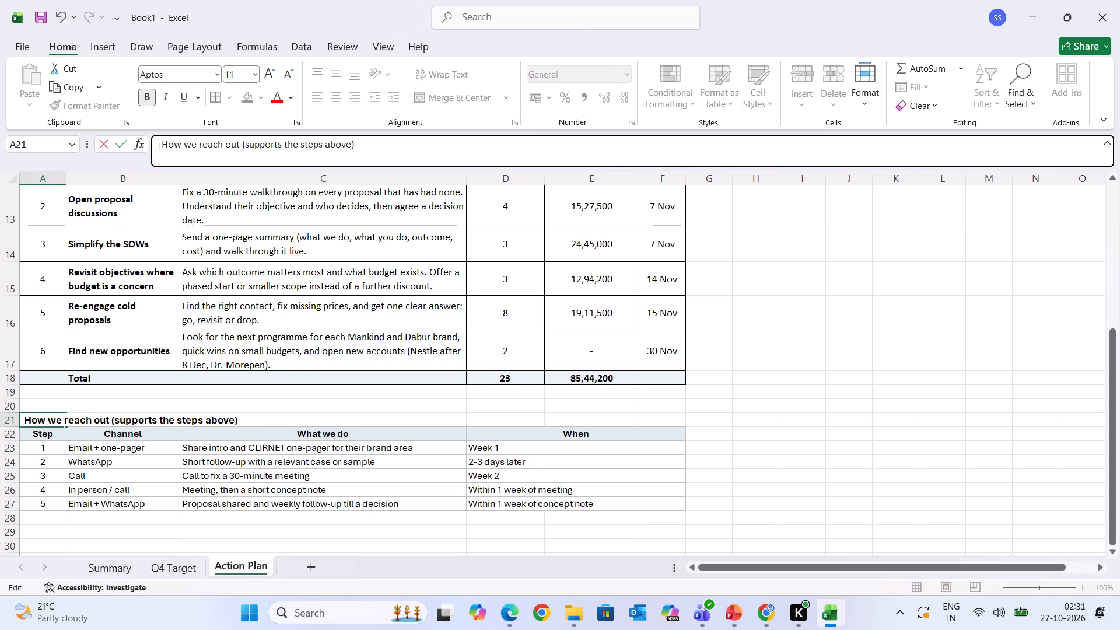
click(160, 145)
key(BackSpace)
click(242, 489)
Set the "What we do to close it" heading and its table, A10:F18, to the Calibri font.
scroll(122, 459, up, 1)
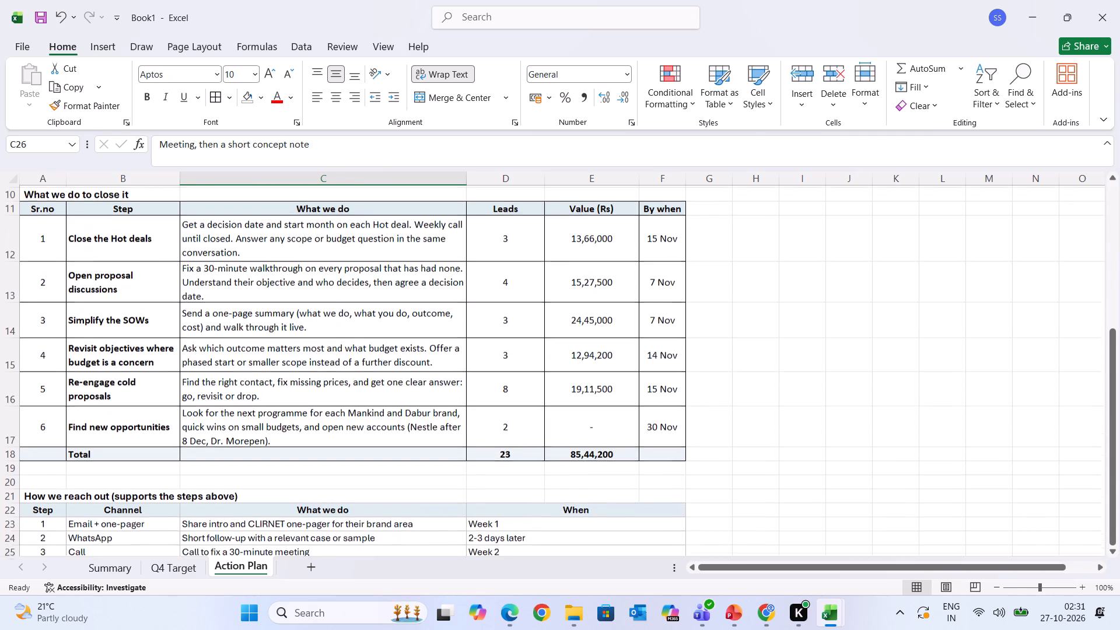
scroll(122, 459, up, 1)
click(102, 205)
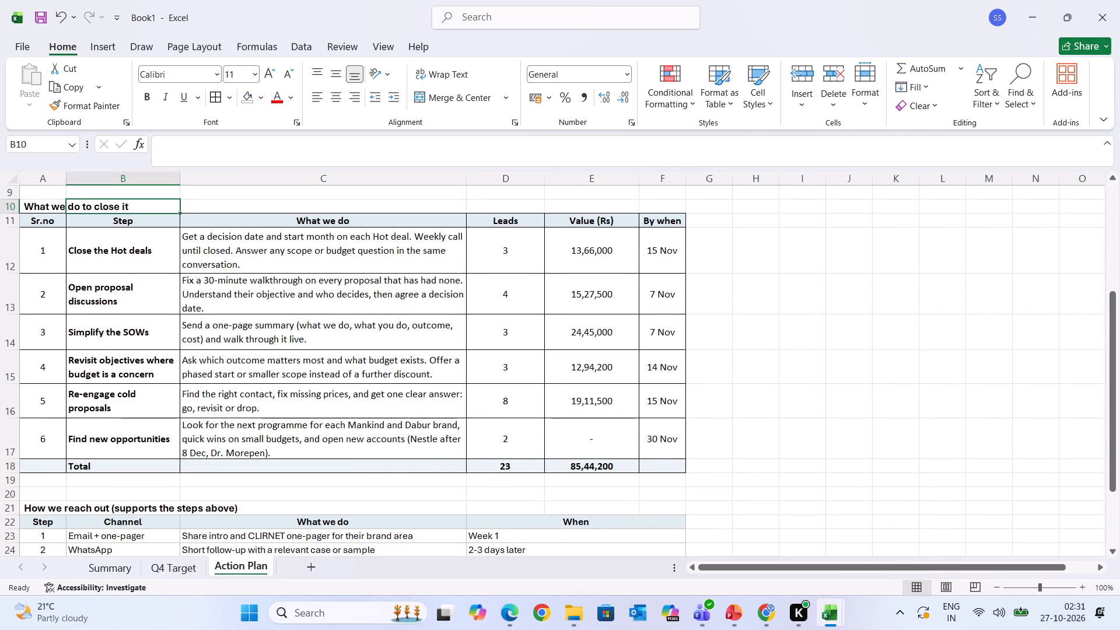
click(33, 204)
click(33, 204)
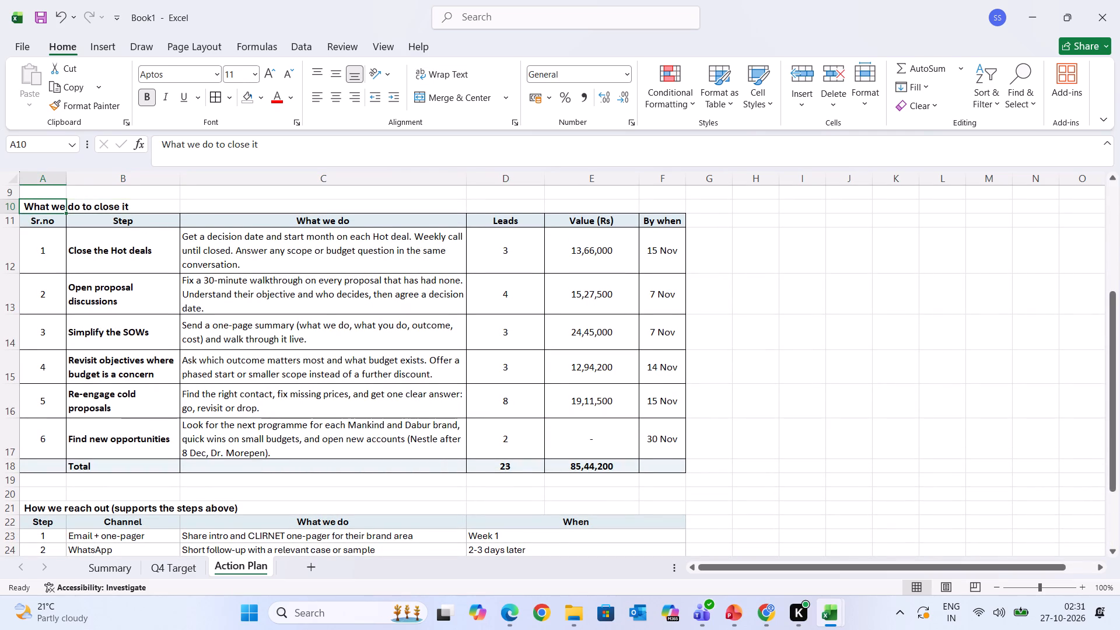
drag(53, 205, 599, 358)
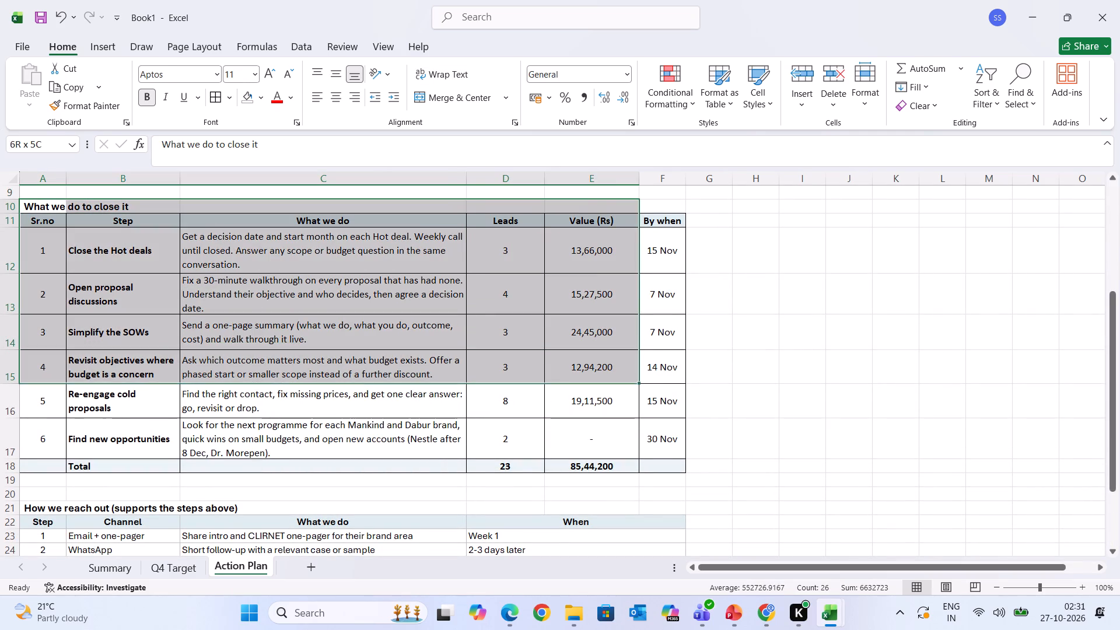
drag(599, 358, 652, 464)
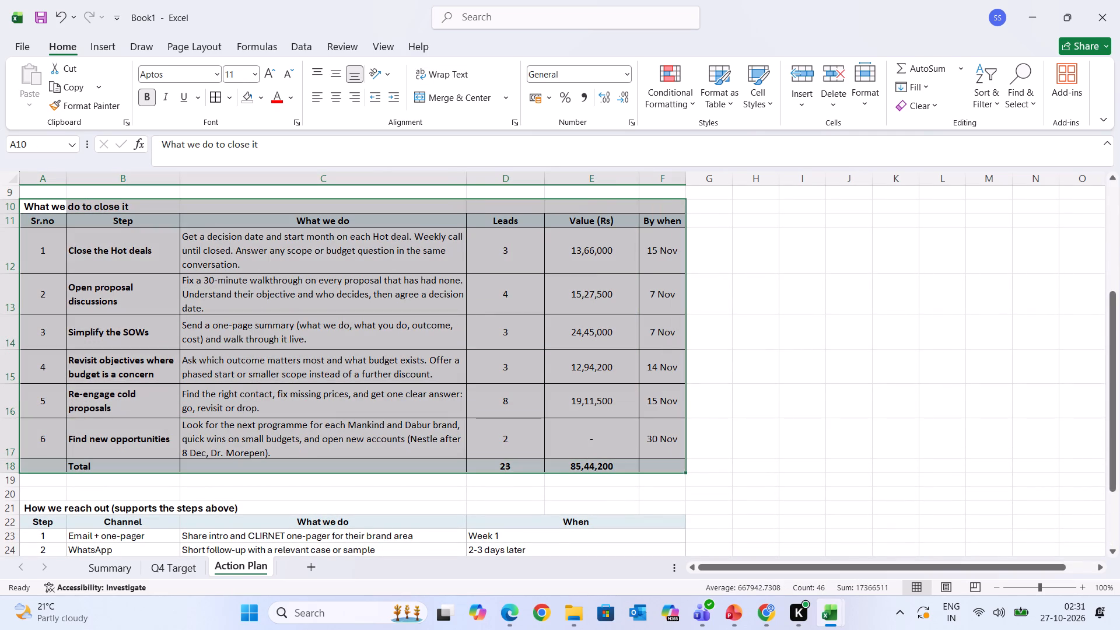
click(214, 72)
click(197, 132)
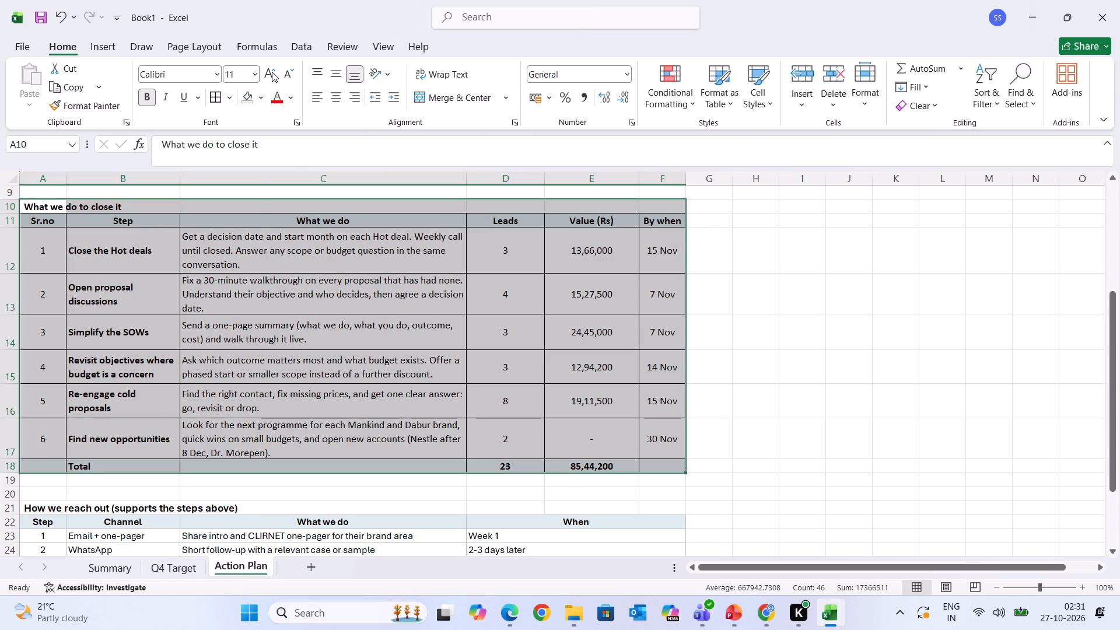
Set the "What we do to close it" heading and its table, A10:F18, to font size 11.
click(255, 72)
click(236, 142)
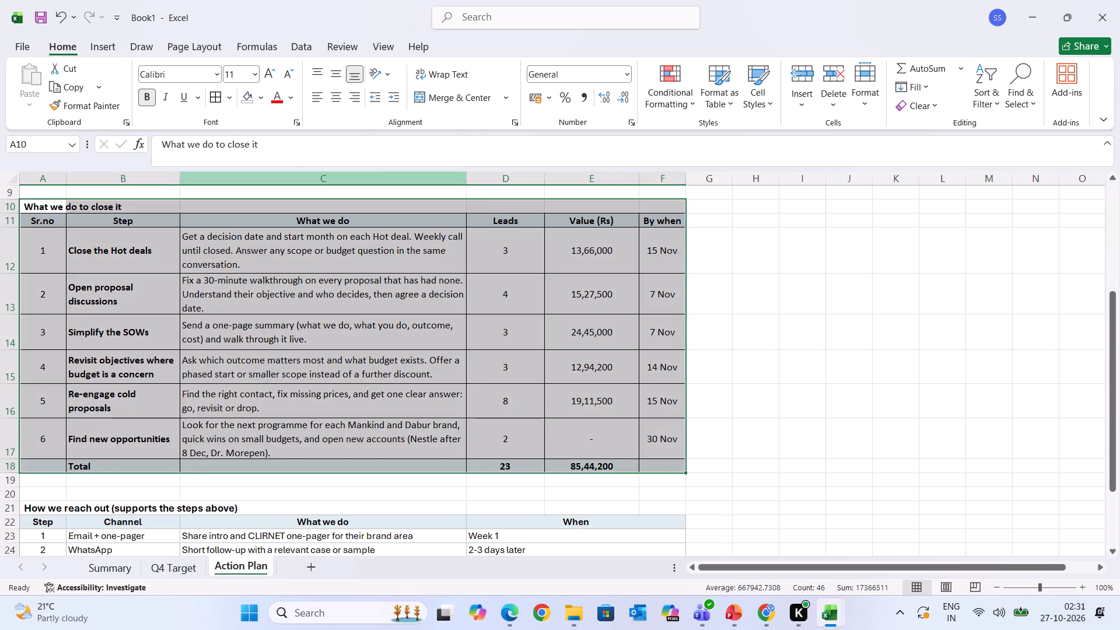
Merge the "What we do to close it" heading row across A10:F10, with the text left-aligned and vertically centred.
click(231, 355)
scroll(231, 355, up, 1)
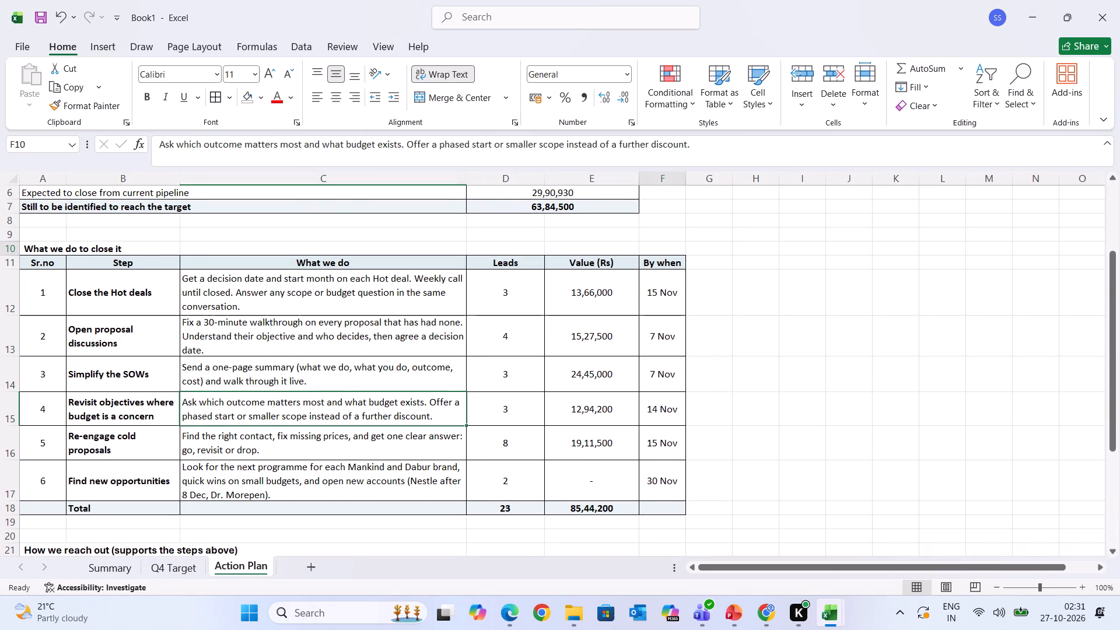
click(663, 253)
key(ctrl+shift+Left)
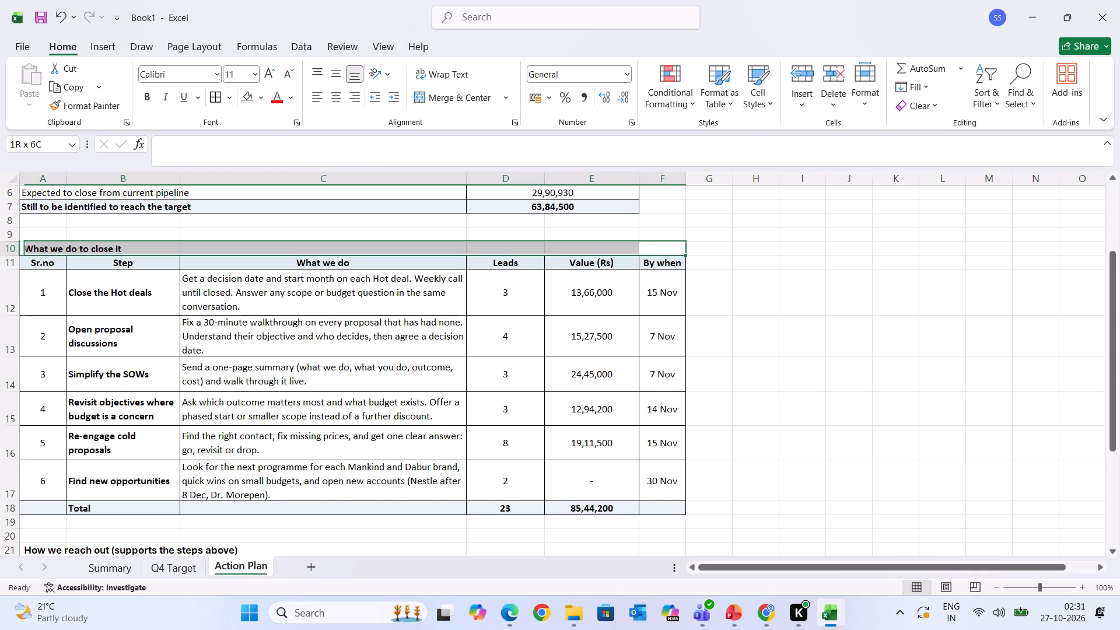
click(449, 98)
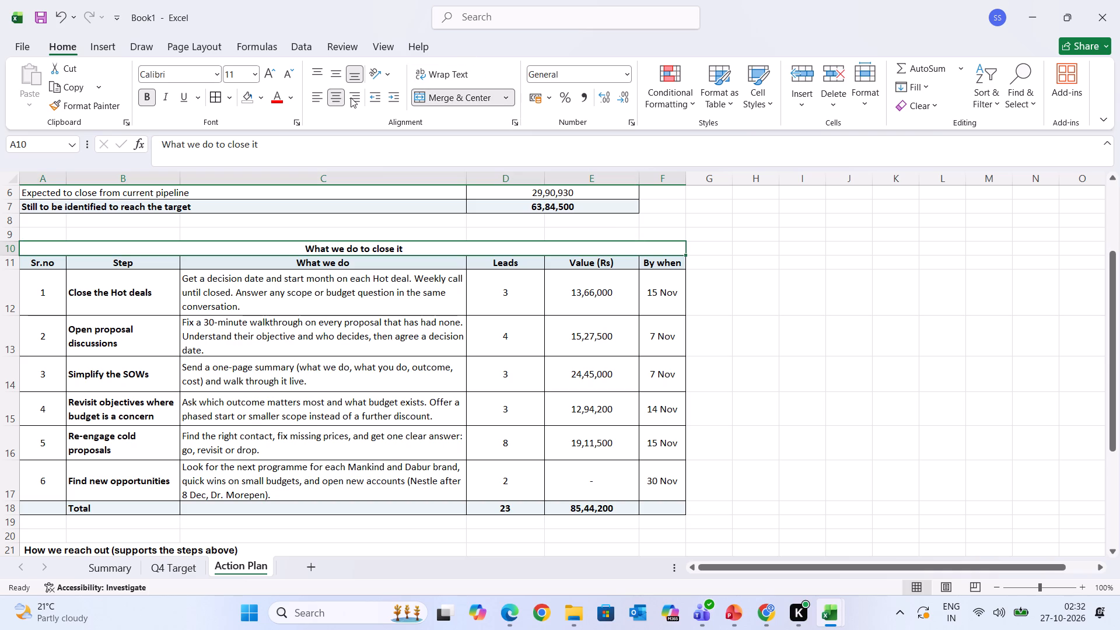
click(310, 96)
click(340, 79)
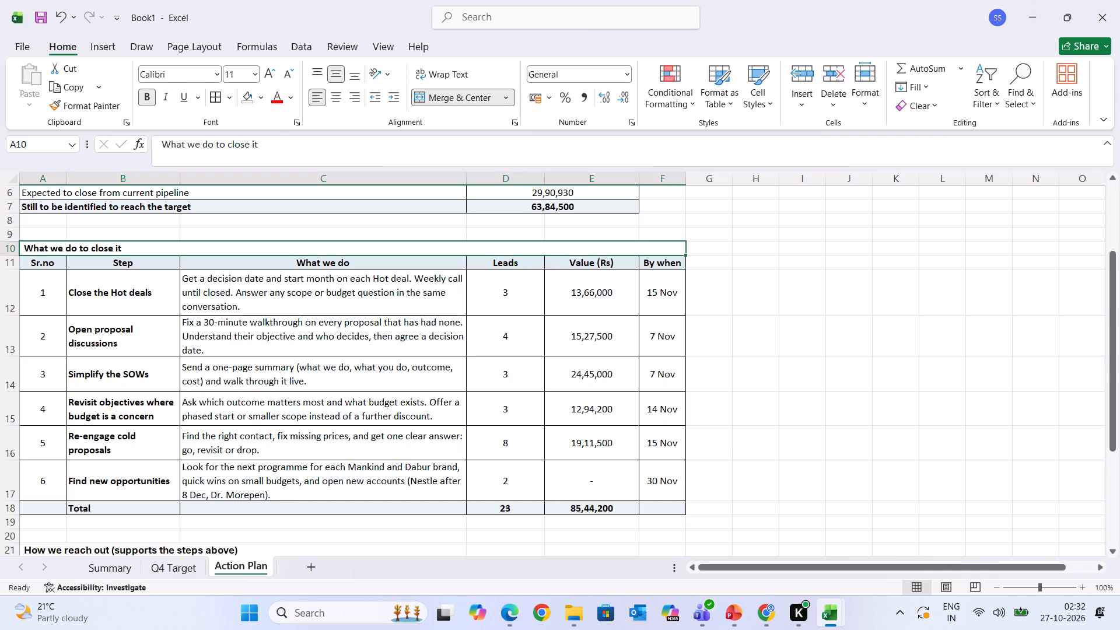
click(387, 297)
Merge the "How we reach out (supports the steps above)" heading row across A21:F21, with the text left-aligned and vertically centred.
scroll(387, 297, down, 2)
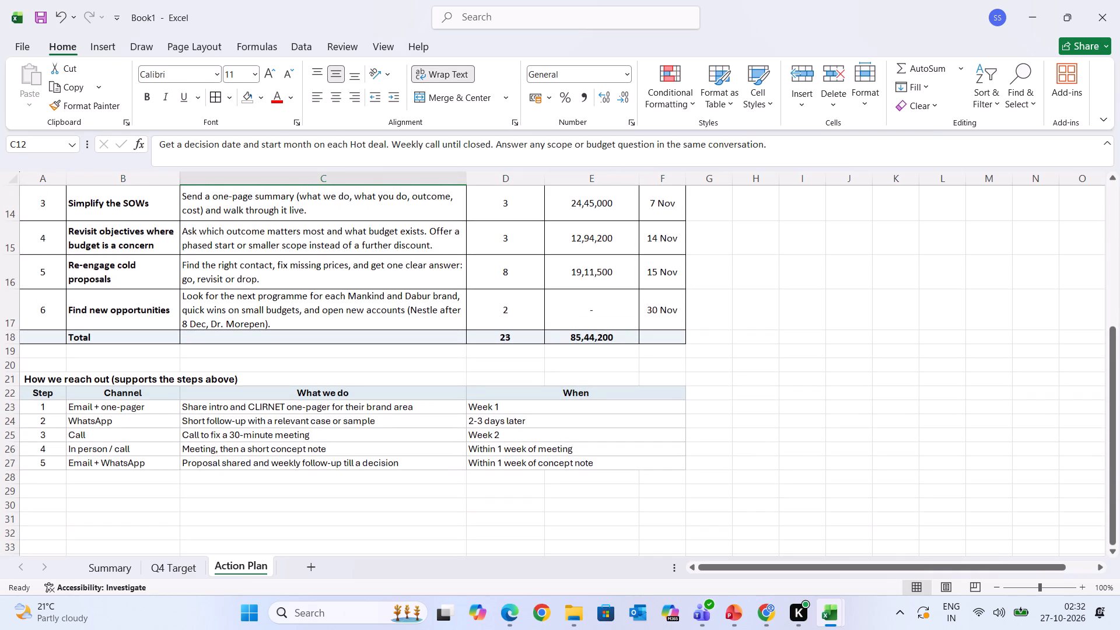
click(38, 382)
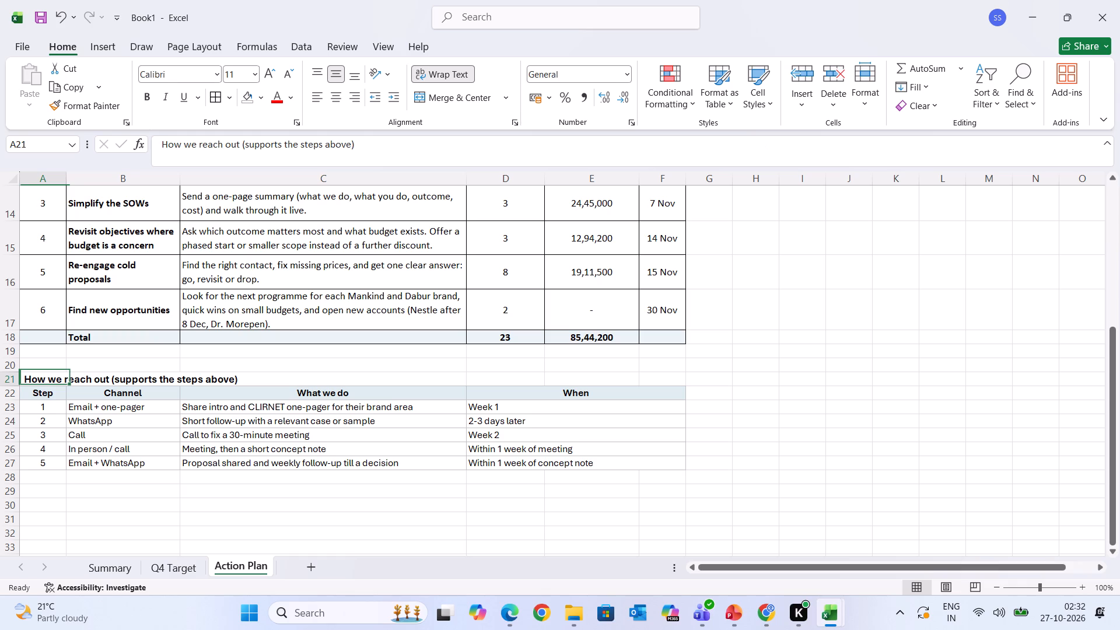
click(663, 378)
key(ctrl+shift+Left)
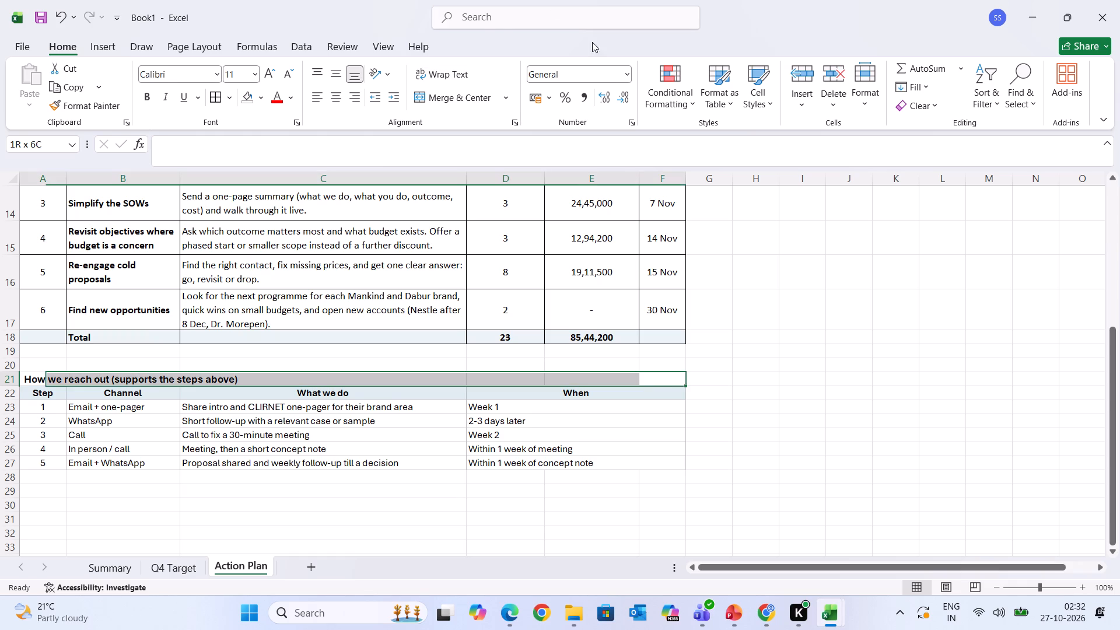
click(433, 99)
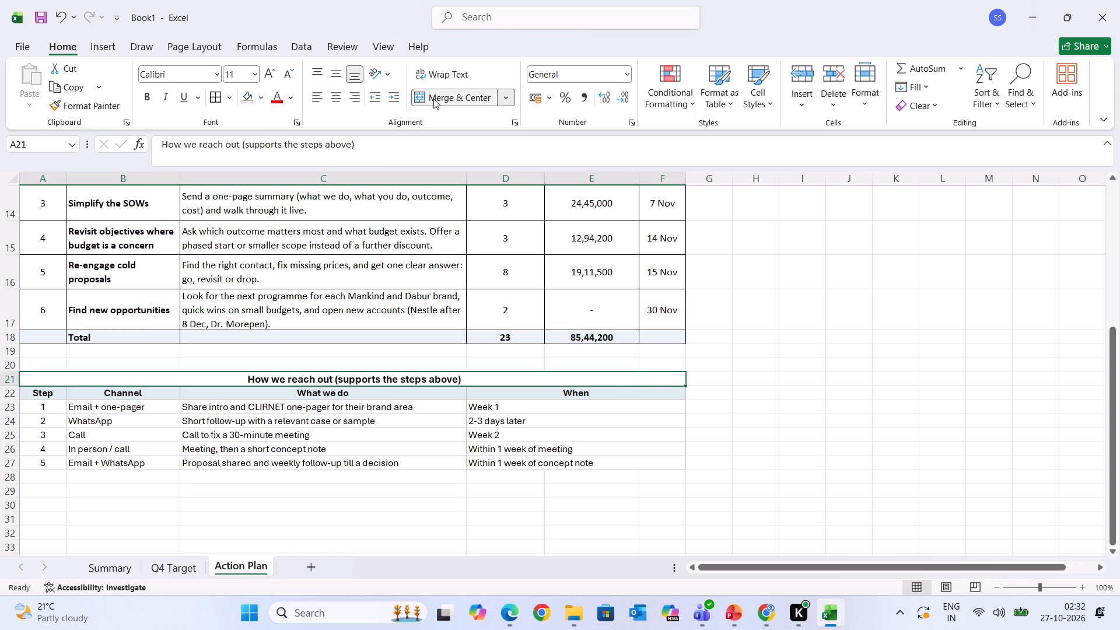
click(311, 93)
click(338, 76)
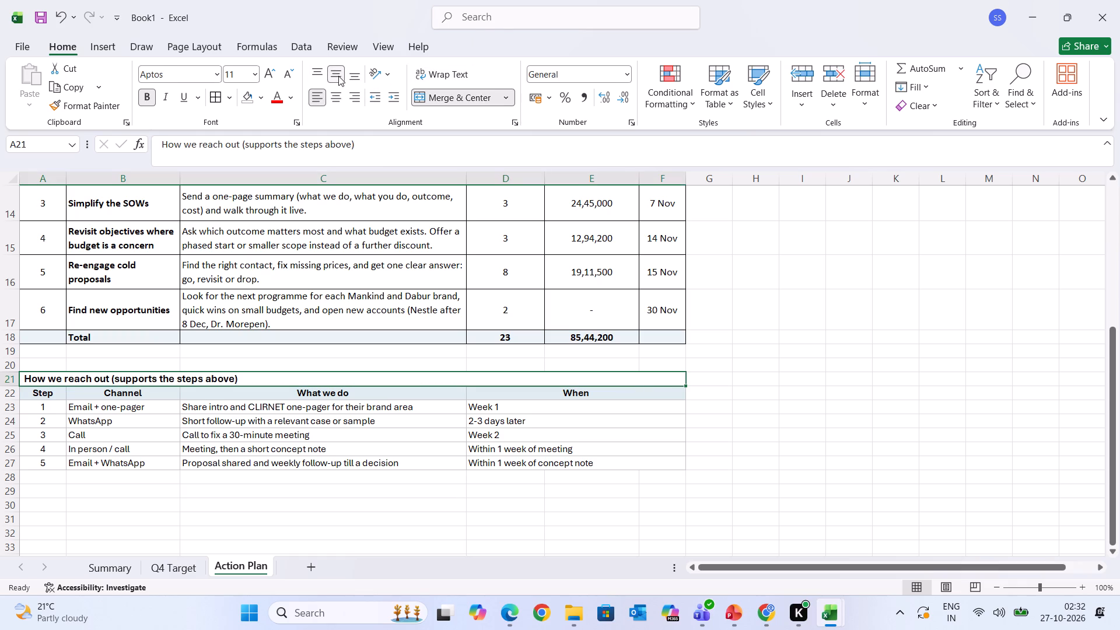
click(263, 508)
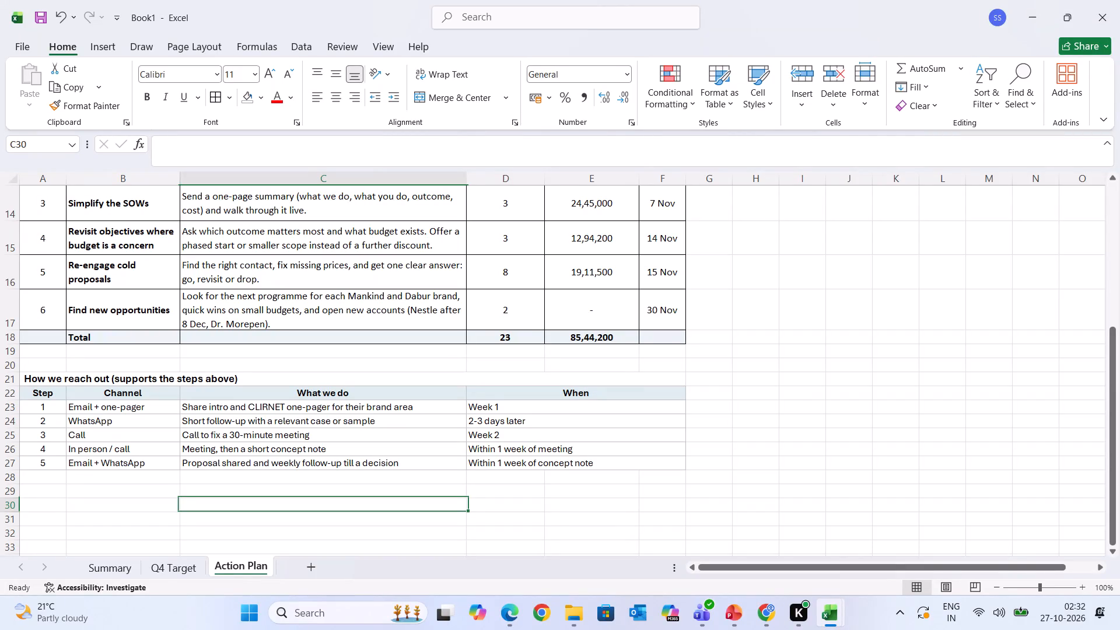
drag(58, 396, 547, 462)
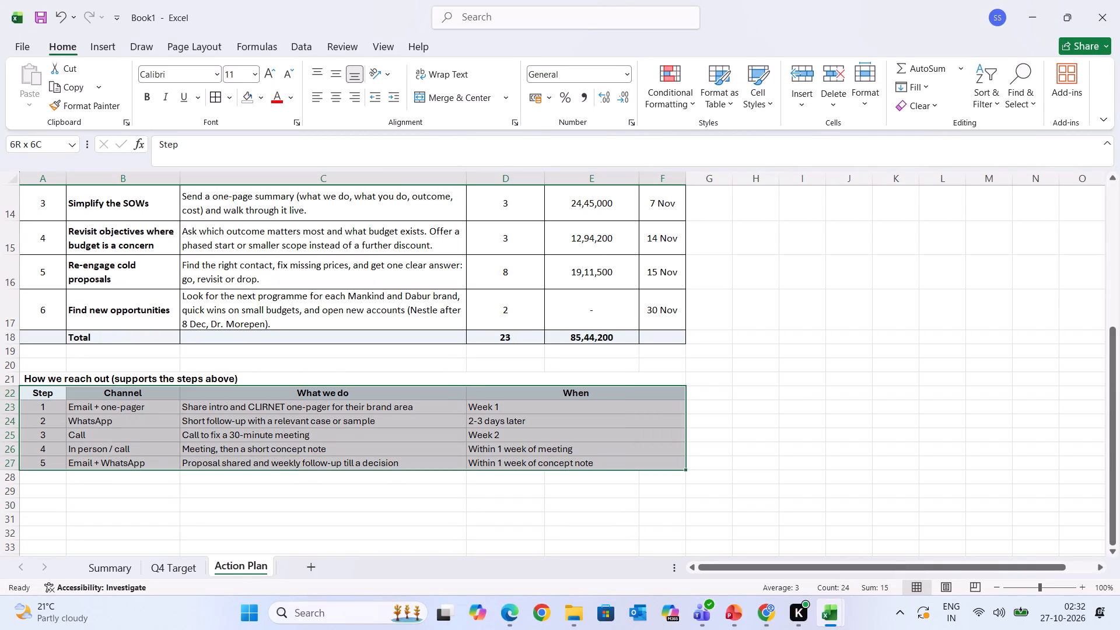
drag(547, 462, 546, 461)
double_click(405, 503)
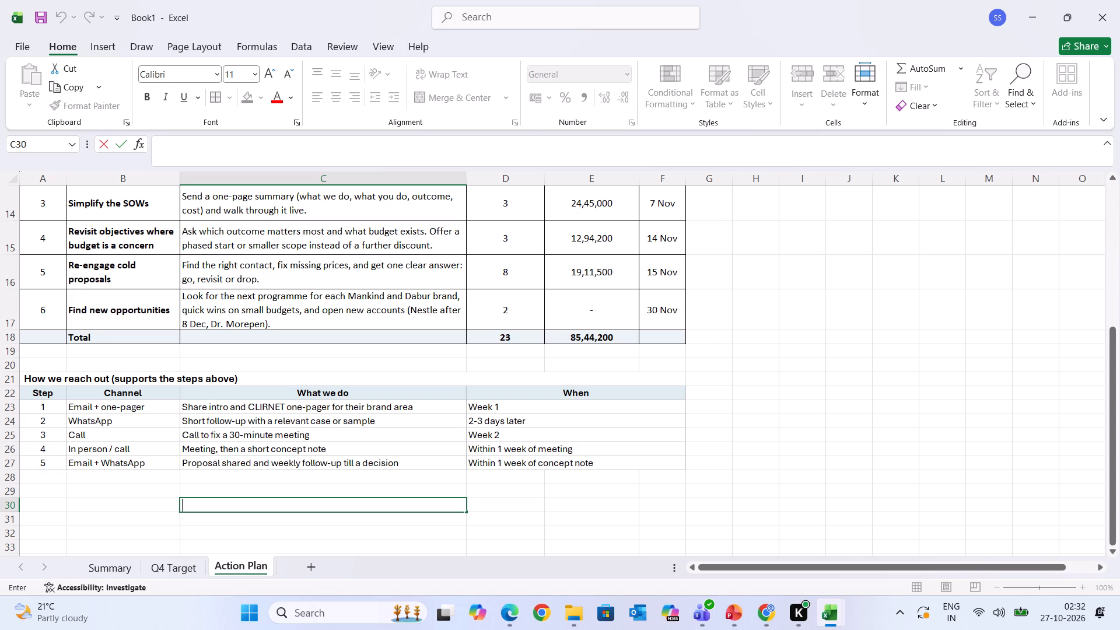
Open the "Share intro and CLIRNET one-pager for their brand area" text in C23 for editing at the word CLIRNET.
double_click(279, 405)
drag(283, 408, 264, 406)
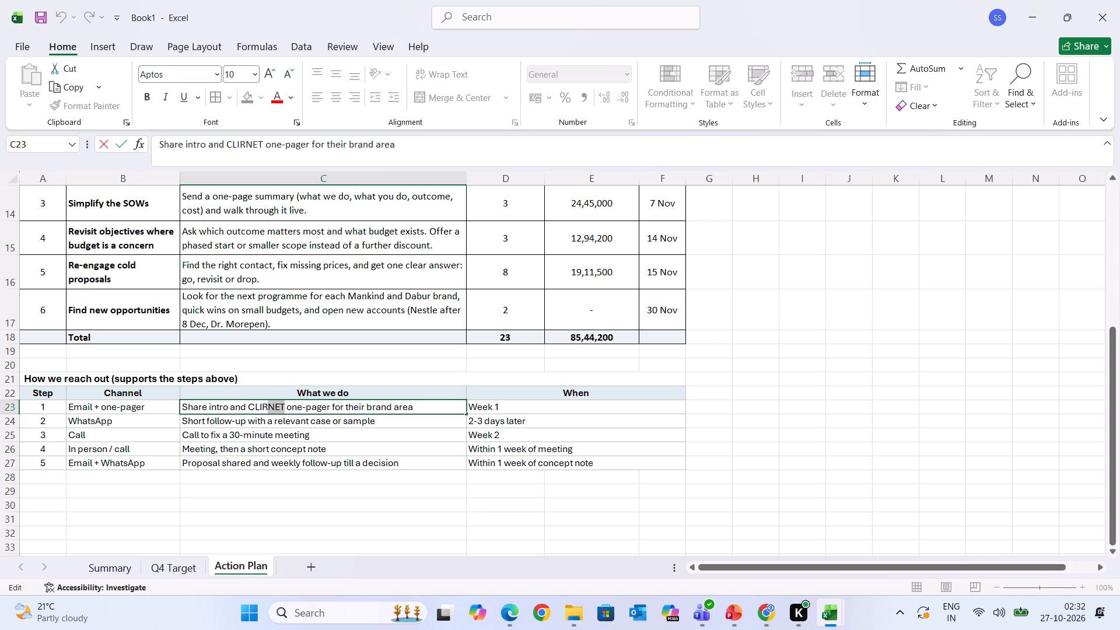
Delete the word "CLIRNET" from C23 so it reads "Share intro and one-pager for their brand area".
drag(264, 406, 251, 404)
key(BackSpace)
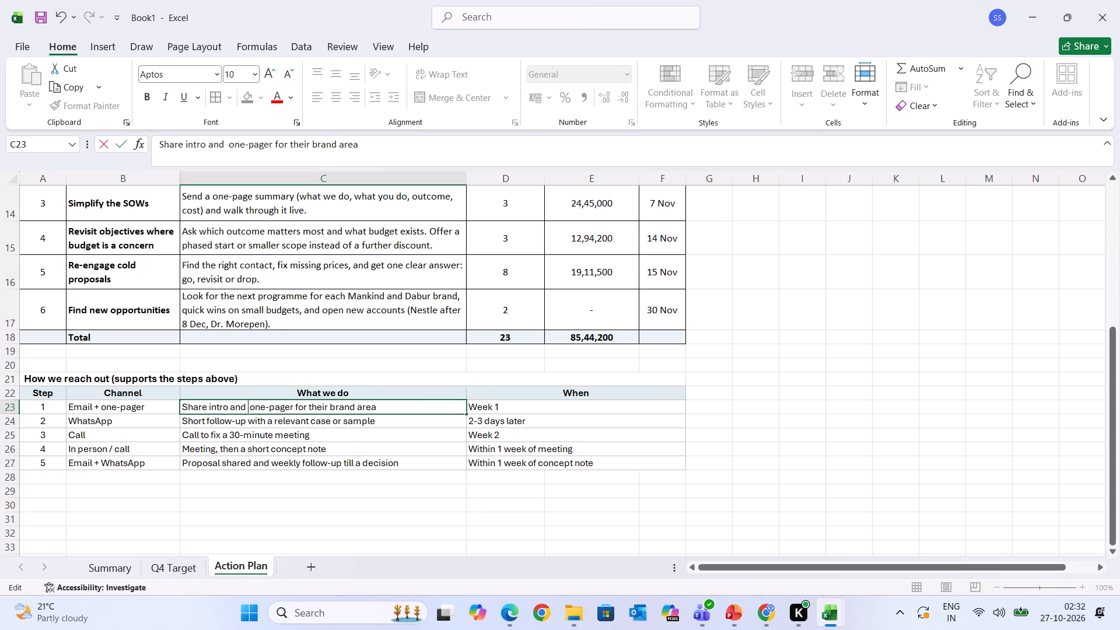
click(247, 411)
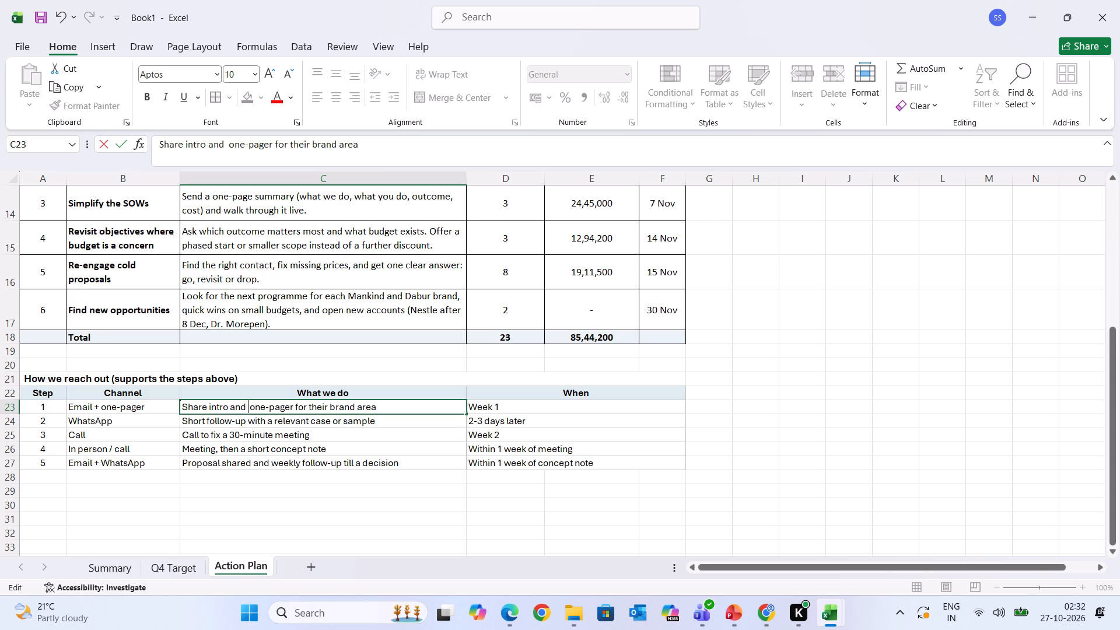
click(248, 407)
key(BackSpace)
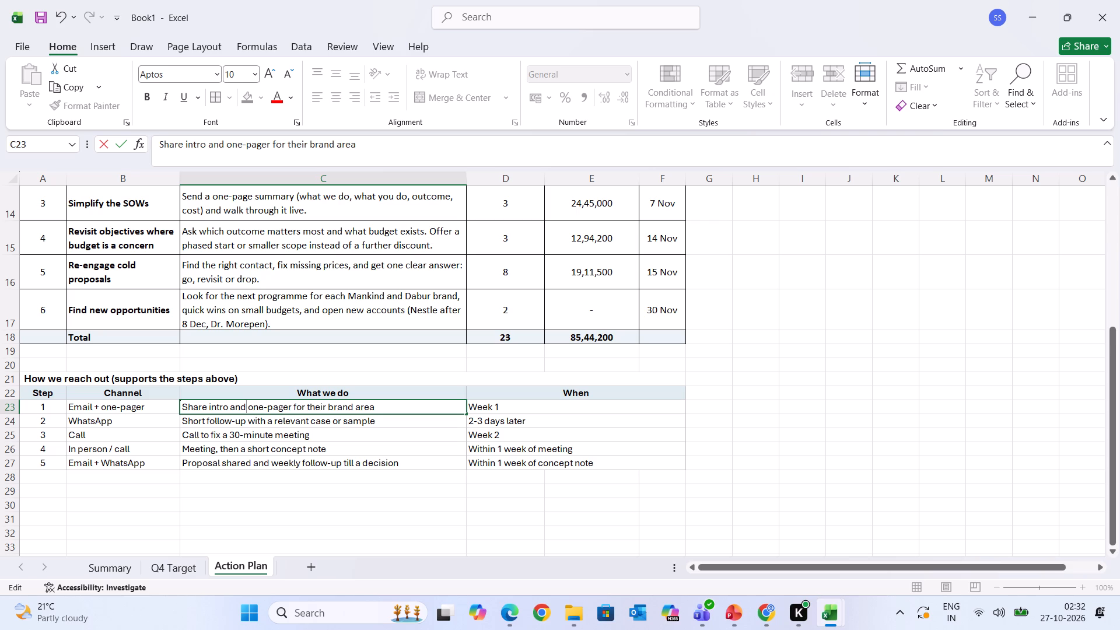
click(271, 510)
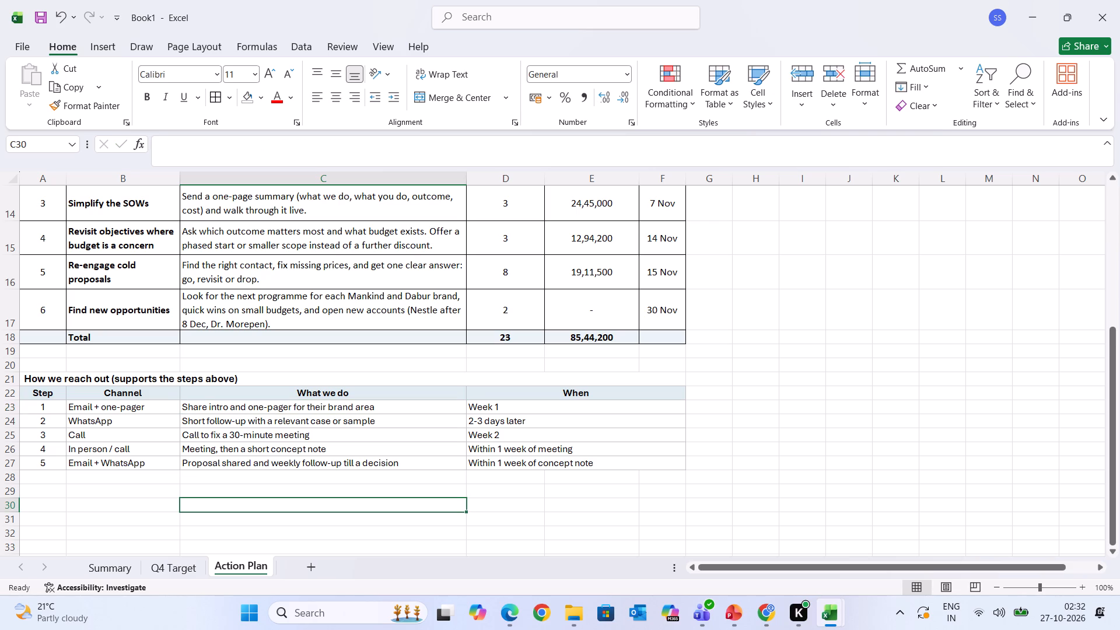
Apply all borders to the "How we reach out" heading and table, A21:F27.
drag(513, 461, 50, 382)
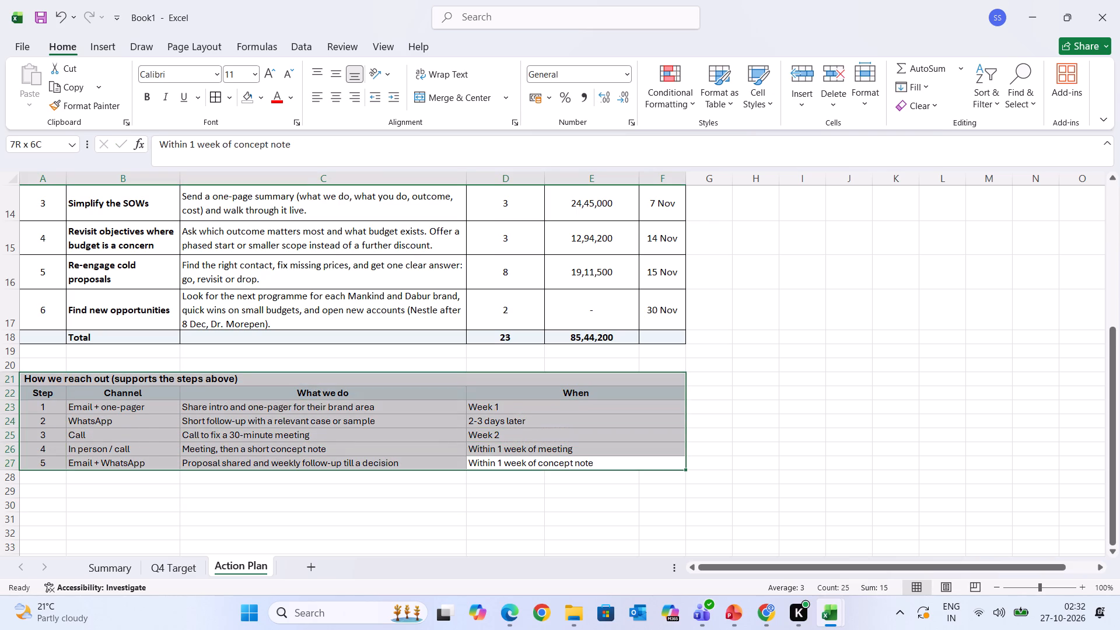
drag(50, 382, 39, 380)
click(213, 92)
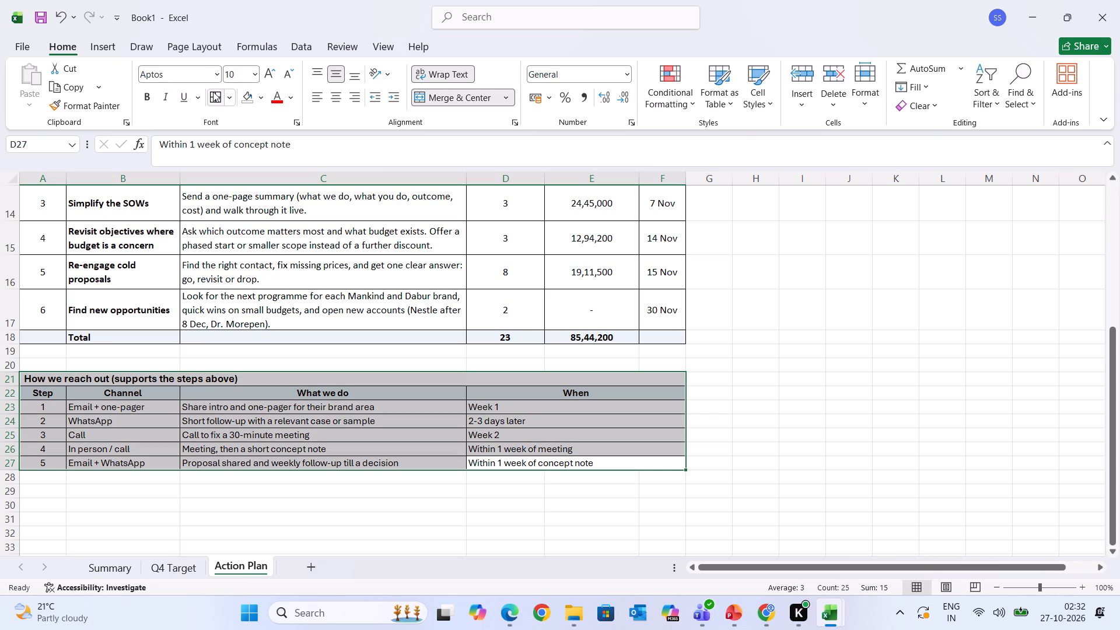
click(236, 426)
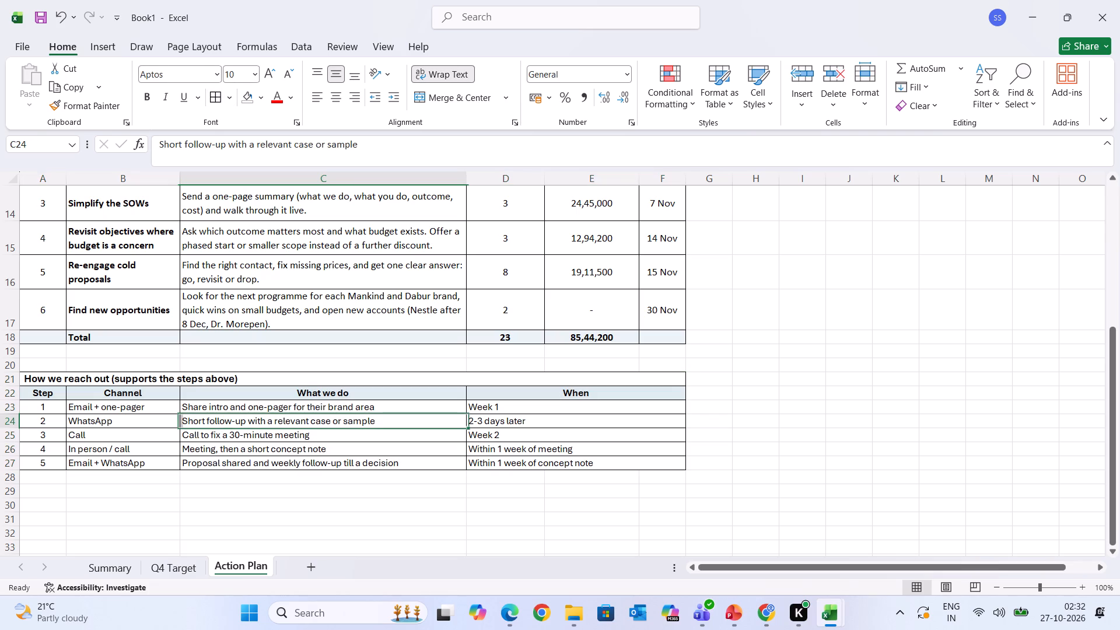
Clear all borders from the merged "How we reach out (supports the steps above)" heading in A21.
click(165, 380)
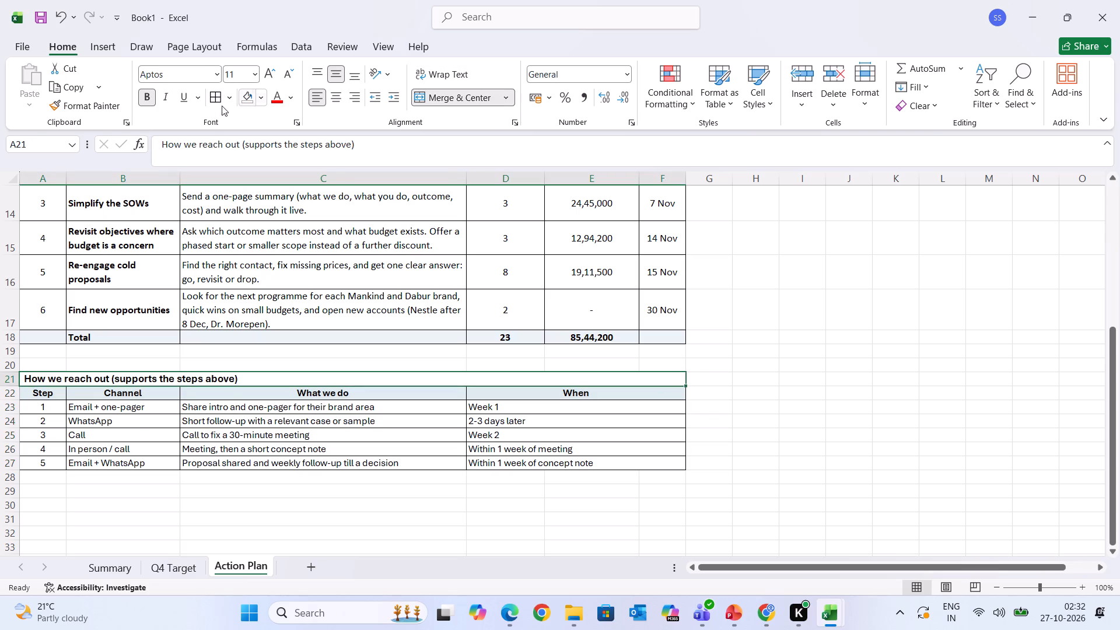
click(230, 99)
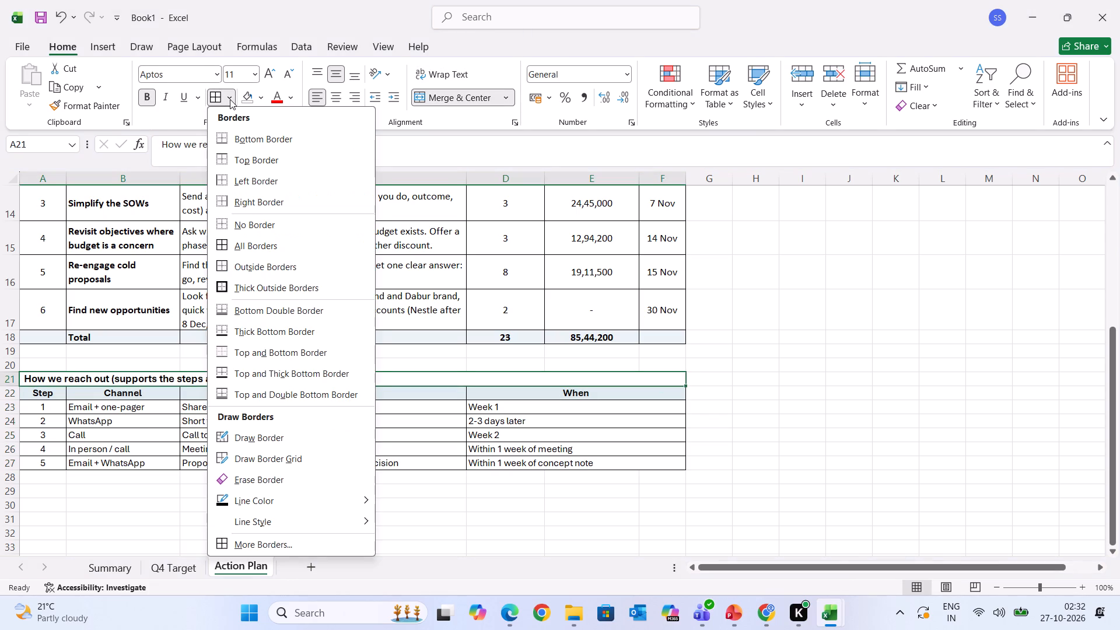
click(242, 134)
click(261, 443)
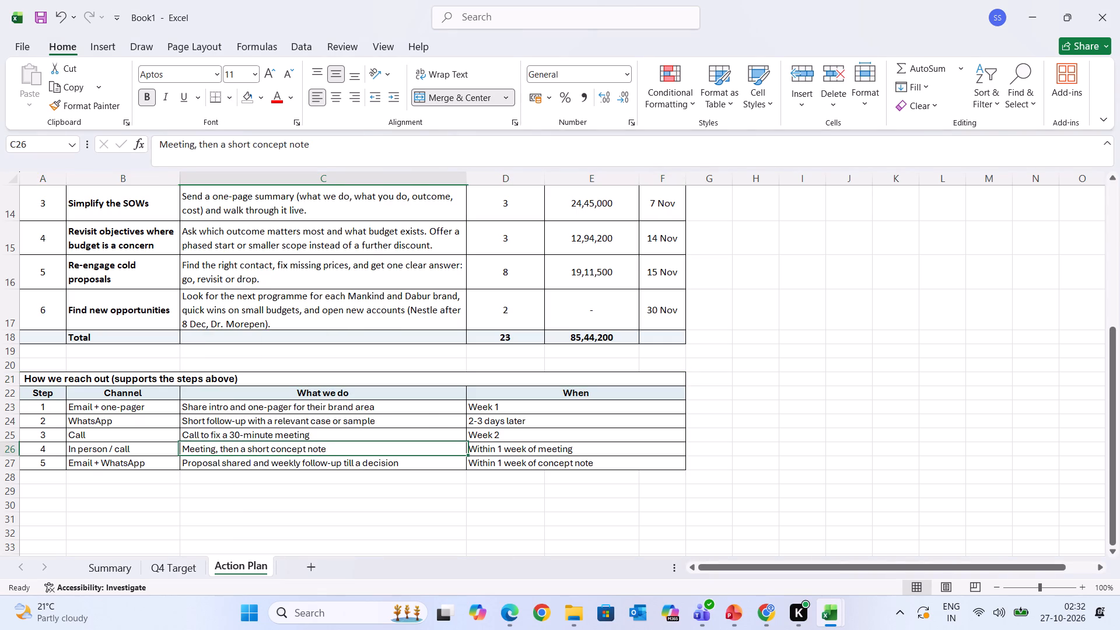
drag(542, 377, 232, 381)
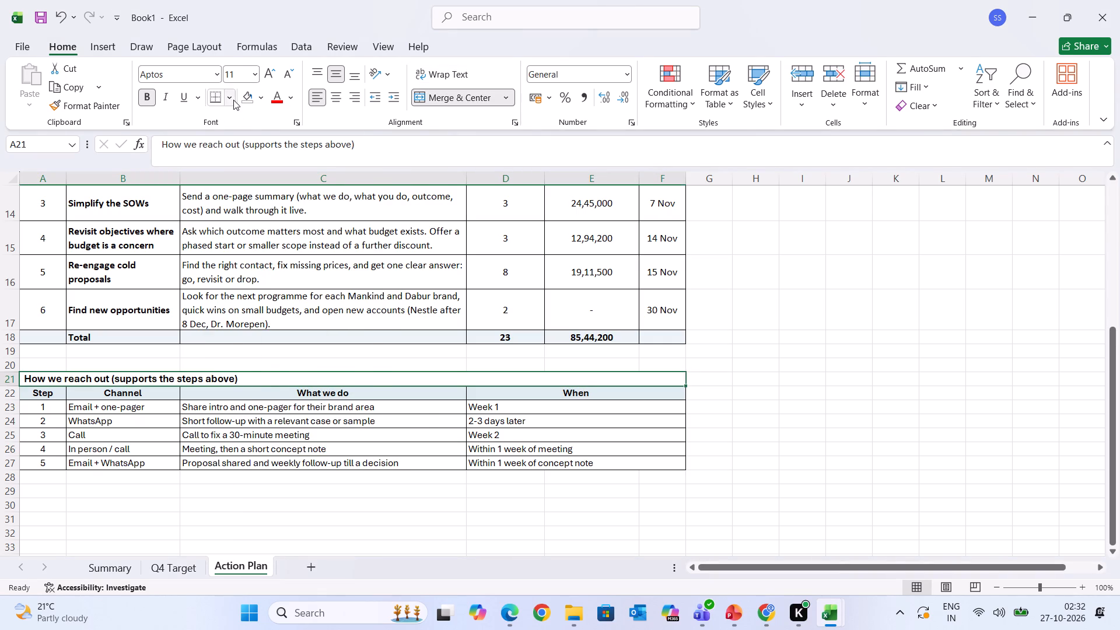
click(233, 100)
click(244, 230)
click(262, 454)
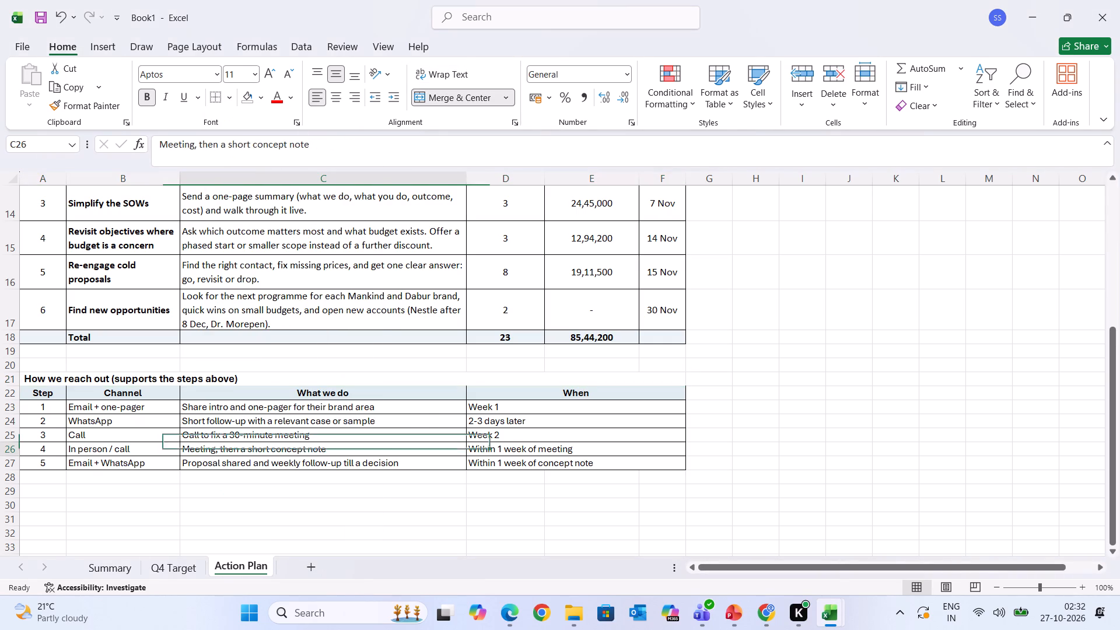
Apply all borders to the "How we reach out" table, A22:F27, excluding its heading.
drag(55, 397, 581, 453)
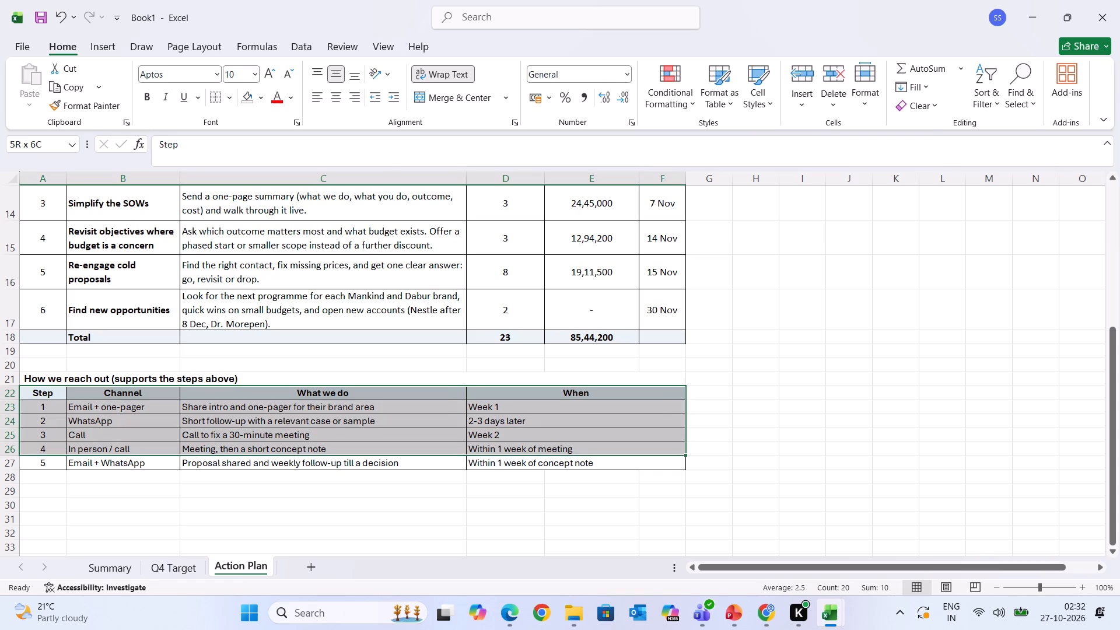
drag(581, 453, 576, 457)
click(228, 98)
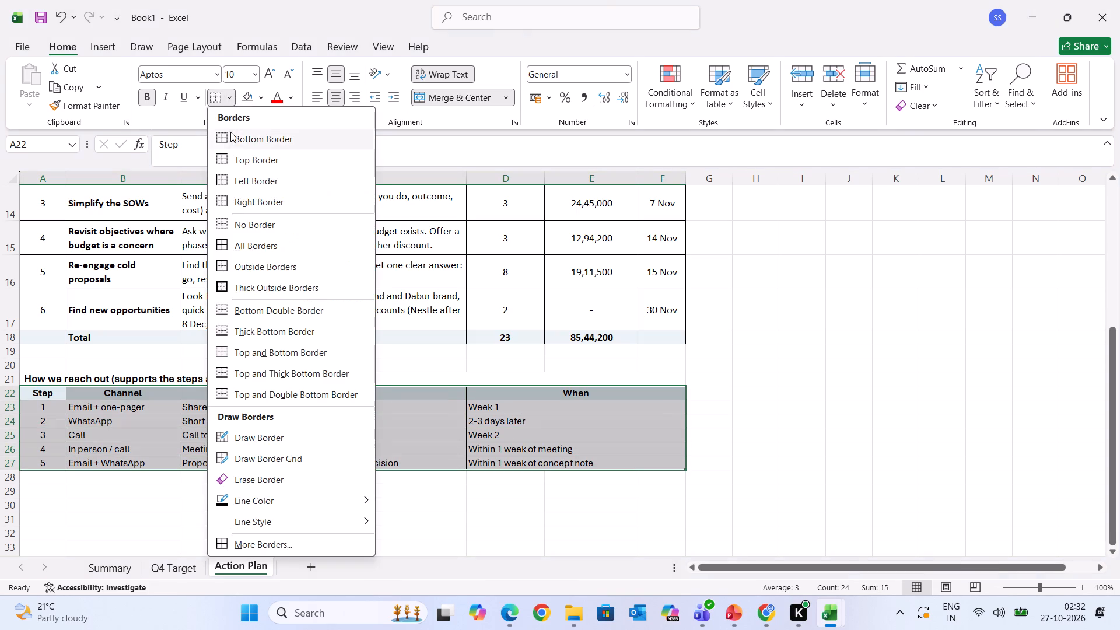
click(250, 247)
click(250, 475)
Set the "How we reach out" heading and its table, A21:F27, to the Calibri font.
scroll(250, 475, down, 1)
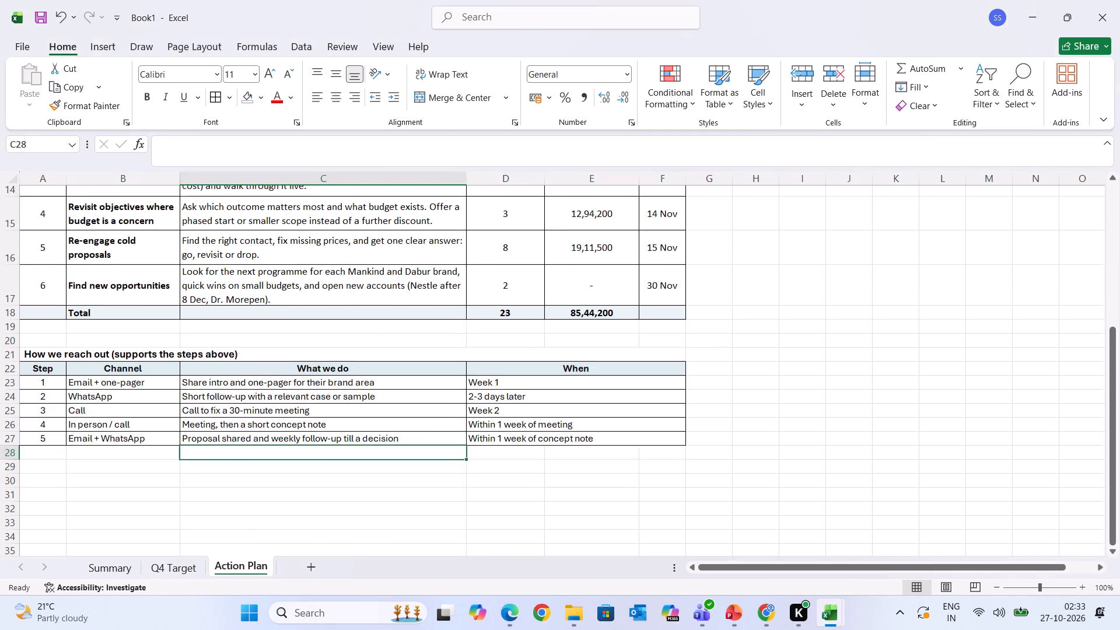
scroll(250, 475, down, 1)
drag(42, 349, 496, 435)
click(219, 72)
click(204, 135)
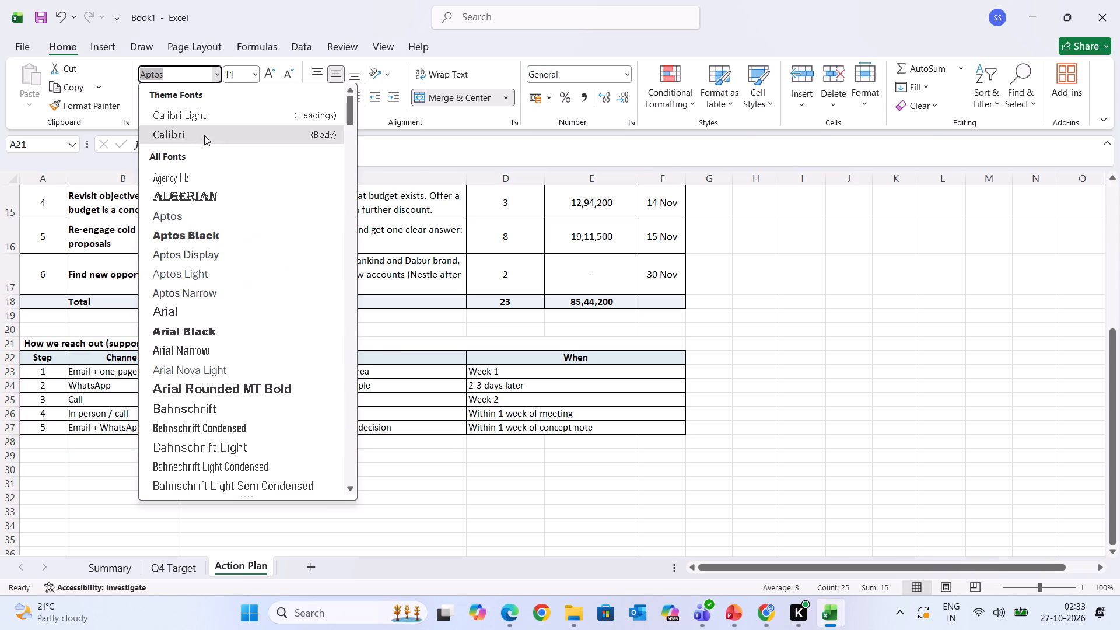
click(341, 475)
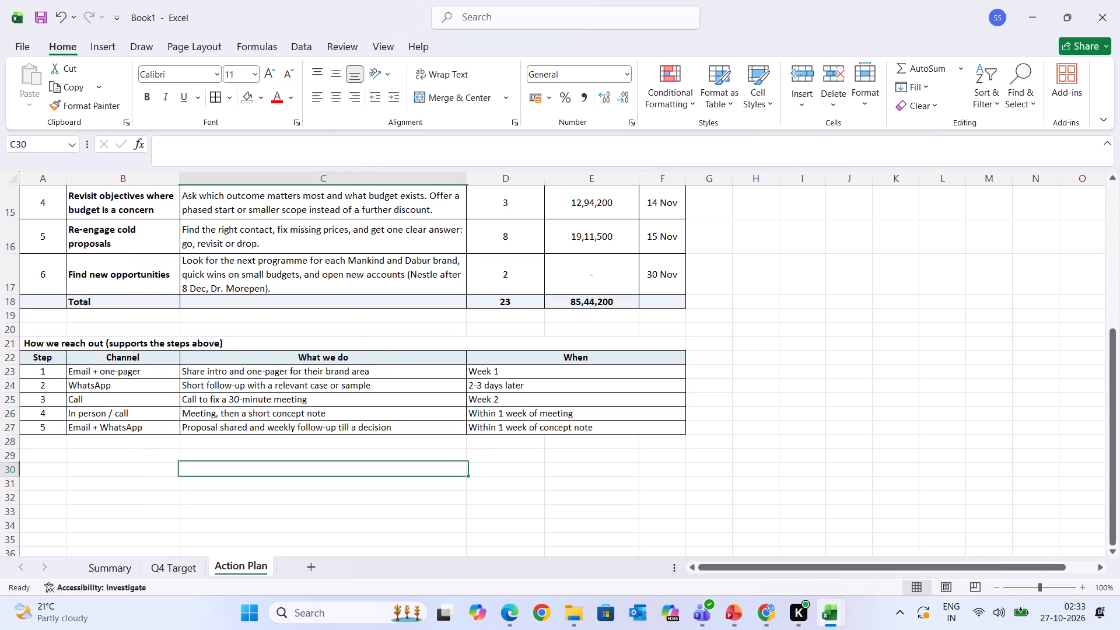
Review the Action Plan sheet's three sections for consistent fonts, borders and layout.
click(319, 267)
scroll(319, 267, up, 1)
scroll(319, 267, down, 1)
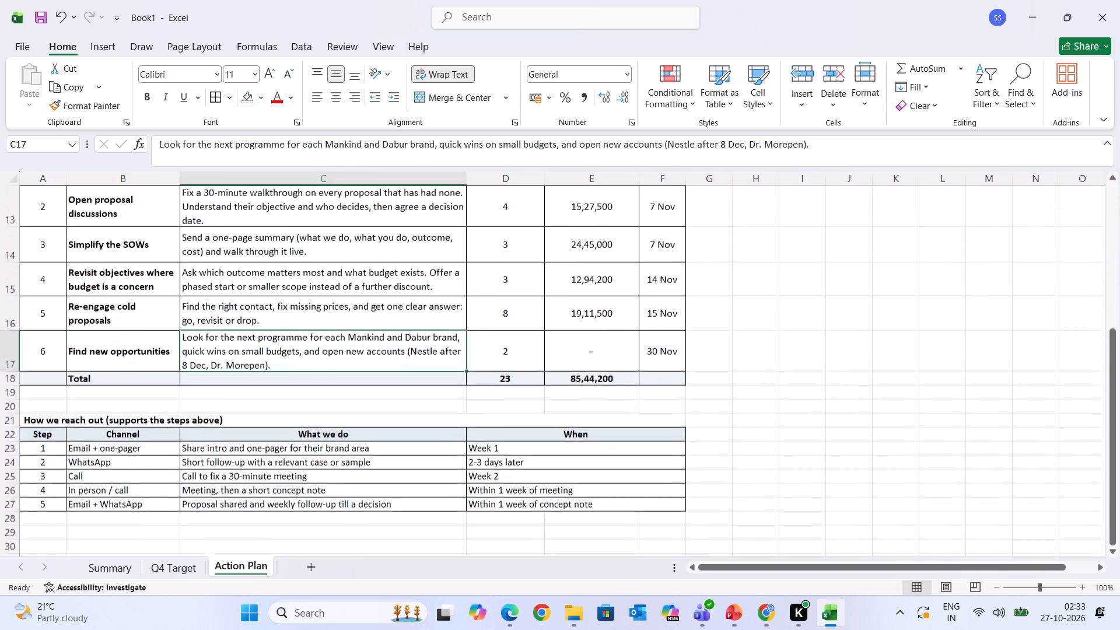
scroll(319, 267, down, 3)
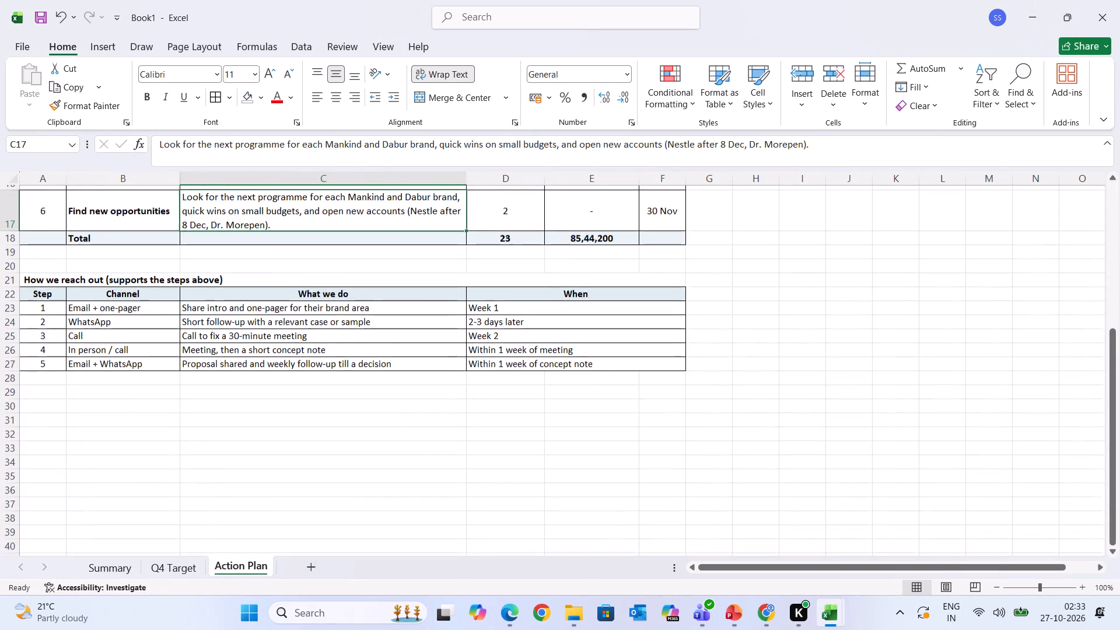
scroll(319, 267, down, 1)
click(58, 389)
scroll(58, 389, up, 2)
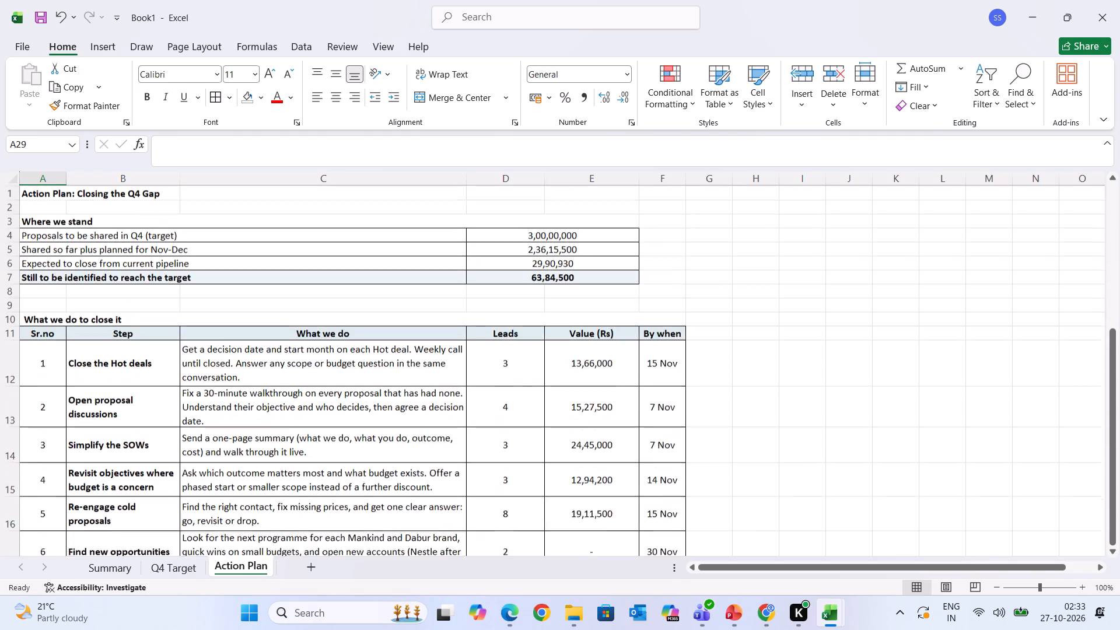
scroll(58, 389, down, 2)
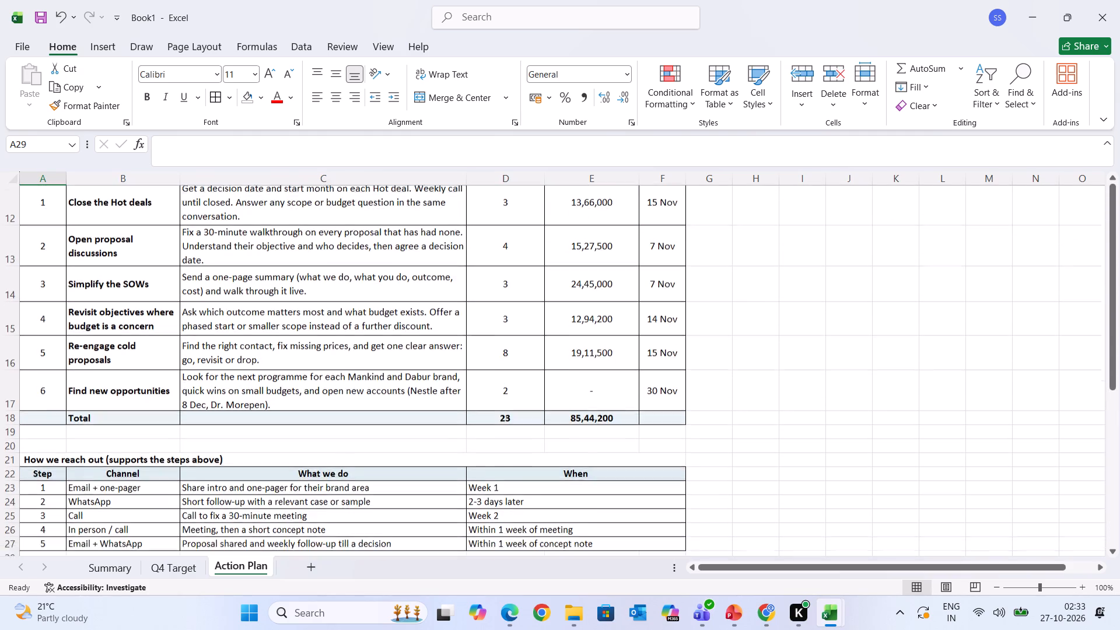
scroll(58, 389, down, 1)
scroll(58, 389, up, 1)
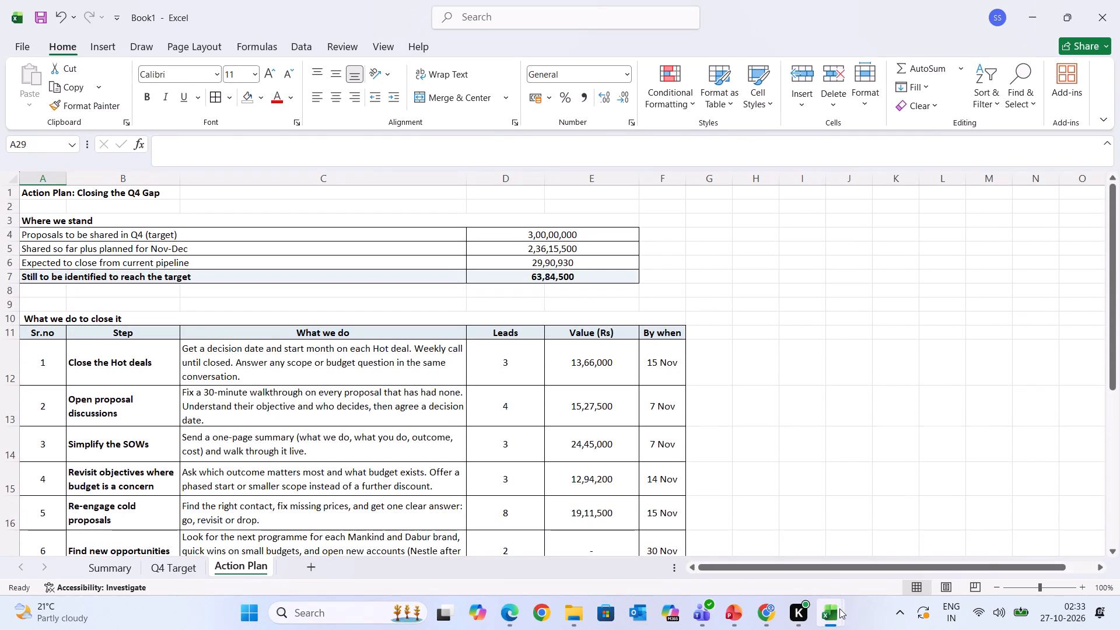
Switch to the Q3_Performance_and_Q4_Projection_Reworked_6 workbook and open its Pipeline sheet.
click(839, 608)
click(754, 512)
click(503, 487)
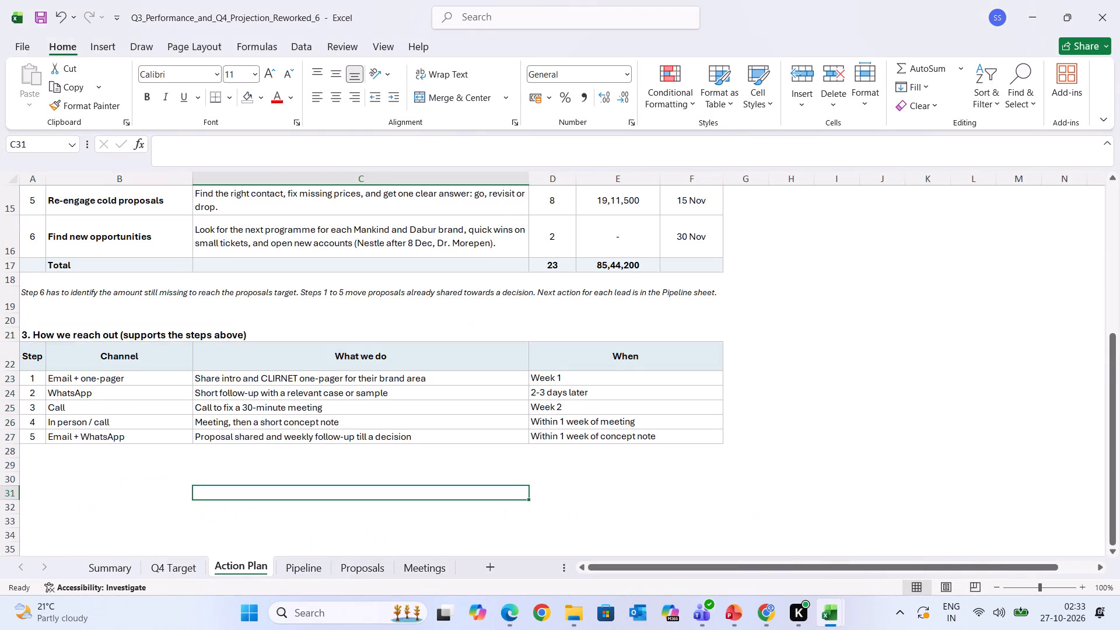
scroll(503, 487, down, 1)
click(312, 564)
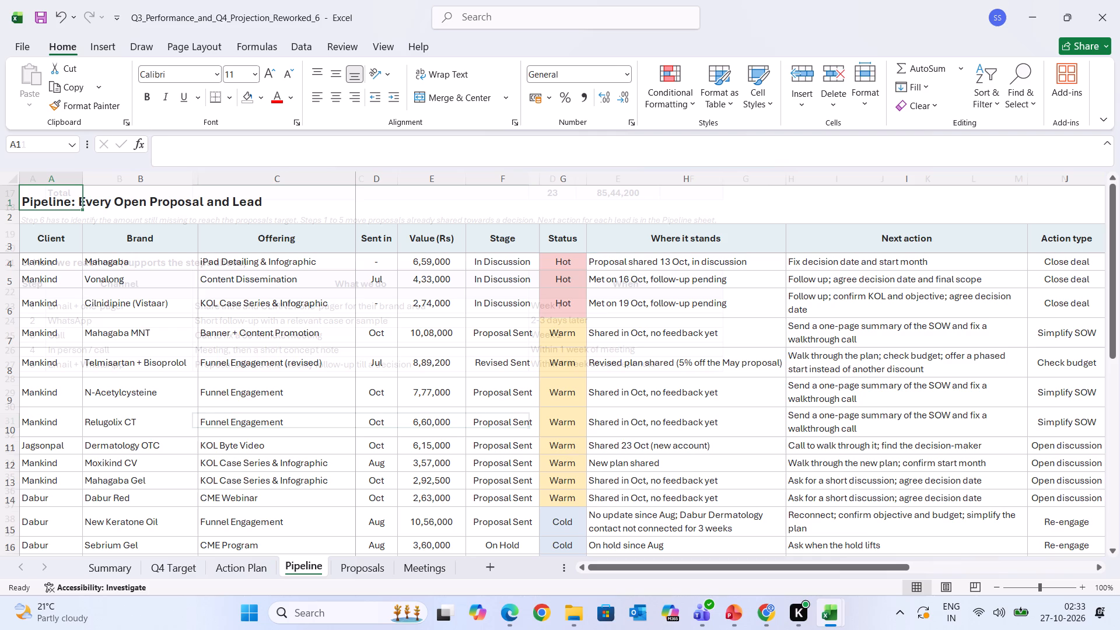
Look through the Pipeline table's rows and columns, covering clients, offerings, values, stages, statuses and next actions.
click(164, 374)
scroll(164, 374, down, 3)
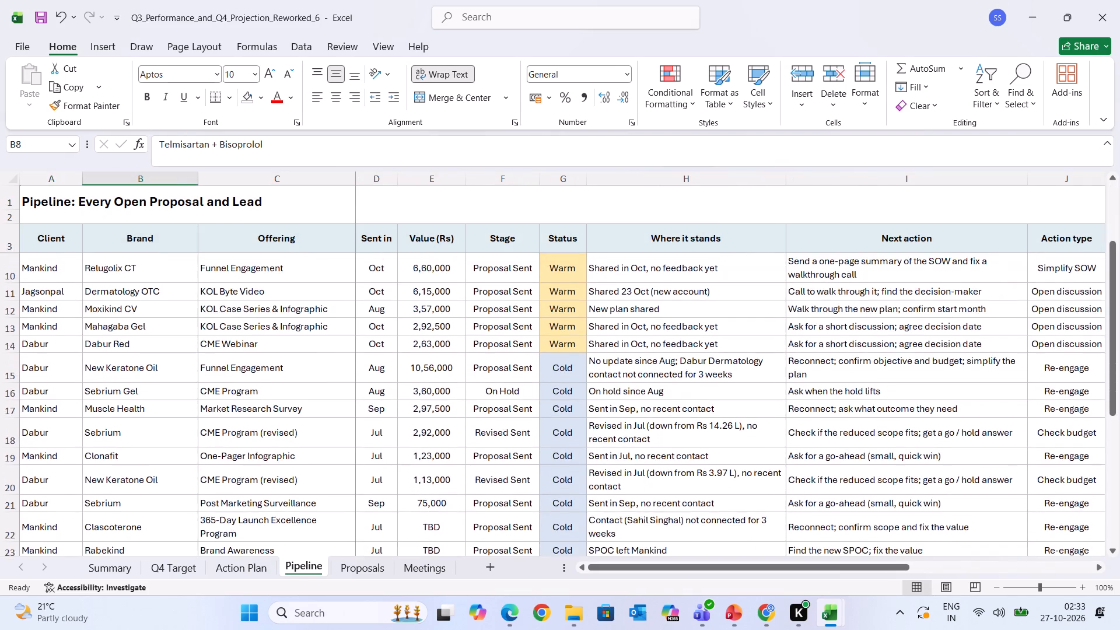
scroll(164, 374, down, 1)
scroll(164, 374, up, 3)
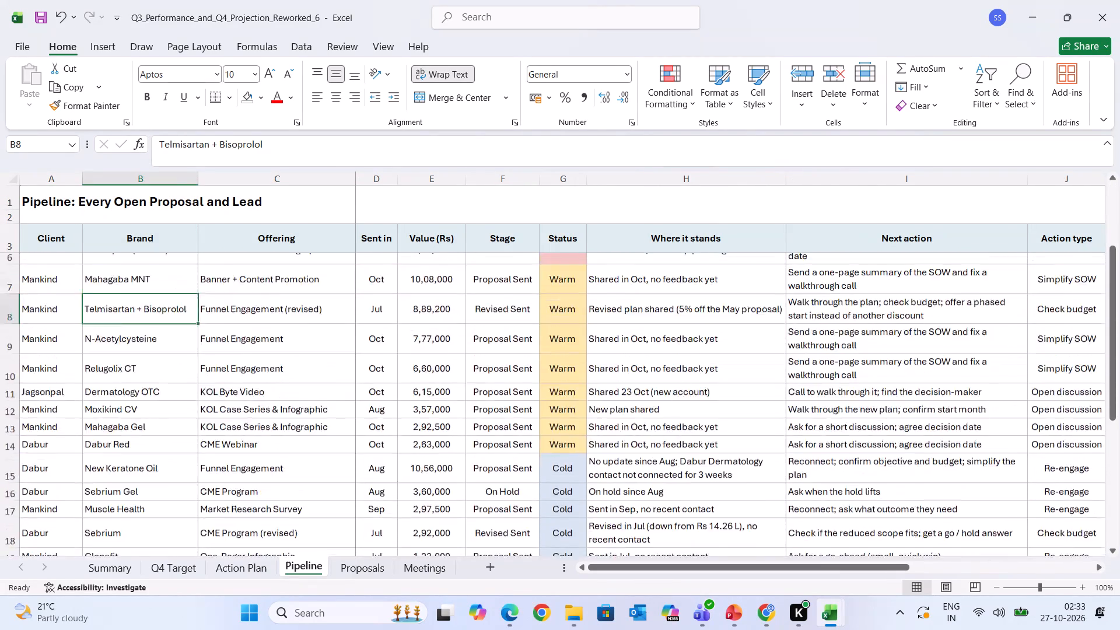
scroll(164, 374, left, 2)
scroll(164, 374, down, 1)
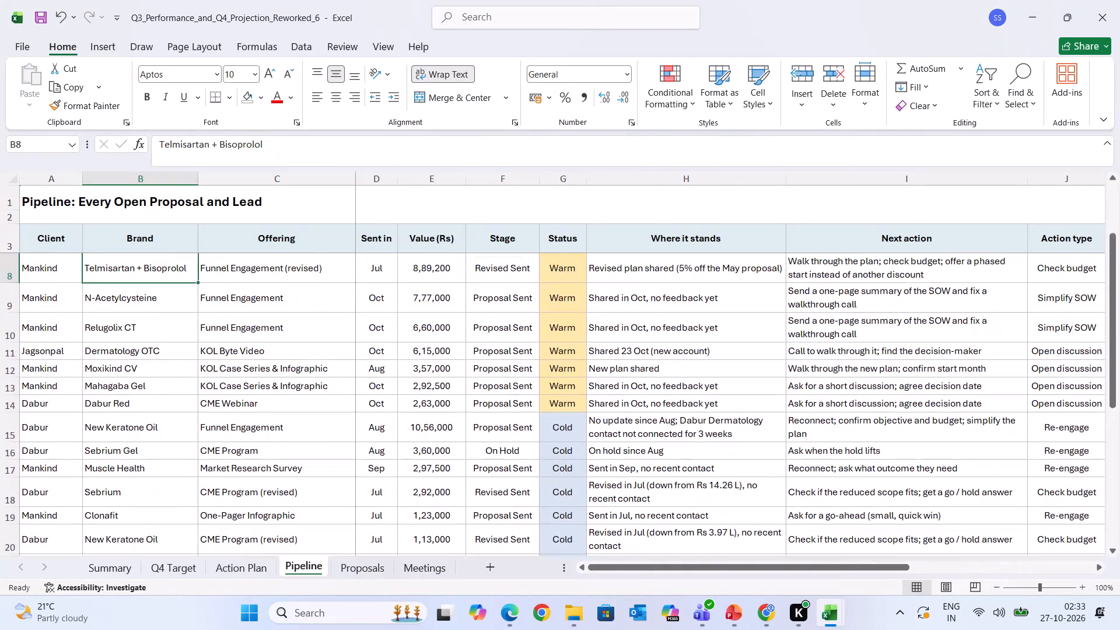
scroll(165, 344, down, 1)
scroll(165, 344, left, 2)
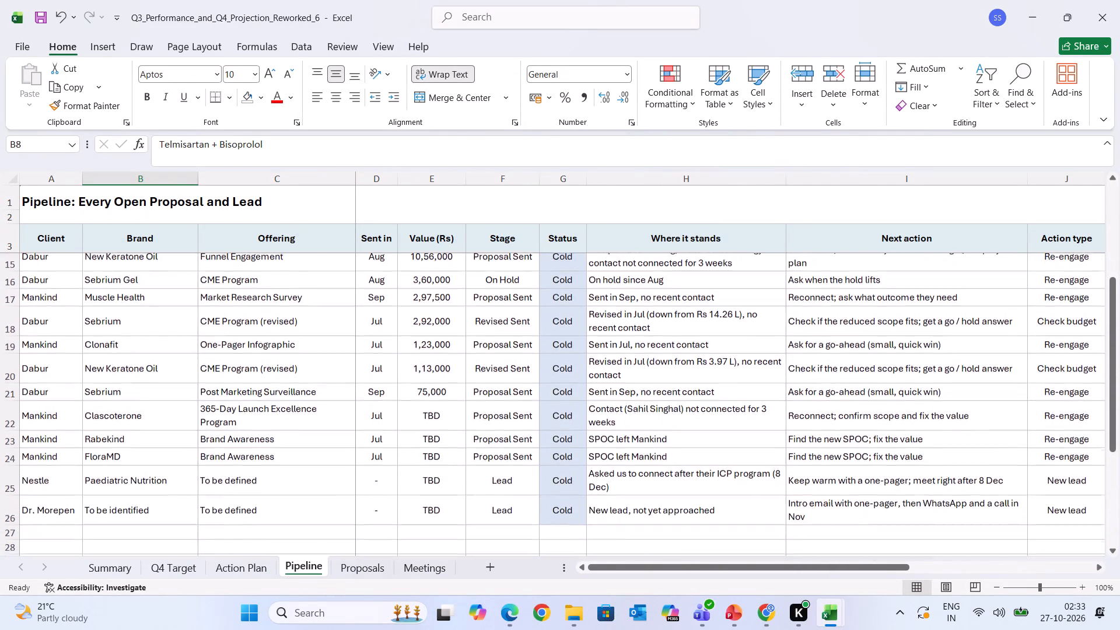
scroll(165, 344, down, 1)
scroll(165, 344, left, 2)
scroll(165, 344, up, 2)
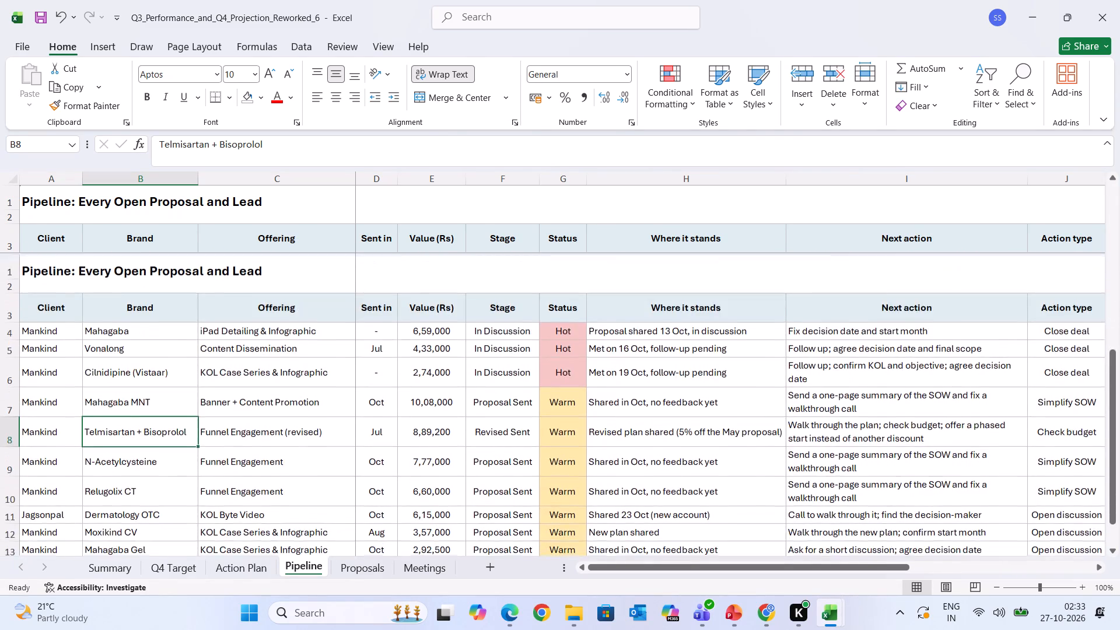
scroll(165, 344, down, 1)
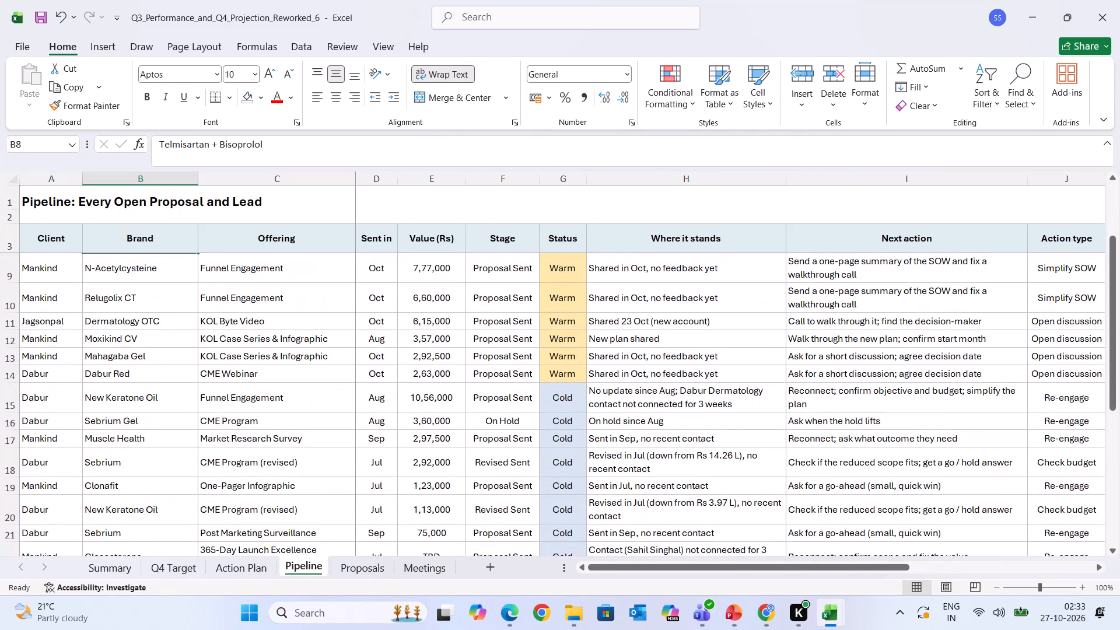
scroll(165, 344, down, 2)
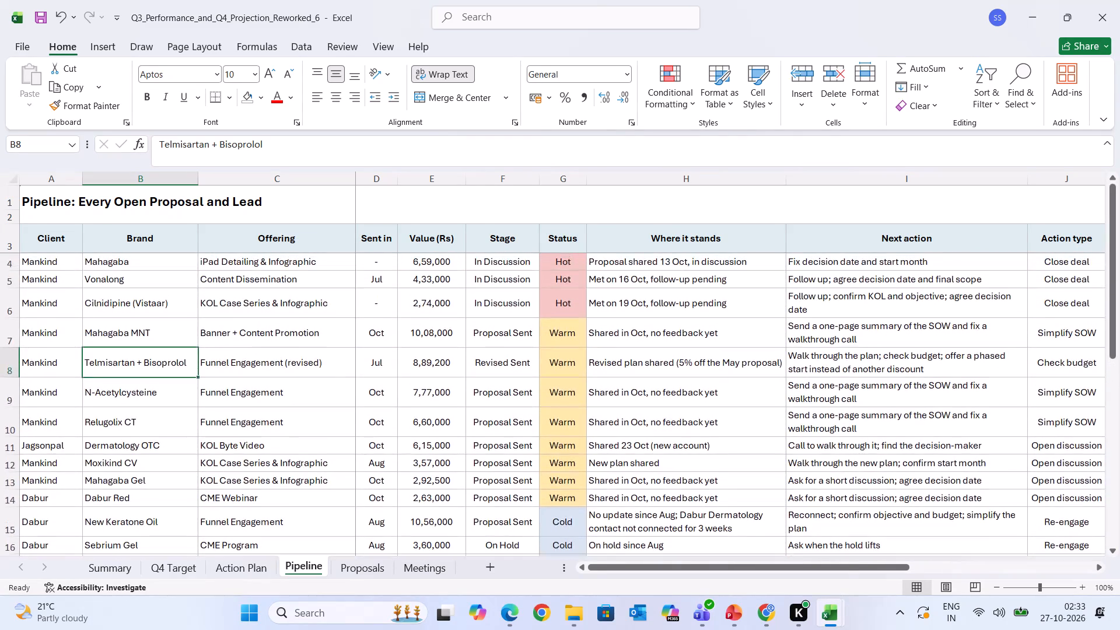
scroll(165, 344, up, 1)
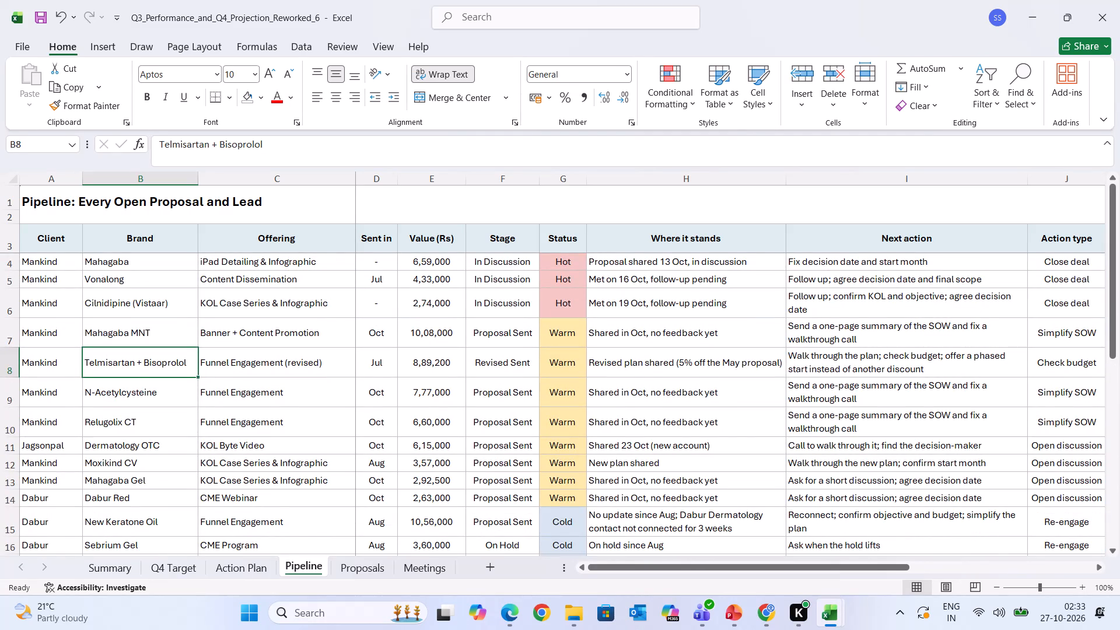
Copy the Pipeline sheet's title and full table, A1:N26, from Client through Expected value (Rs).
click(36, 193)
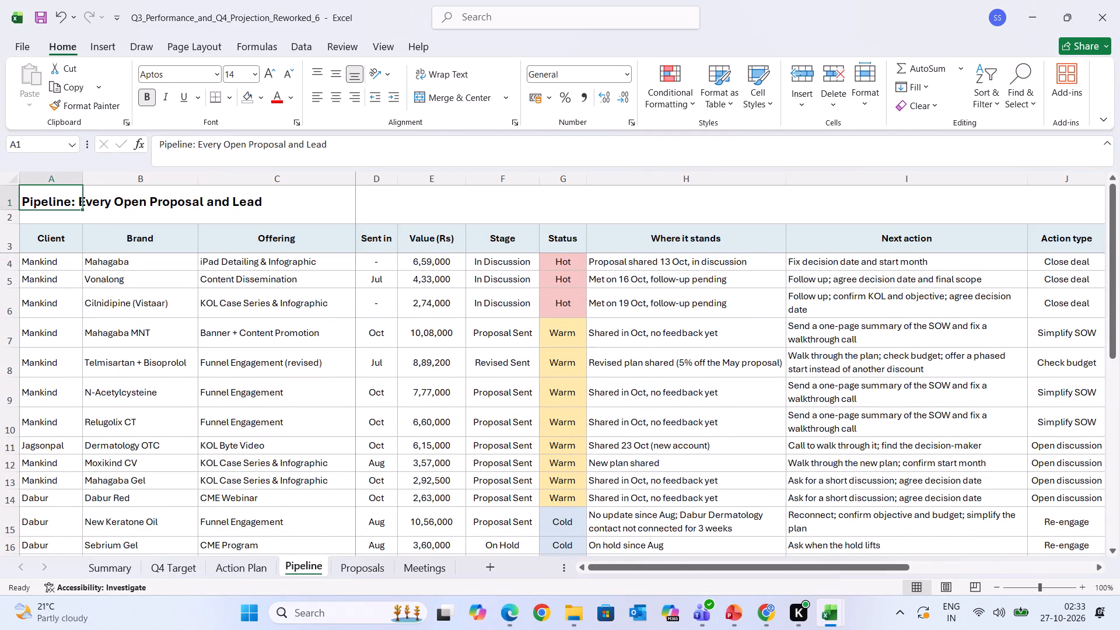
drag(36, 199, 289, 202)
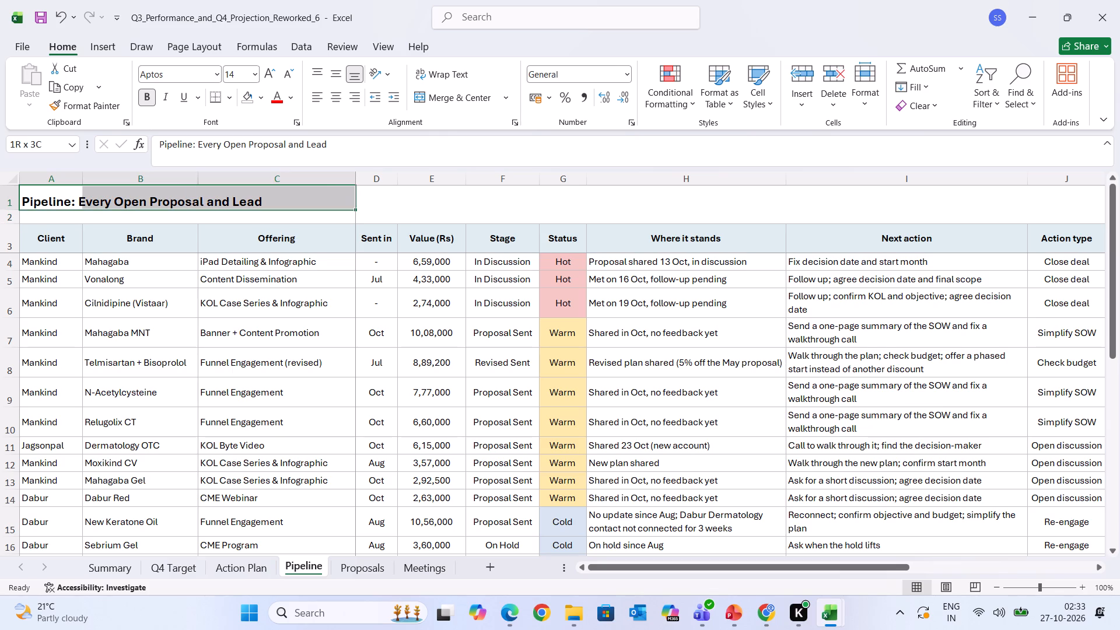
drag(289, 202, 537, 562)
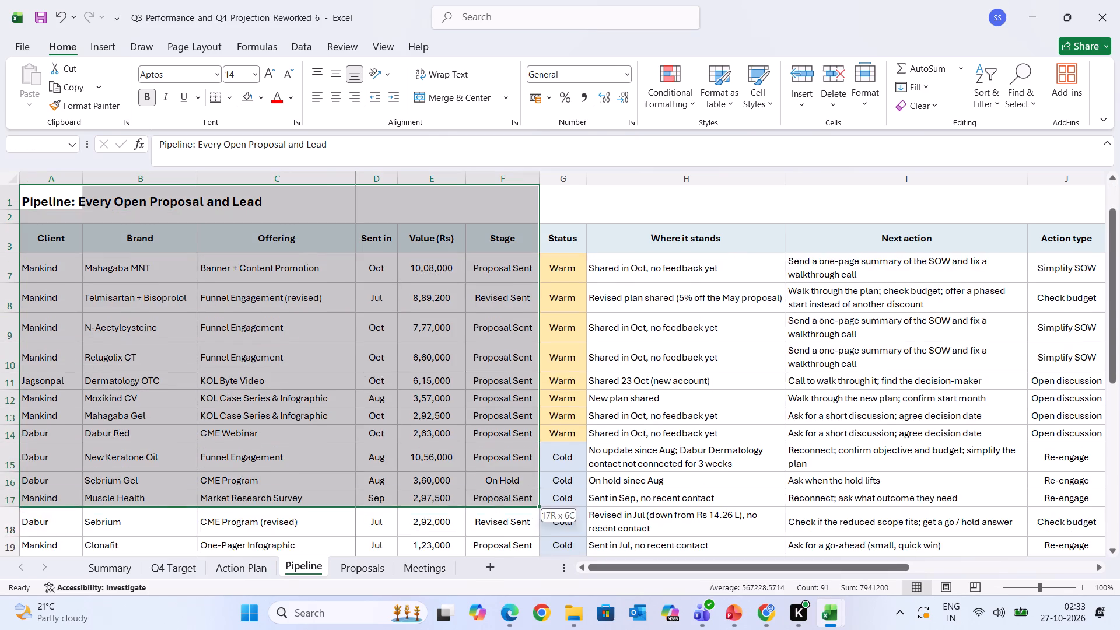
drag(537, 562, 1112, 423)
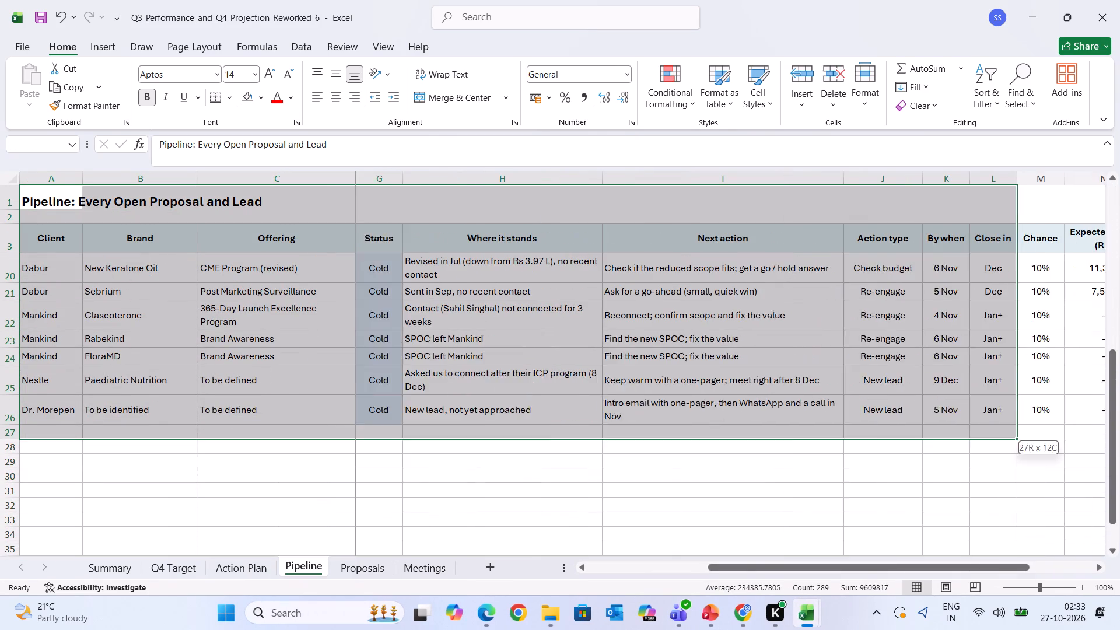
drag(1112, 423, 765, 404)
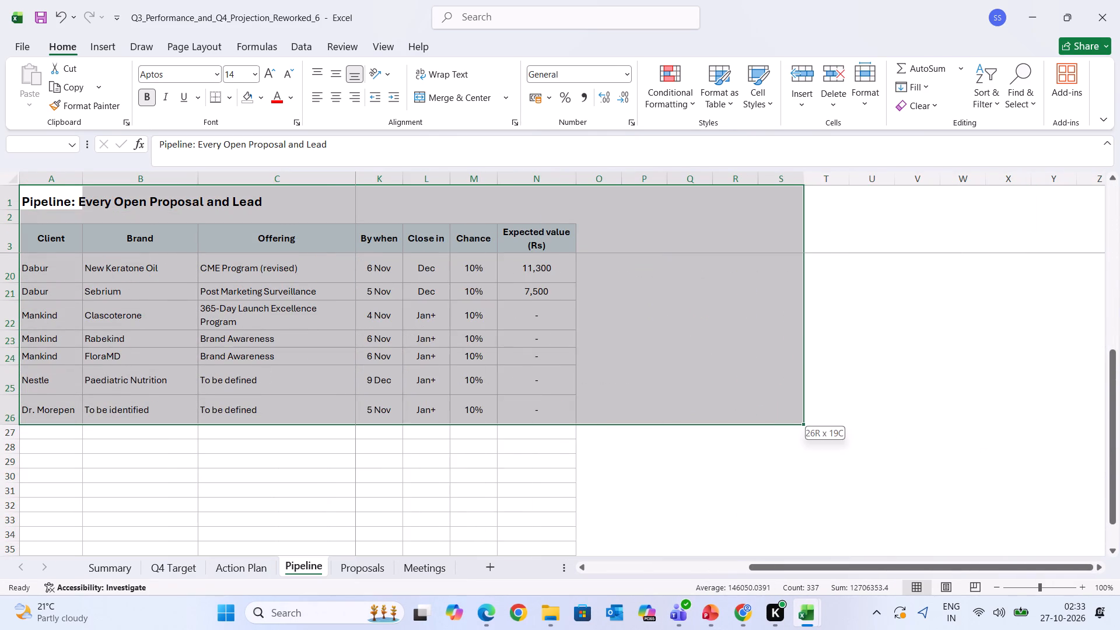
drag(765, 404, 552, 411)
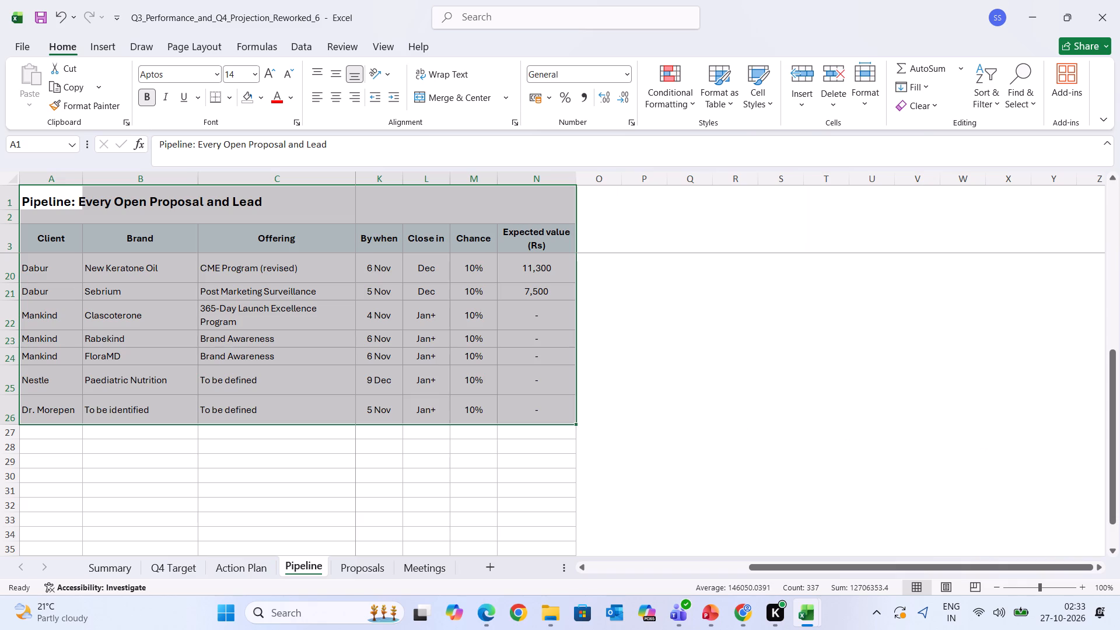
key(ctrl+c)
scroll(272, 459, right, 6)
scroll(272, 459, up, 3)
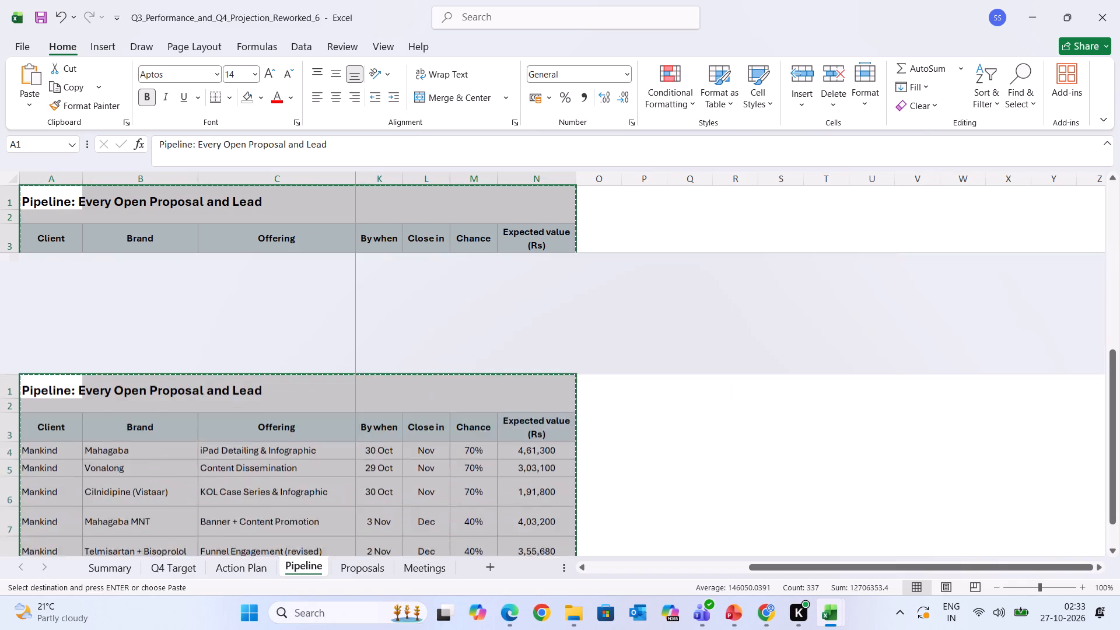
scroll(272, 459, up, 2)
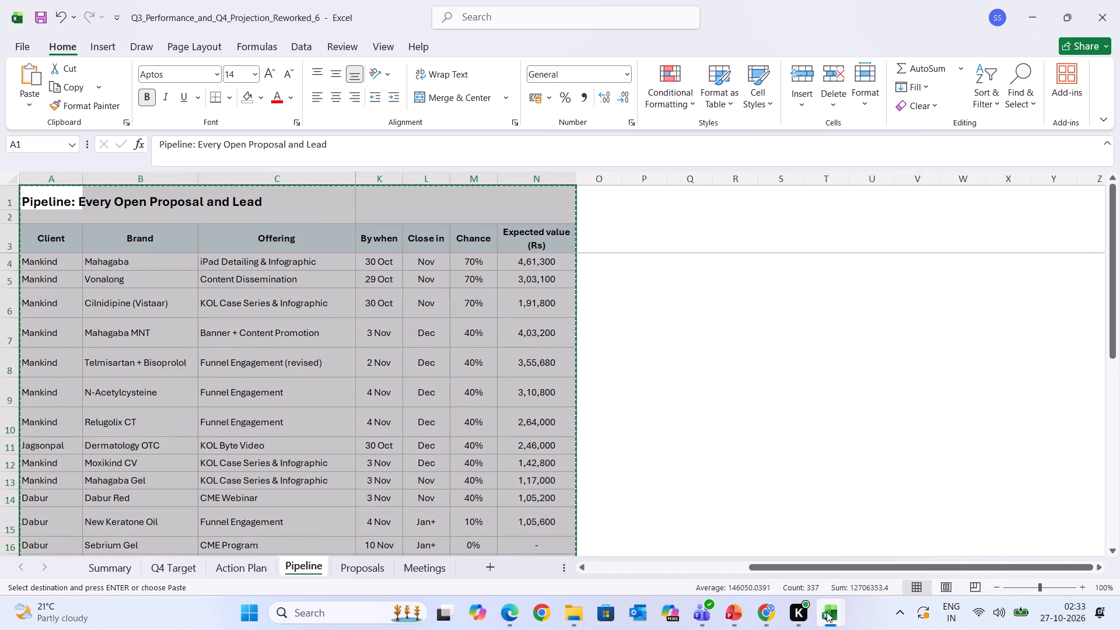
Switch to the Book1 workbook, add a new sheet after Action Plan and paste the Pipeline table at A1.
click(827, 612)
click(872, 526)
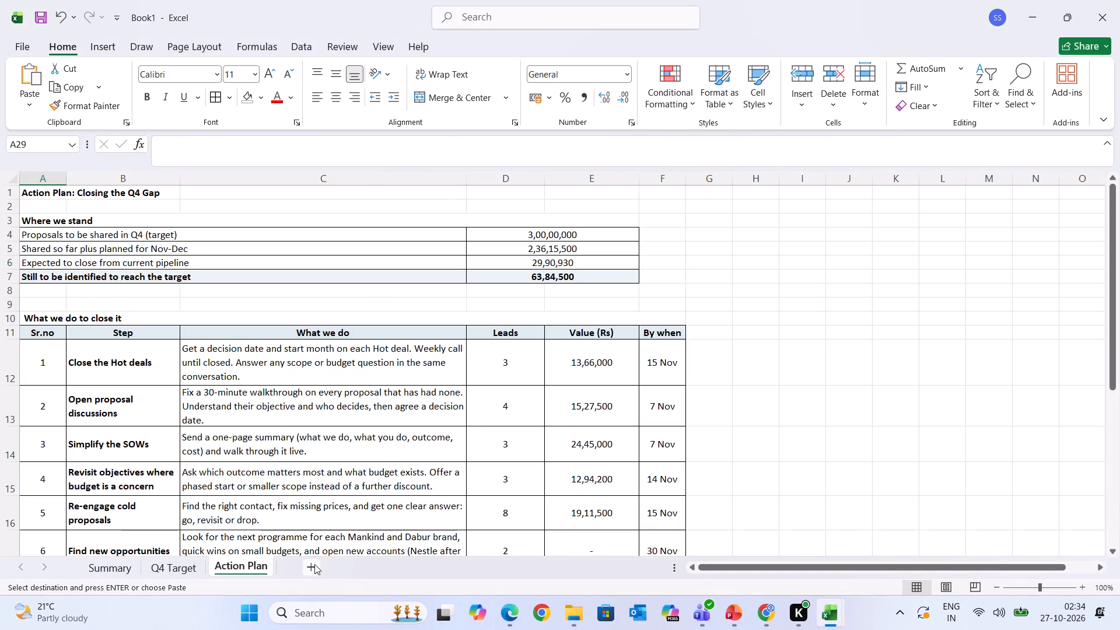
click(314, 564)
key(ctrl+v)
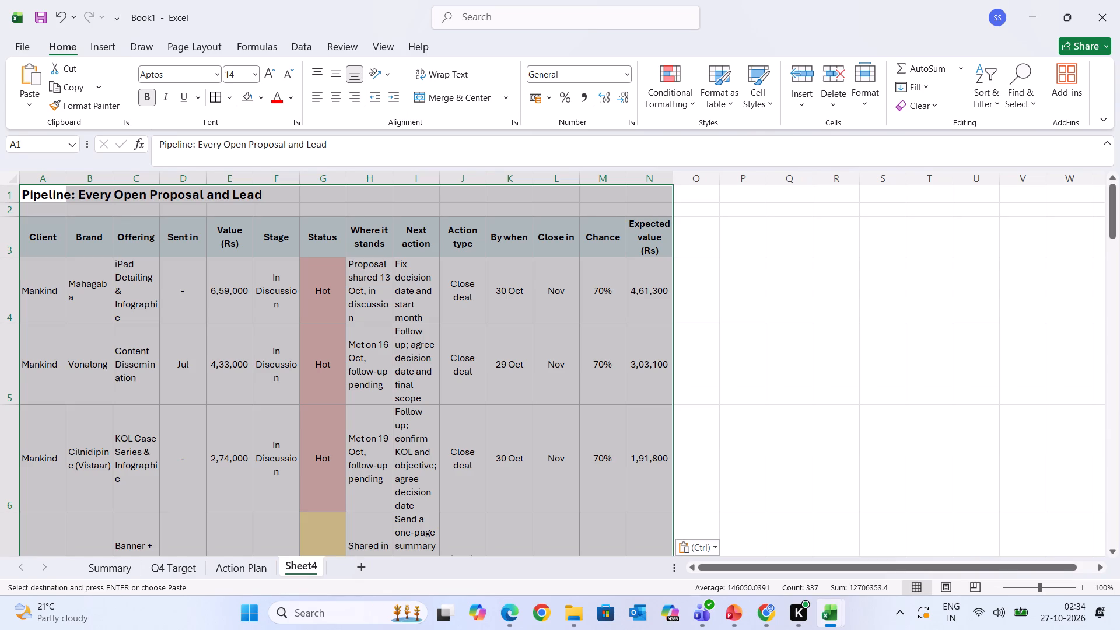
click(489, 387)
scroll(730, 376, right, 2)
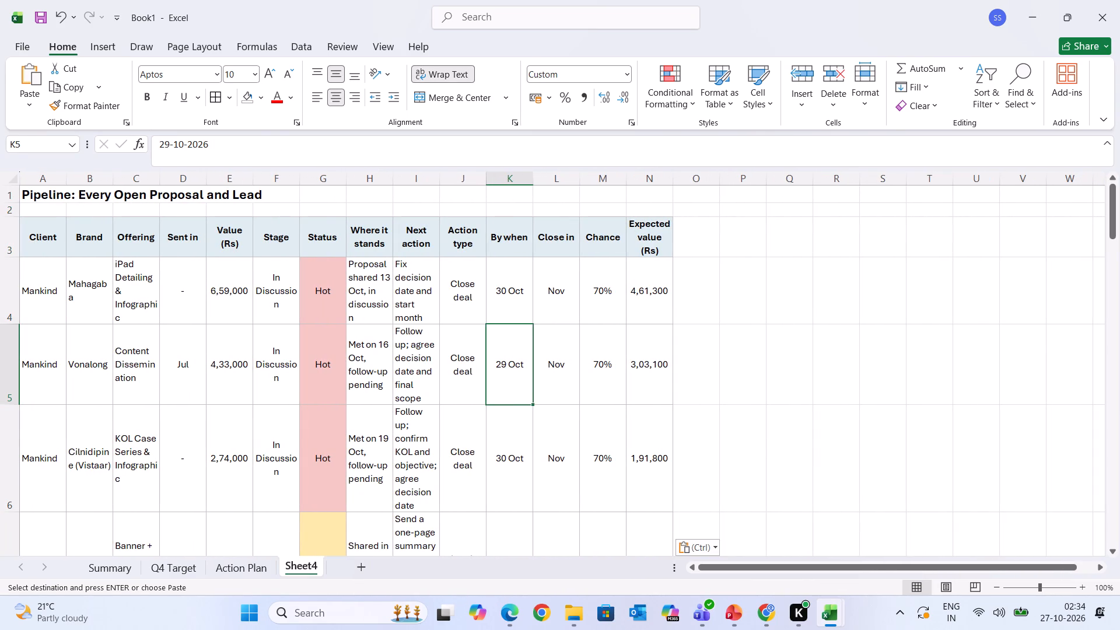
Widen the Offering, Brand and Value (Rs) columns to fit their text, keeping the Sent in column only slightly wider.
drag(157, 180, 202, 182)
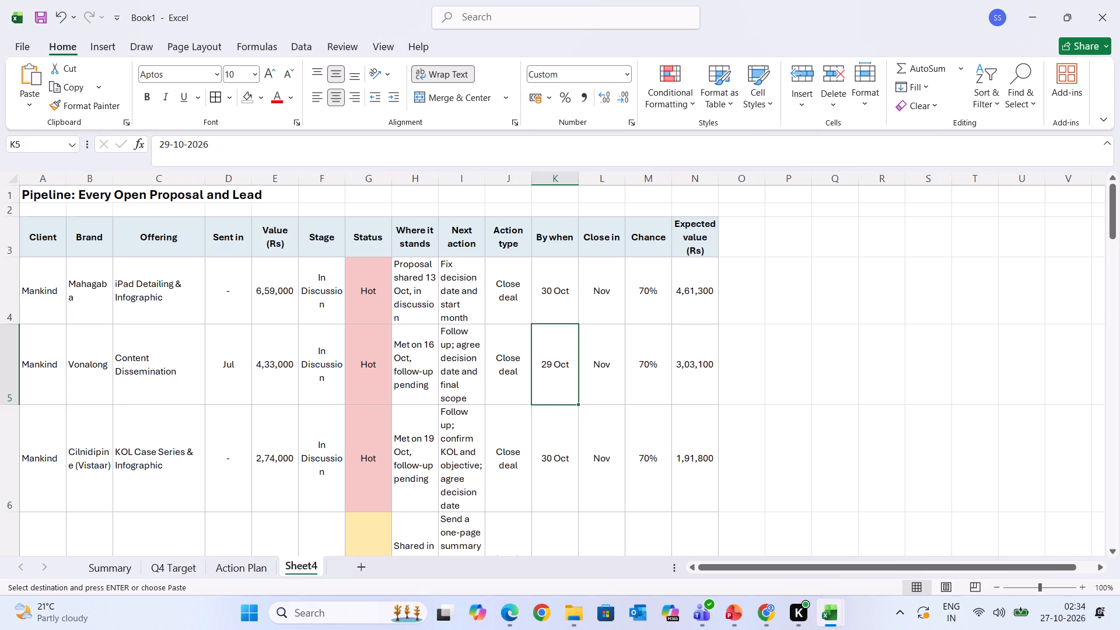
drag(119, 185, 176, 188)
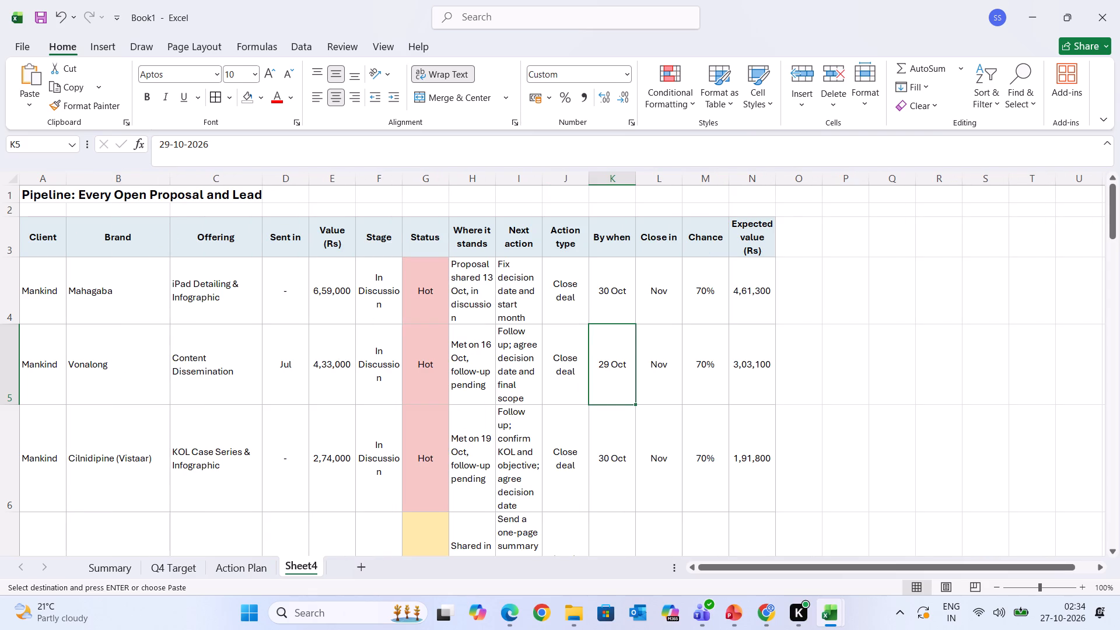
drag(307, 178, 353, 190)
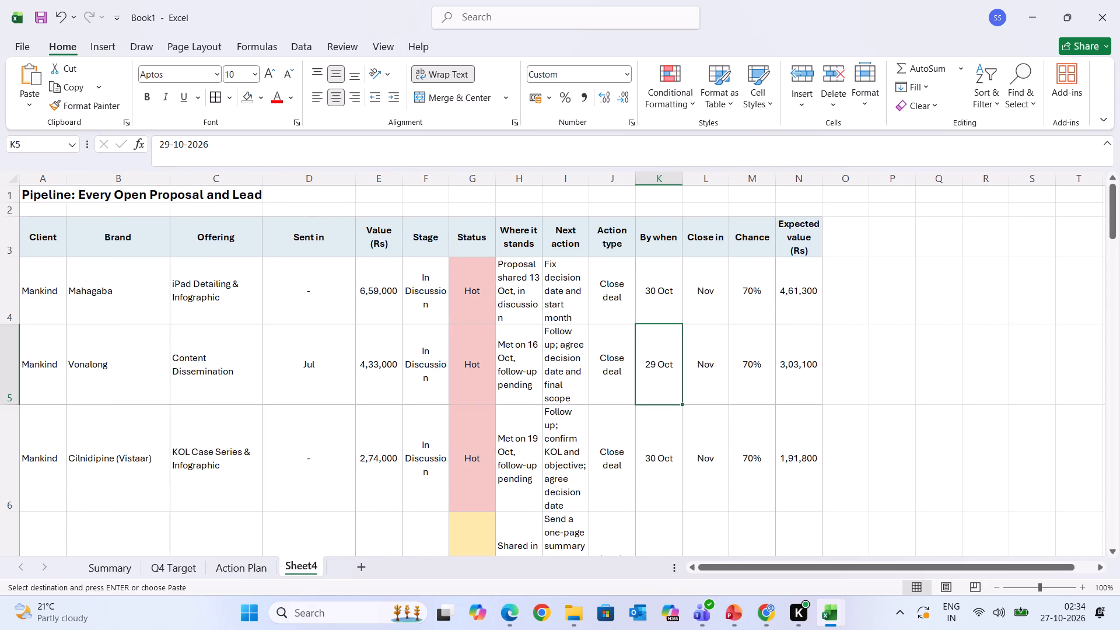
drag(401, 175, 425, 174)
drag(356, 174, 353, 174)
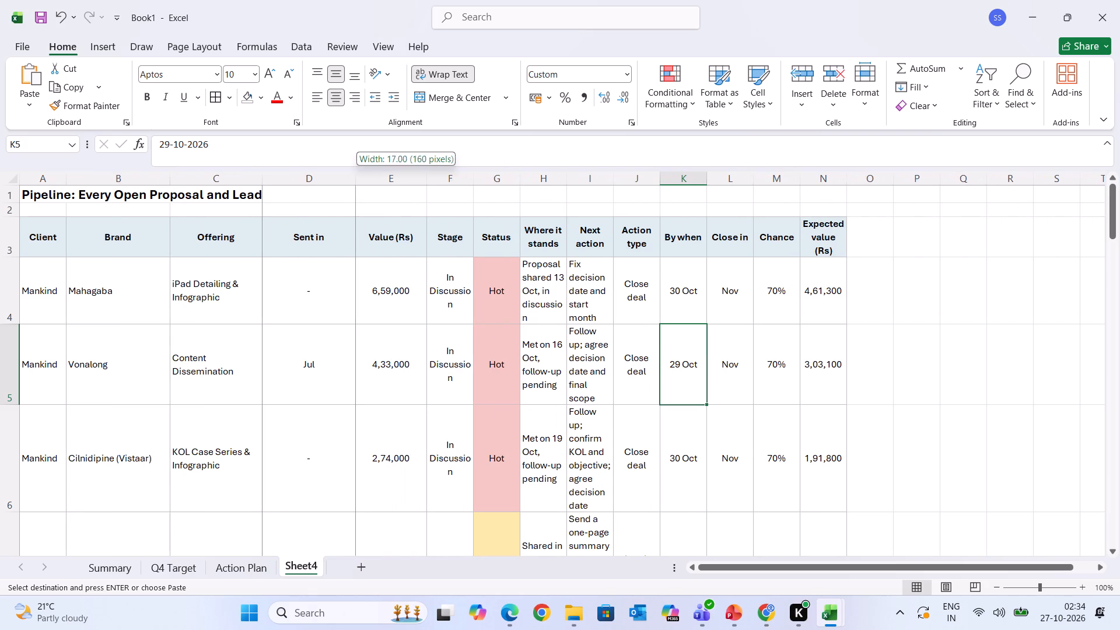
drag(353, 174, 313, 176)
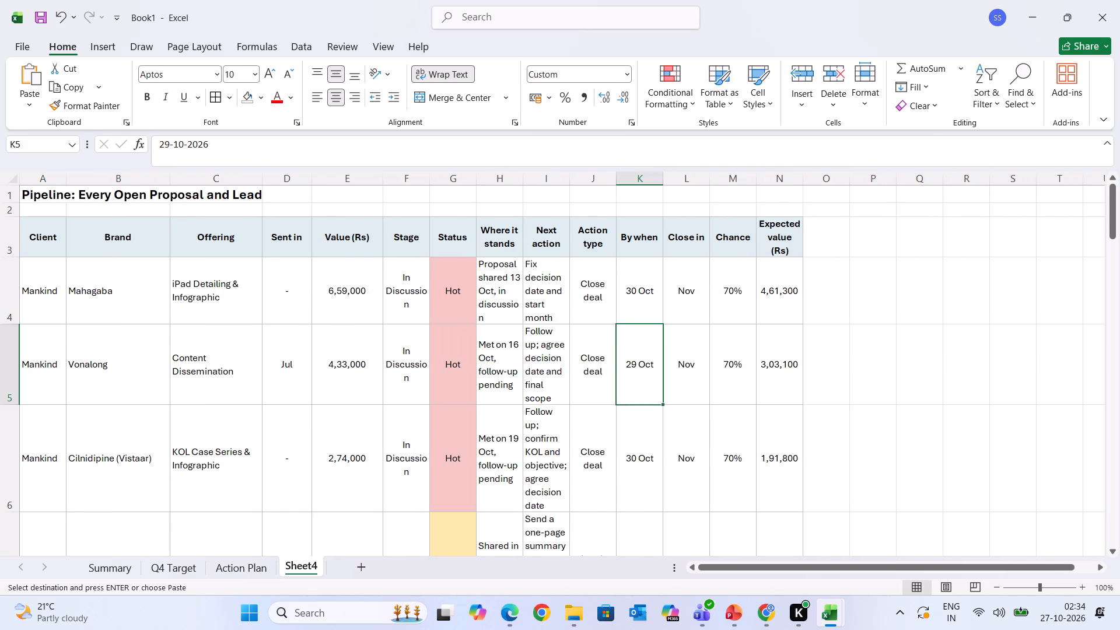
Widen the Stage, Where it stands, Next action, Action type and Expected value (Rs) columns to reduce text wrapping.
drag(429, 176, 448, 177)
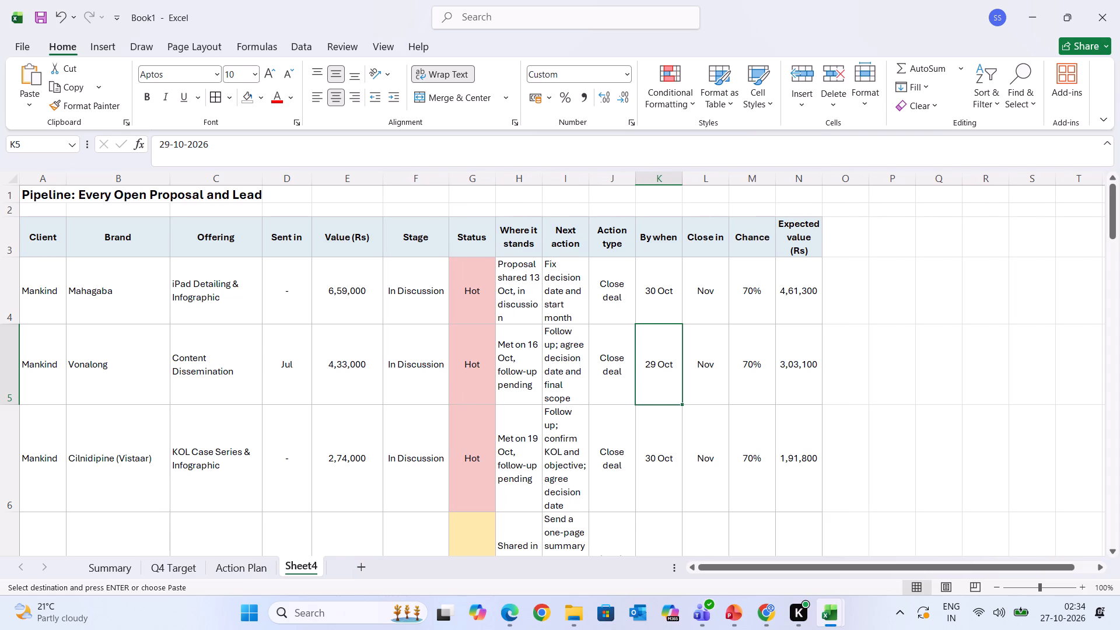
drag(542, 180, 603, 177)
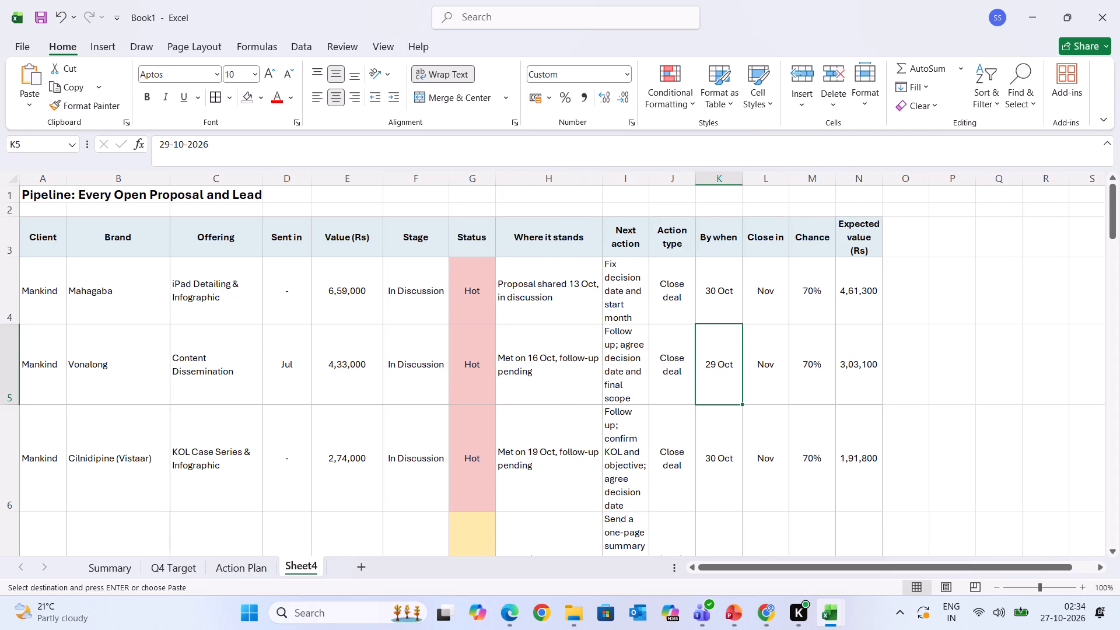
drag(648, 183, 718, 177)
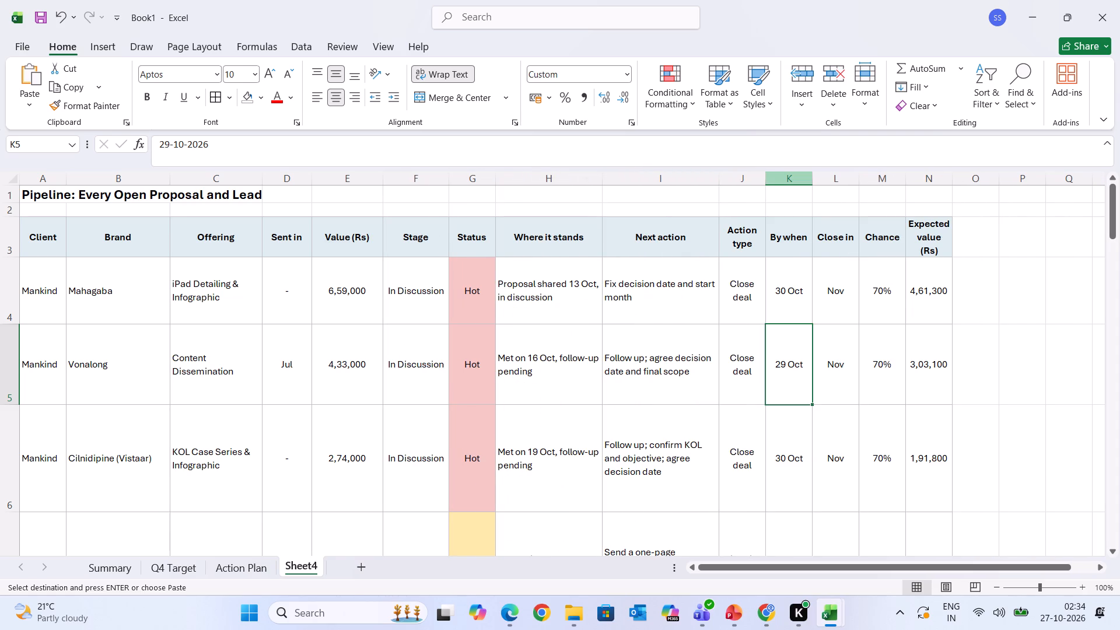
drag(766, 180, 796, 180)
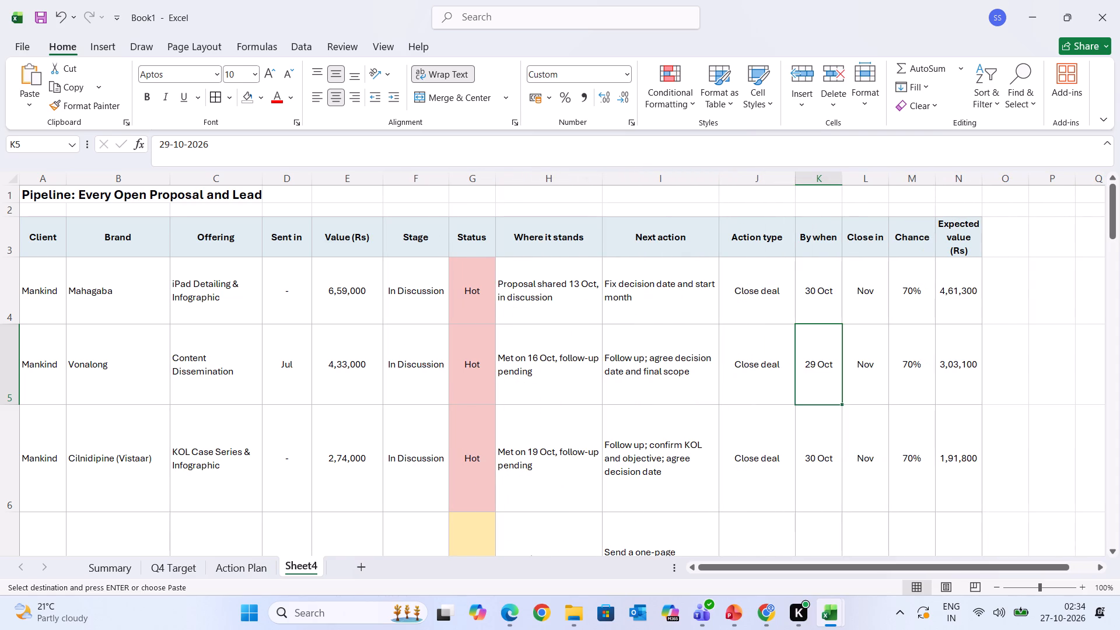
drag(979, 177, 1005, 174)
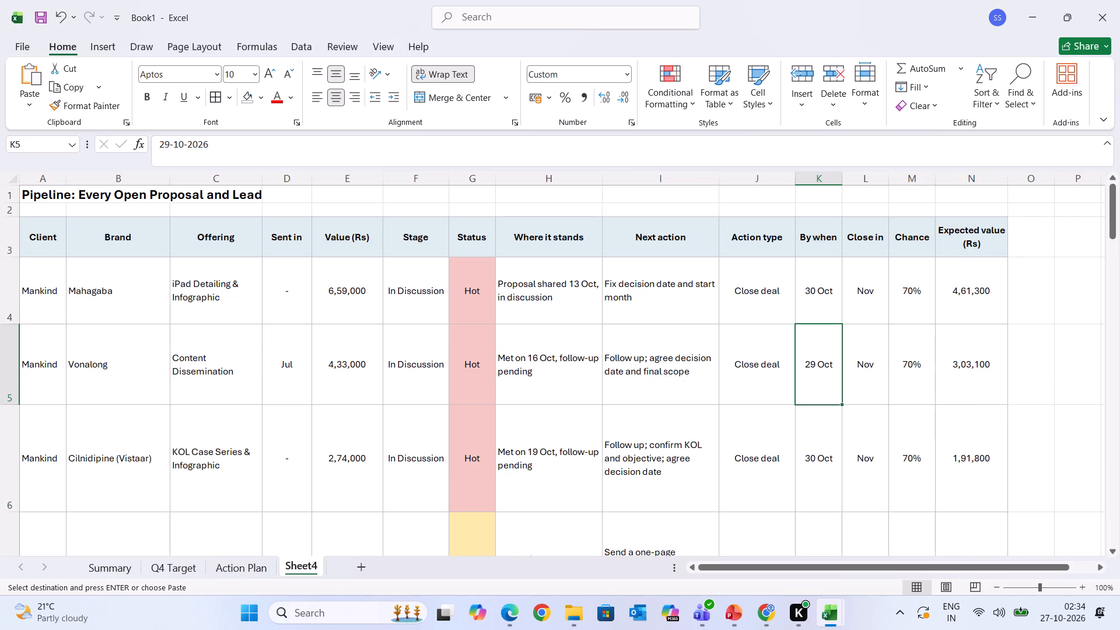
scroll(857, 423, down, 10)
scroll(857, 423, up, 6)
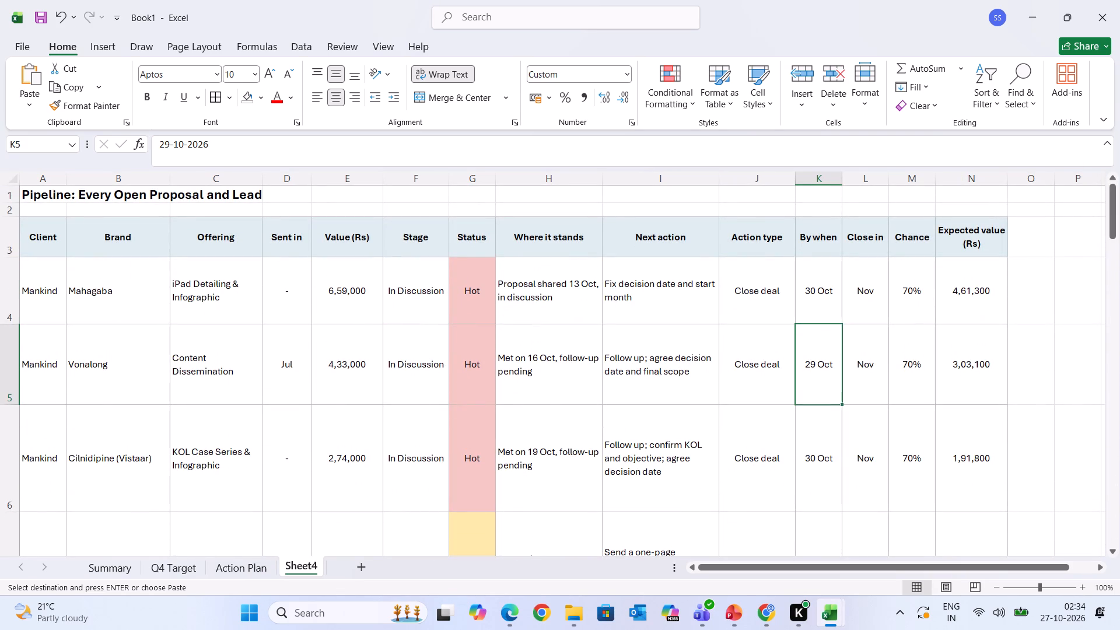
Tighten the pasted Pipeline table's tall rows by auto-fitting the row heights across the whole sheet.
drag(11, 324, 17, 295)
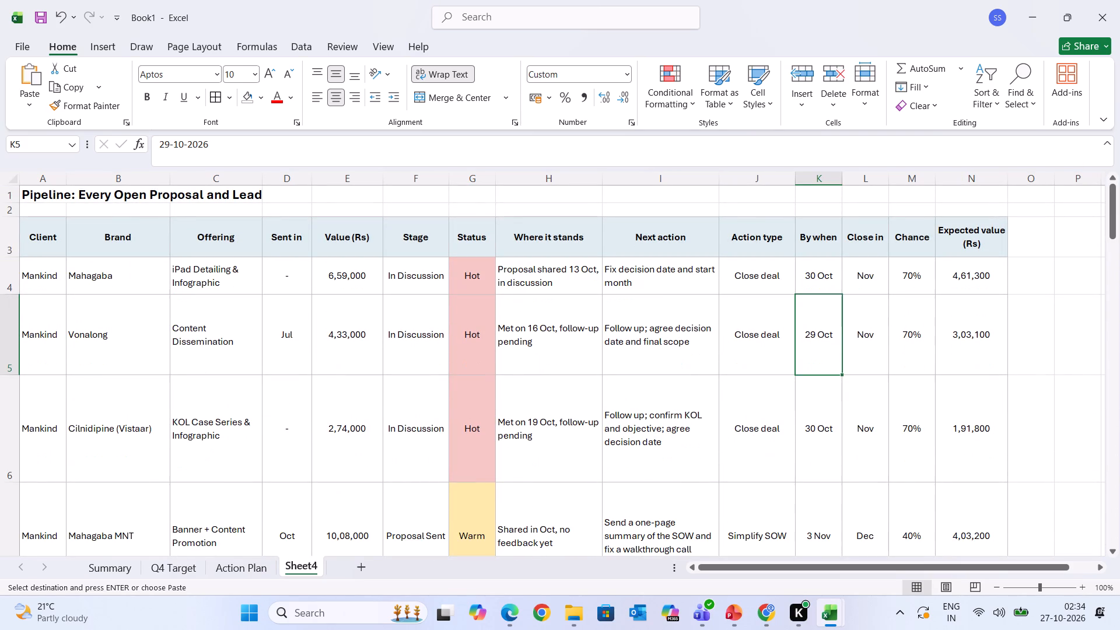
drag(13, 376, 19, 337)
click(7, 181)
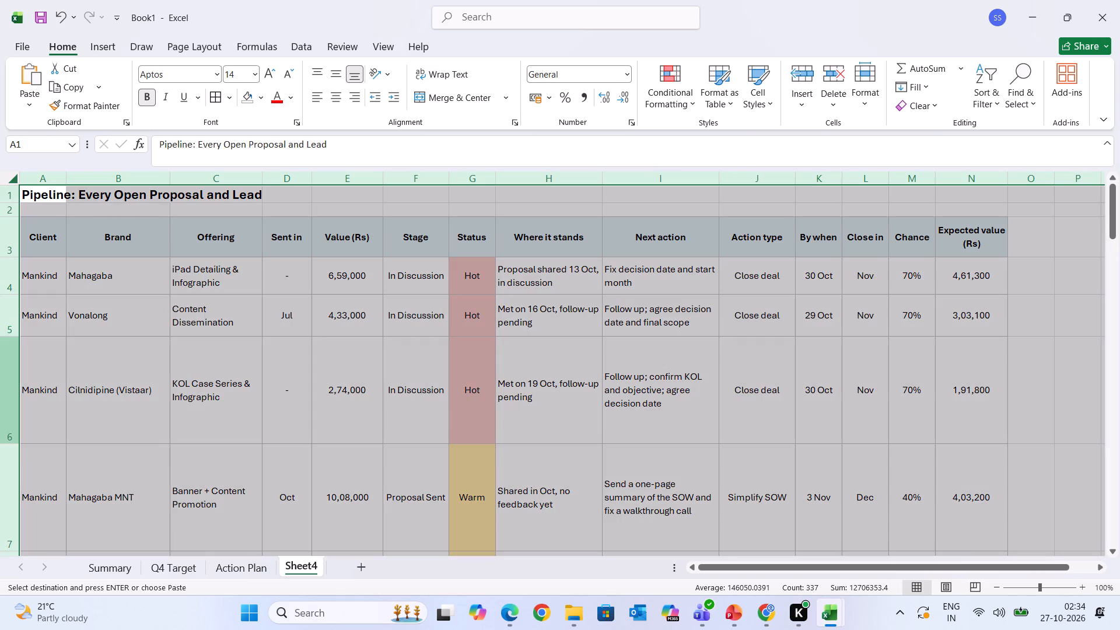
double_click(11, 444)
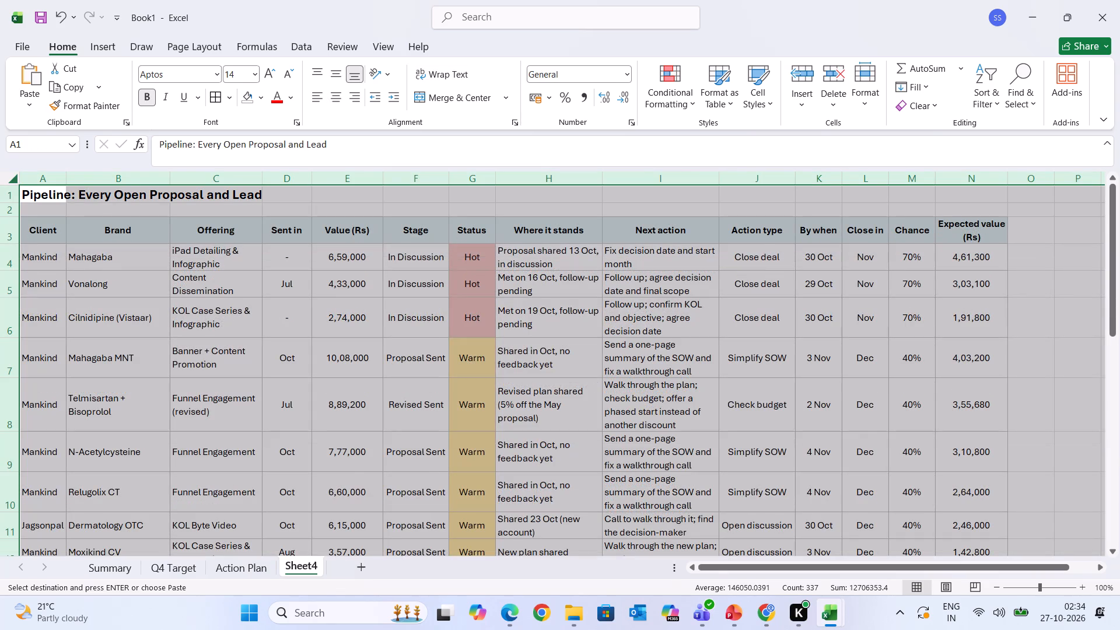
click(238, 440)
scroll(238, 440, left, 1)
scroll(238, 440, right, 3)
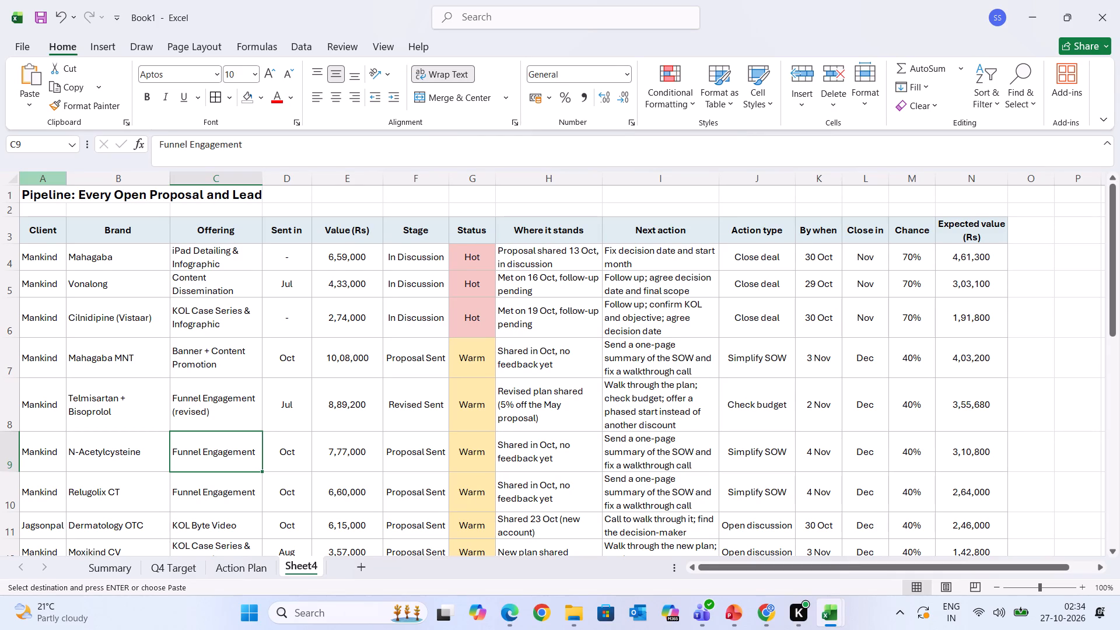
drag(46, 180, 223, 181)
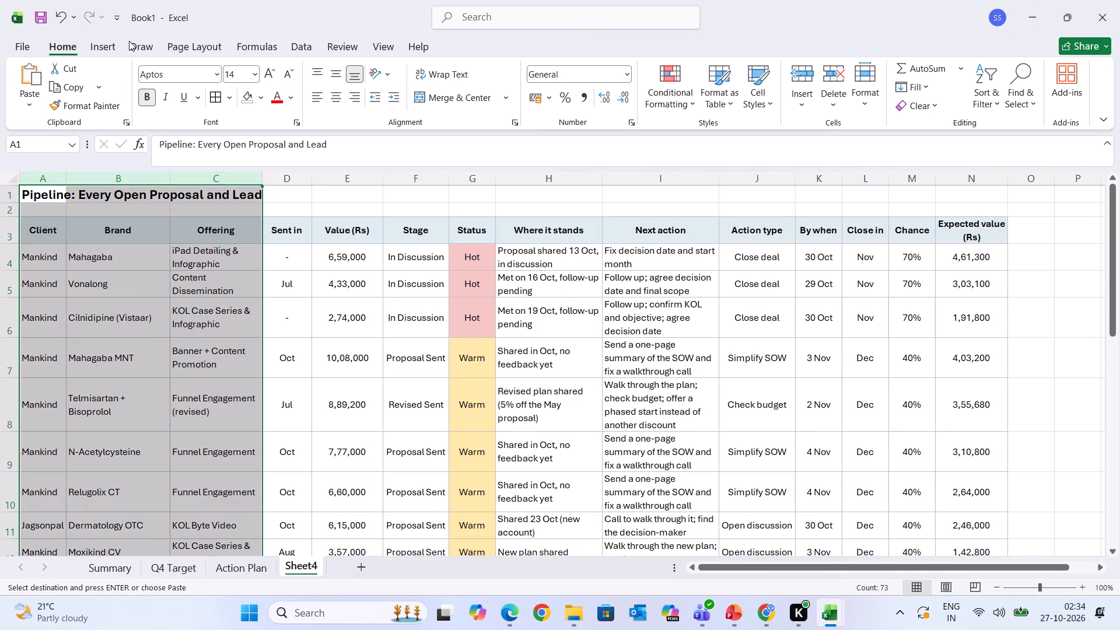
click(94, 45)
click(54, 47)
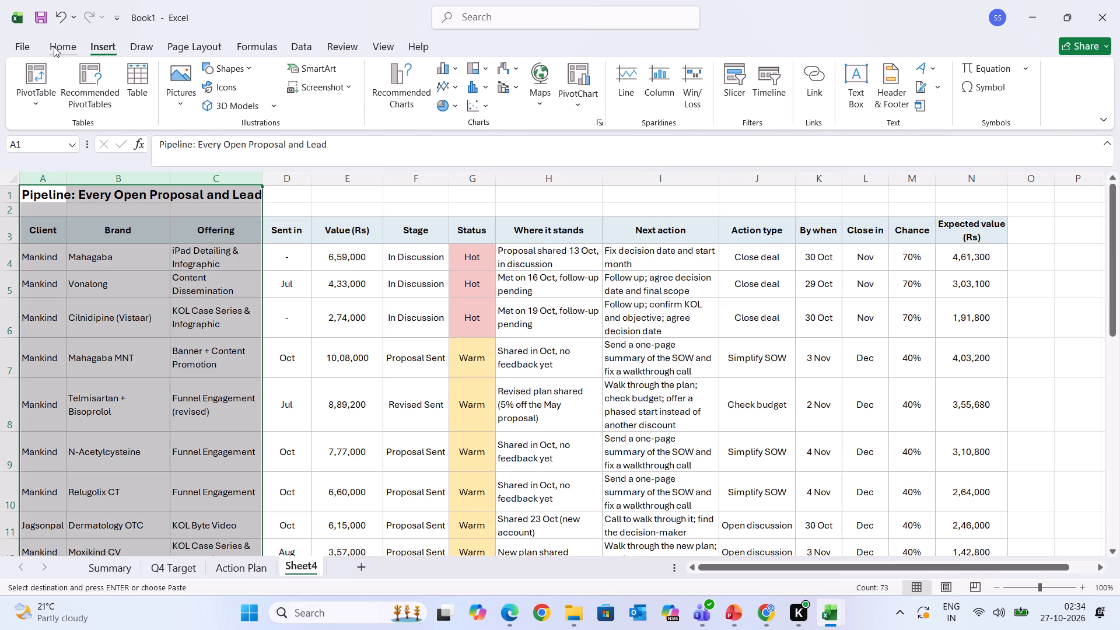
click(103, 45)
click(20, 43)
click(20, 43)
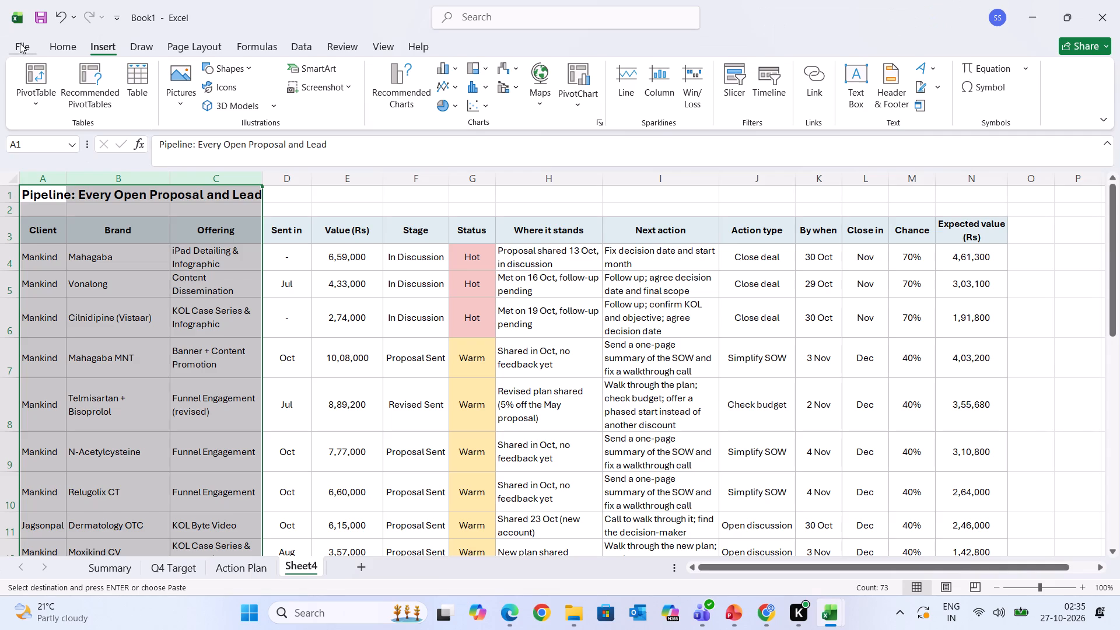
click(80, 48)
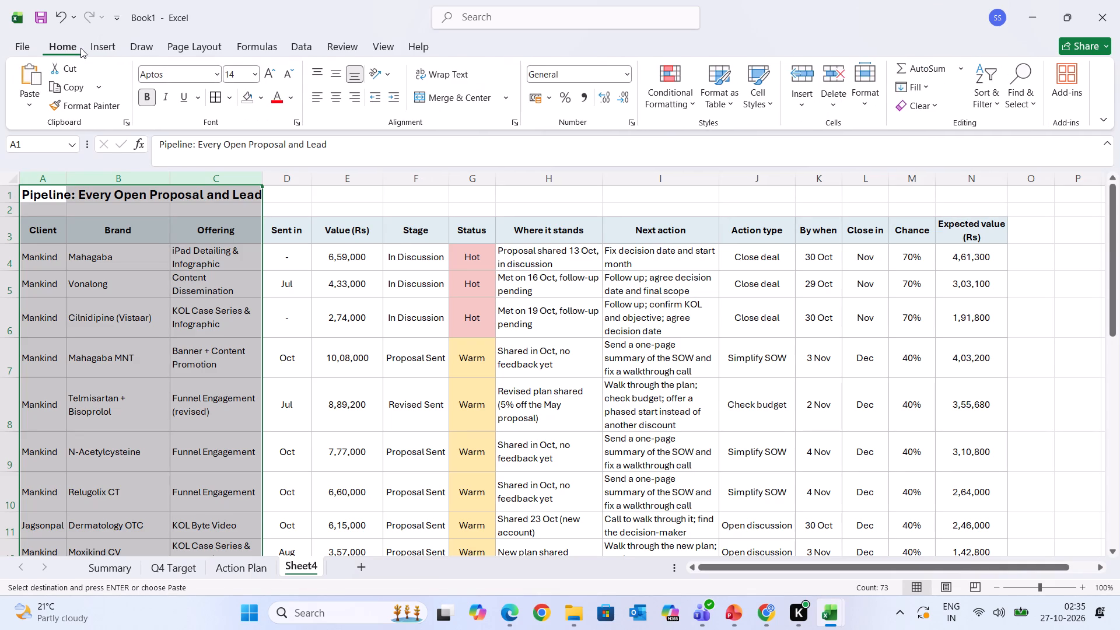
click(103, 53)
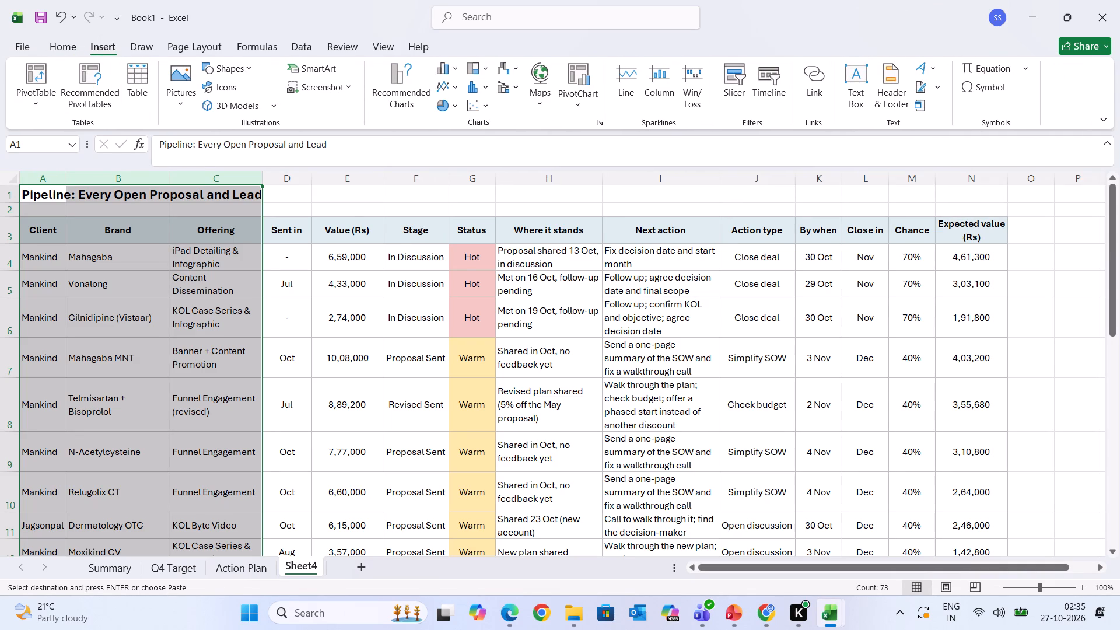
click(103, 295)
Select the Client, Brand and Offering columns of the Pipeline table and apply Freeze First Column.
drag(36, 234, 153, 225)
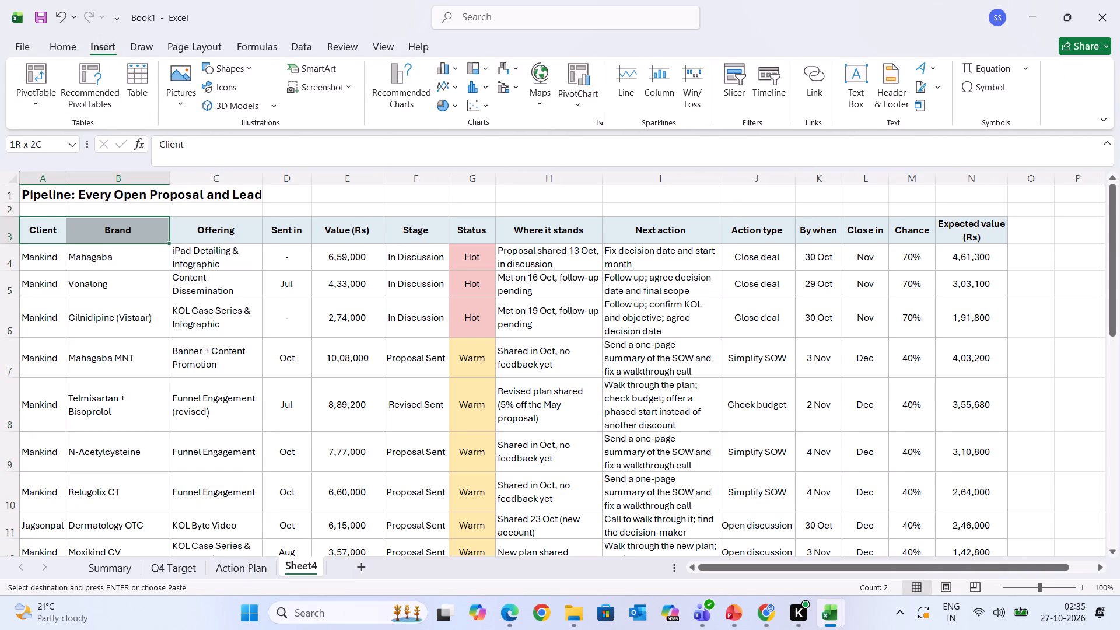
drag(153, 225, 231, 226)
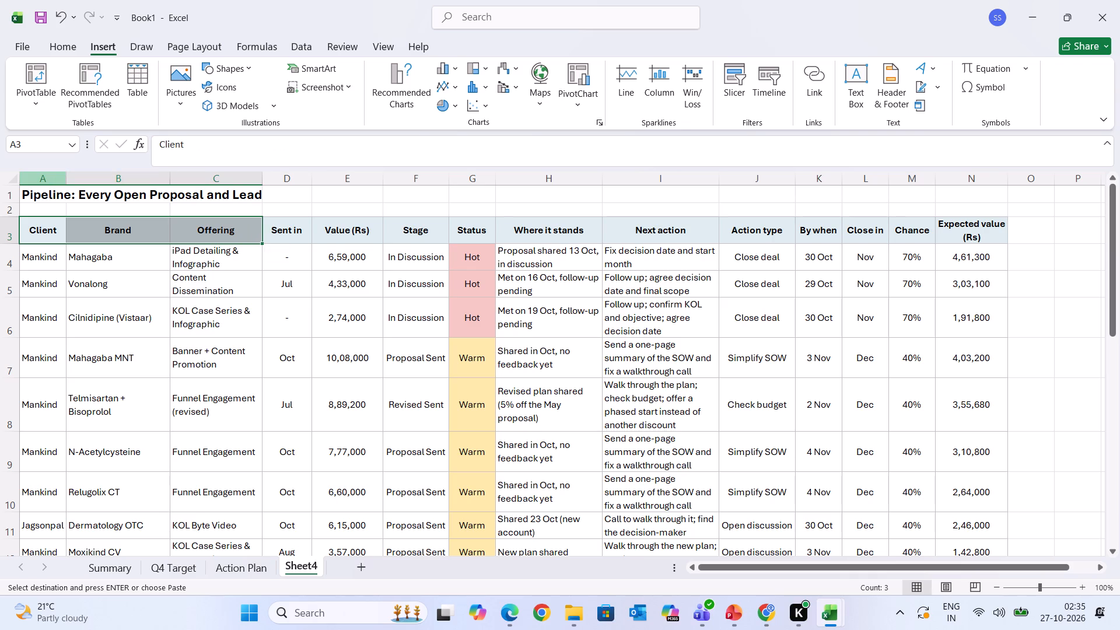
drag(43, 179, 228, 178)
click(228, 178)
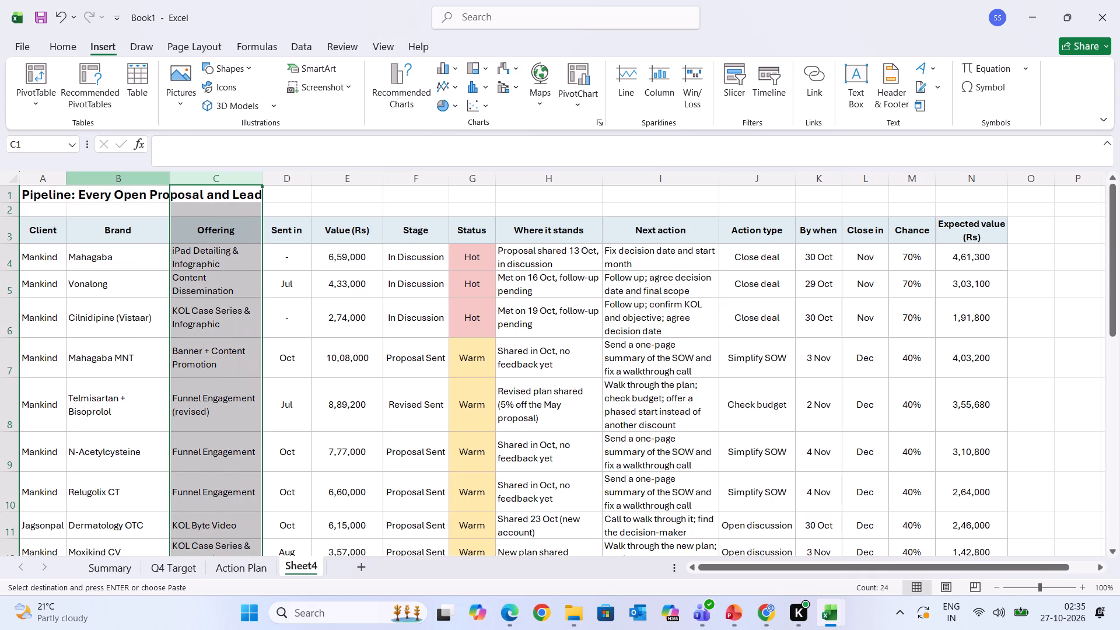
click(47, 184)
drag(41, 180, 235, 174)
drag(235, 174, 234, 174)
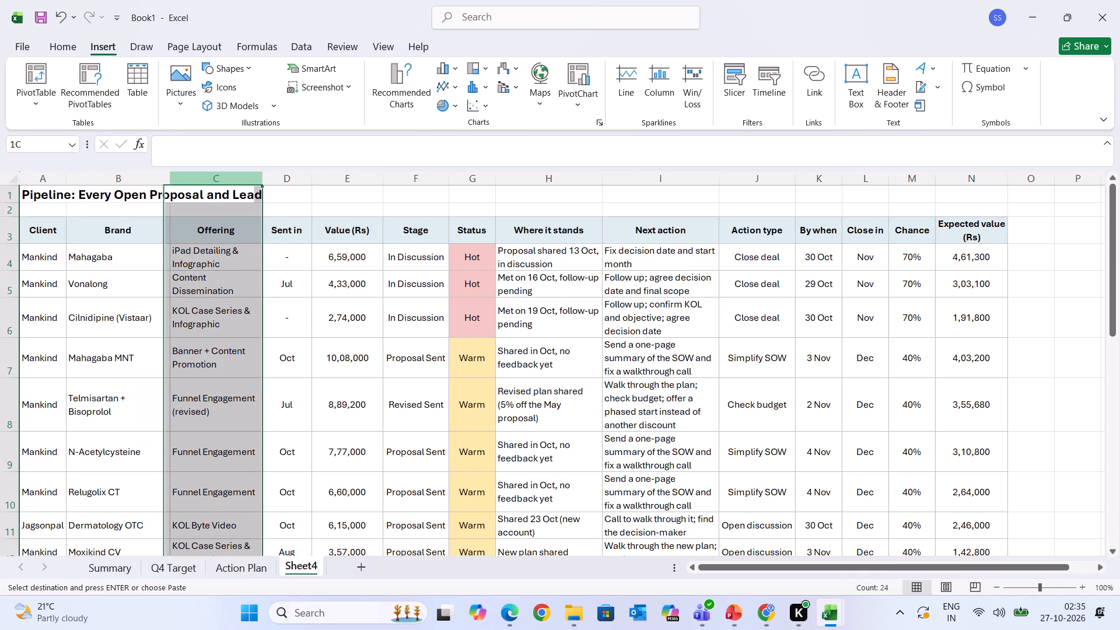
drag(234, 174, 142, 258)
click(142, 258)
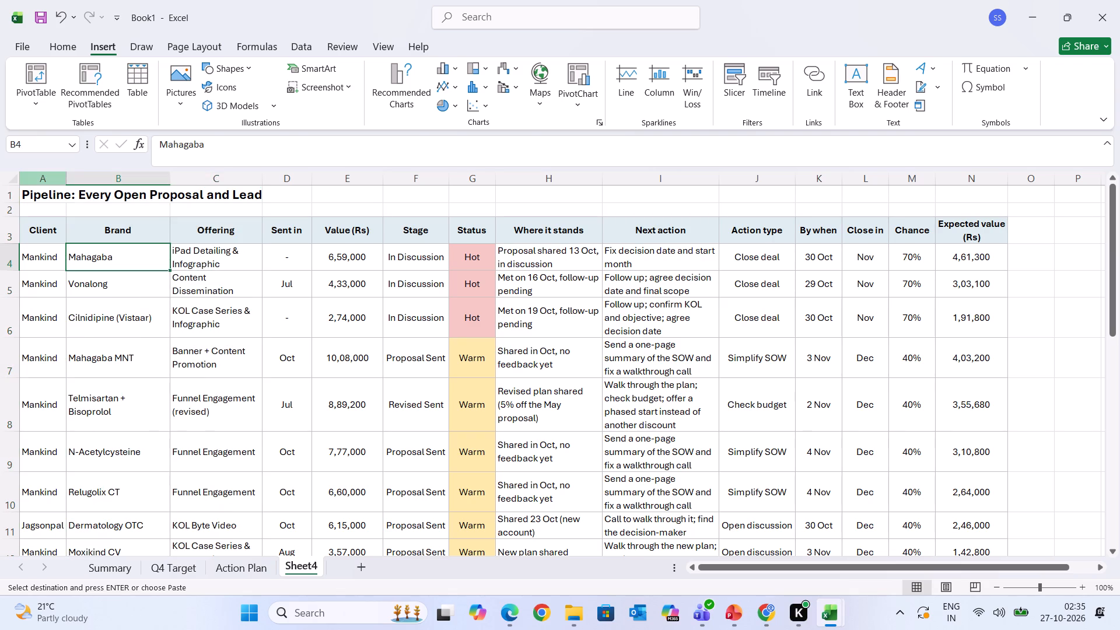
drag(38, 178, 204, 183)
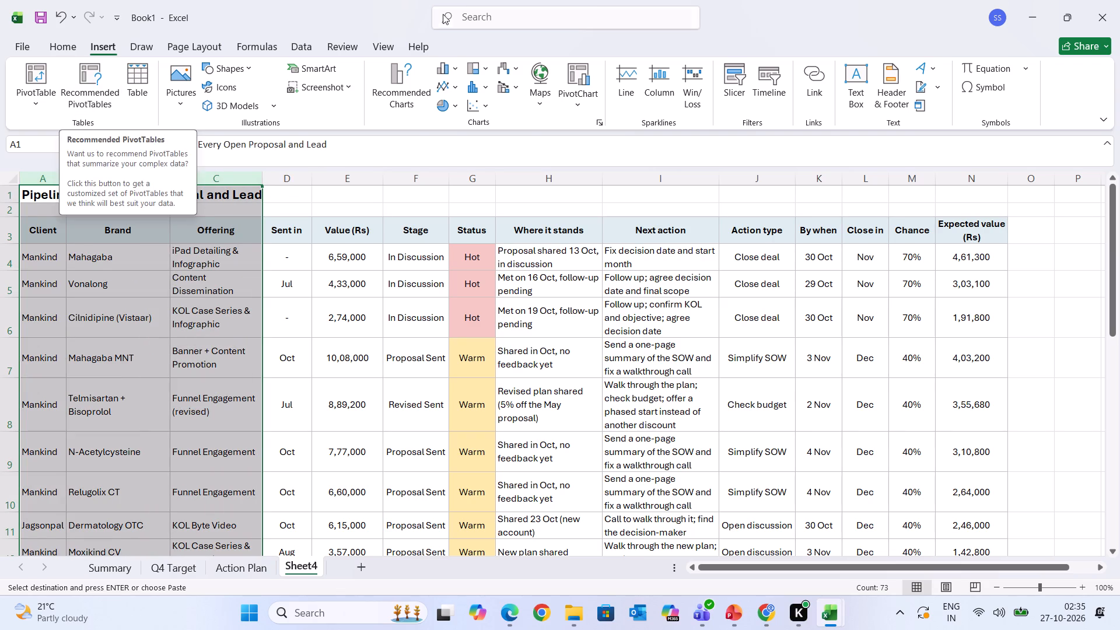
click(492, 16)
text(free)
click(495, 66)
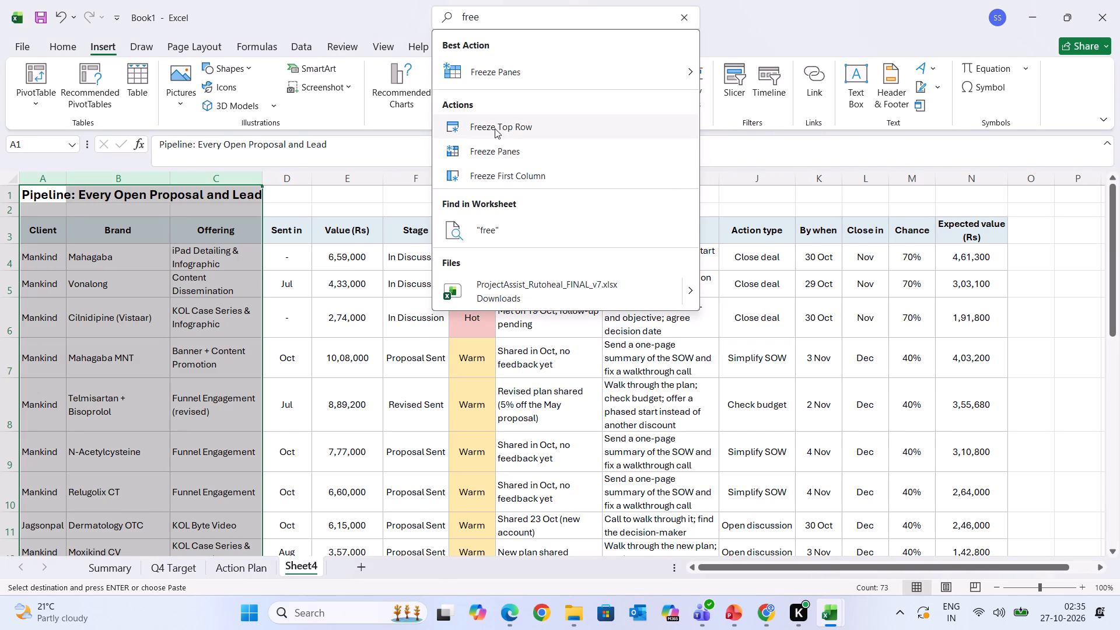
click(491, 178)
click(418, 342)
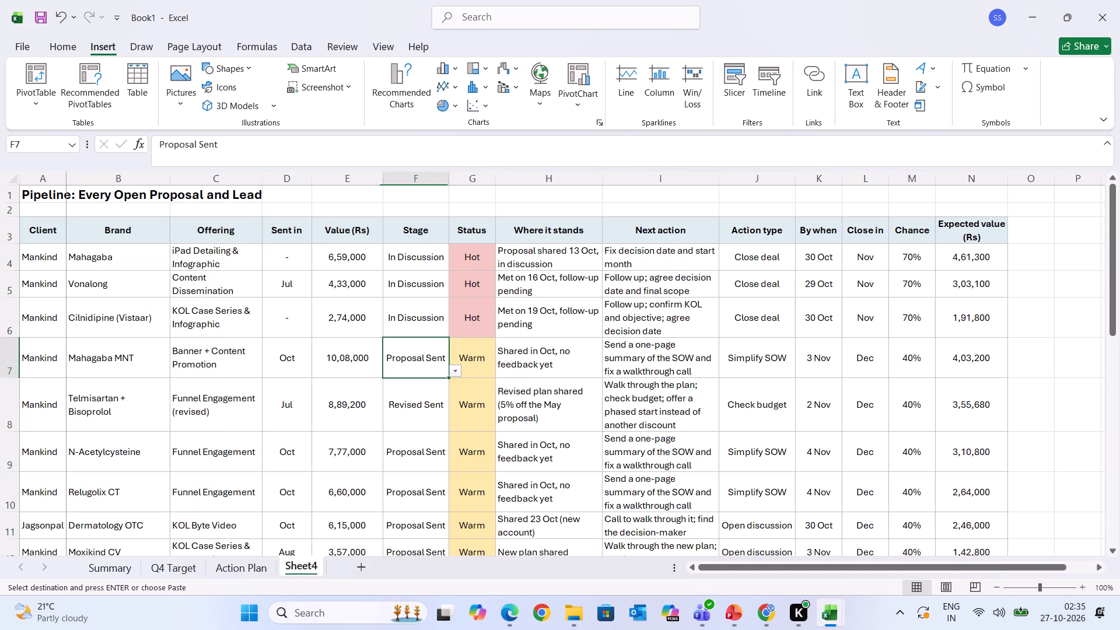
Check which columns stay in place when the Pipeline table moves sideways with the first column frozen.
scroll(332, 351, left, 2)
scroll(332, 351, right, 3)
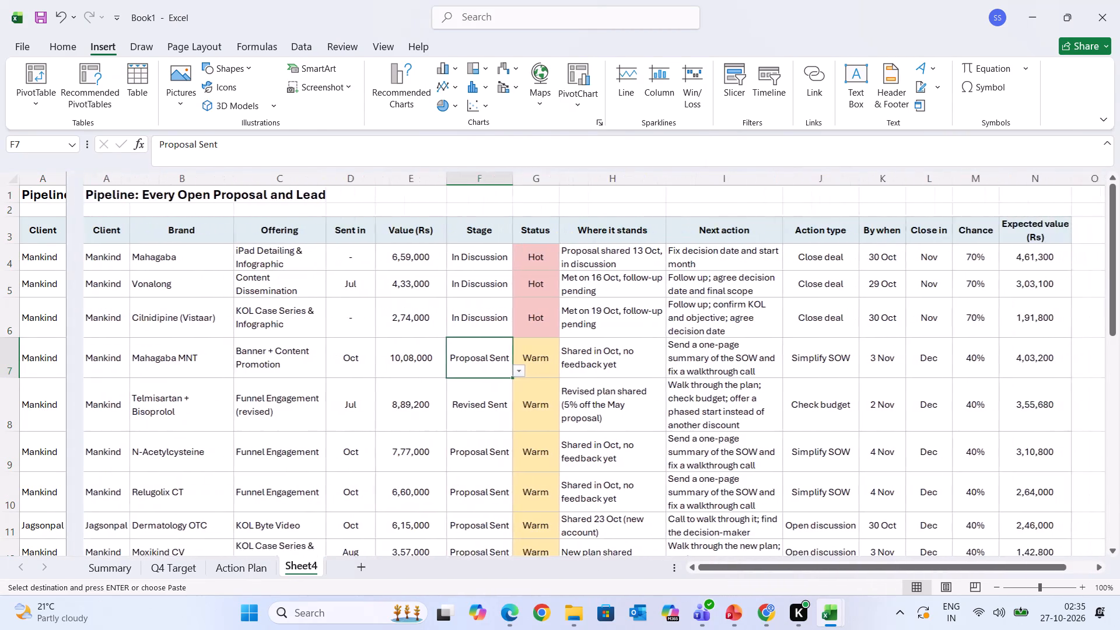
scroll(332, 351, left, 1)
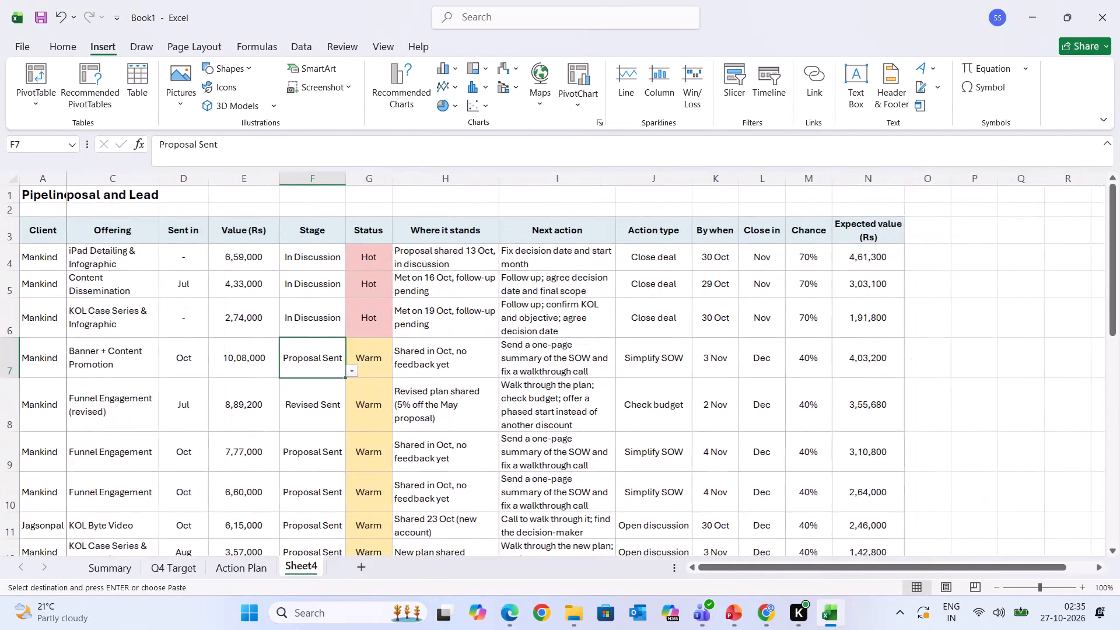
scroll(332, 351, left, 1)
scroll(332, 351, right, 2)
click(91, 229)
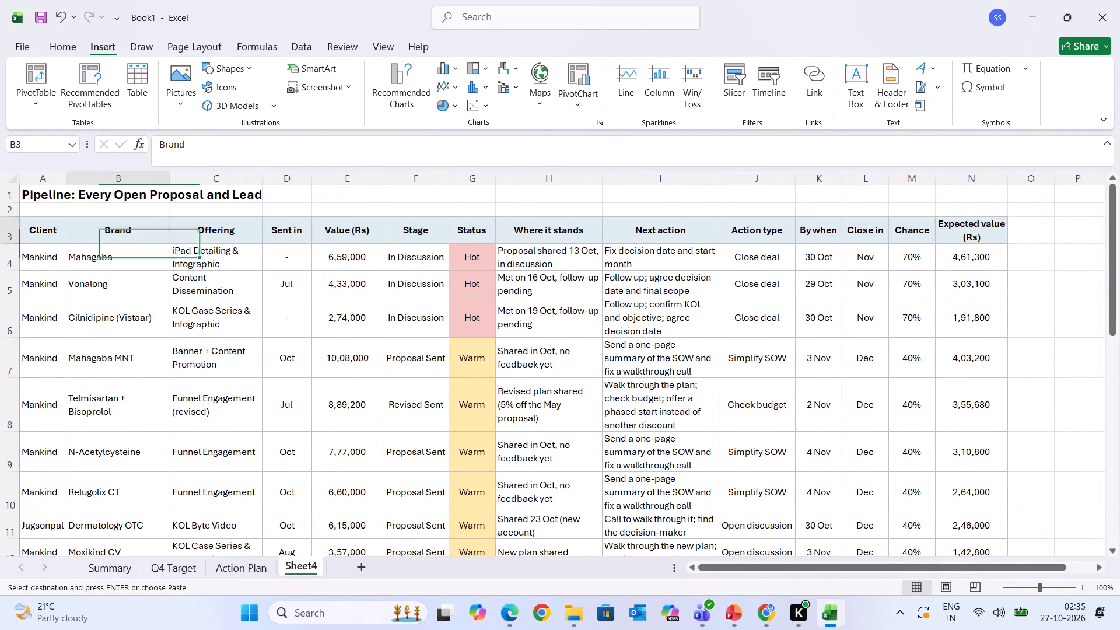
scroll(256, 374, left, 1)
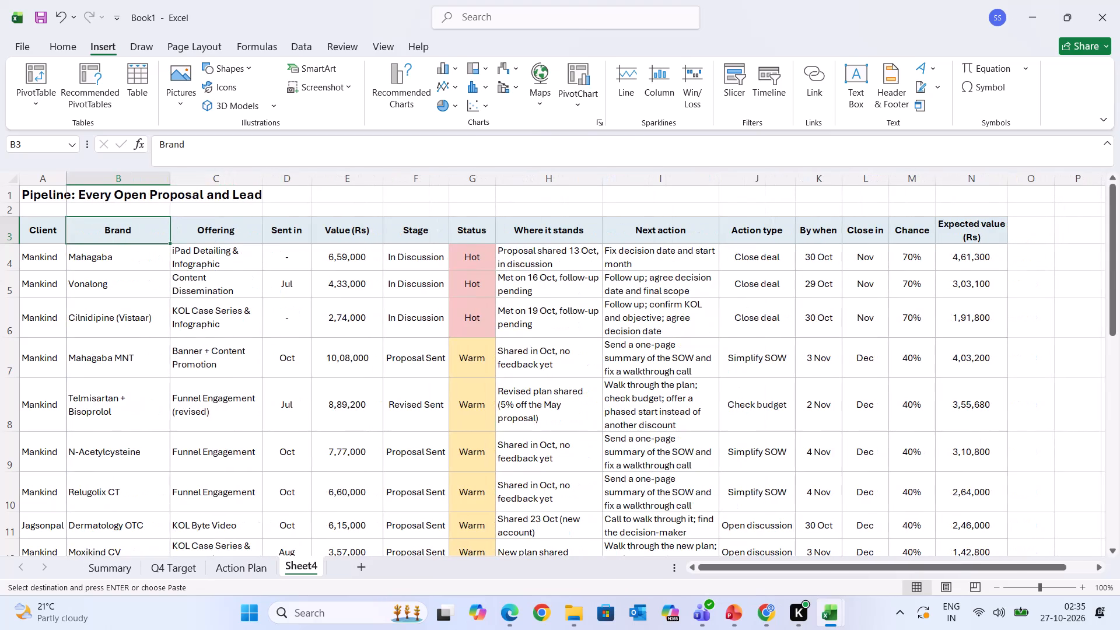
click(89, 239)
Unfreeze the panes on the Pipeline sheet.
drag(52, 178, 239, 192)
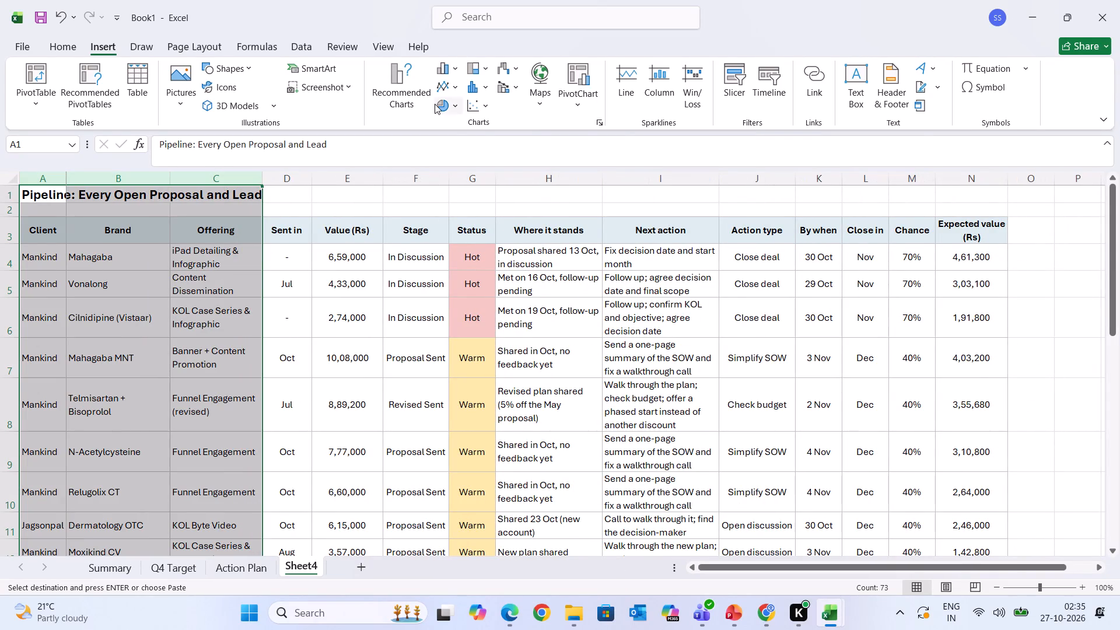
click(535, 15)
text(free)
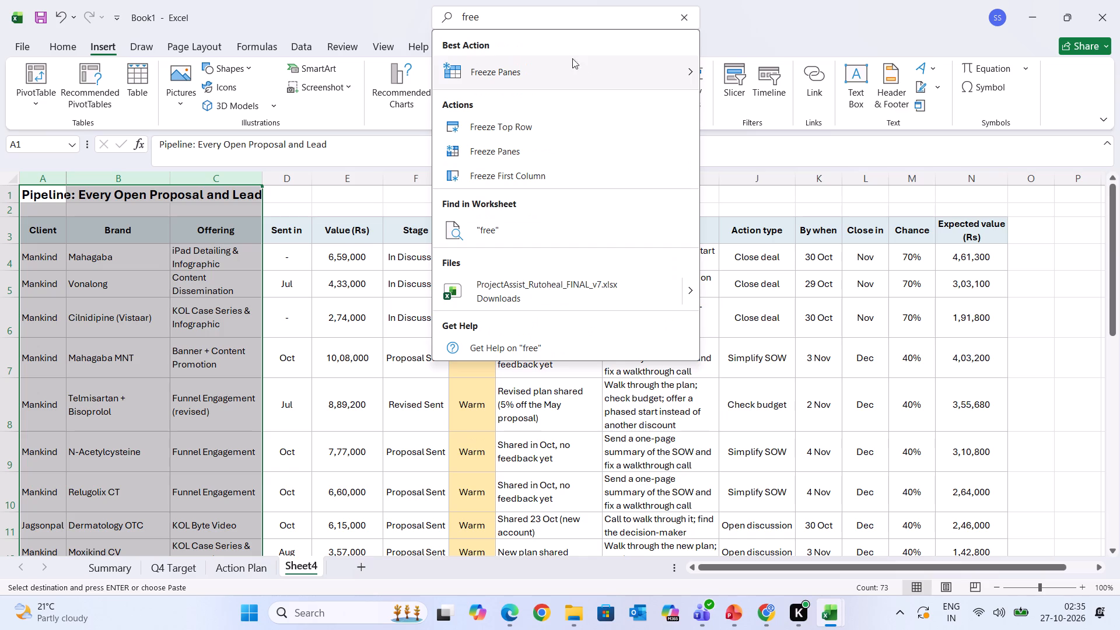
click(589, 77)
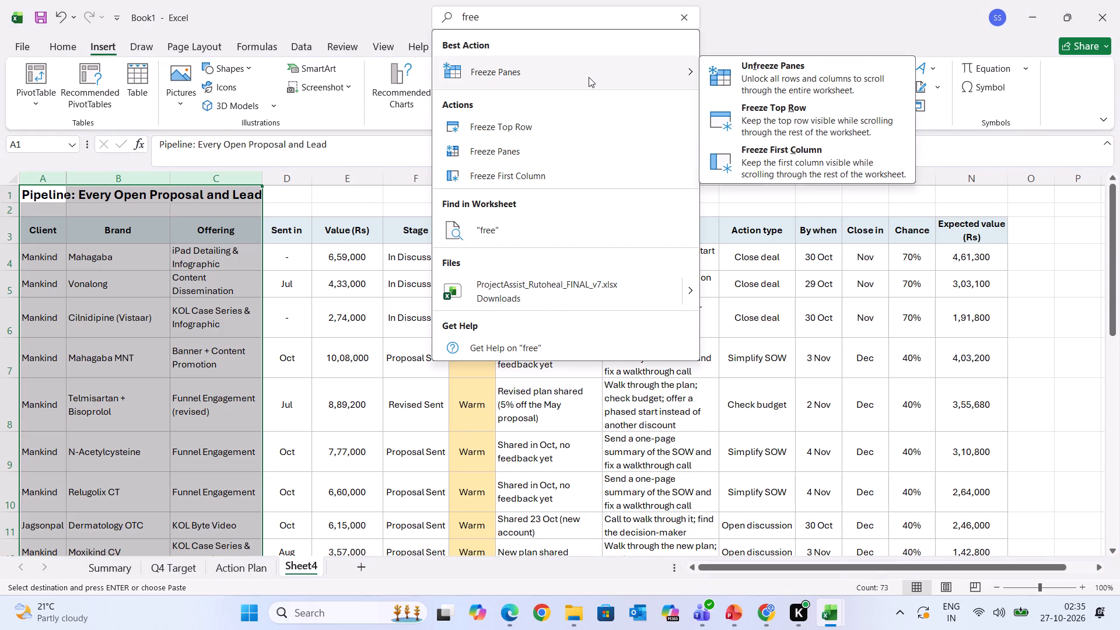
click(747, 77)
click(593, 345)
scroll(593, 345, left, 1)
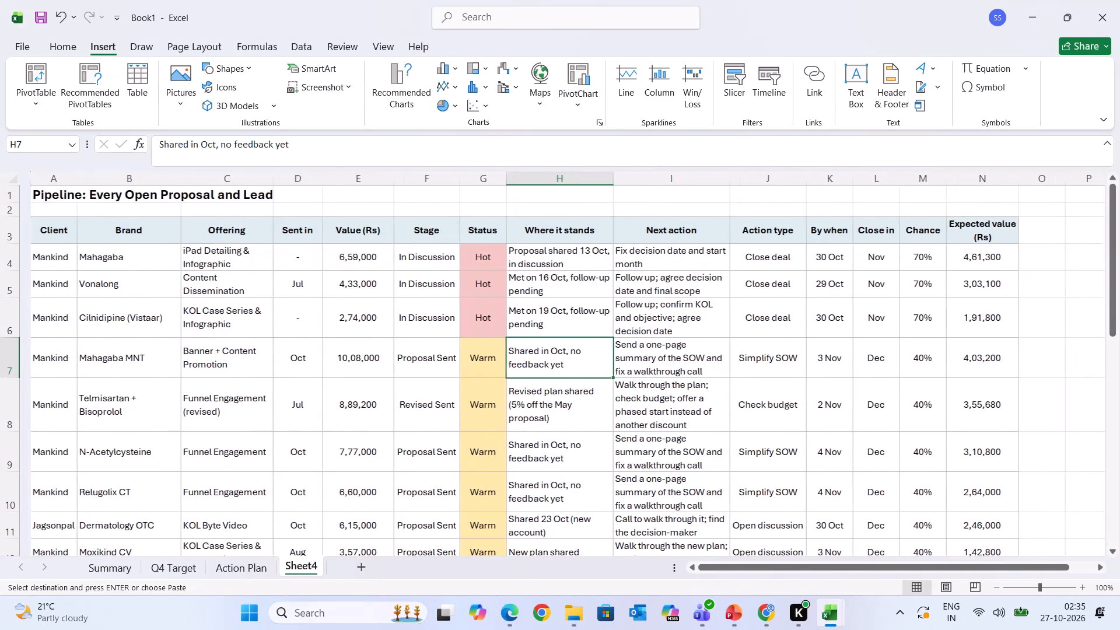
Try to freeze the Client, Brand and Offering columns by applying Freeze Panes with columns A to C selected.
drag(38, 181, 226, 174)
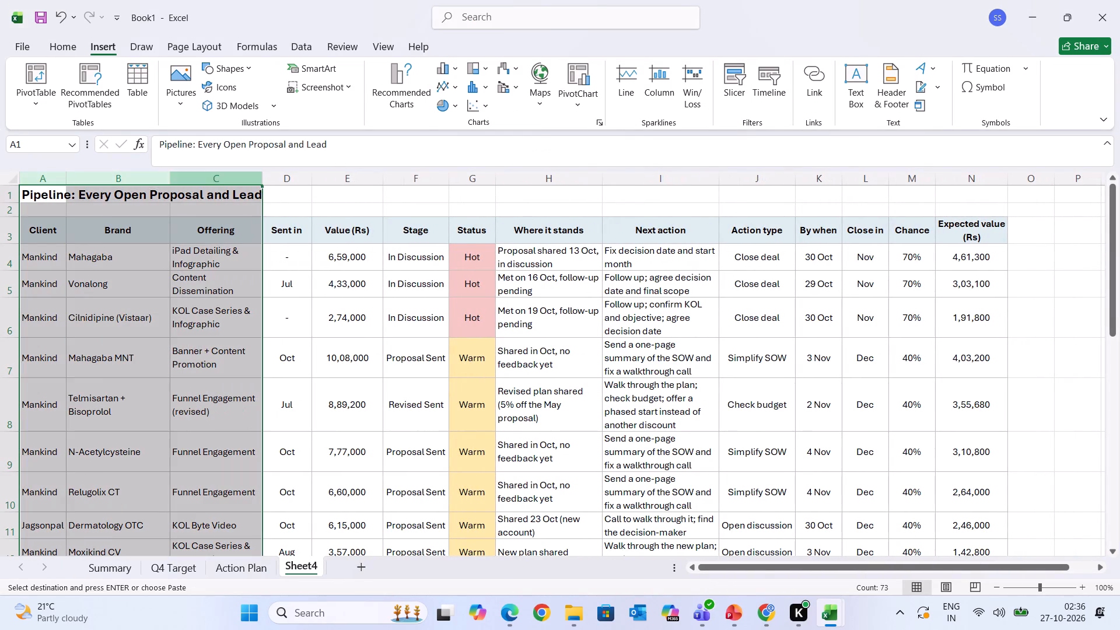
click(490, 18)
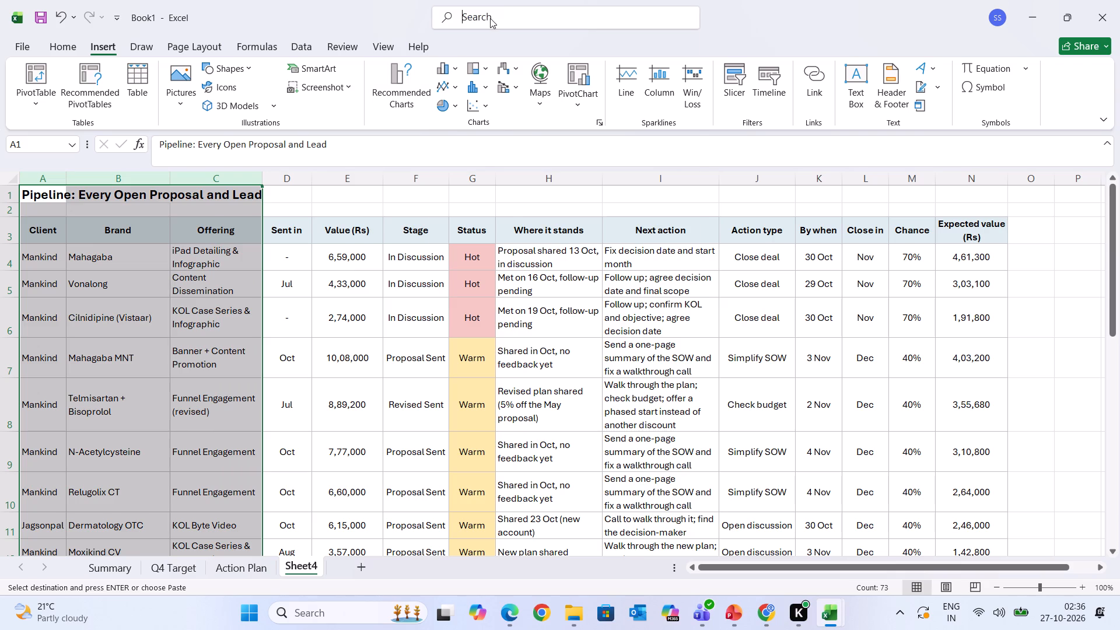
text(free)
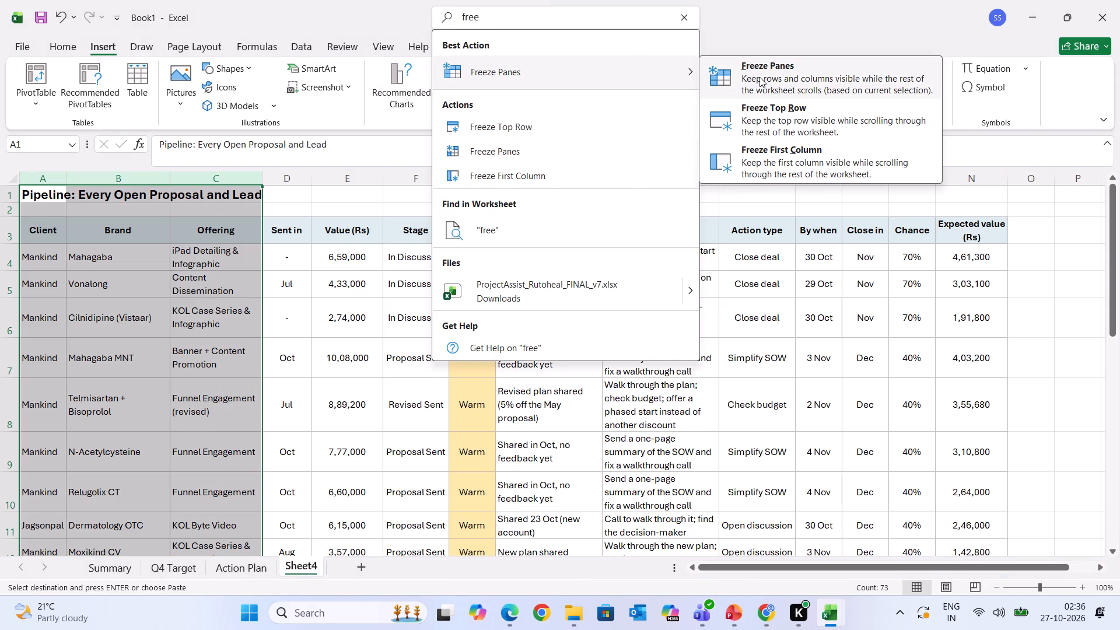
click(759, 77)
Check which columns of the Pipeline table stay fixed during sideways movement after applying Freeze Panes.
scroll(535, 283, left, 3)
click(535, 283)
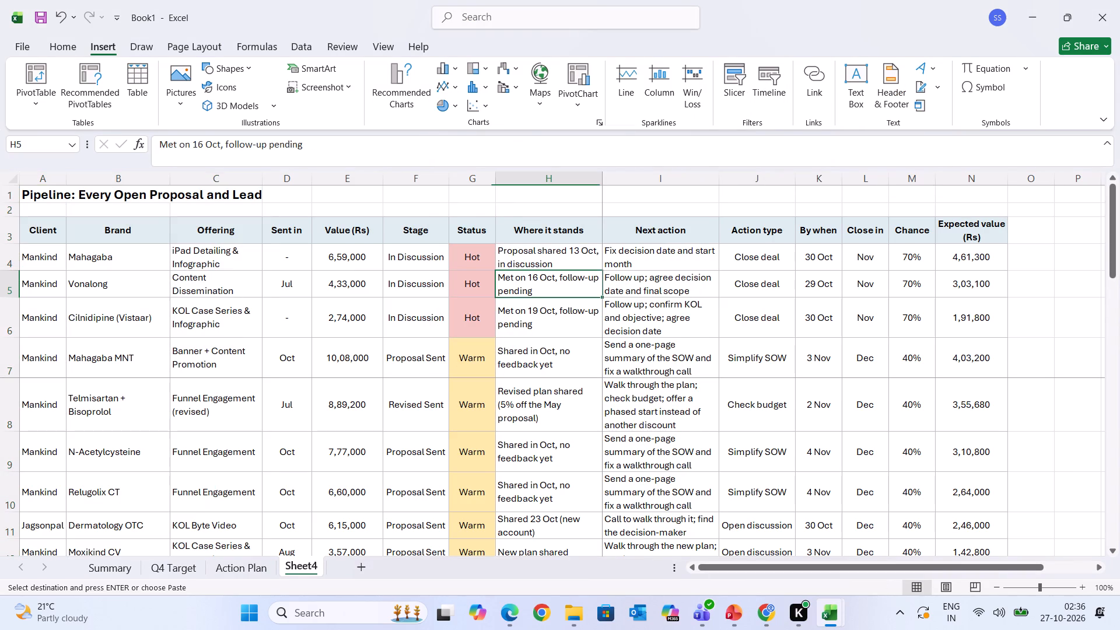
scroll(535, 283, left, 5)
scroll(461, 303, left, 2)
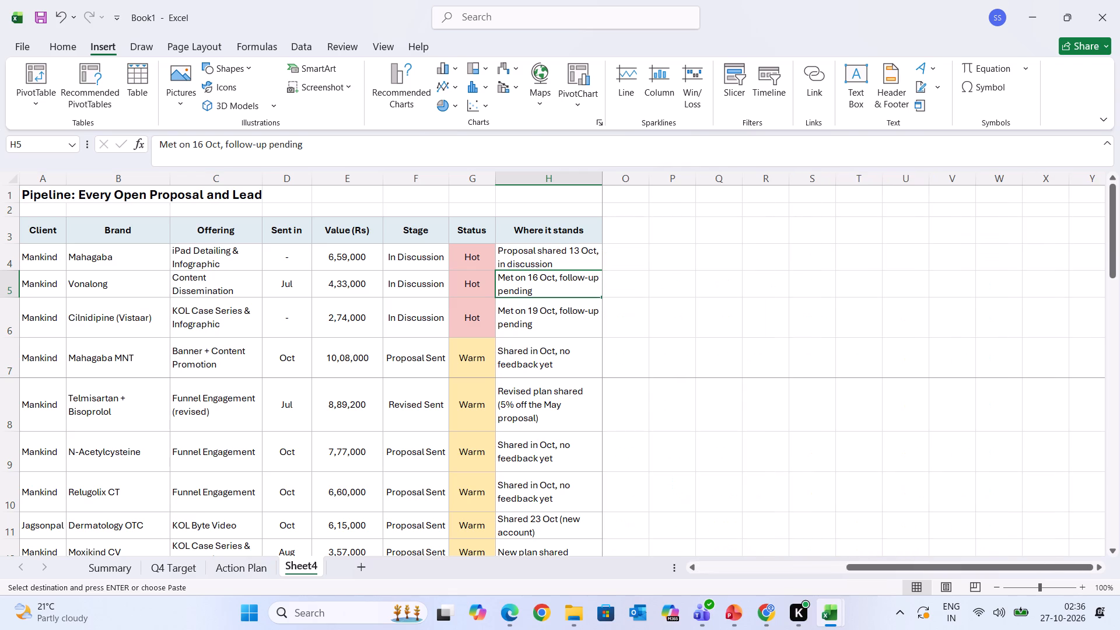
click(773, 384)
scroll(773, 384, right, 3)
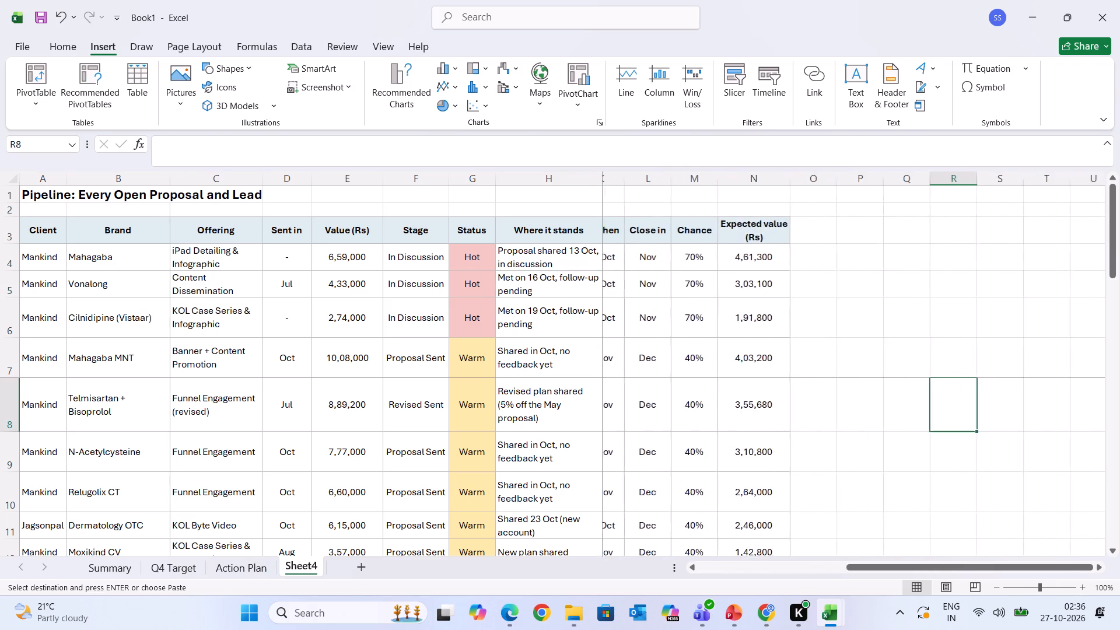
scroll(773, 384, right, 2)
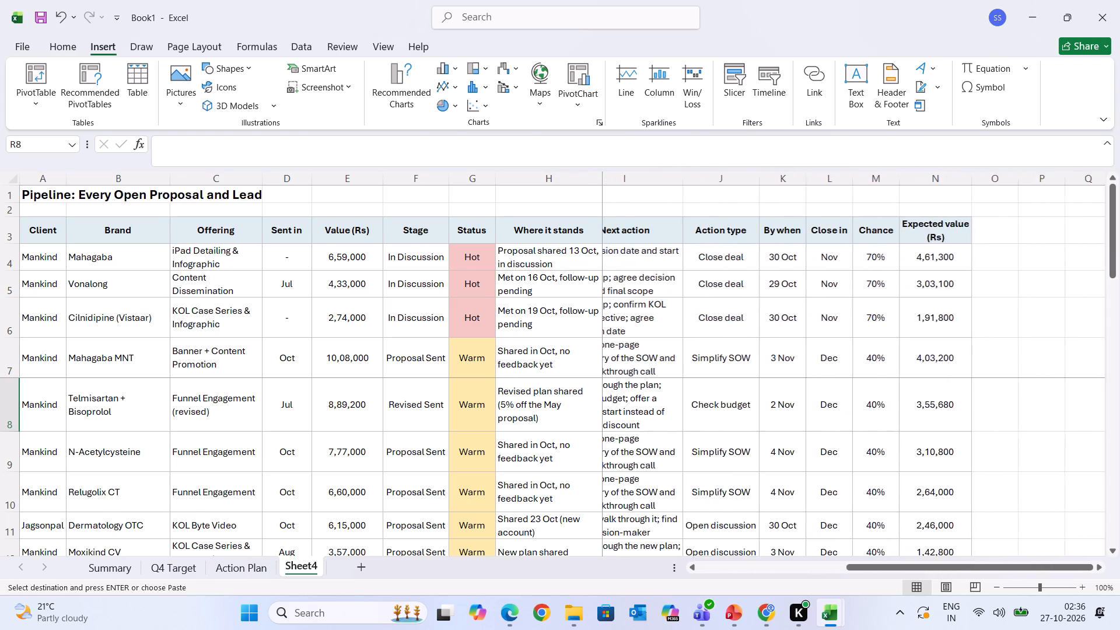
scroll(773, 384, right, 1)
scroll(753, 384, left, 1)
scroll(977, 310, left, 4)
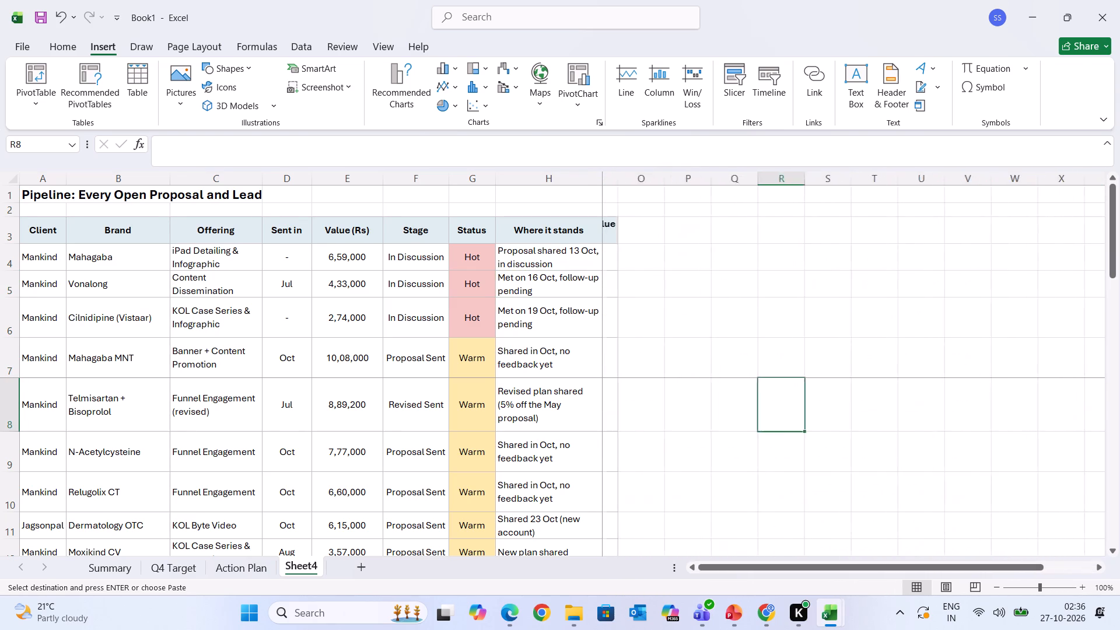
scroll(729, 282, right, 4)
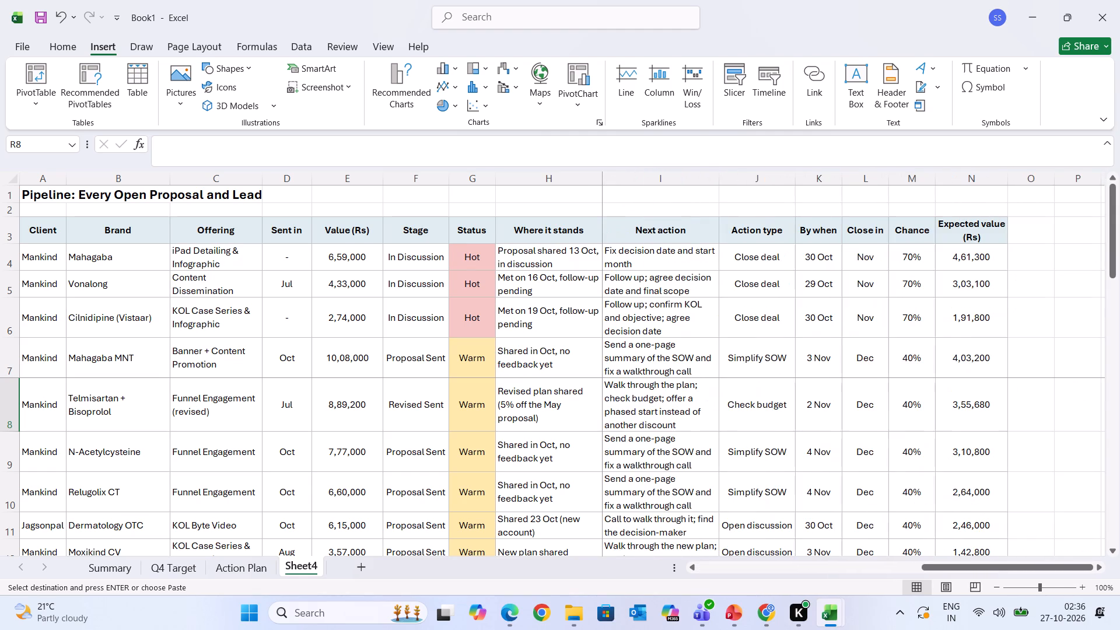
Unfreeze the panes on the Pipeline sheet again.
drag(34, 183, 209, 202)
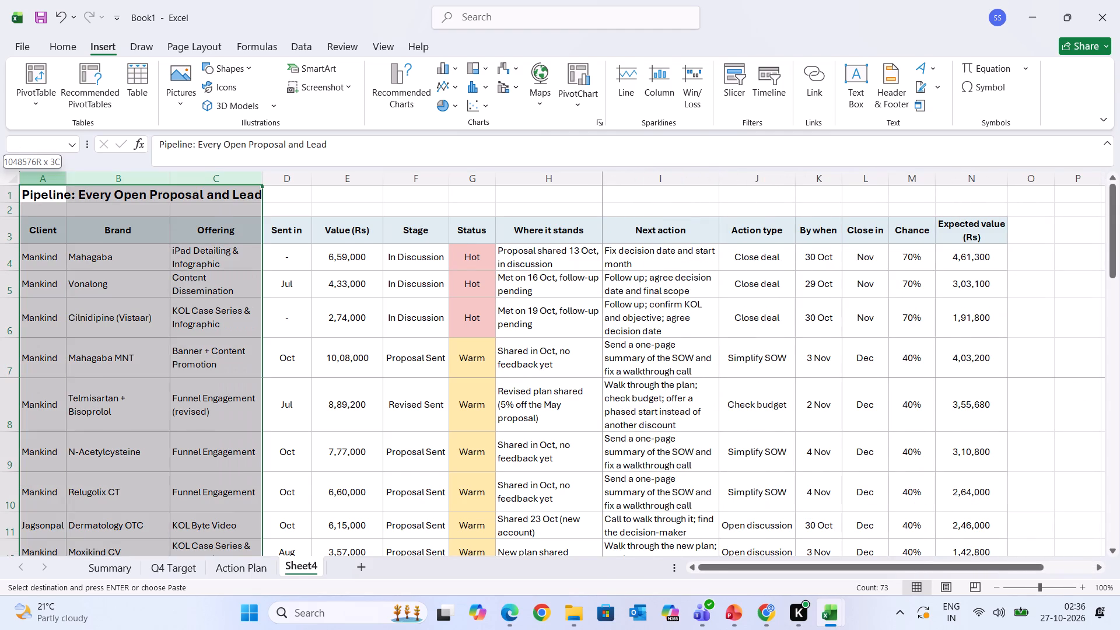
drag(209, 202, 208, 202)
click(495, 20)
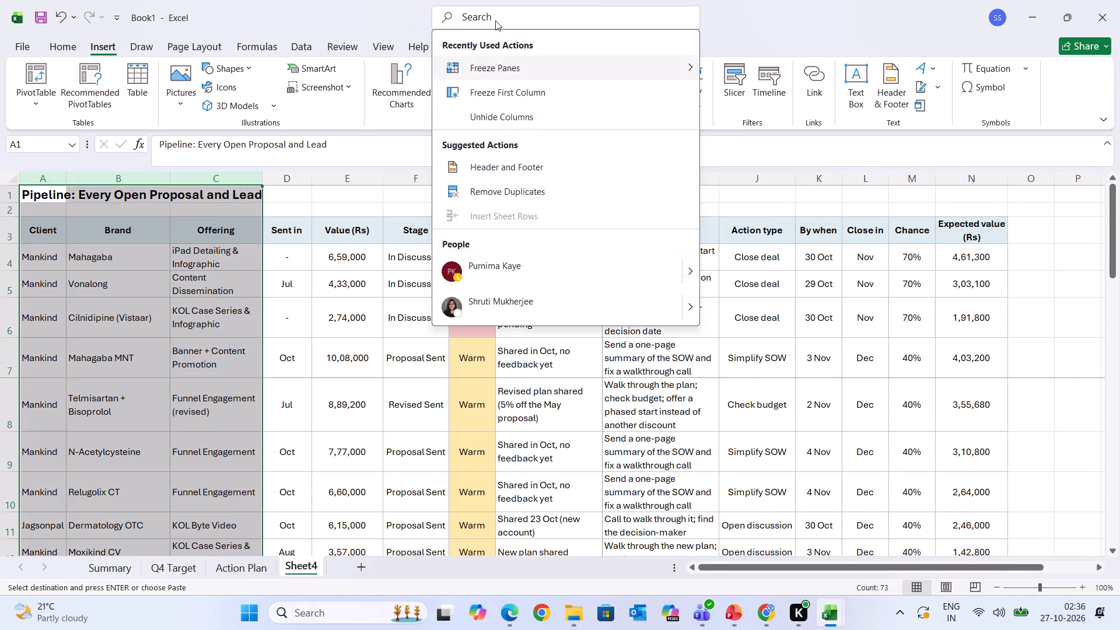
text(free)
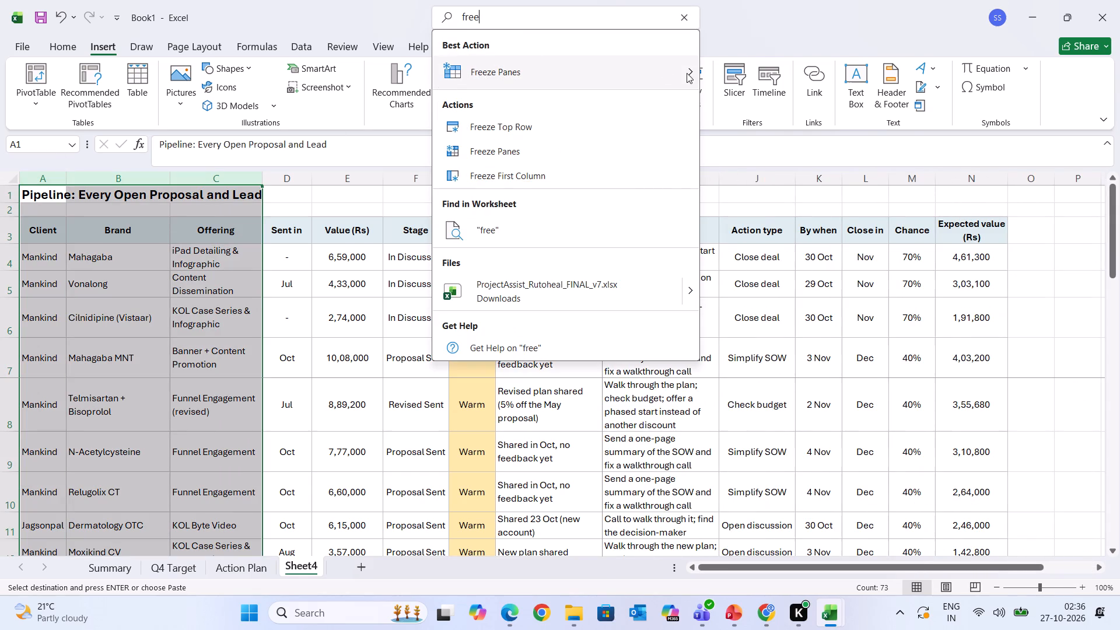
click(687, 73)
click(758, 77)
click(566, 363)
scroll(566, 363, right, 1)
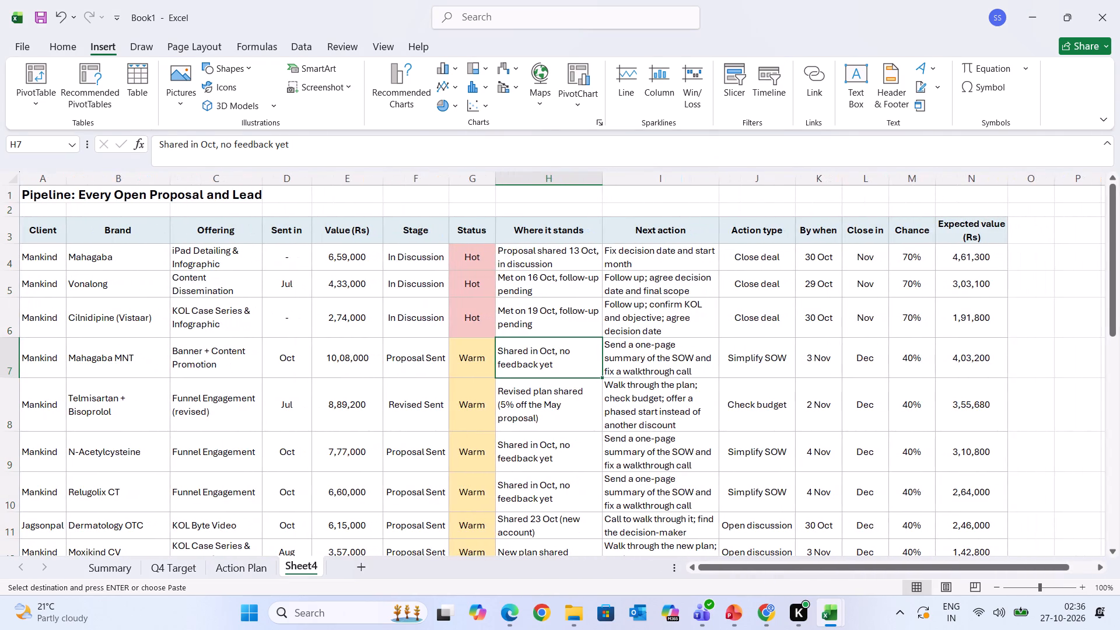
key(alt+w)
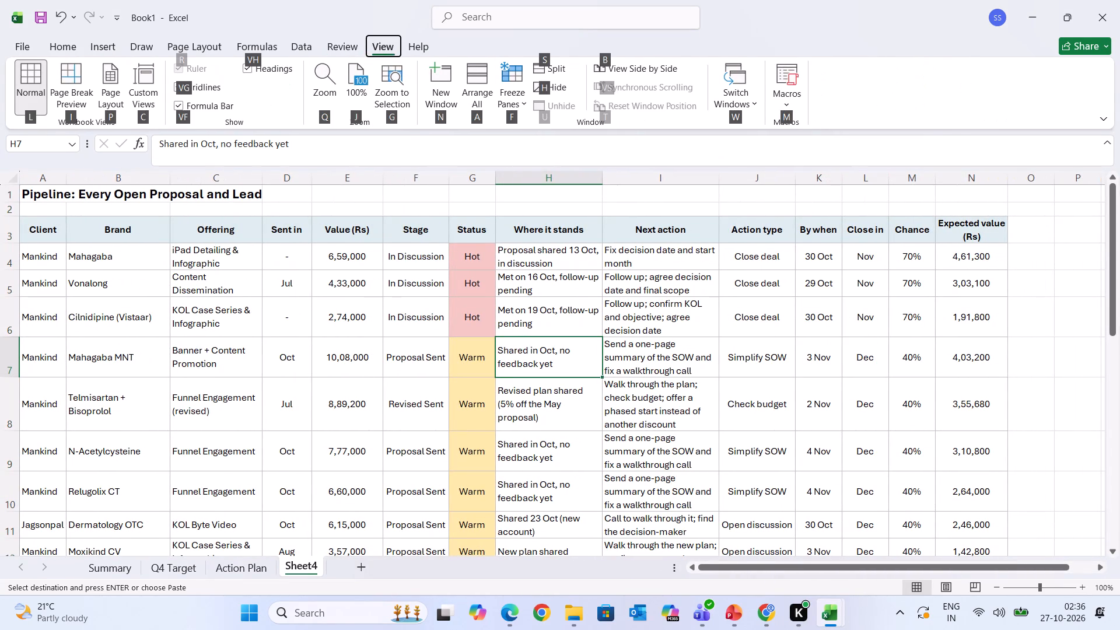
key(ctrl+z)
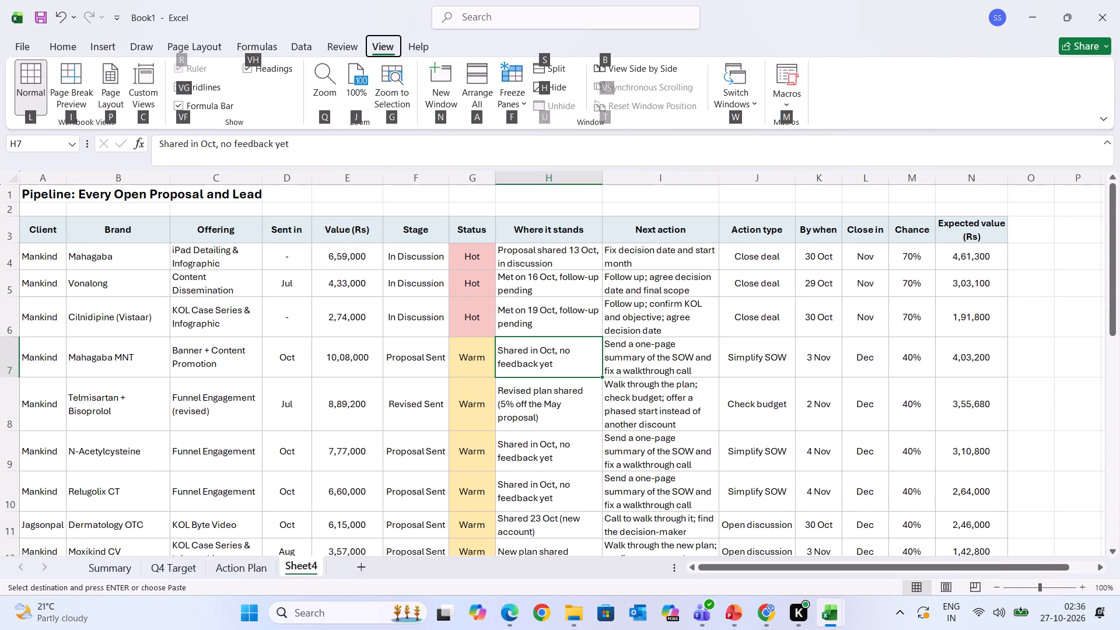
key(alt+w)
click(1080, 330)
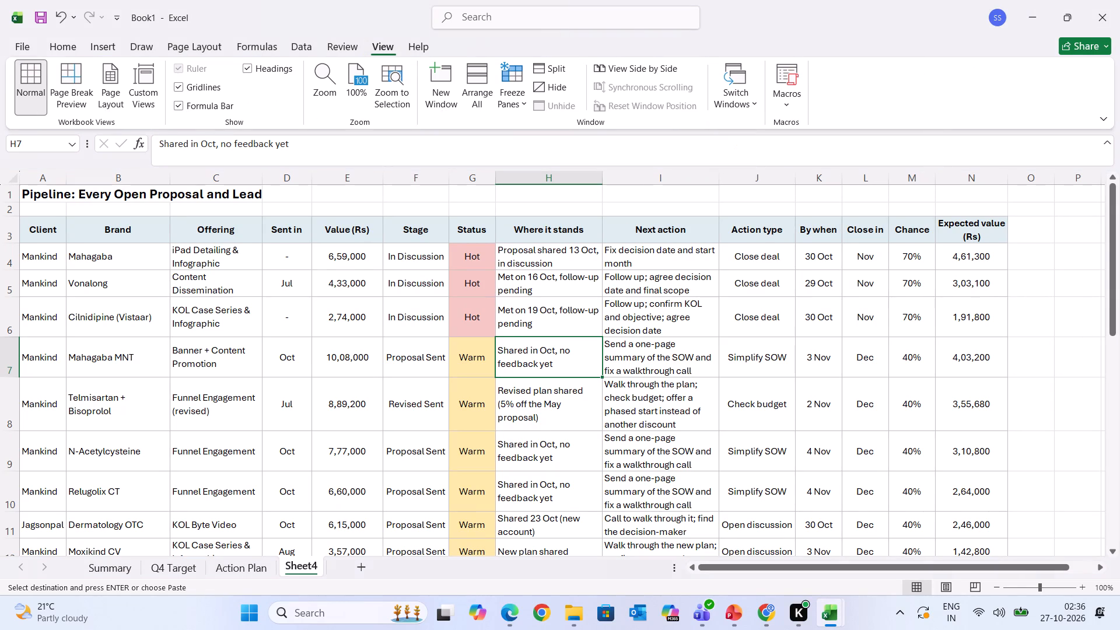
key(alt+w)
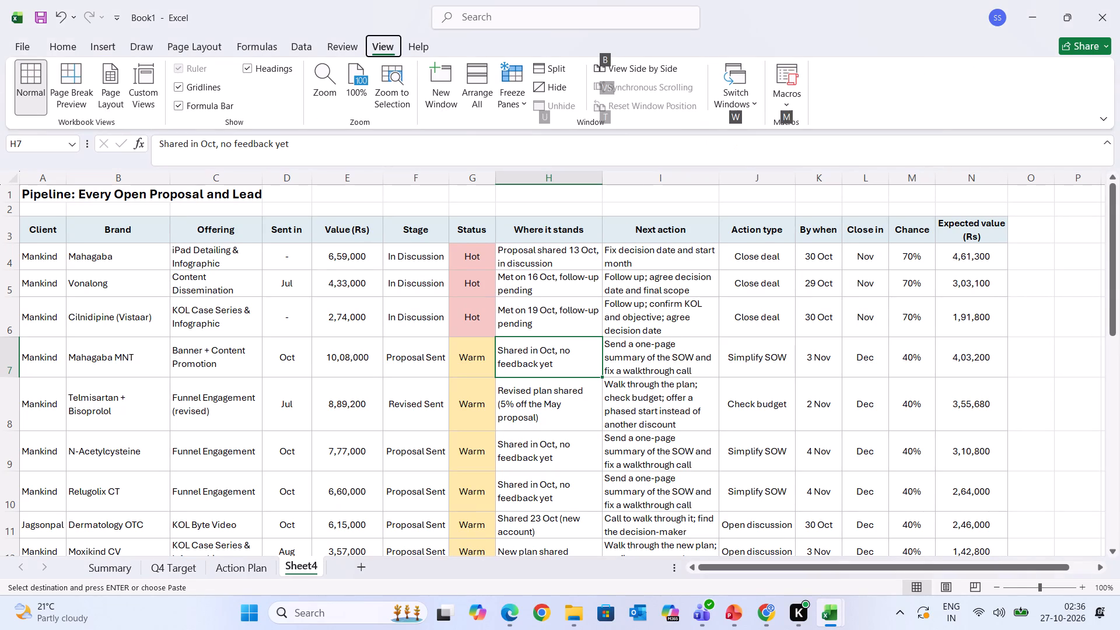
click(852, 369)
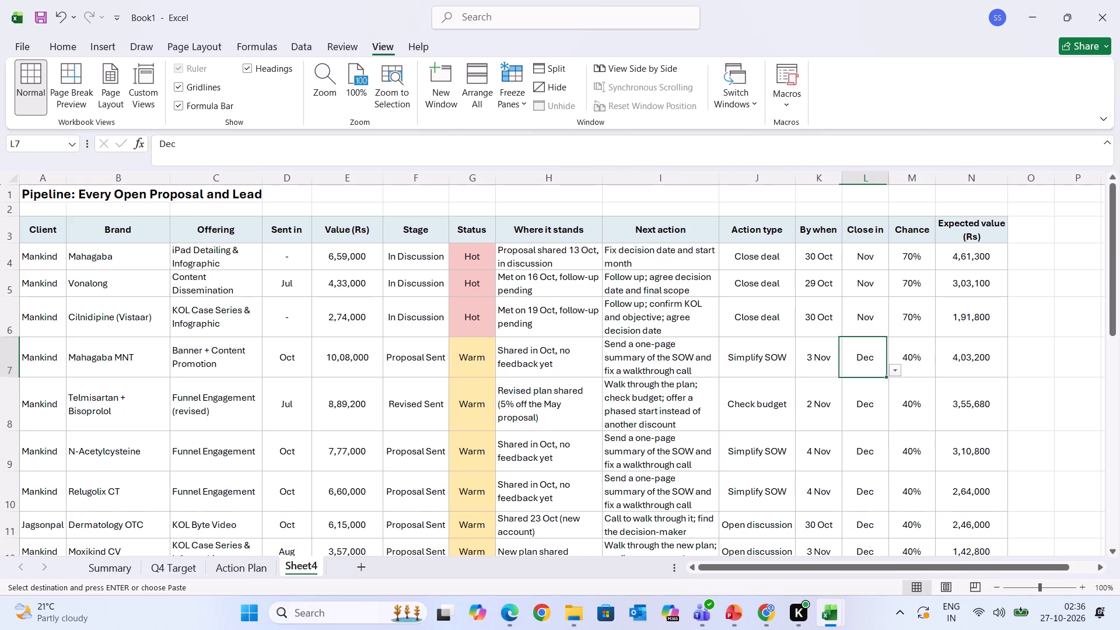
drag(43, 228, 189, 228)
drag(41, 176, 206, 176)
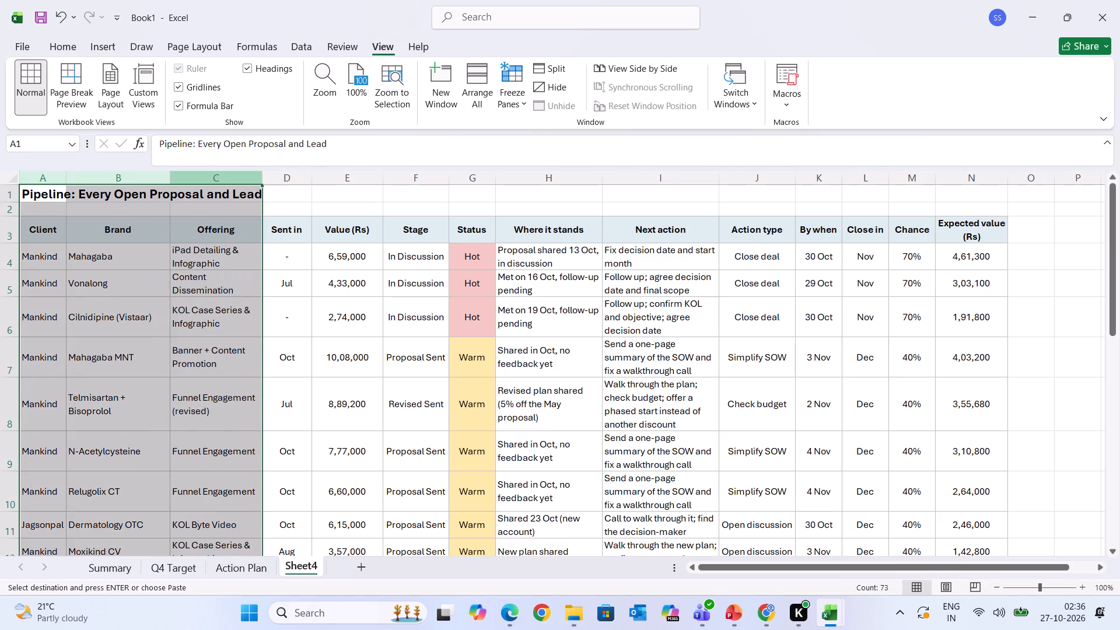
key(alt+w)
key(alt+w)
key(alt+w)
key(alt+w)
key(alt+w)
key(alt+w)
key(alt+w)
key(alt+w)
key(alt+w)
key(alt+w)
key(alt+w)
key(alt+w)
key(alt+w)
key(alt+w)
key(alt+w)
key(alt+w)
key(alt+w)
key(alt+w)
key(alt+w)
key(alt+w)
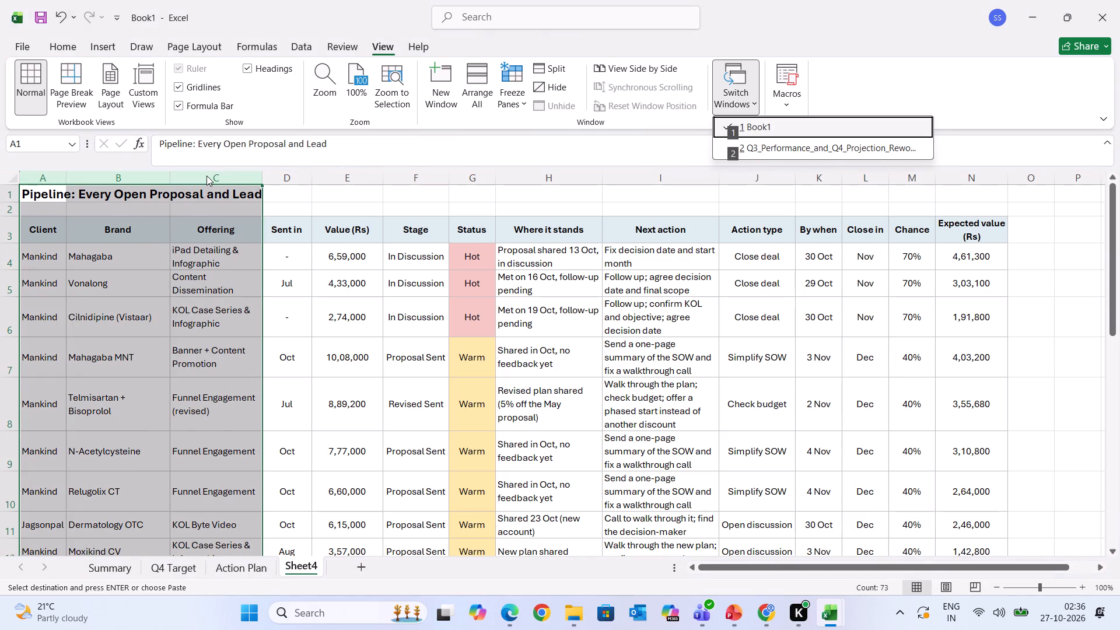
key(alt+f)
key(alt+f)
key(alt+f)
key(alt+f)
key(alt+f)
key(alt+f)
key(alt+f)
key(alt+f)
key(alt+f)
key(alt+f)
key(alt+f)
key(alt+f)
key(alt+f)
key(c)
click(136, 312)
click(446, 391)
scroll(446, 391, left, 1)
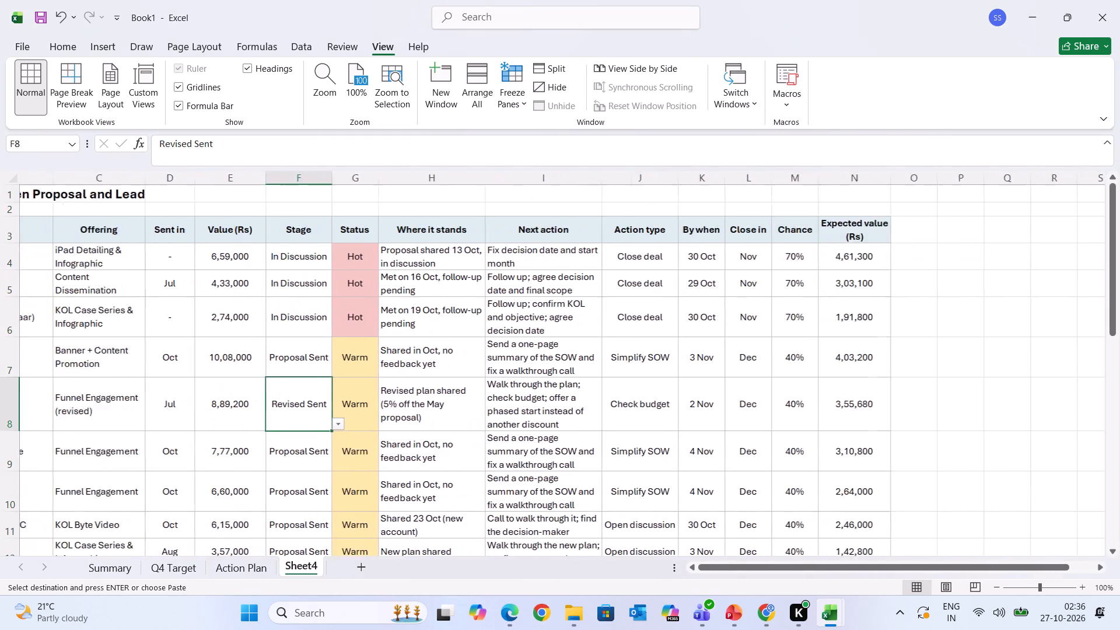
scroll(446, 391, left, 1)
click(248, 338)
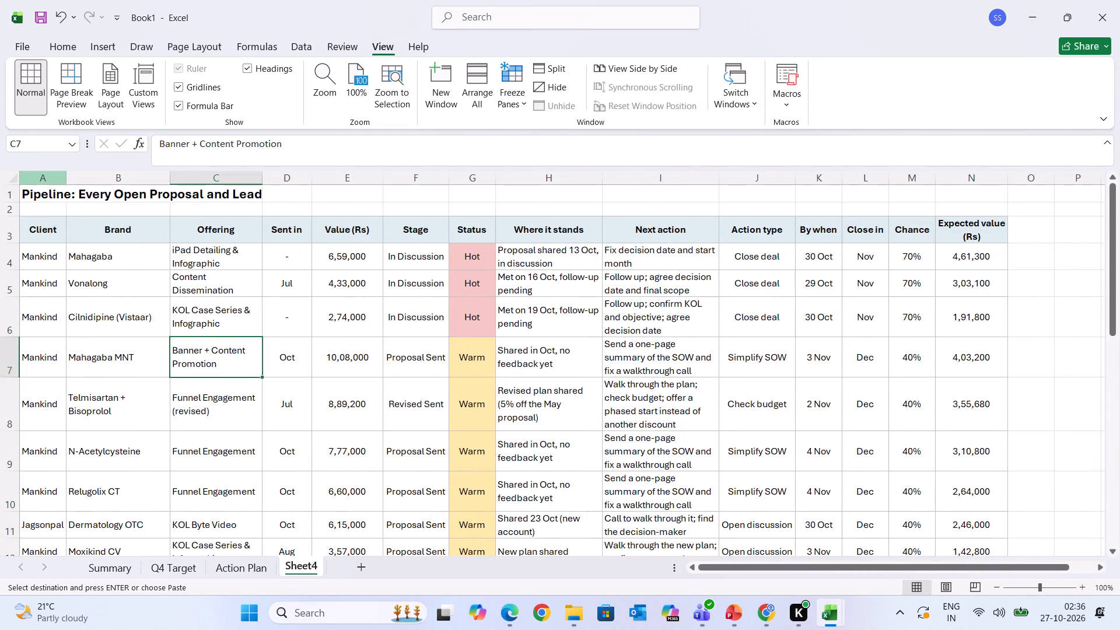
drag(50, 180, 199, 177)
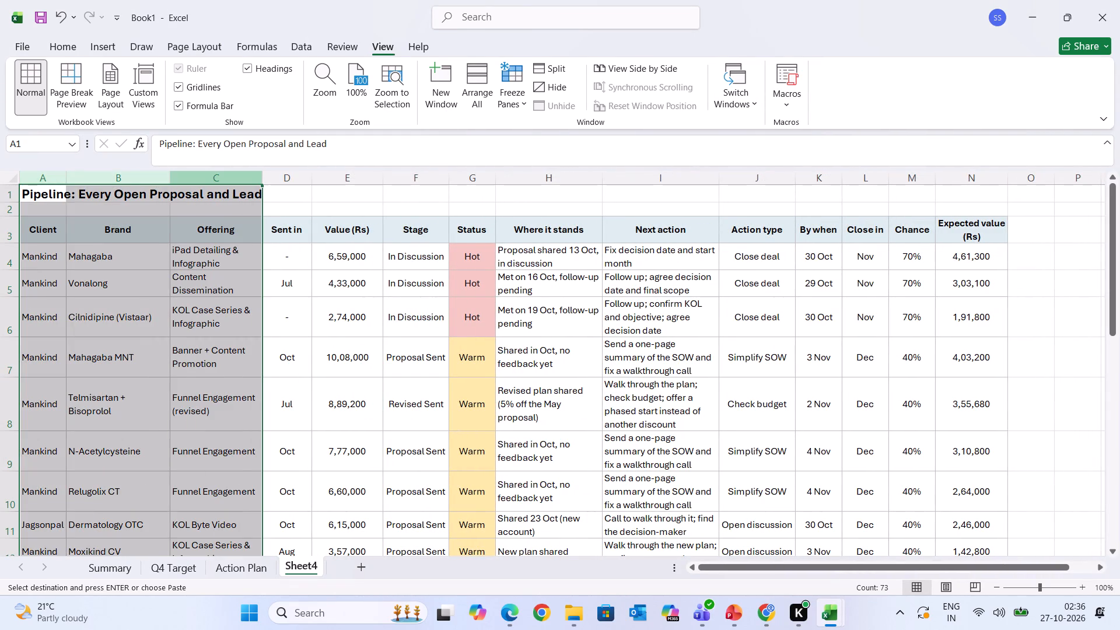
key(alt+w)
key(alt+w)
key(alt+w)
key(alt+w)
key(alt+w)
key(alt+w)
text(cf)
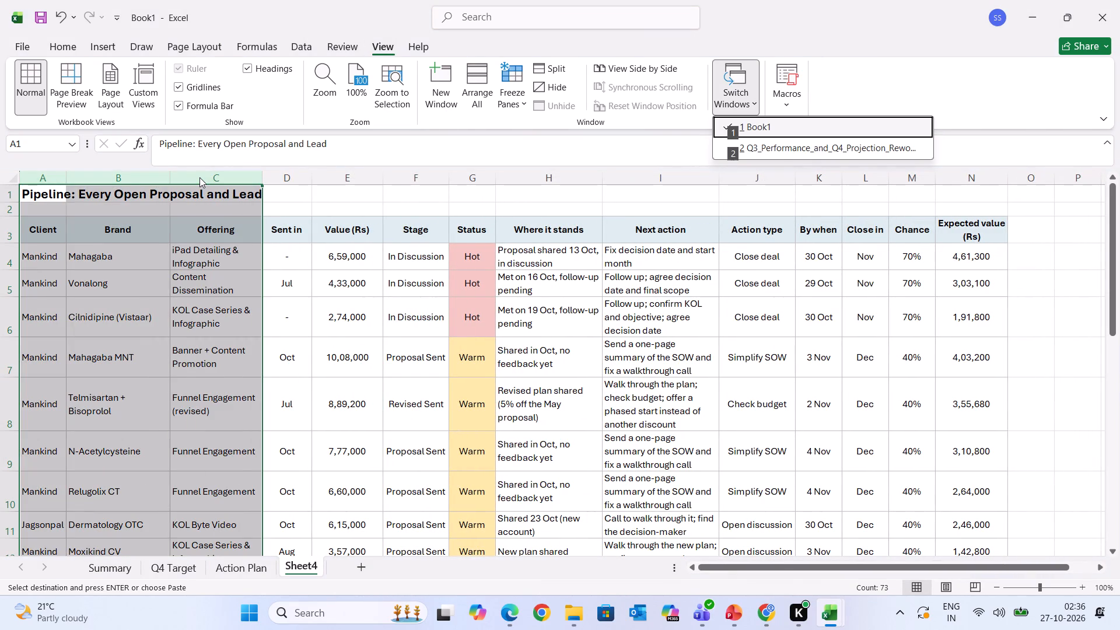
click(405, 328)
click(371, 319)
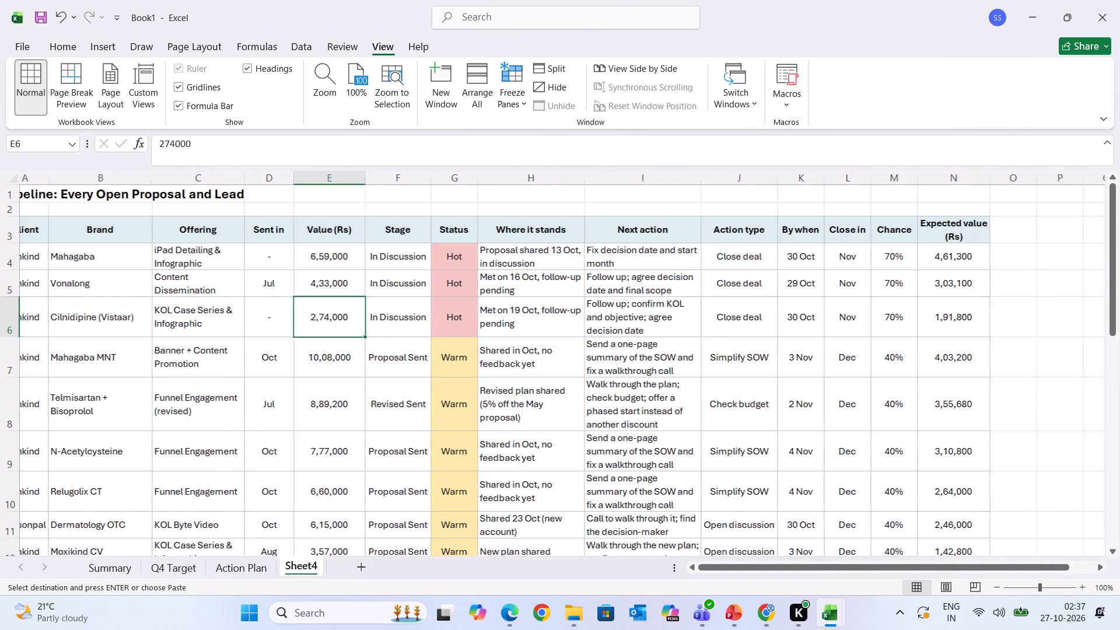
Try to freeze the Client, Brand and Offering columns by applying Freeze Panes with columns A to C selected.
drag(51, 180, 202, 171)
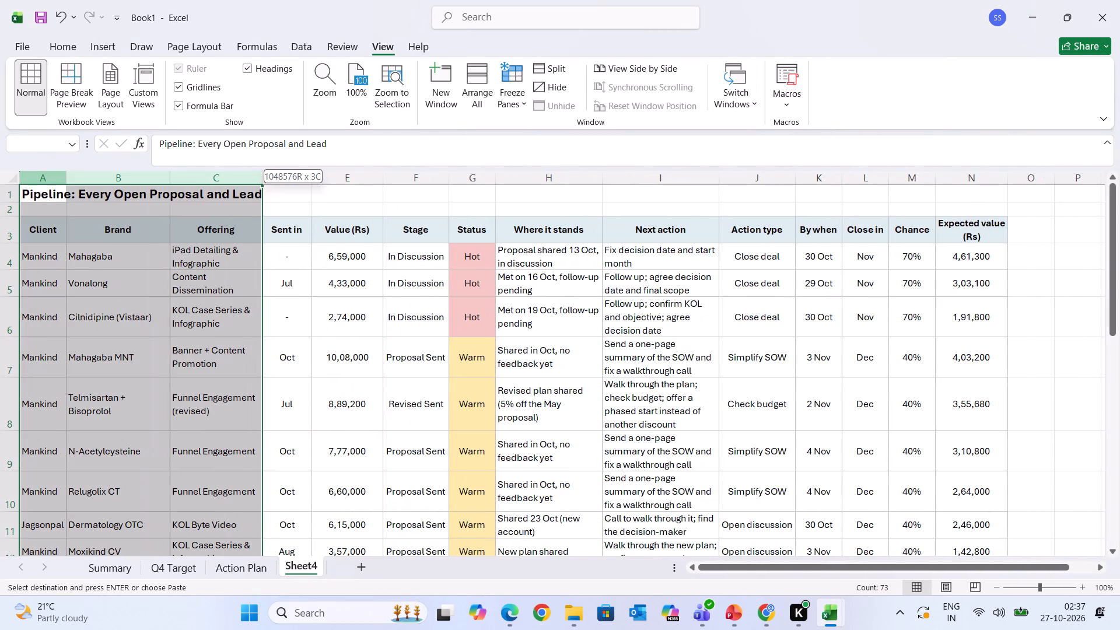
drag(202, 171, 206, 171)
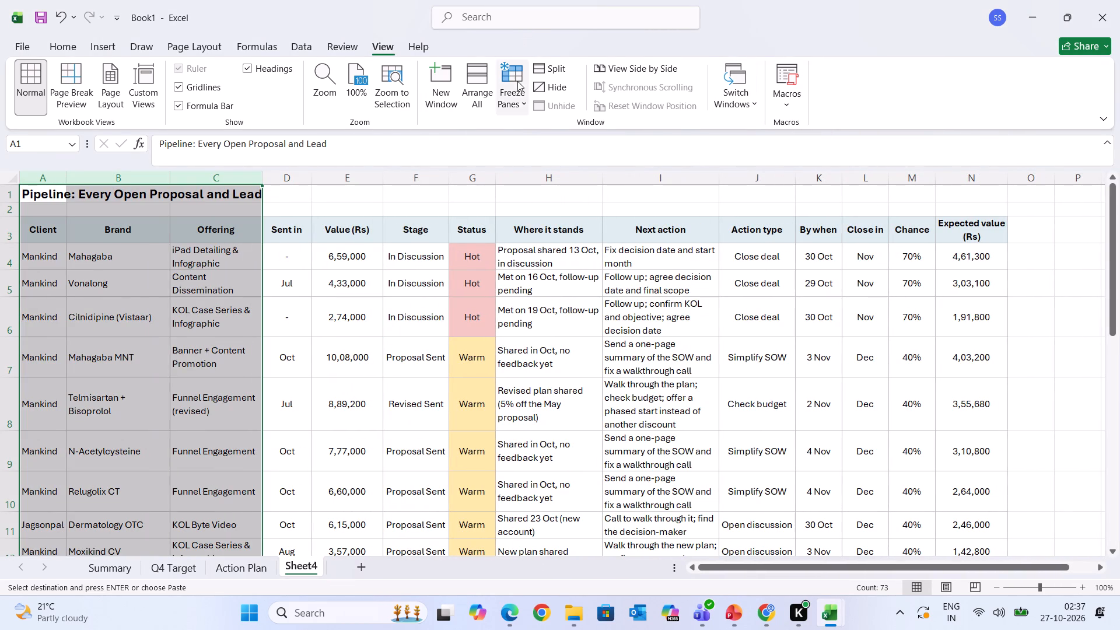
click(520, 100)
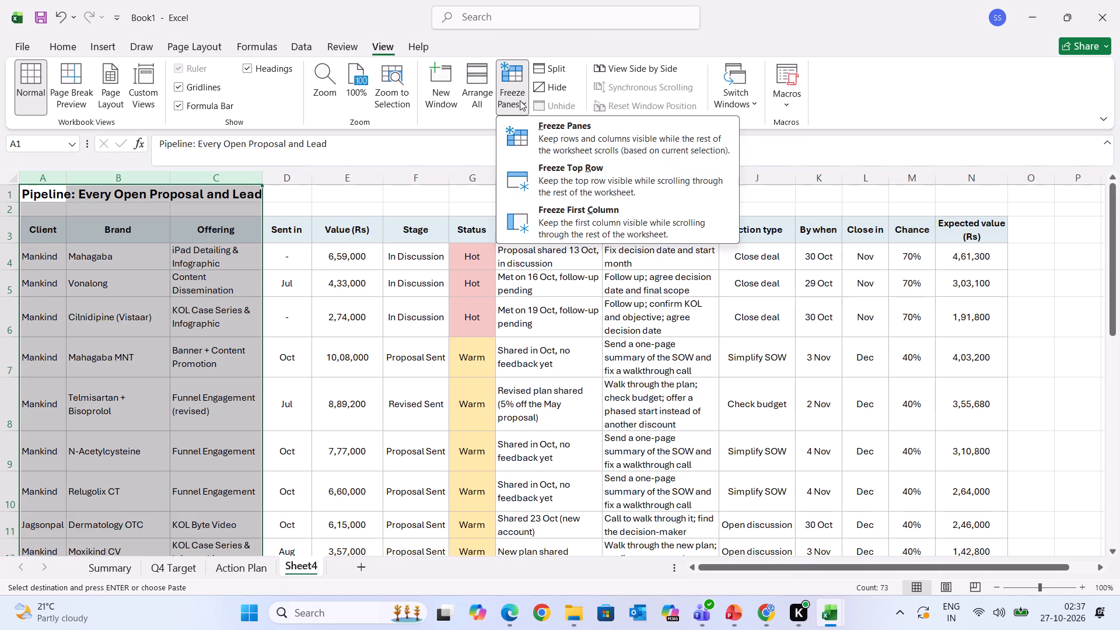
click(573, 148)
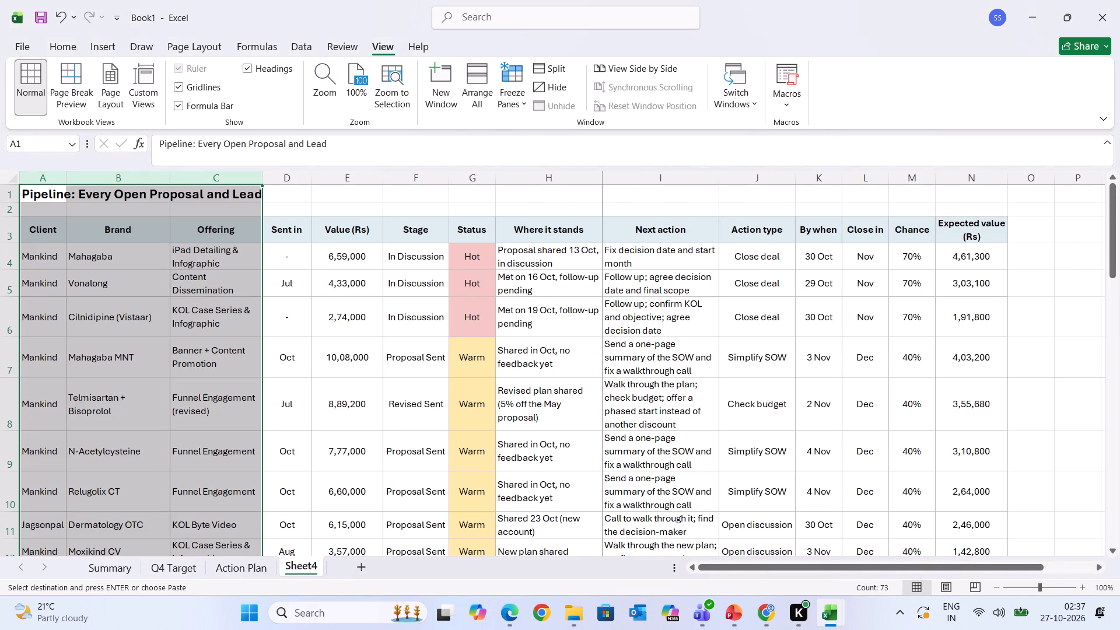
Check which columns of the Pipeline table stay fixed during sideways movement.
click(552, 327)
scroll(552, 327, left, 3)
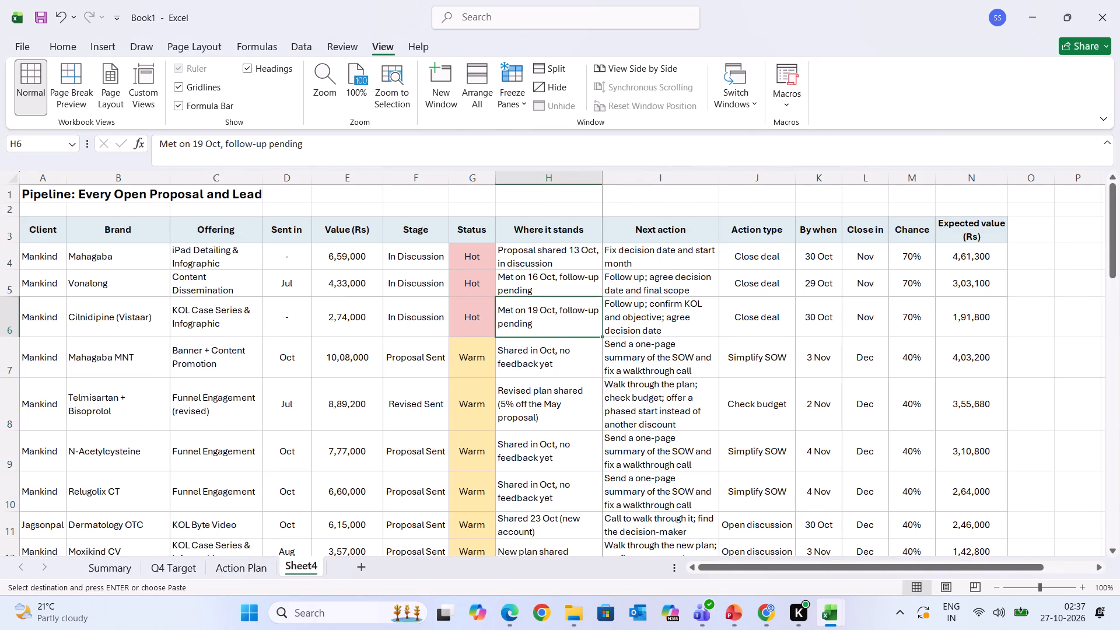
scroll(708, 328, left, 2)
scroll(708, 328, right, 2)
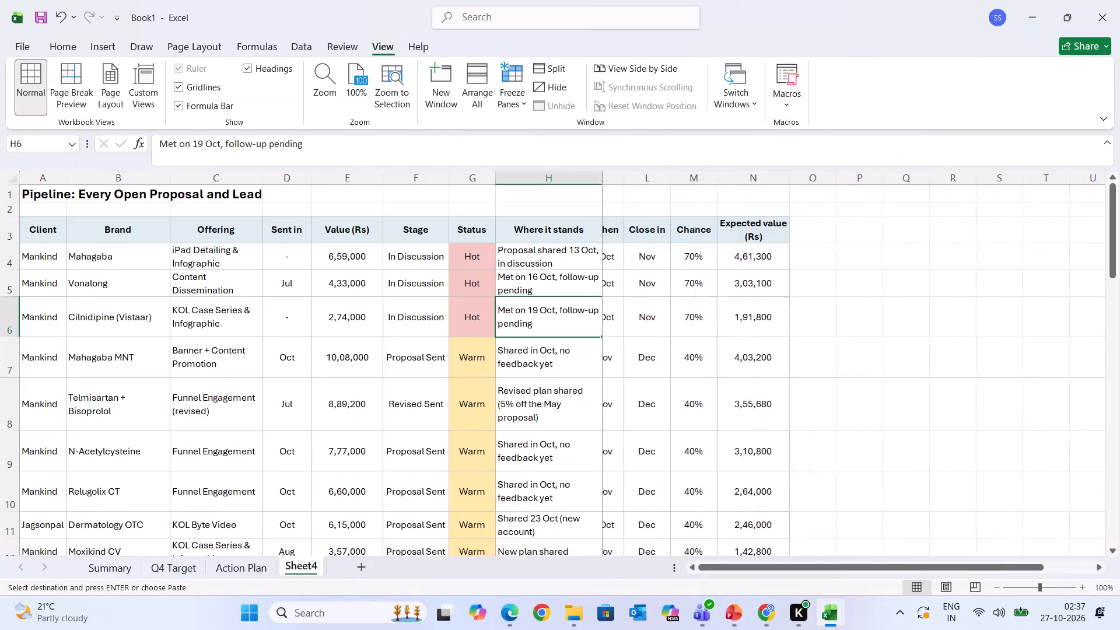
scroll(708, 328, right, 2)
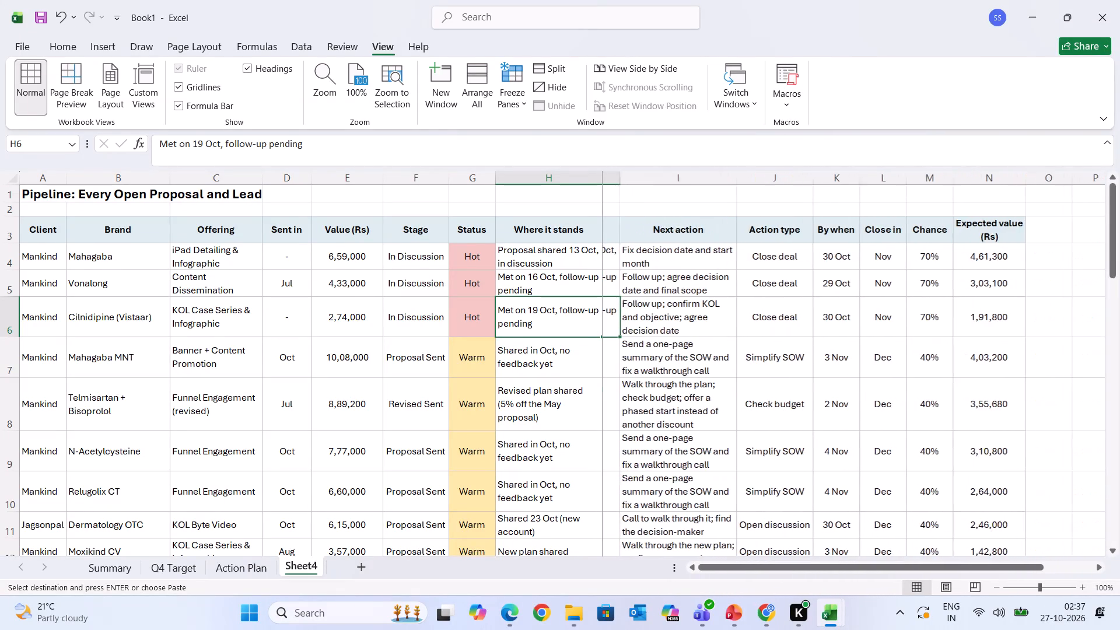
scroll(708, 328, right, 5)
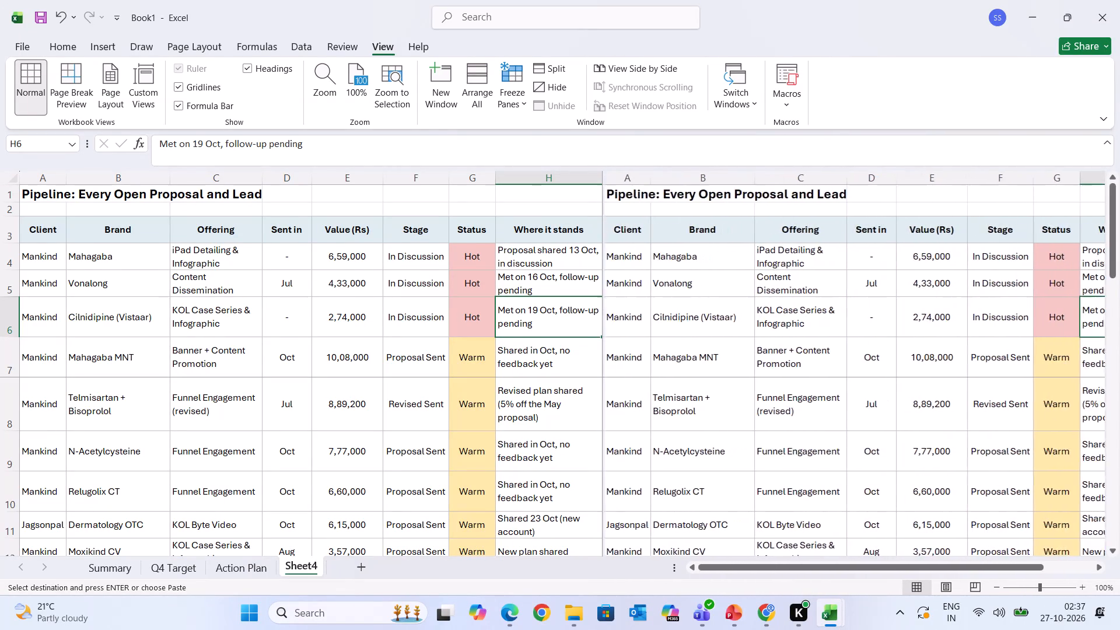
scroll(708, 328, left, 1)
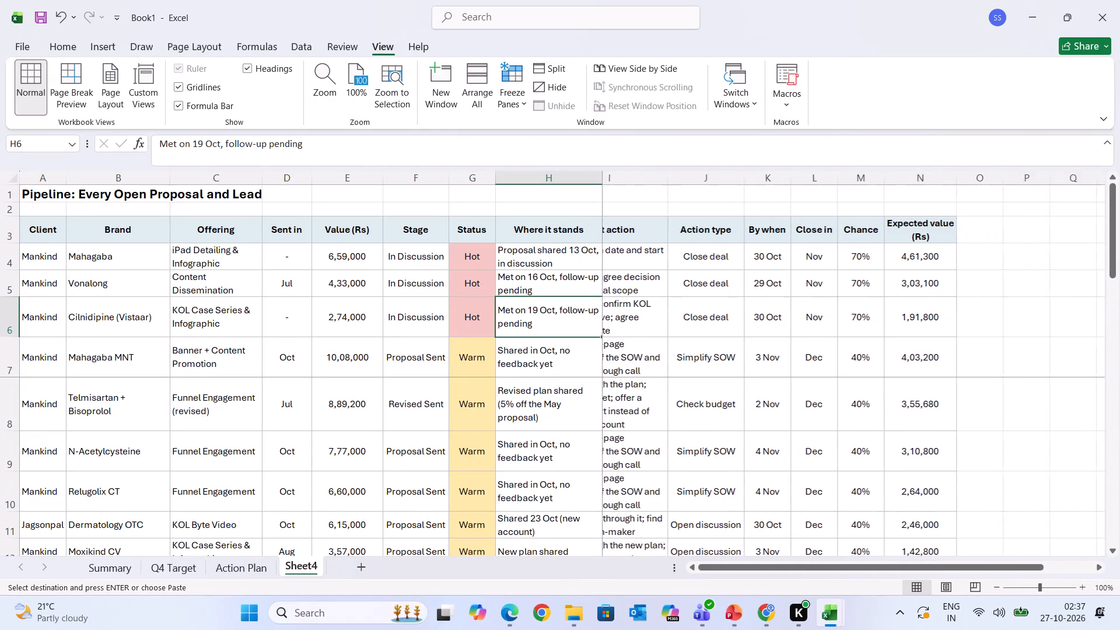
scroll(708, 328, left, 1)
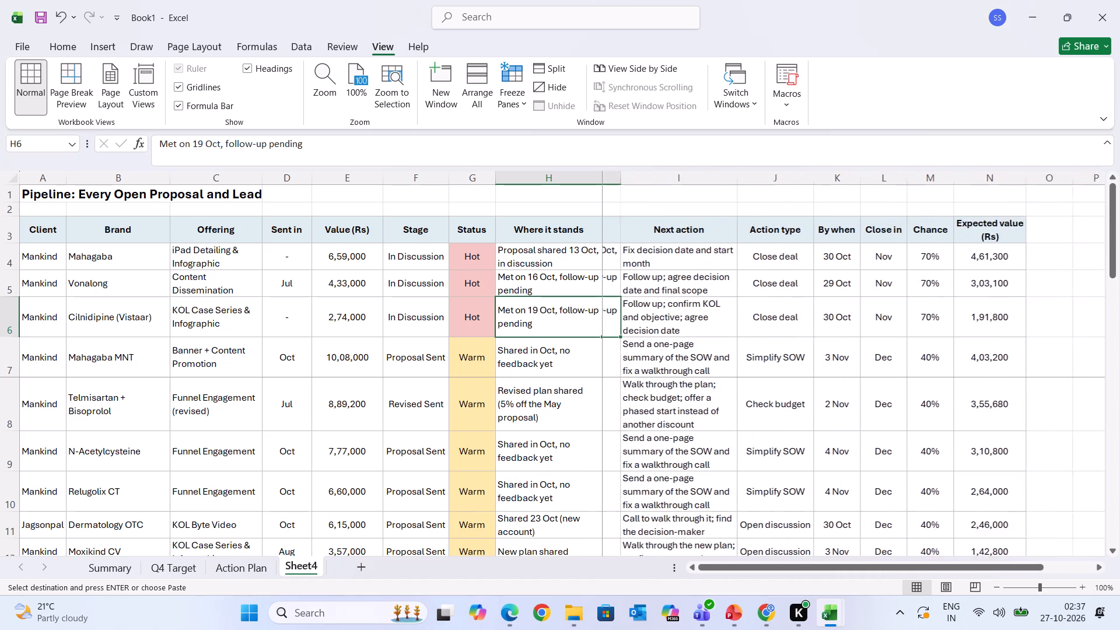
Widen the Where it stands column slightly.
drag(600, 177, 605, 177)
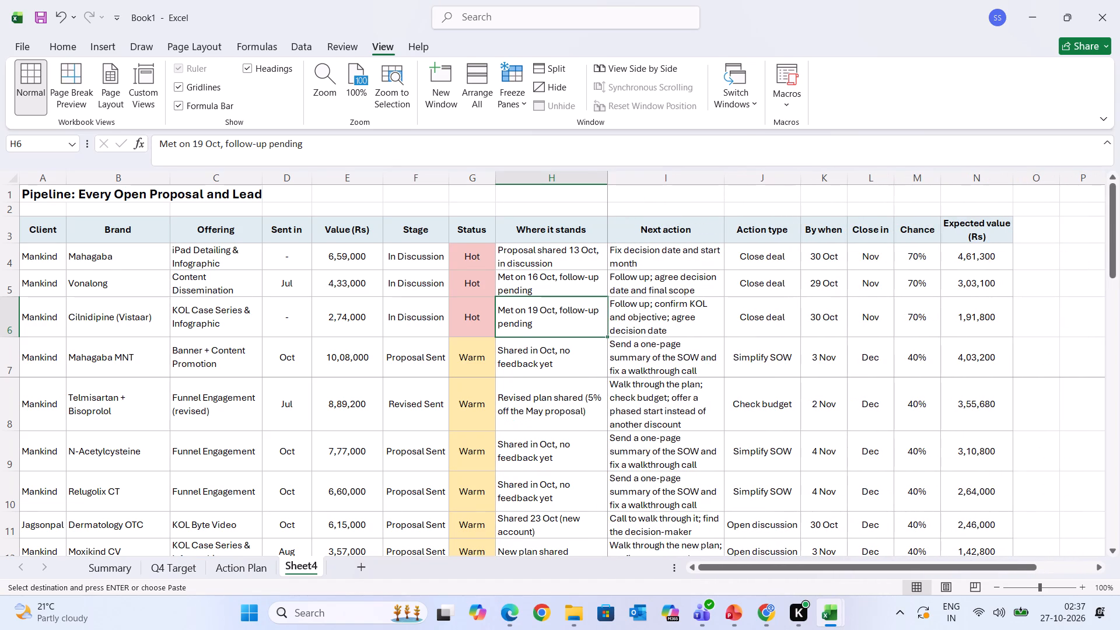
Examine which rows and columns of the Pipeline table stay fixed during vertical and sideways movement.
click(720, 253)
scroll(720, 253, left, 1)
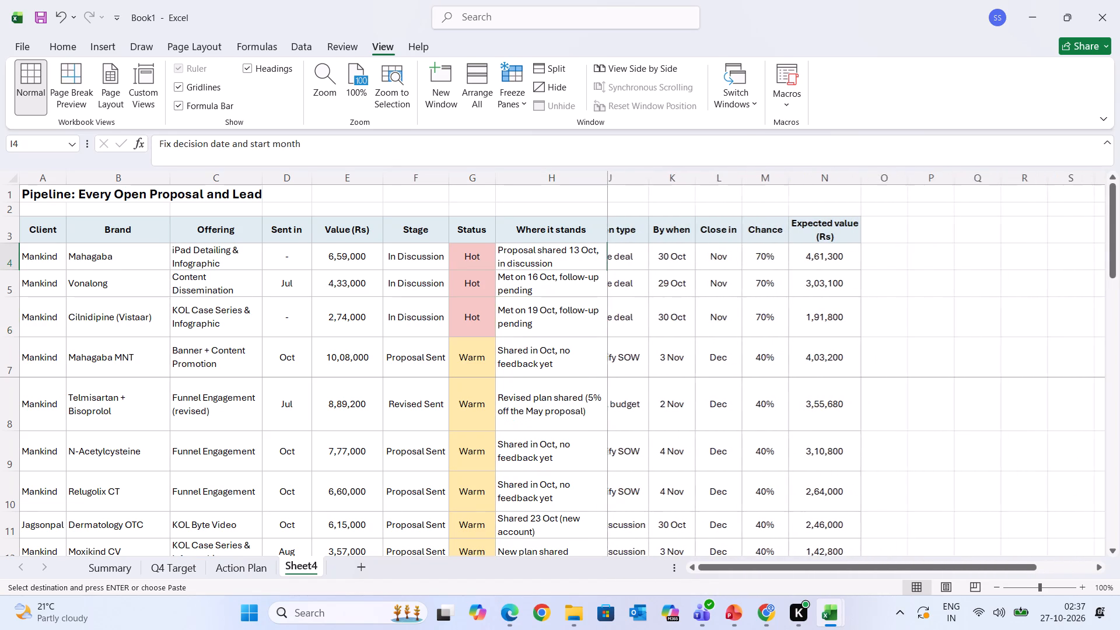
scroll(643, 242, up, 1)
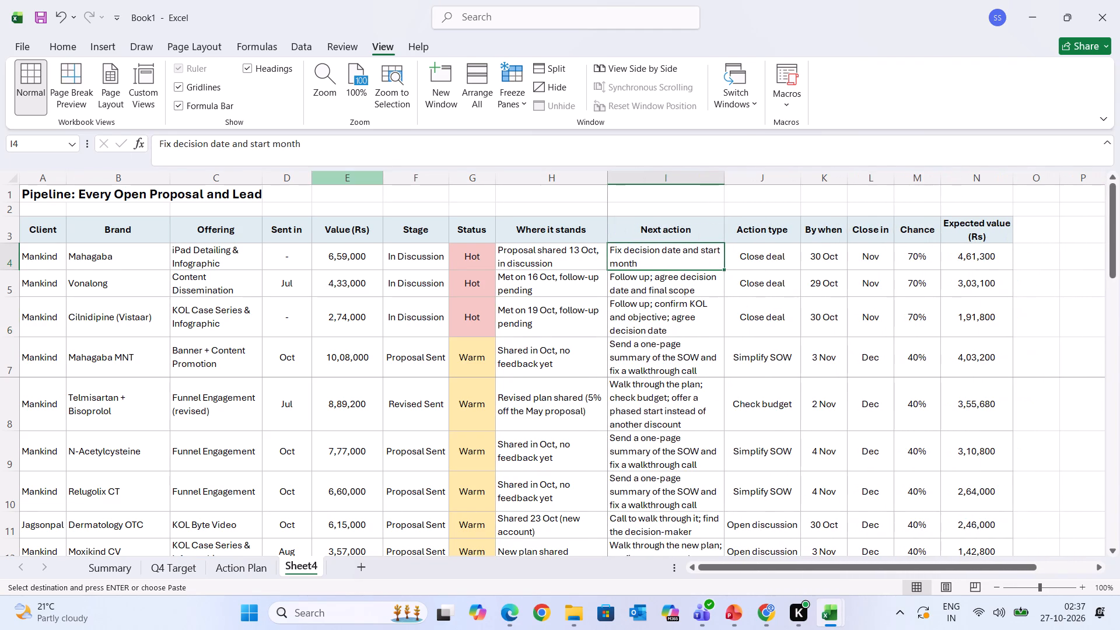
click(9, 240)
click(9, 240)
click(4, 226)
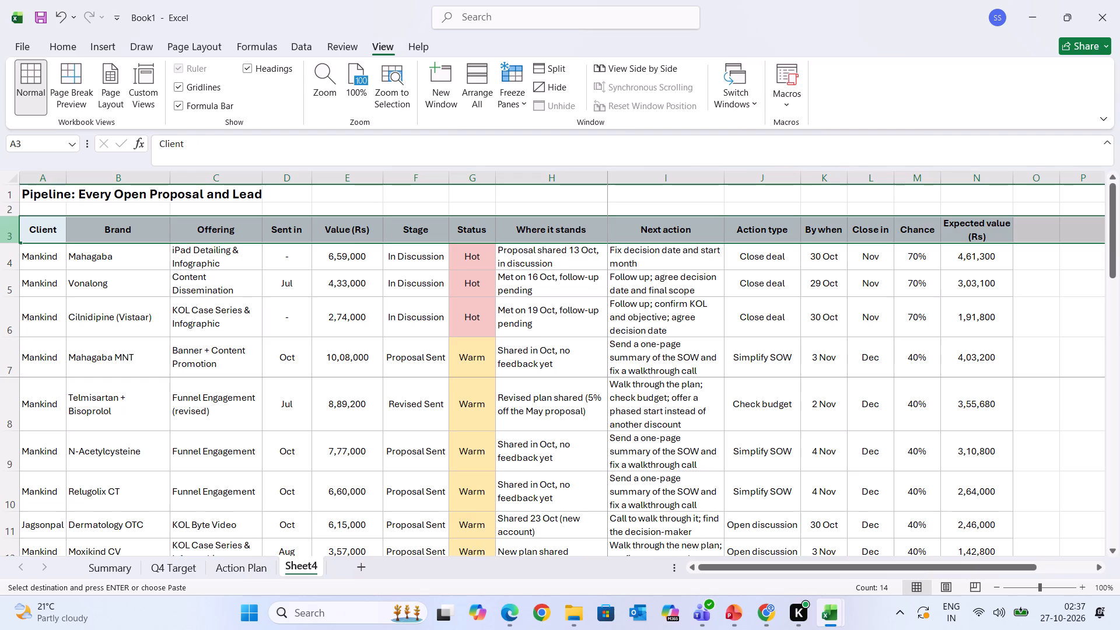
scroll(238, 413, down, 5)
scroll(238, 413, up, 1)
scroll(238, 413, down, 2)
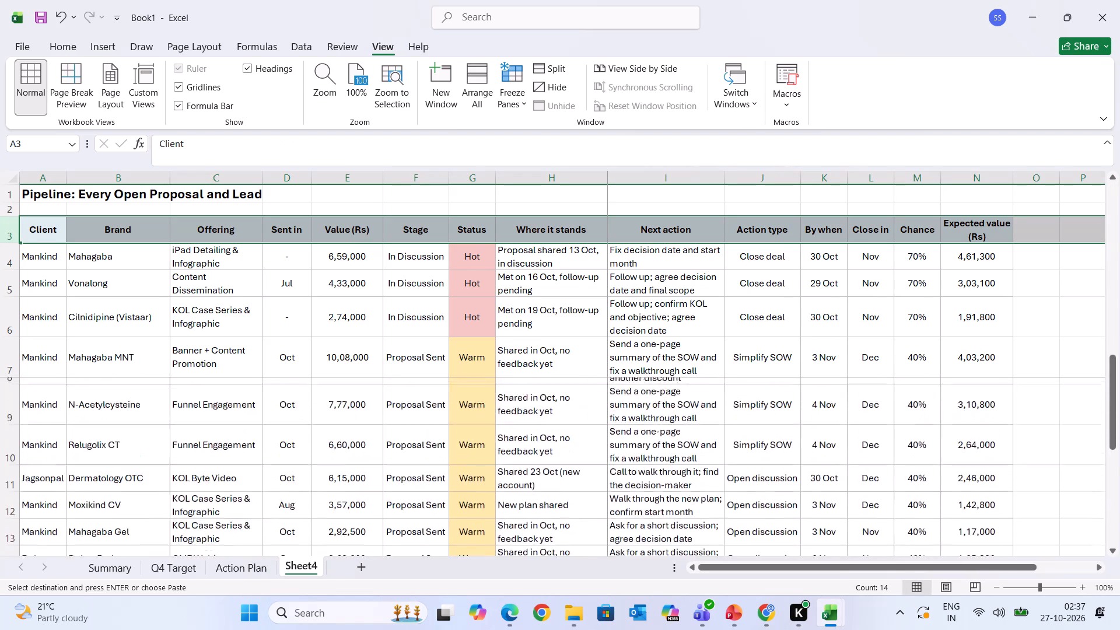
scroll(238, 413, up, 1)
click(152, 301)
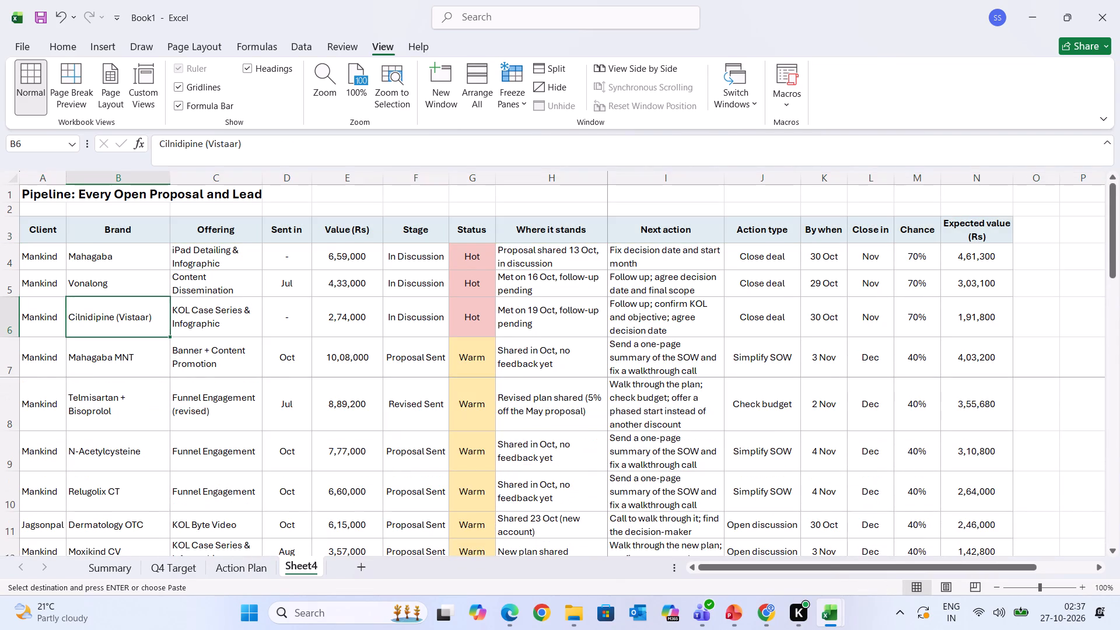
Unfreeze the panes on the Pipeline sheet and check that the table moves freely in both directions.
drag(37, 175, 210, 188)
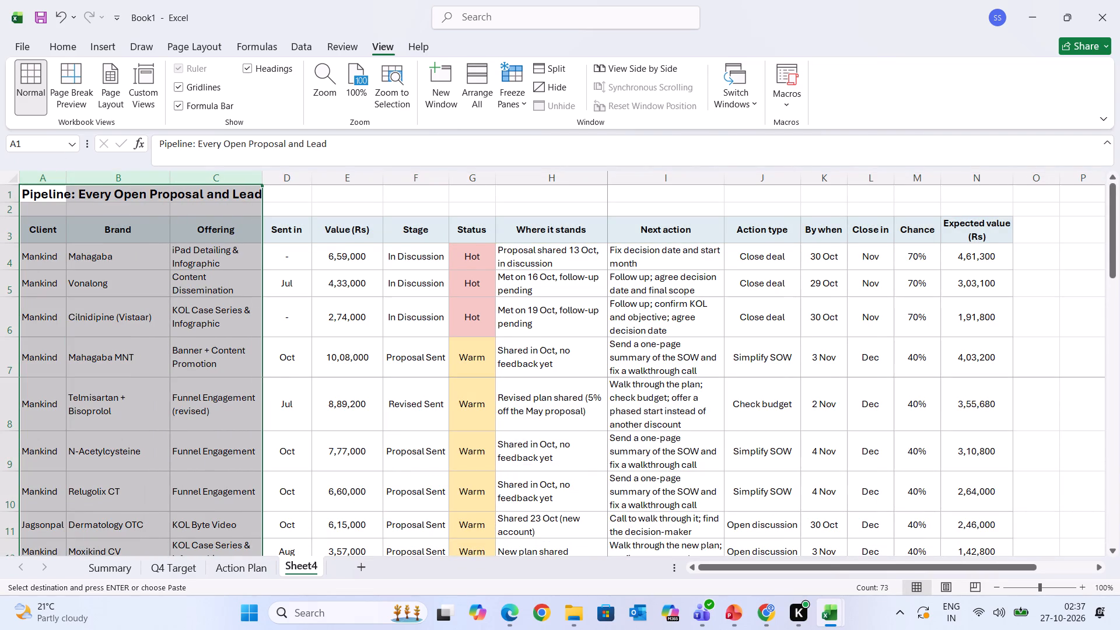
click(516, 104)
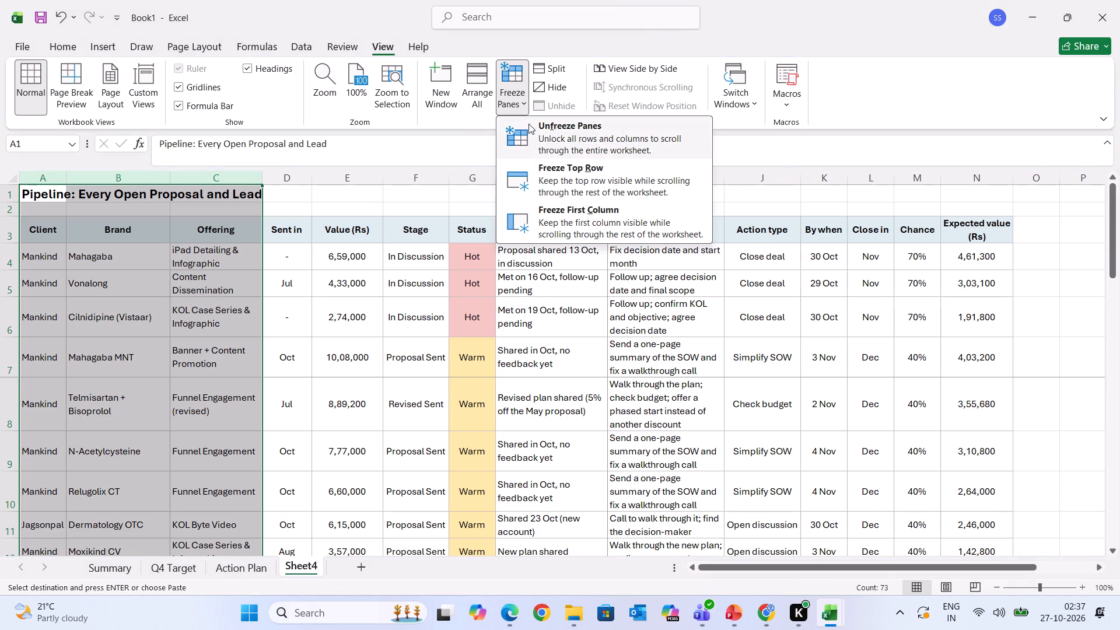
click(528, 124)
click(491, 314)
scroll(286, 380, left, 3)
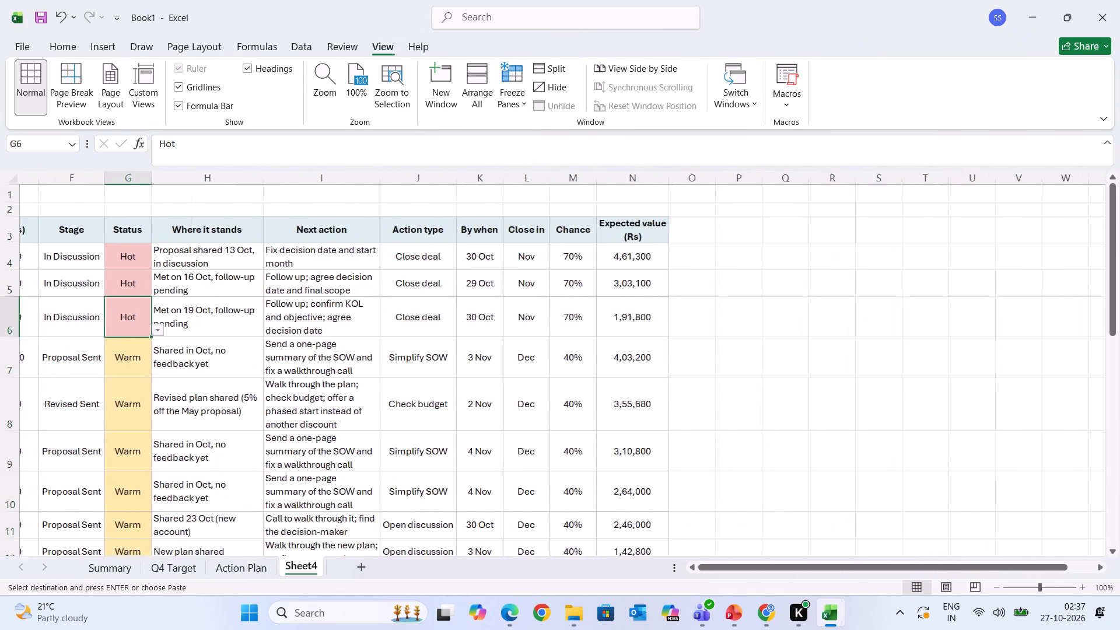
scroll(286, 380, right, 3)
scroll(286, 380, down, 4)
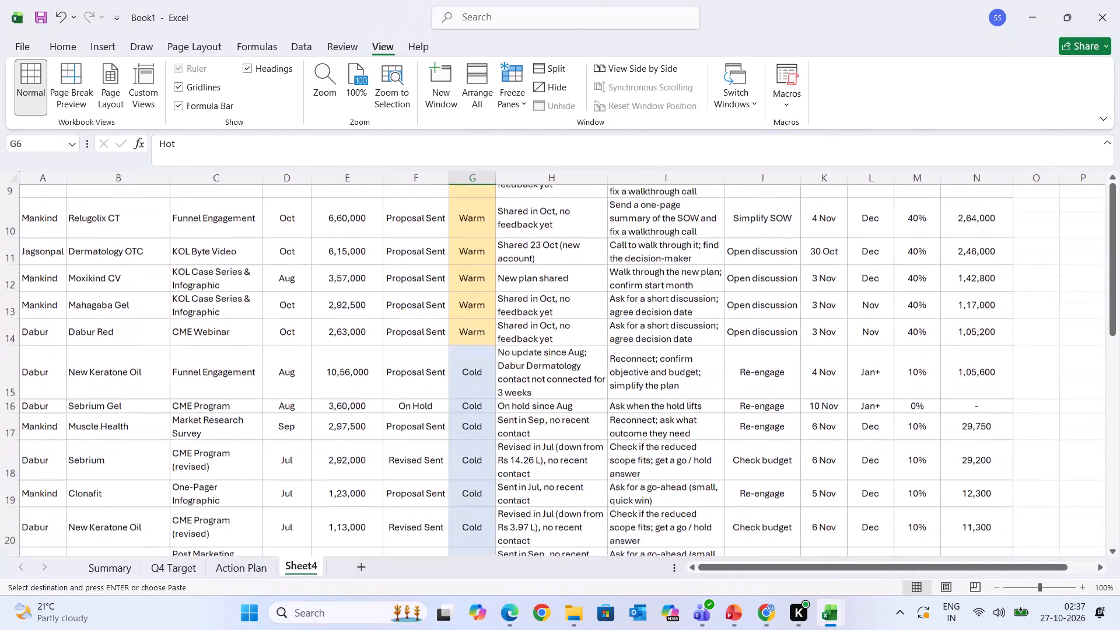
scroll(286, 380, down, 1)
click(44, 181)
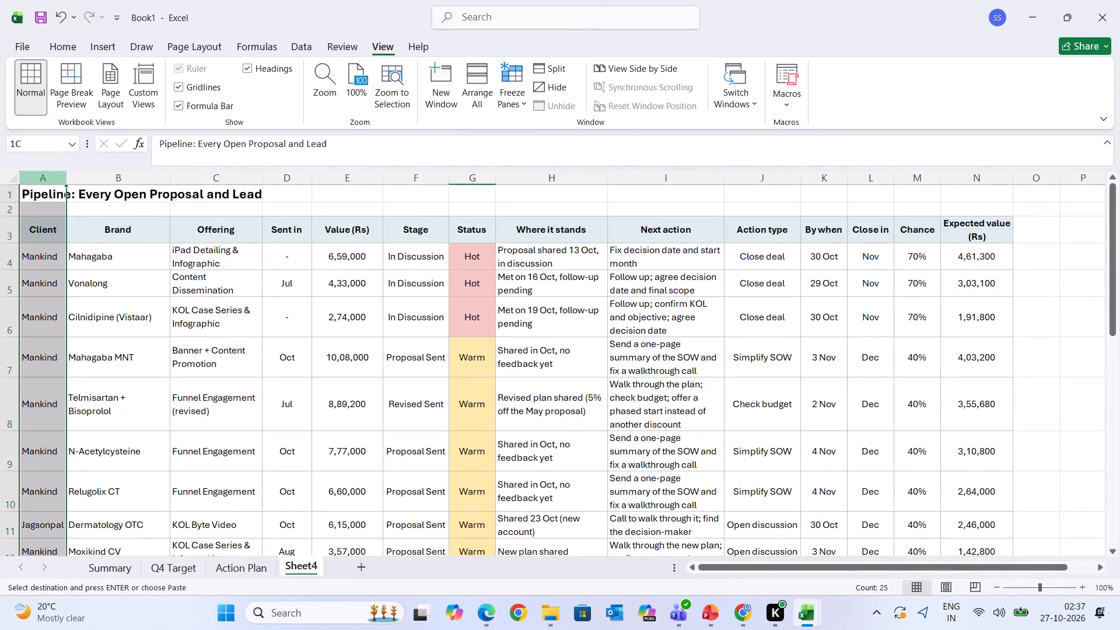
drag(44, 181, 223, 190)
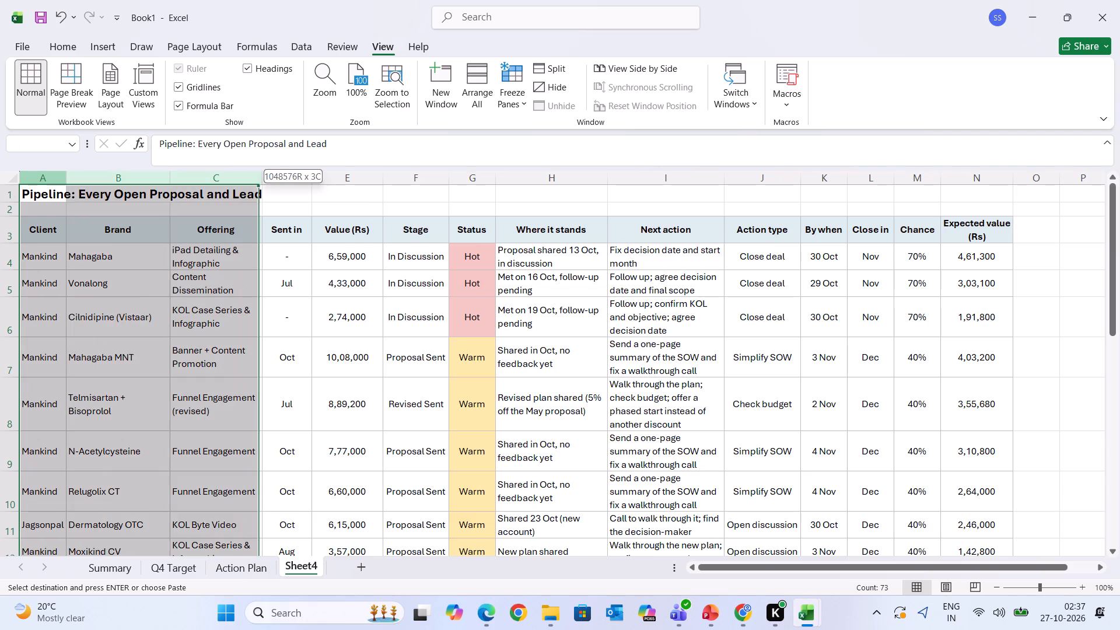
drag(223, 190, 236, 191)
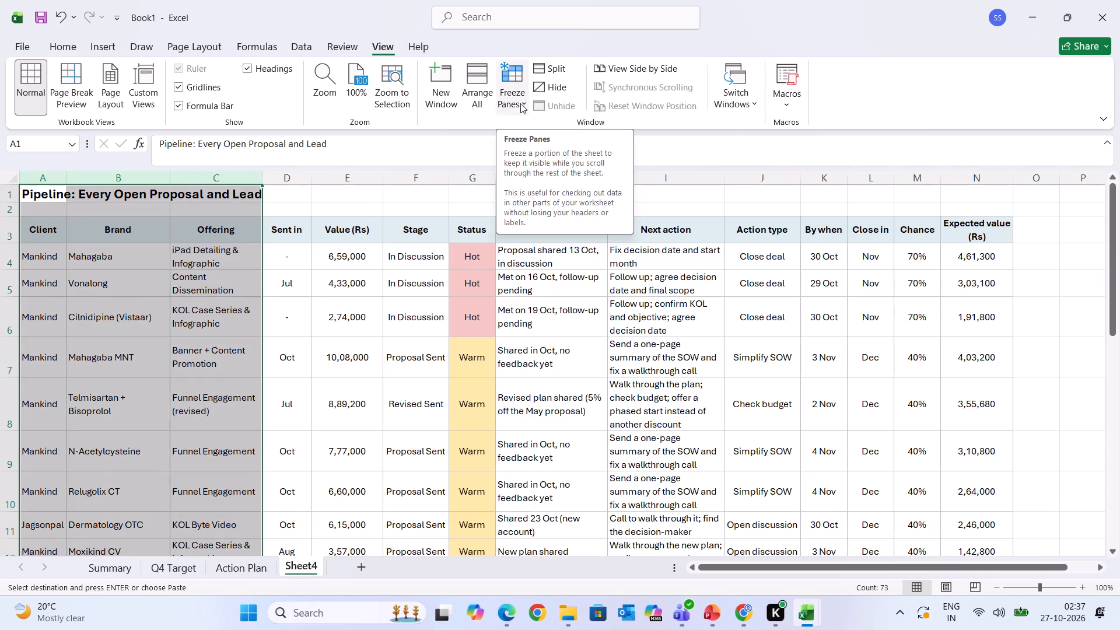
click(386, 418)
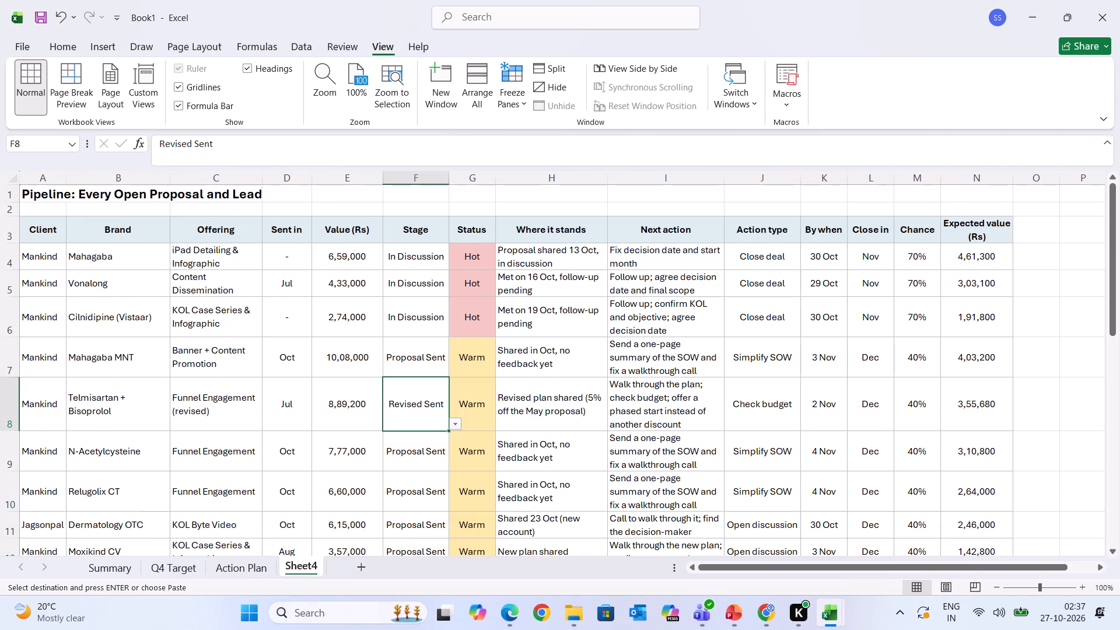
Apply Freeze Top Row to the Pipeline sheet with header row 3 selected.
click(15, 225)
click(506, 110)
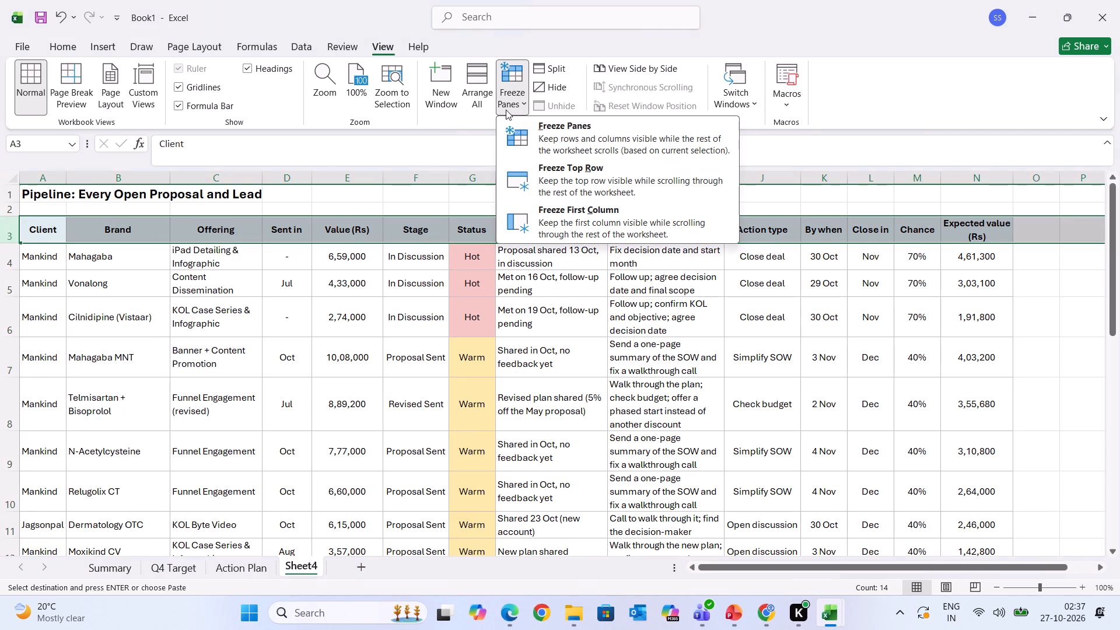
click(533, 179)
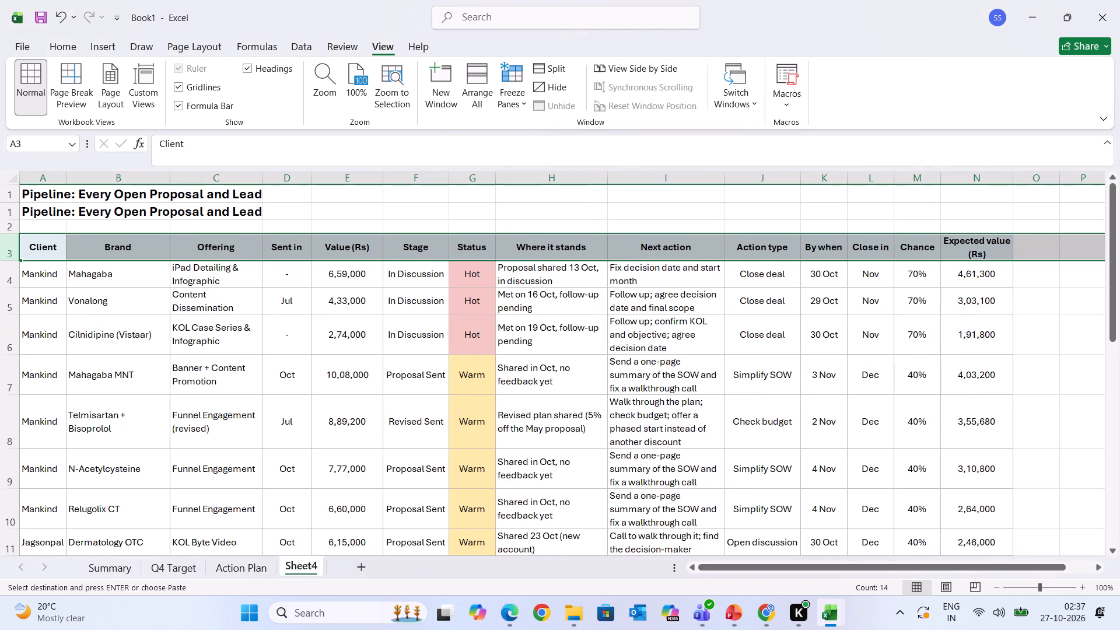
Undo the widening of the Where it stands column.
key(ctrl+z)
With header row 3 selected, review the freeze options and check which Pipeline row stays fixed while moving through the table.
click(8, 235)
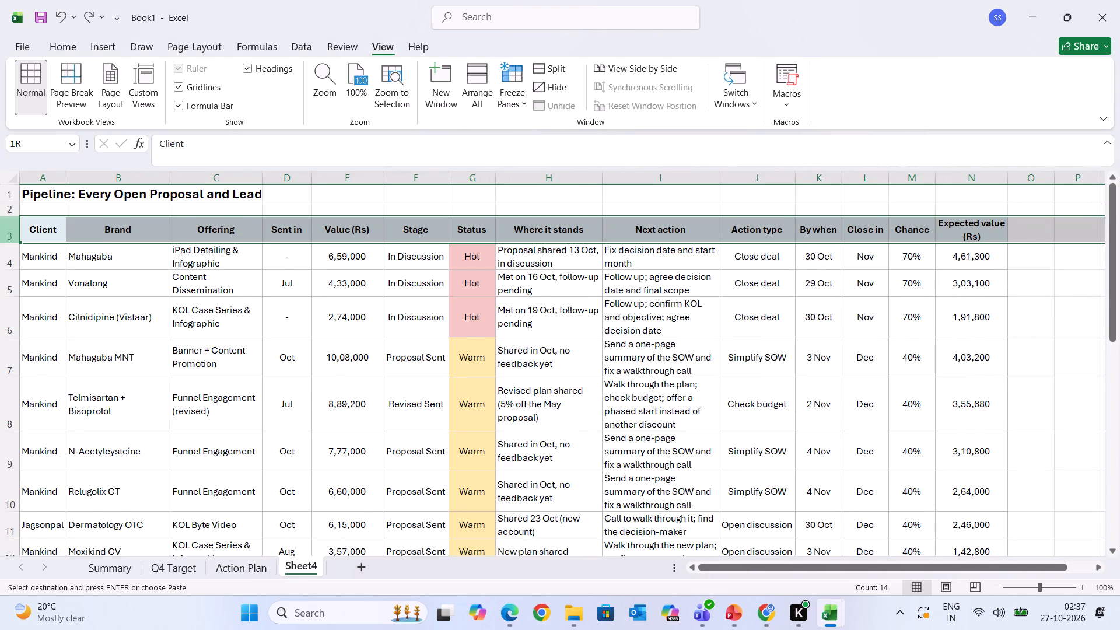
click(178, 346)
click(11, 232)
click(519, 103)
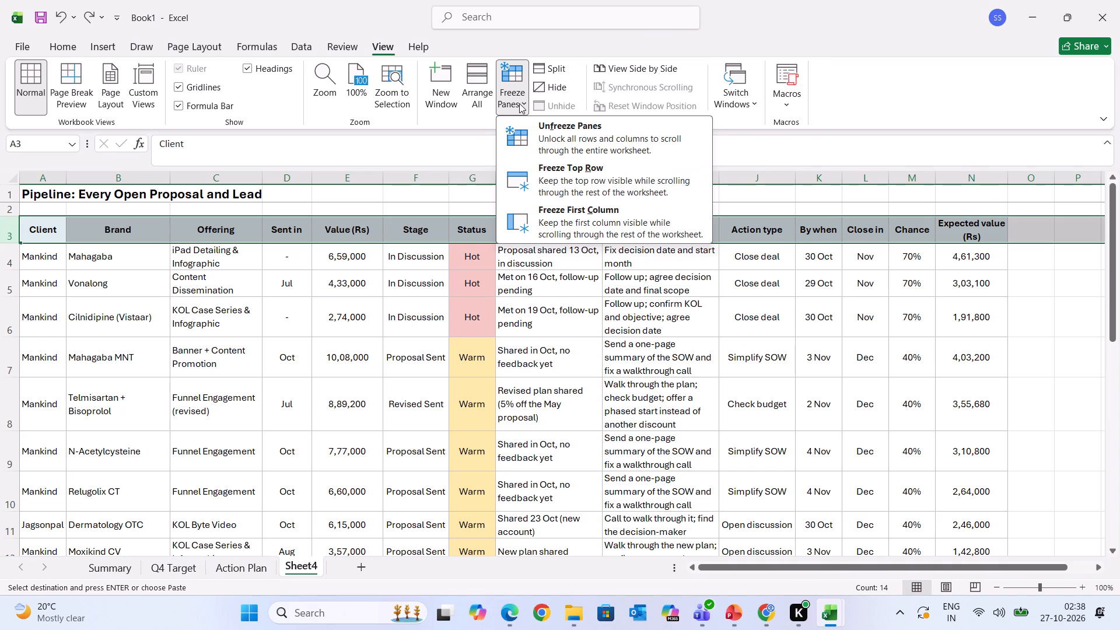
click(514, 473)
scroll(514, 473, down, 2)
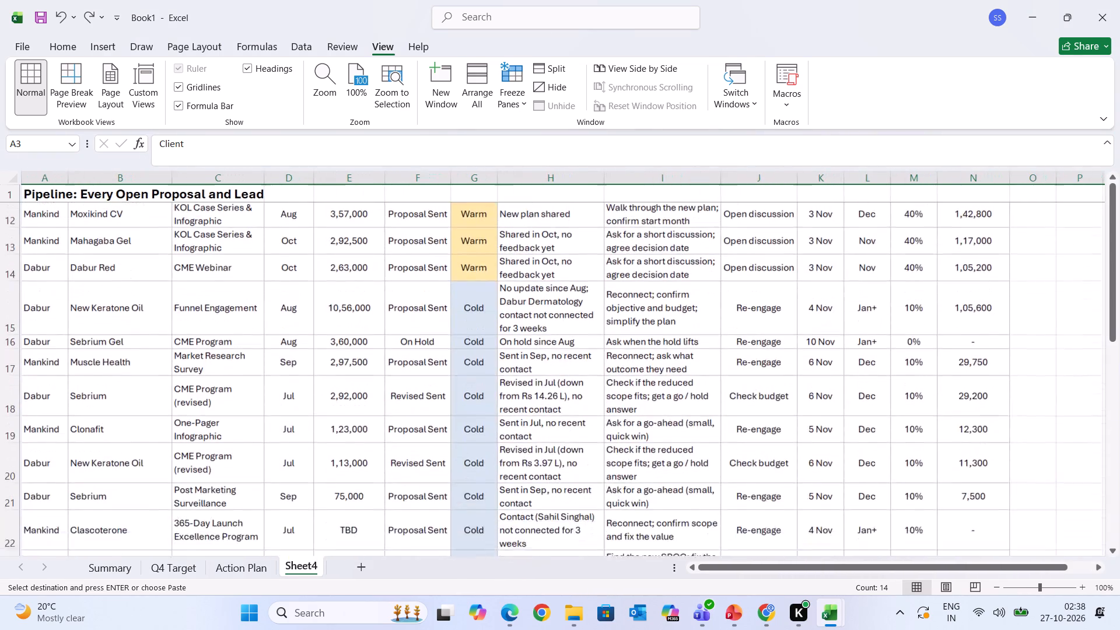
scroll(514, 473, down, 2)
scroll(514, 473, up, 1)
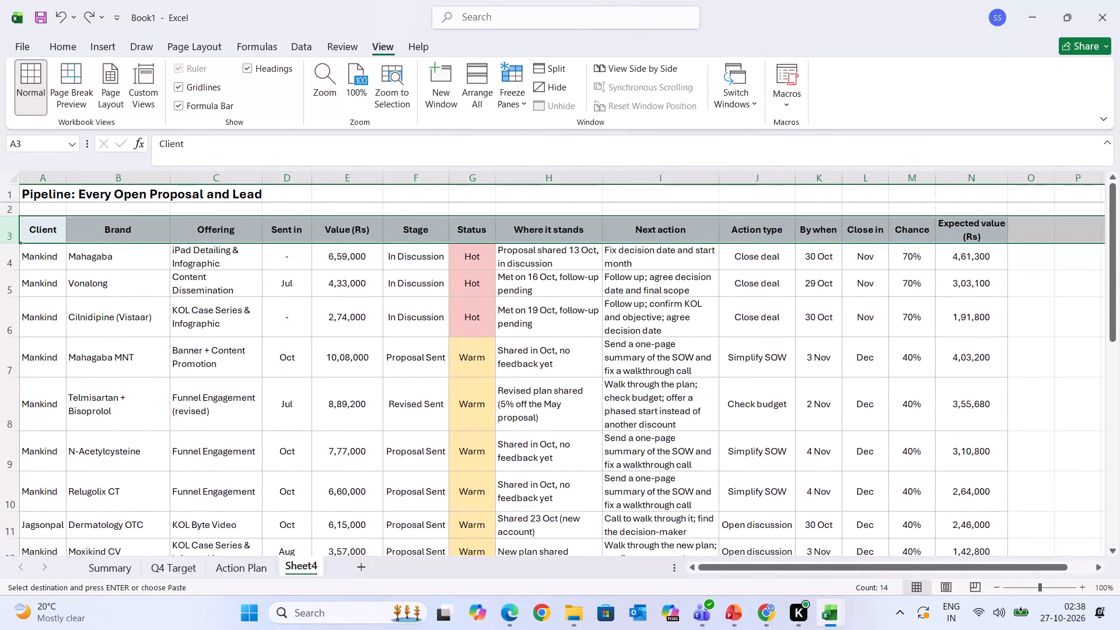
scroll(336, 390, left, 1)
scroll(336, 390, right, 4)
Set the font of the whole Pipeline table, A3 to N26, to Calibri size 11.
drag(36, 236, 108, 258)
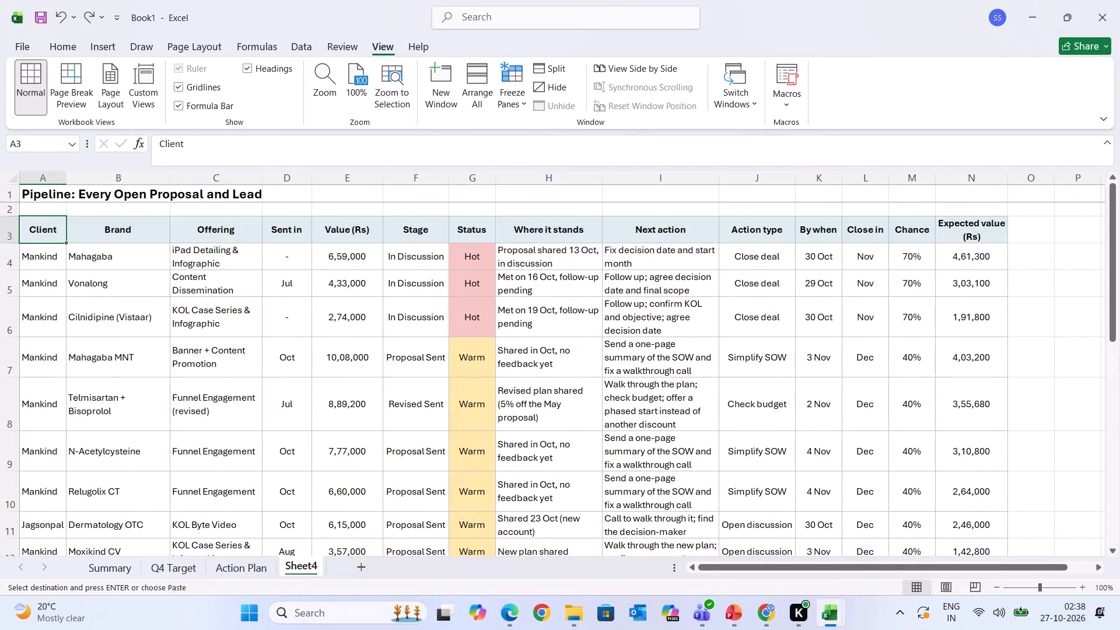
drag(108, 258, 955, 555)
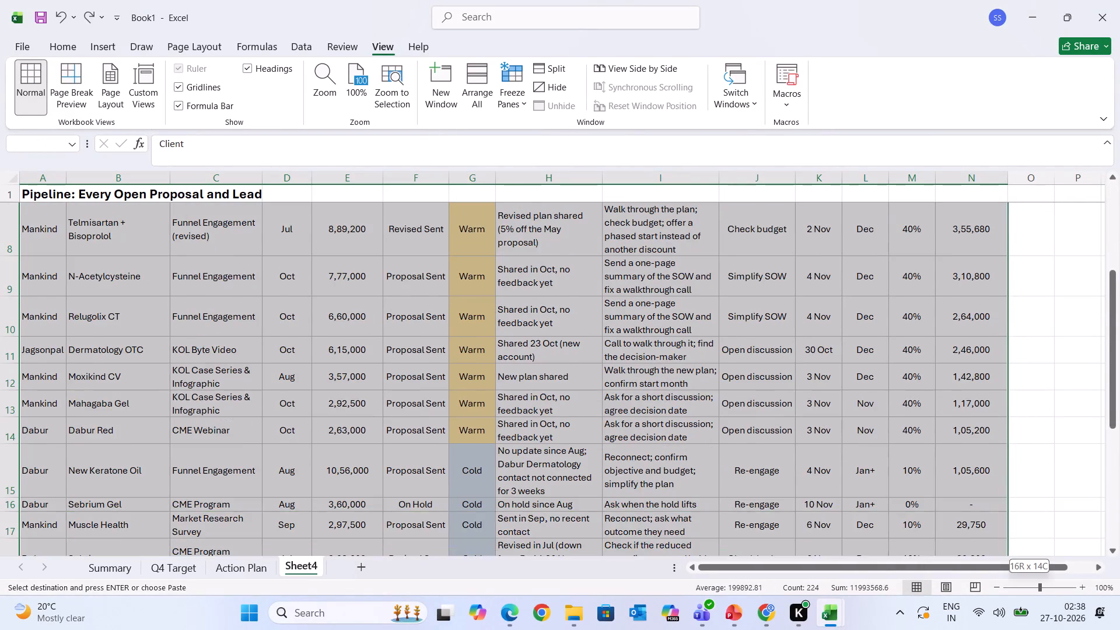
drag(955, 555, 950, 629)
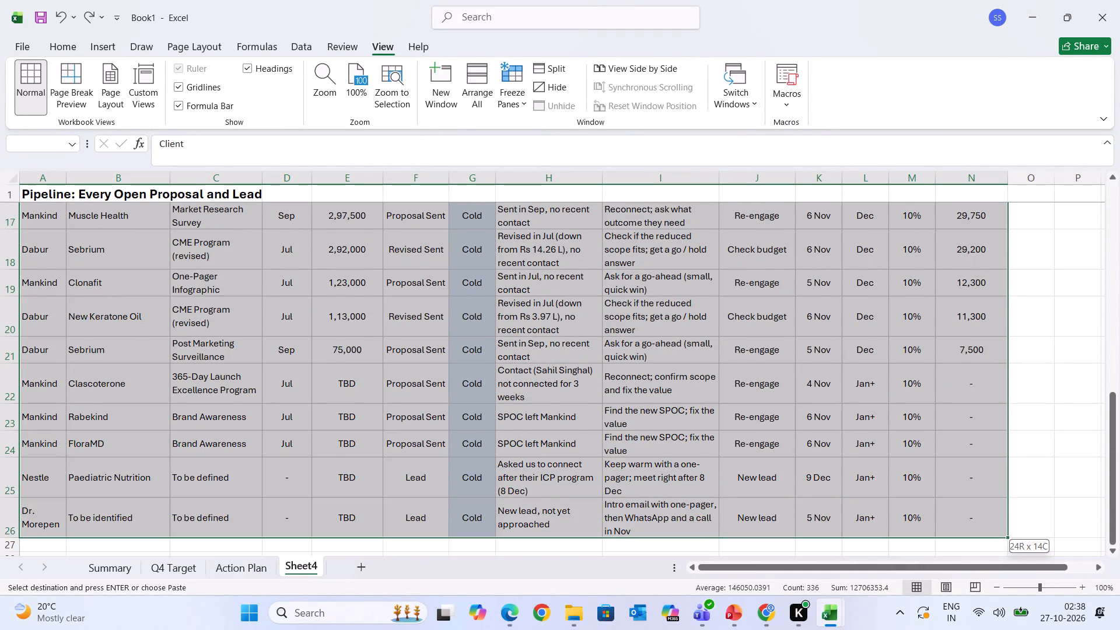
drag(950, 629, 939, 421)
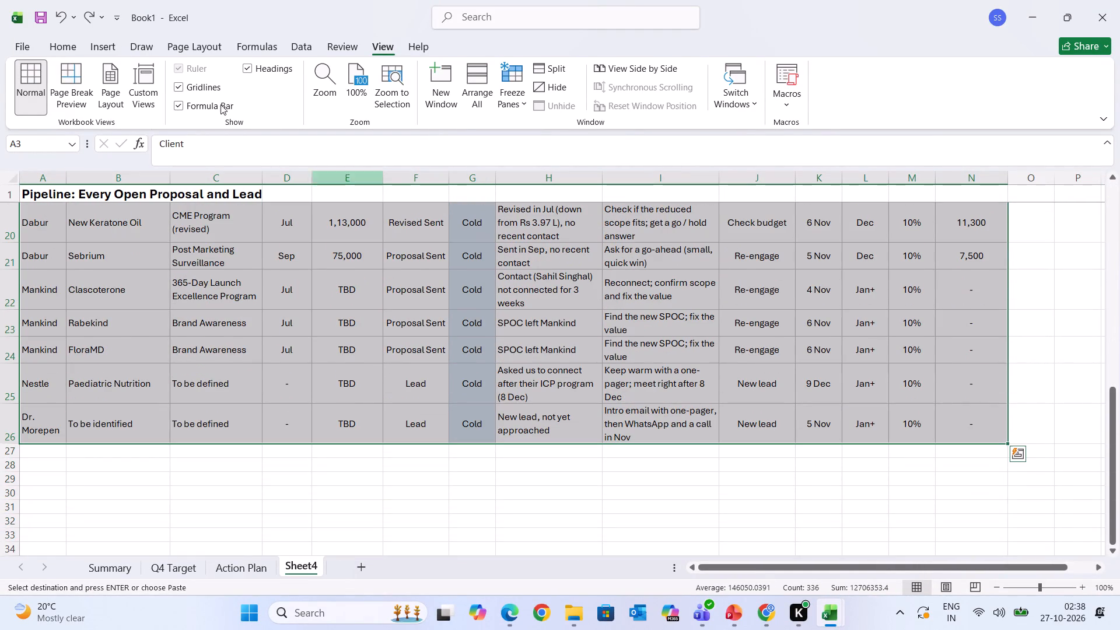
click(23, 40)
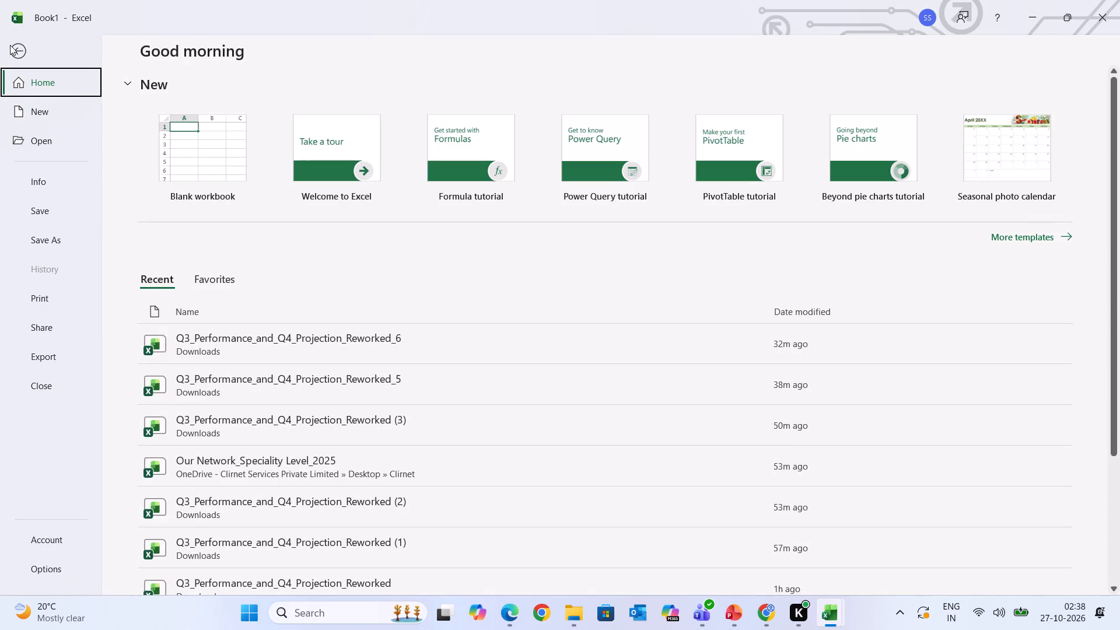
click(16, 51)
click(58, 51)
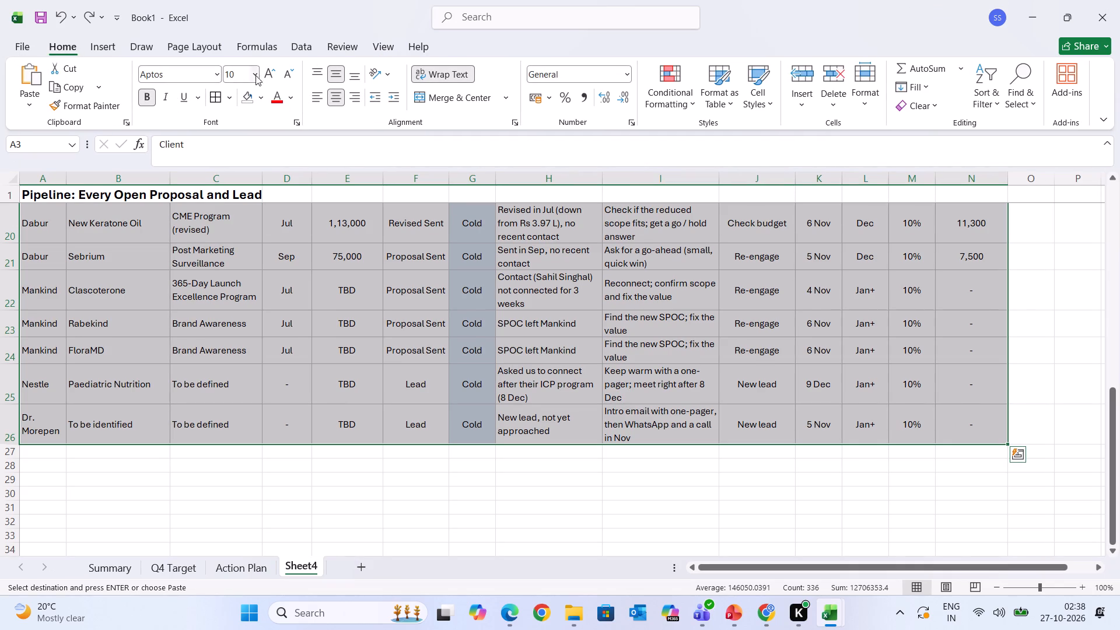
click(255, 72)
click(242, 147)
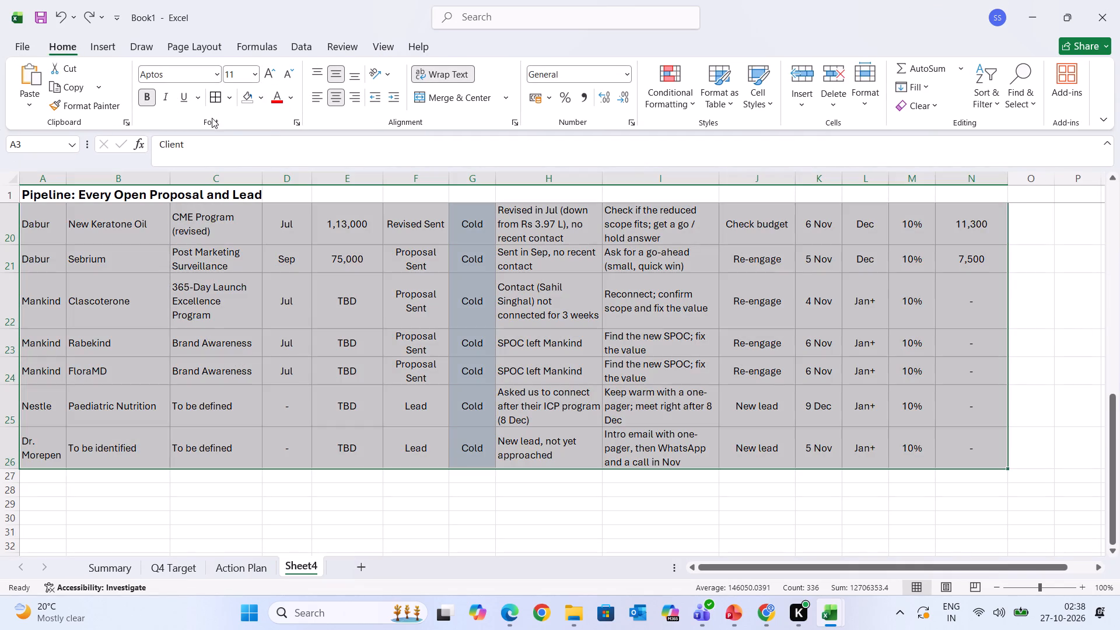
click(213, 78)
click(198, 130)
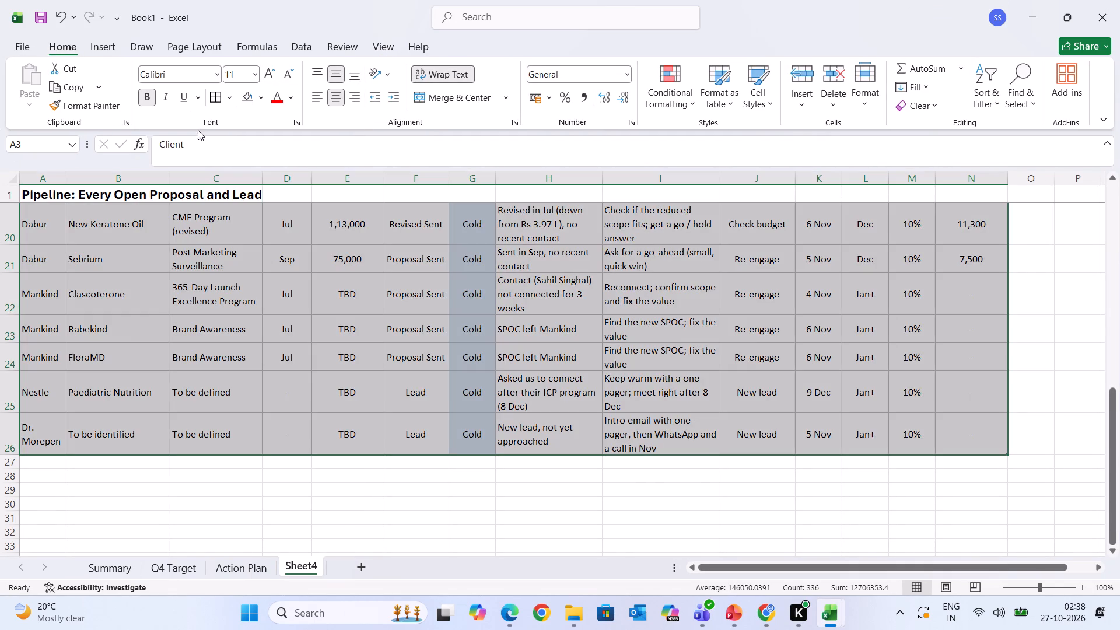
Apply black borders around every cell of the Pipeline table.
scroll(375, 422, up, 3)
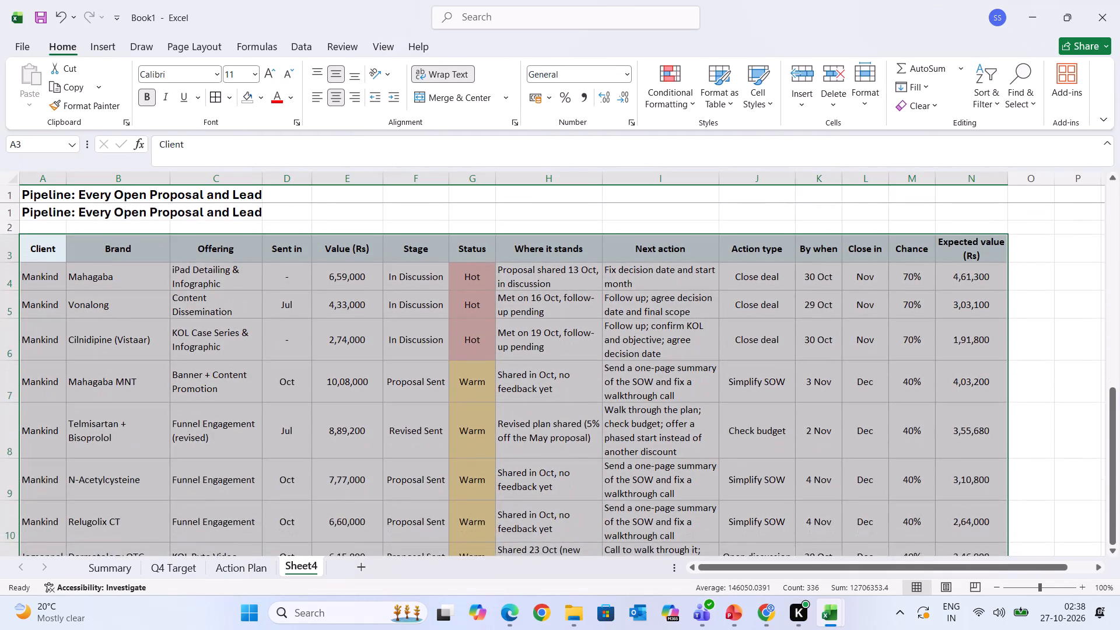
click(209, 97)
click(282, 421)
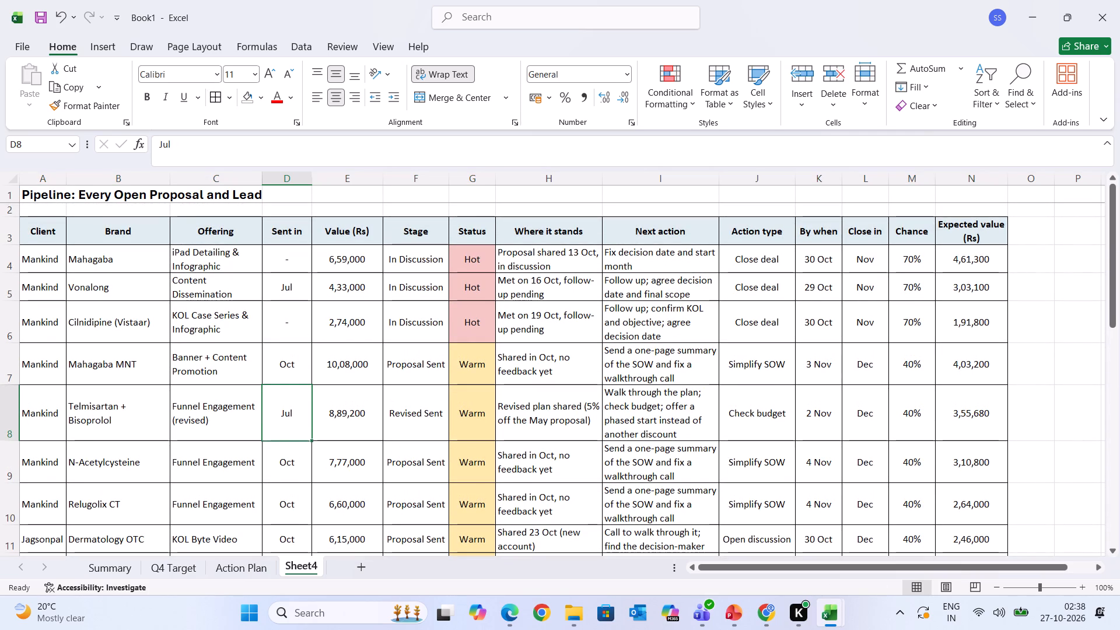
Merge the Pipeline title row across columns A to N, aligning the title left and vertically centred.
click(57, 195)
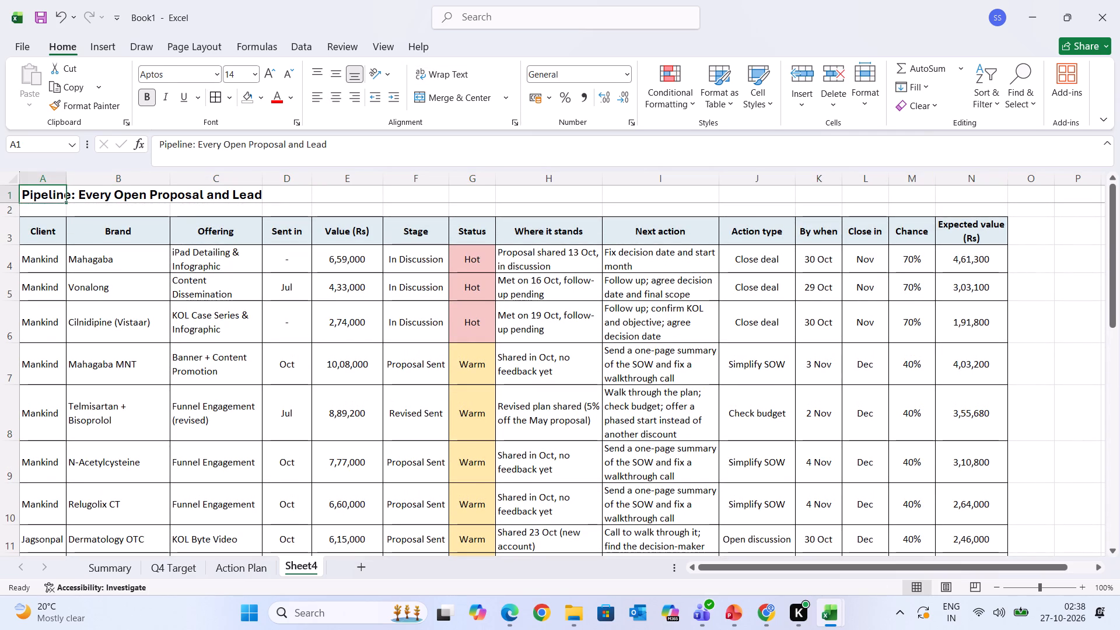
click(967, 195)
key(ctrl+shift+Left)
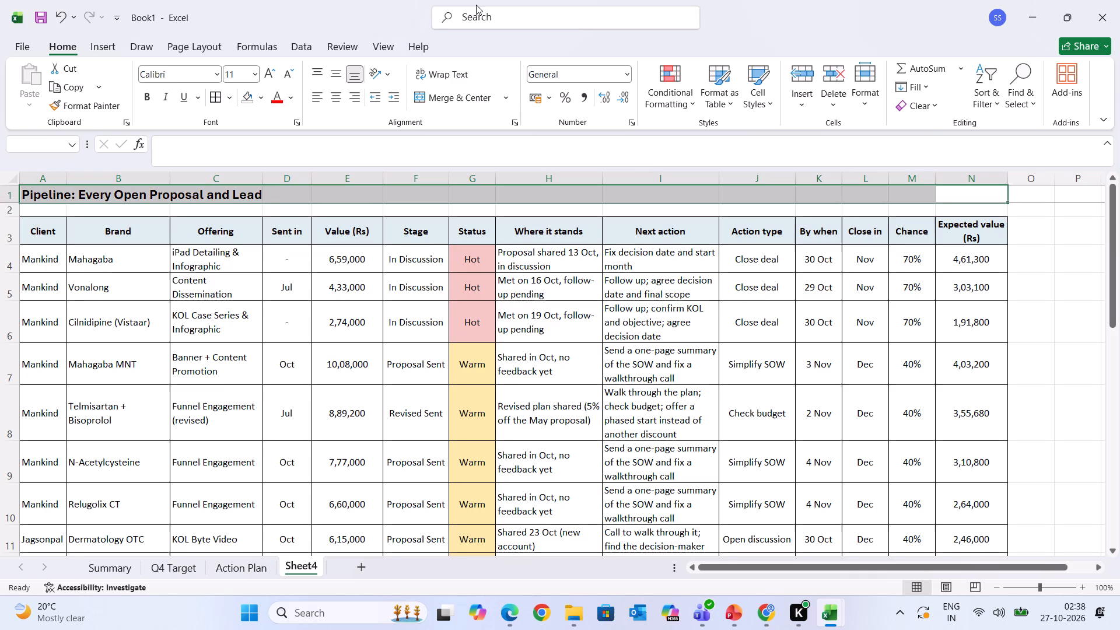
click(442, 93)
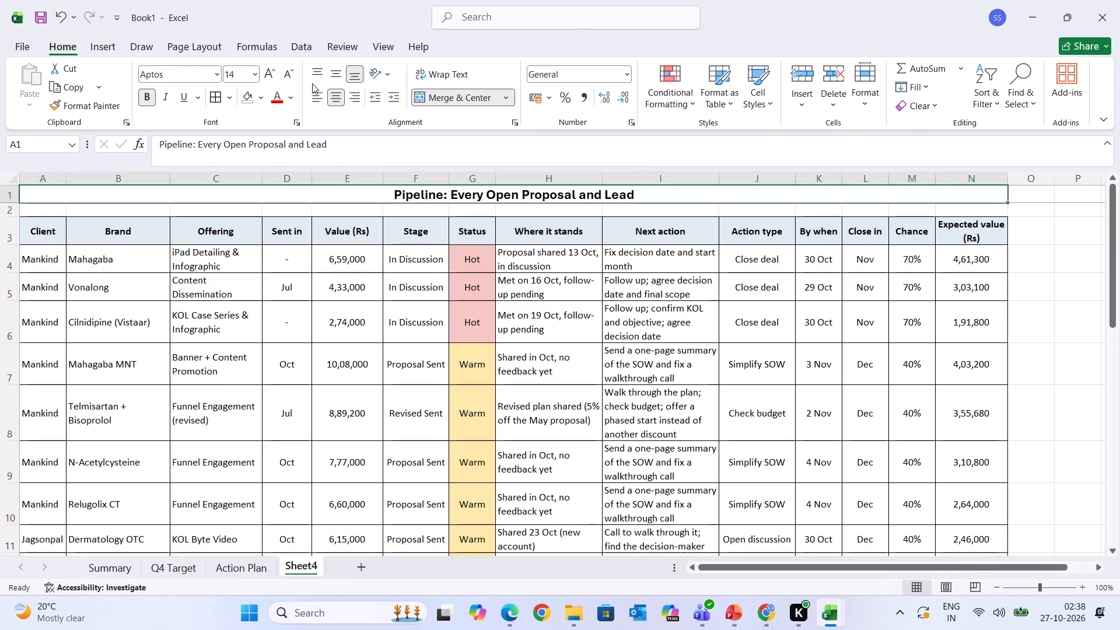
click(313, 95)
click(331, 79)
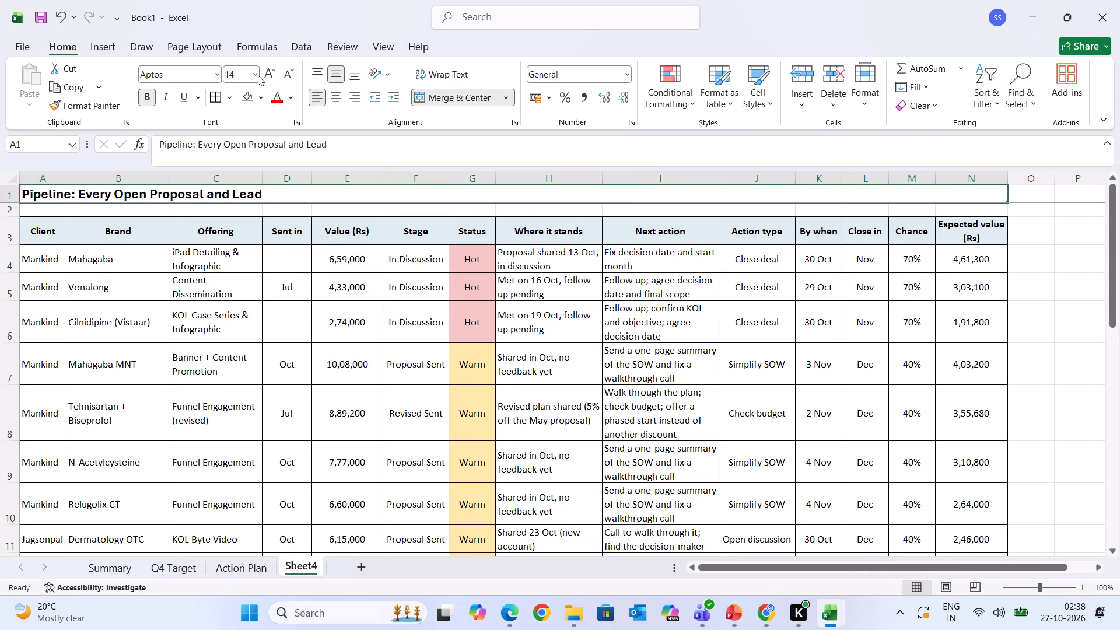
Set the merged Pipeline title's font to Calibri size 11.
click(254, 75)
click(239, 142)
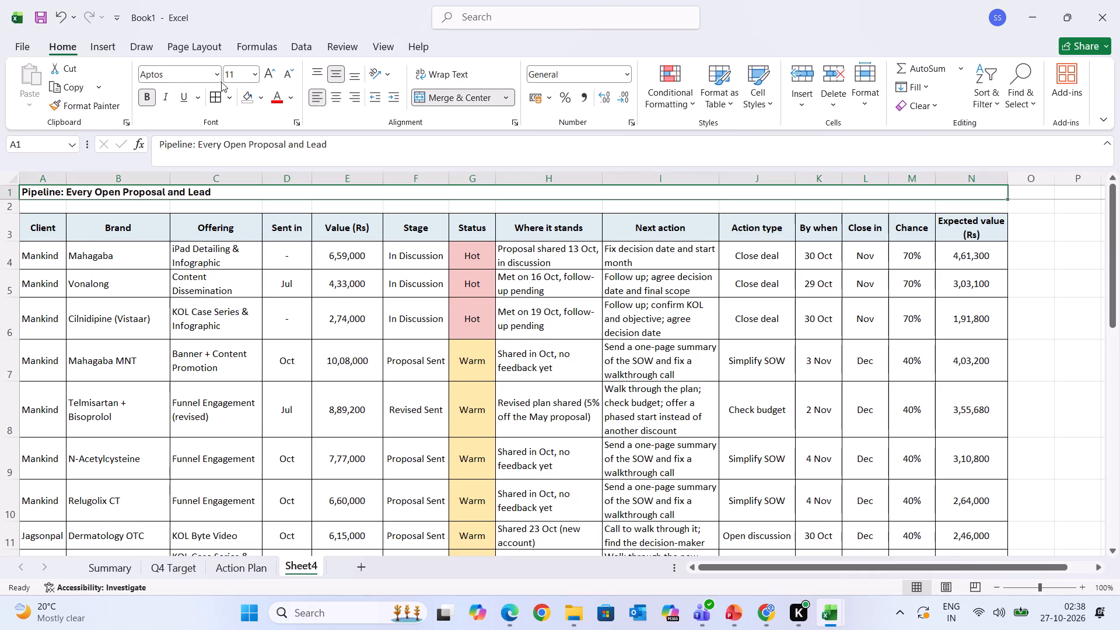
click(221, 82)
click(218, 72)
click(190, 136)
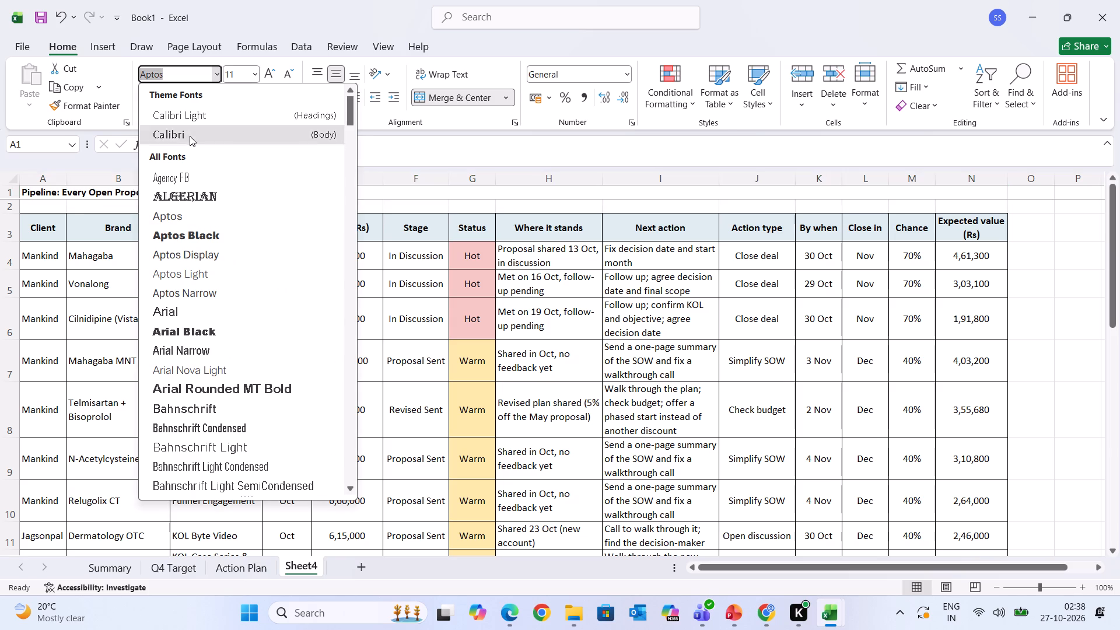
click(278, 320)
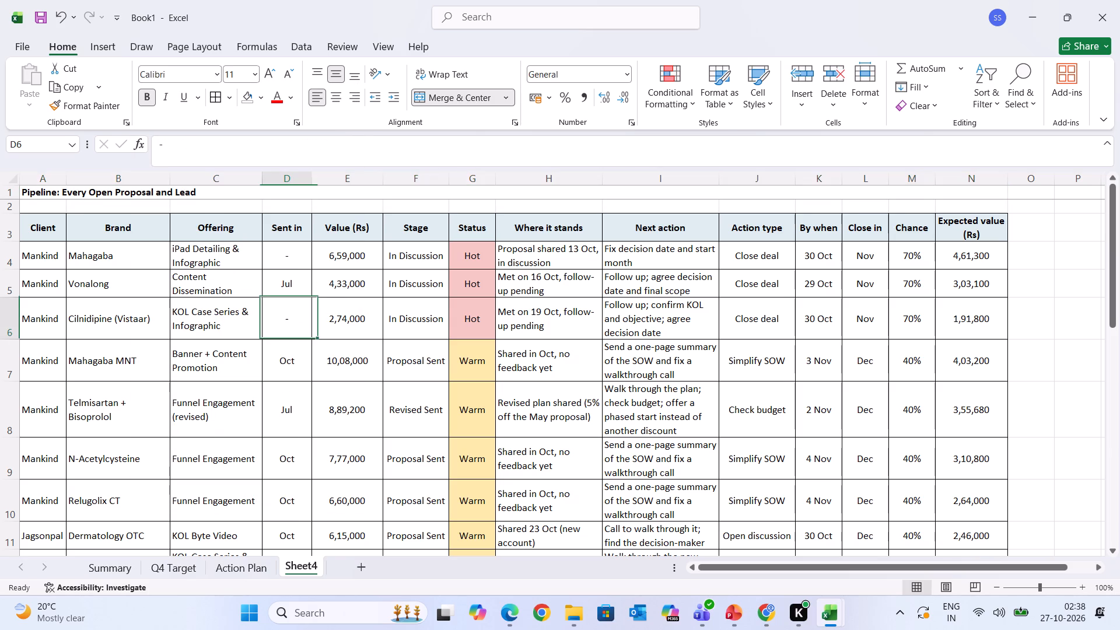
Rename the sheet Sheet4 as Pipeline.
click(41, 228)
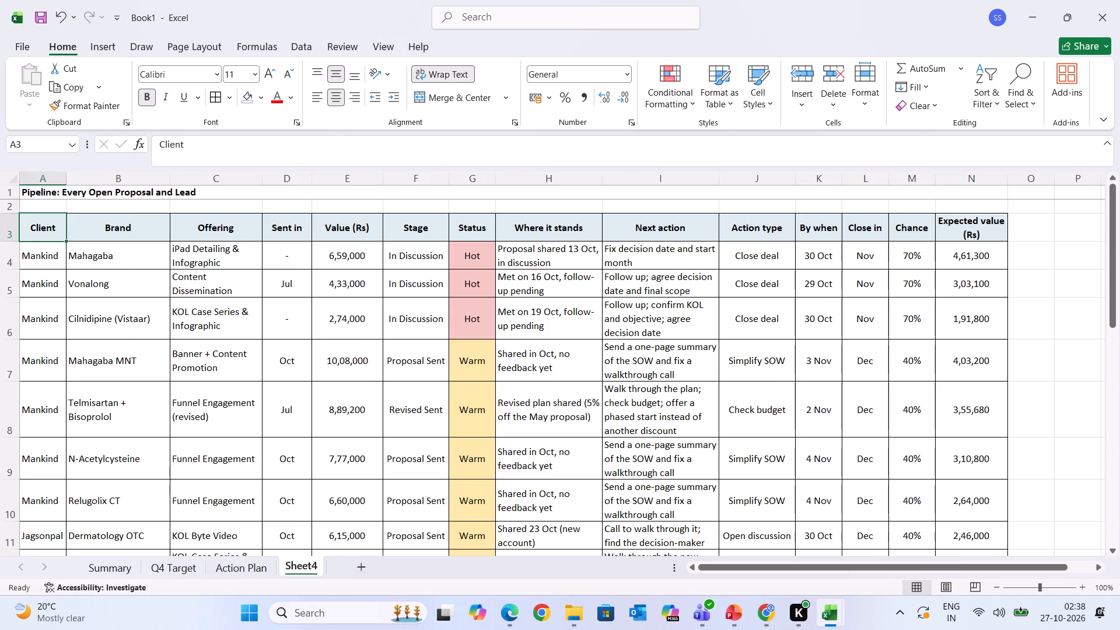
scroll(186, 390, down, 4)
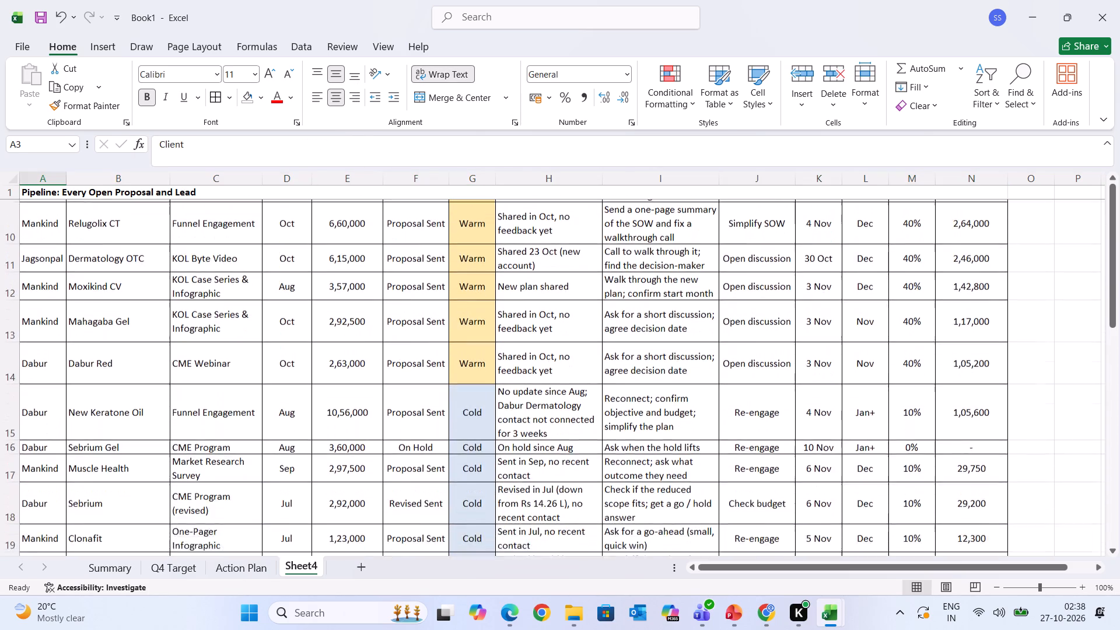
scroll(186, 390, down, 2)
scroll(186, 390, up, 4)
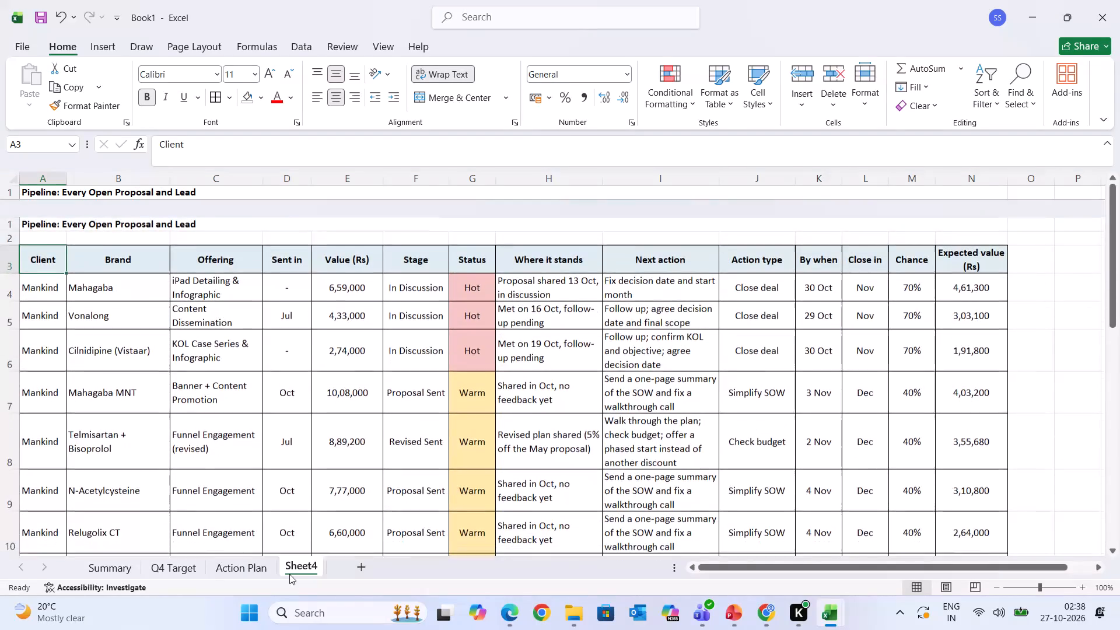
double_click(299, 571)
text(Pipeline)
key(Return)
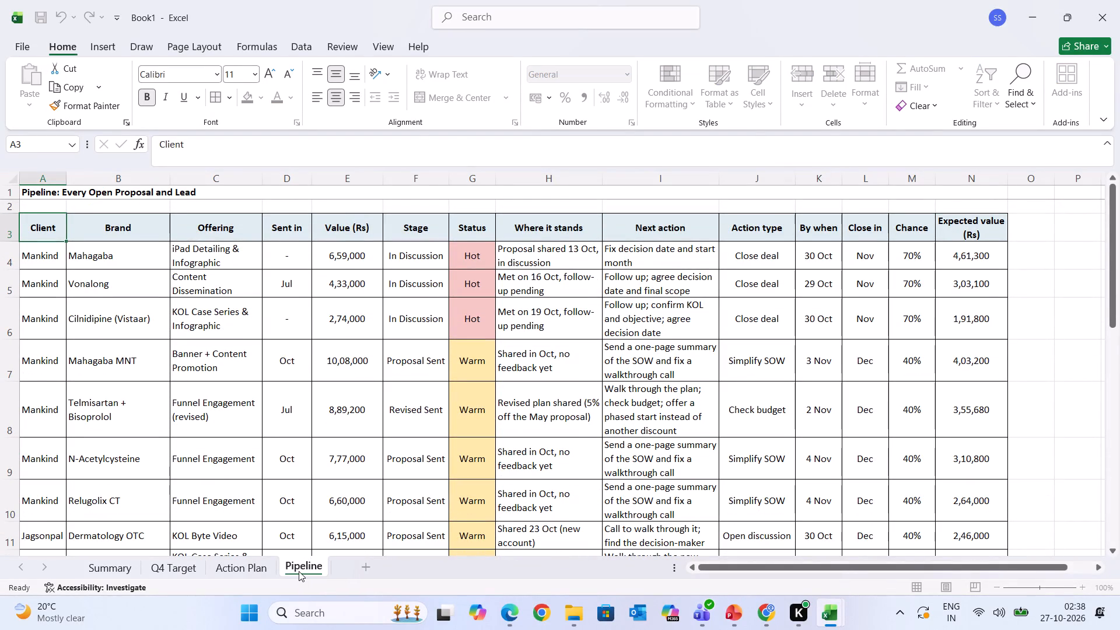
Look over the Pipeline table once more and glance through the other sheets, including Q4 Target and Action Plan.
click(312, 552)
click(316, 491)
scroll(316, 491, up, 1)
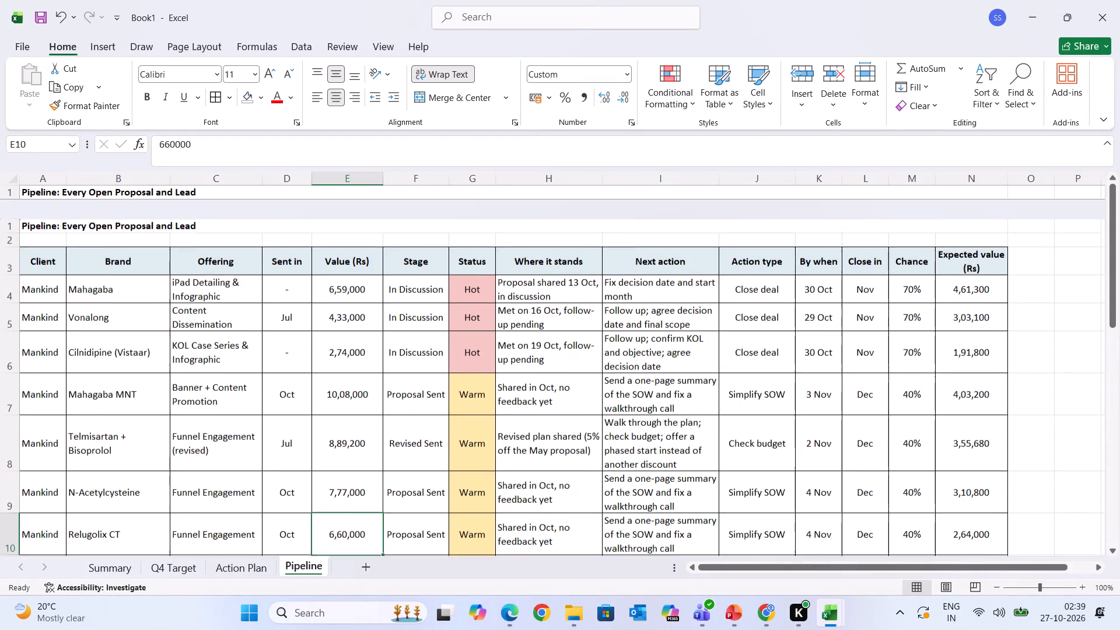
click(51, 221)
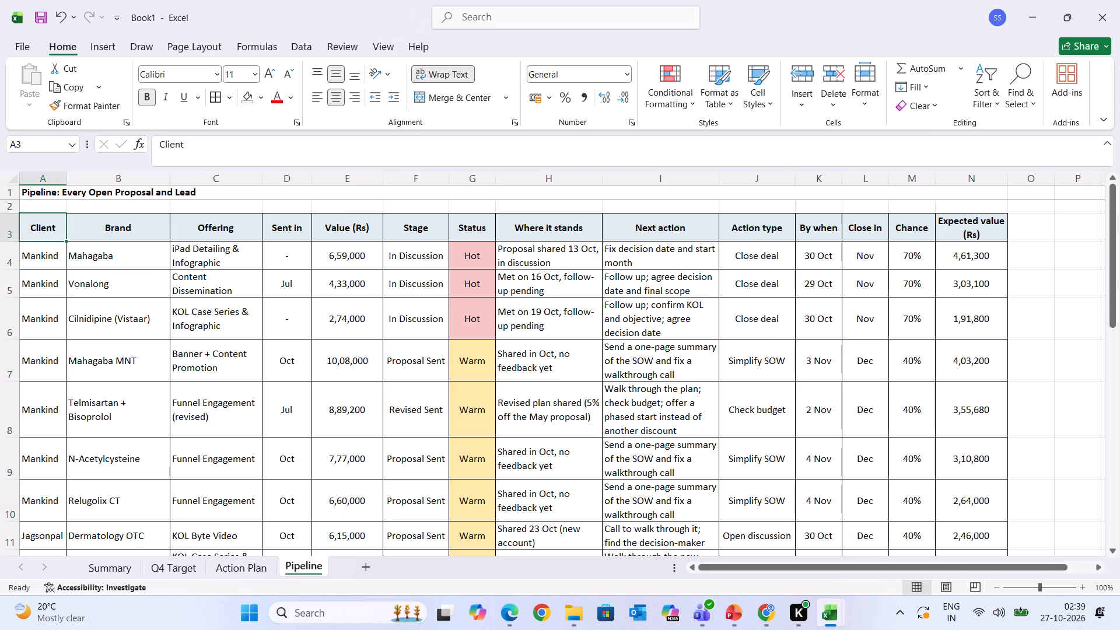
scroll(142, 374, down, 3)
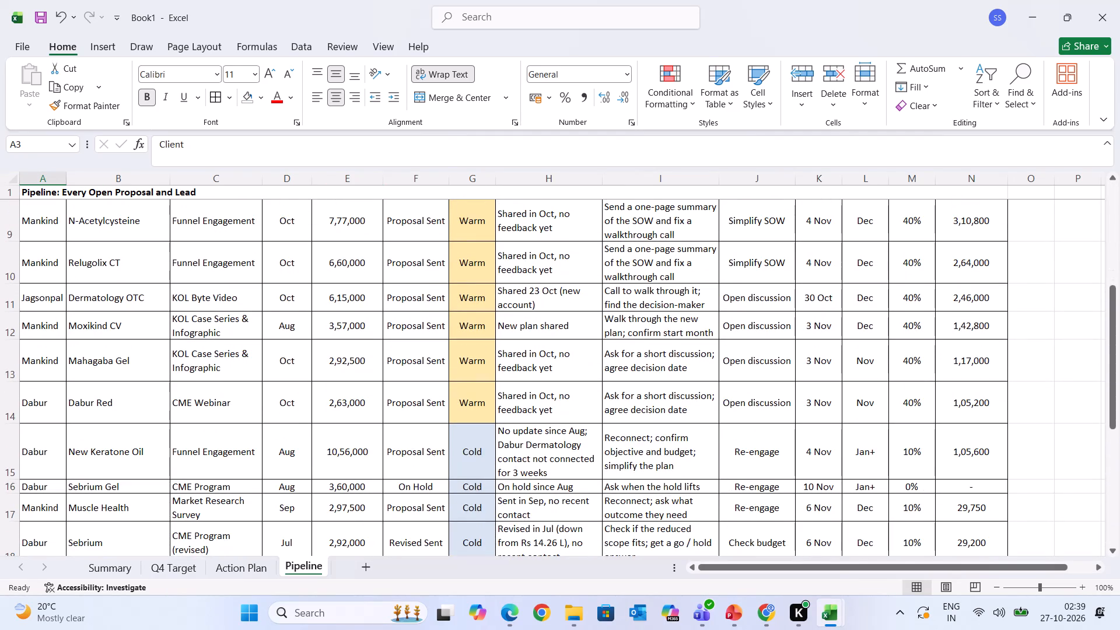
scroll(142, 374, up, 2)
click(117, 566)
click(150, 566)
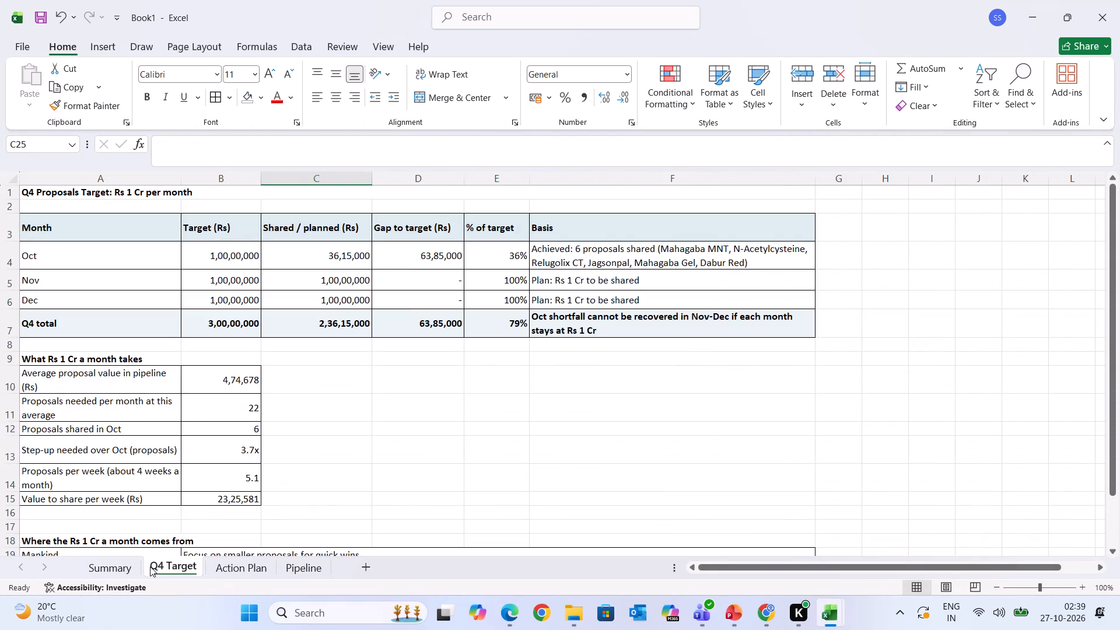
click(233, 567)
click(291, 575)
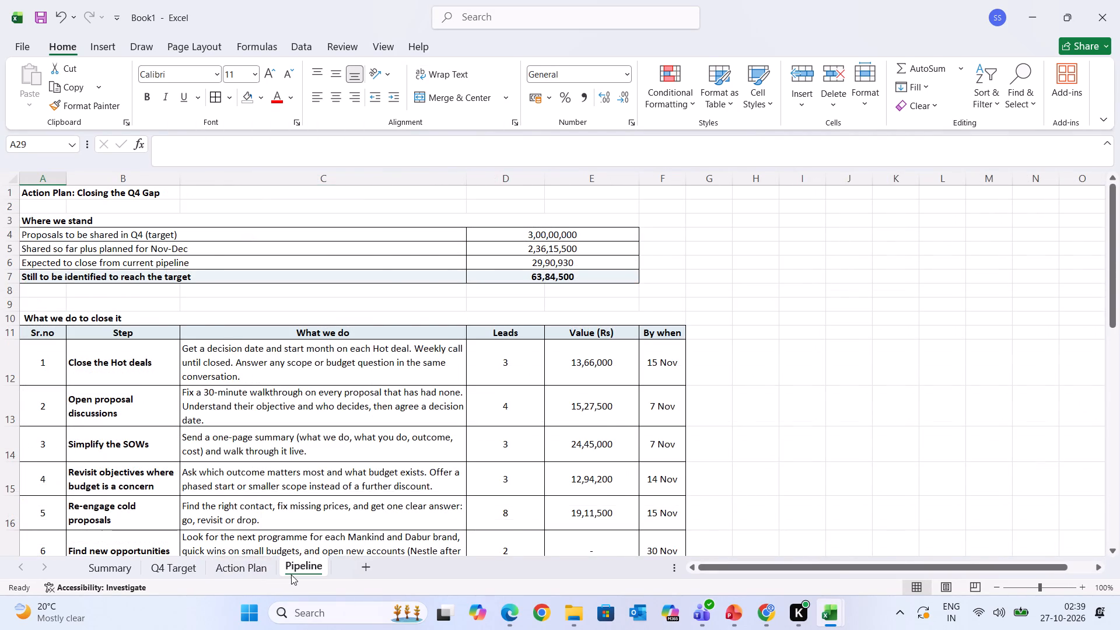
On the Summary sheet, ignore the inconsistent formula error in the Won column's Q3 total cell.
click(96, 566)
scroll(309, 394, up, 2)
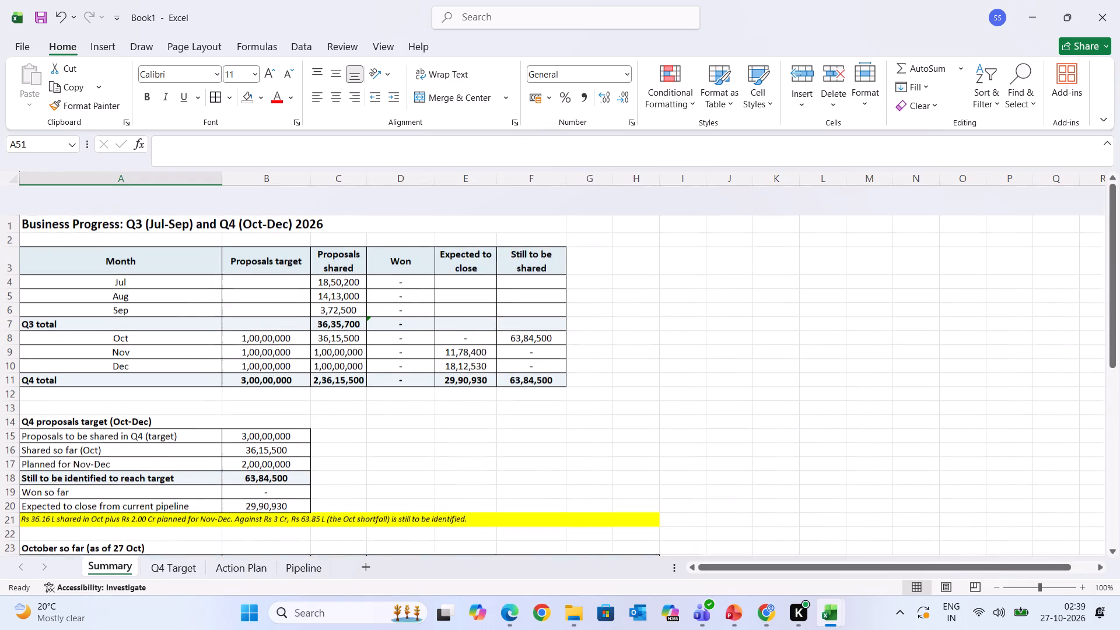
click(387, 293)
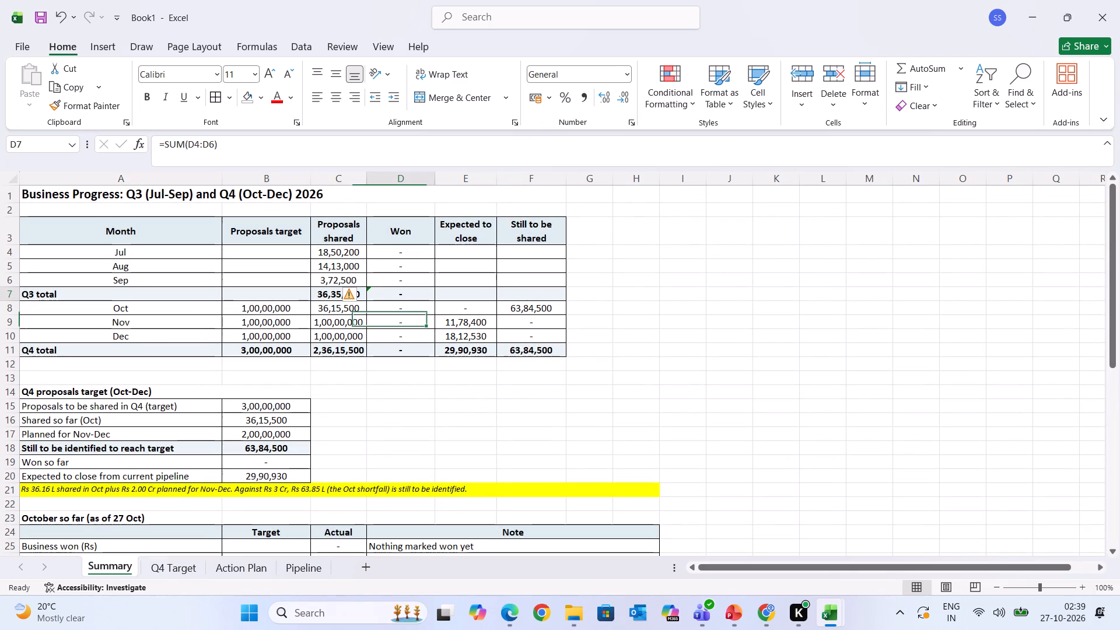
click(351, 293)
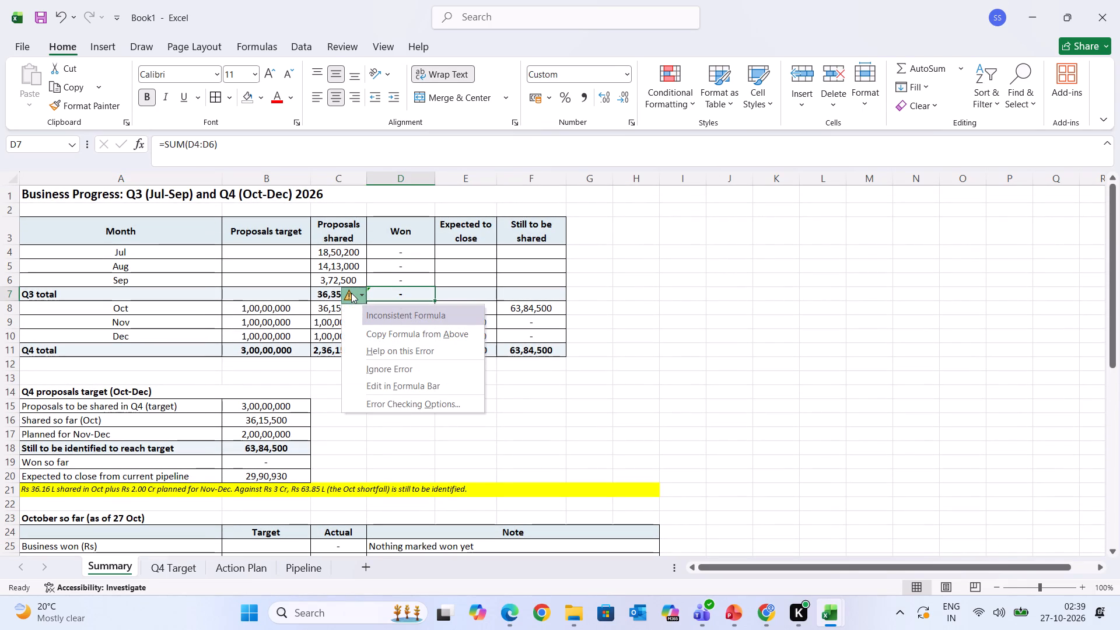
click(385, 371)
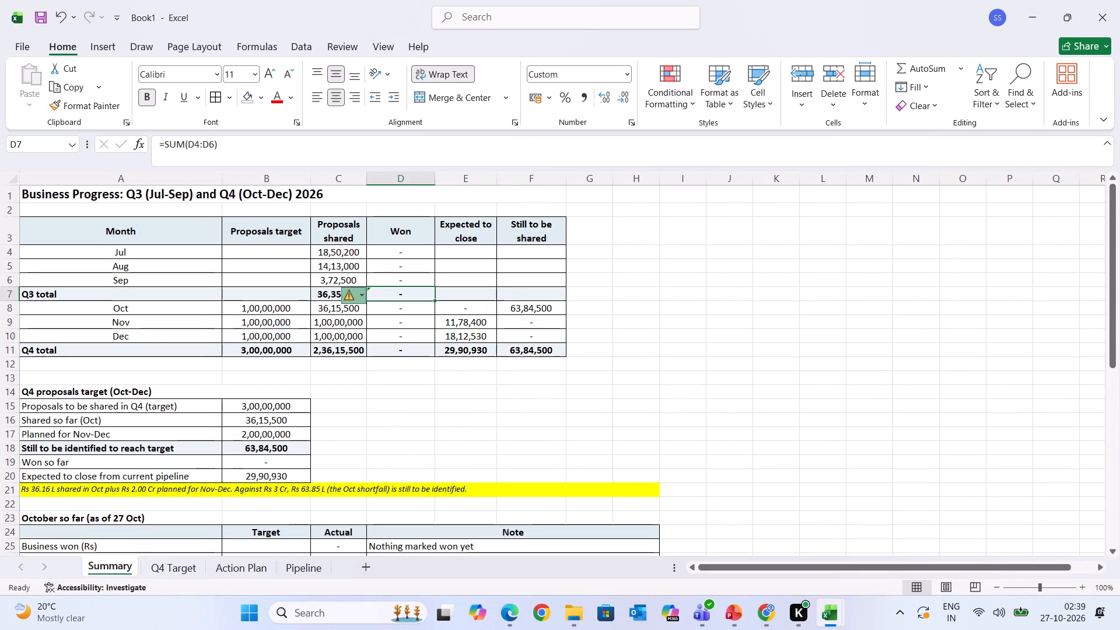
Look through the Q4 Target, Action Plan and Pipeline sheets, examining the Pipeline table down to its last row.
click(444, 443)
click(169, 572)
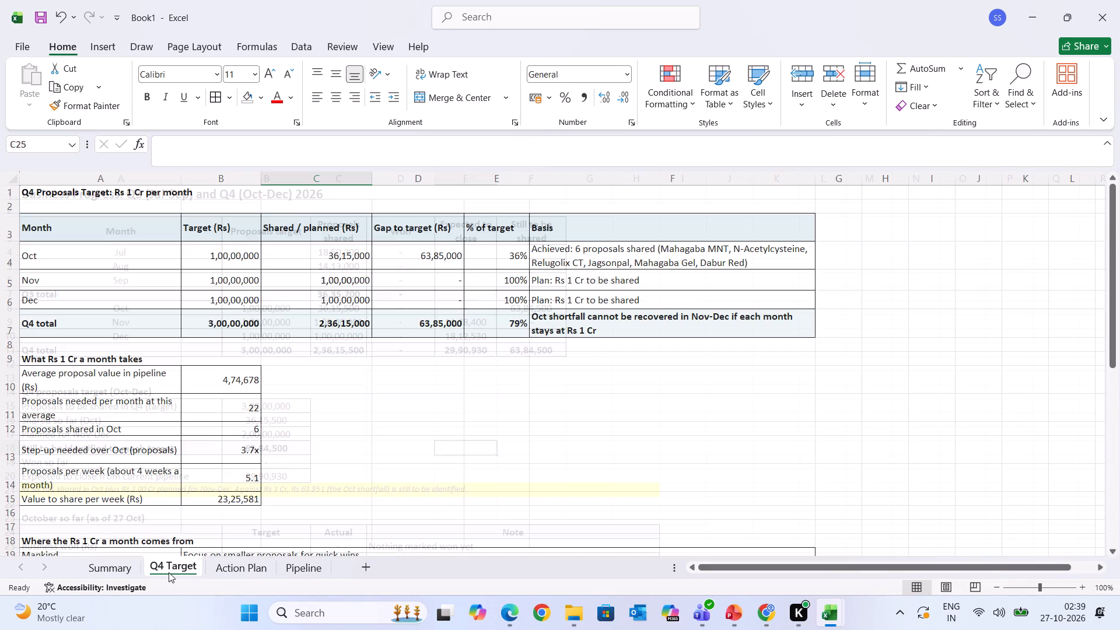
click(246, 569)
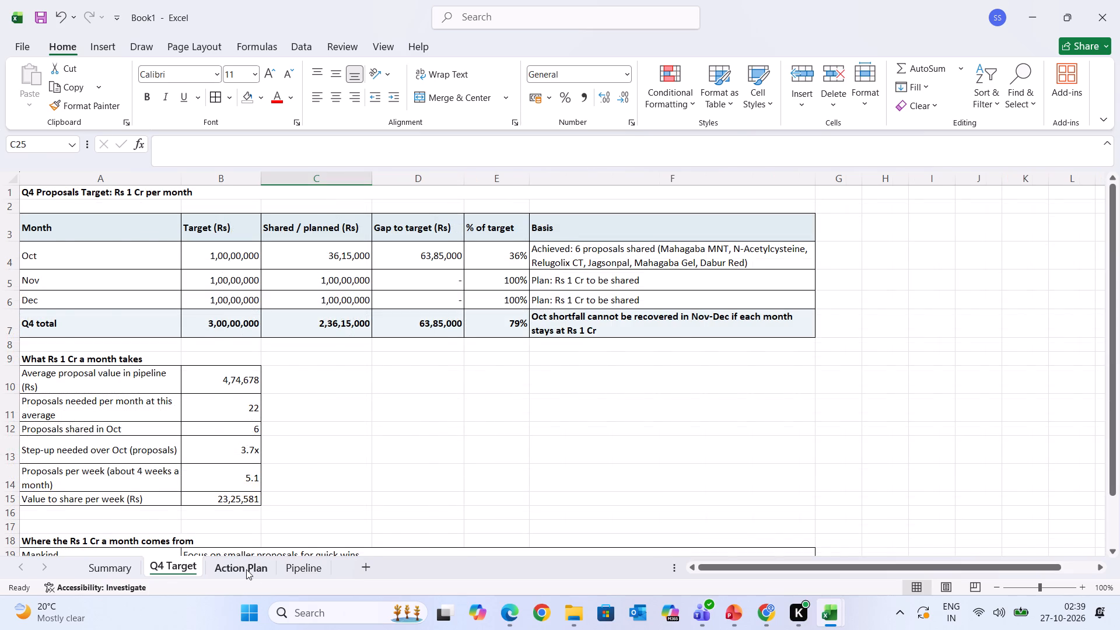
click(284, 566)
scroll(291, 440, down, 1)
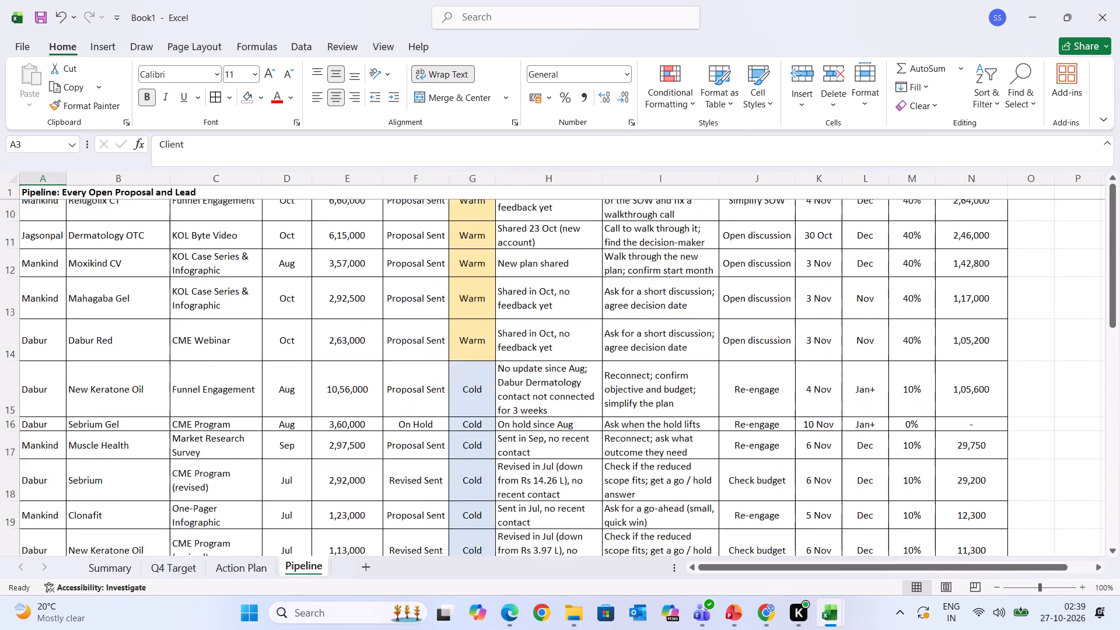
scroll(291, 440, down, 2)
scroll(291, 440, right, 1)
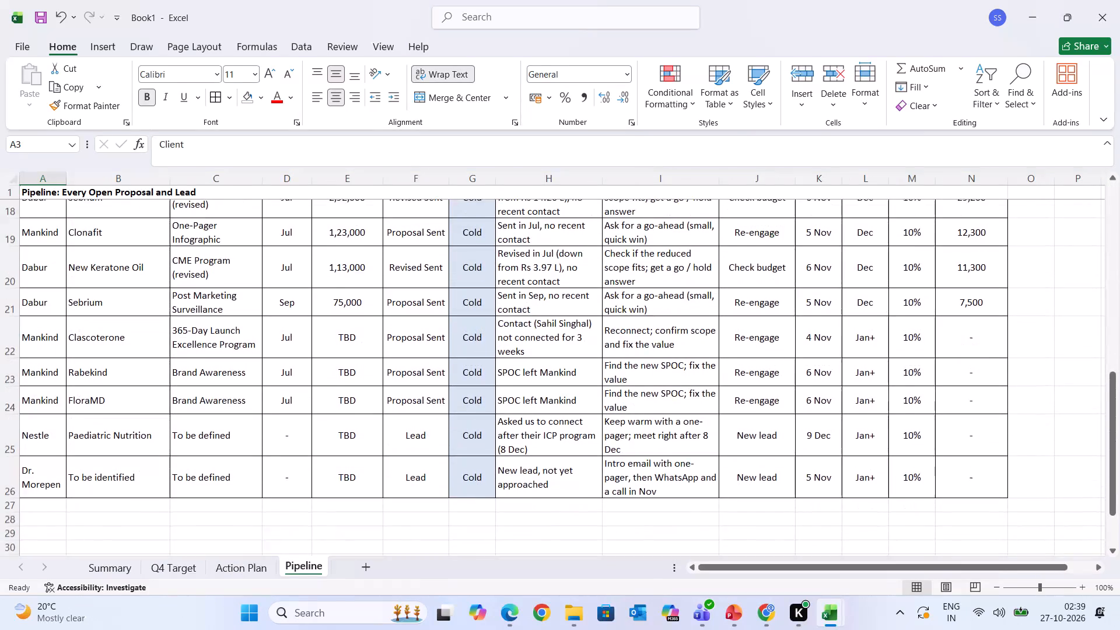
scroll(291, 440, right, 1)
scroll(291, 440, up, 2)
scroll(291, 440, right, 2)
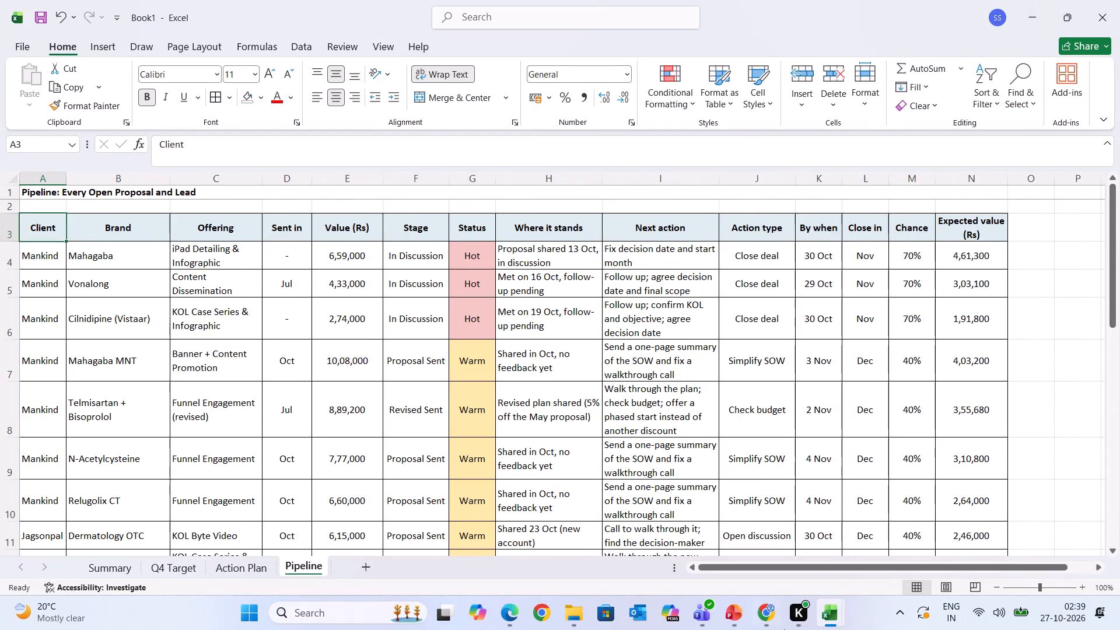
Switch to the Q3_Performance_and_Q4_Projection_Reworked_6 workbook and examine its Pipeline sheet across all columns, down to the Total row and the note below.
click(819, 621)
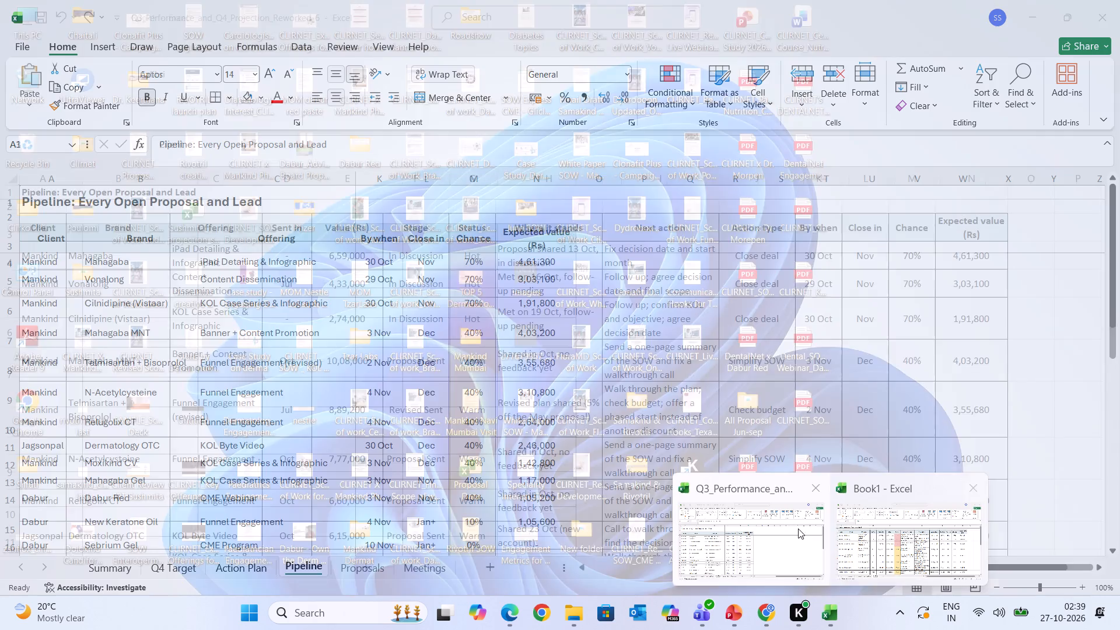
click(793, 528)
click(365, 561)
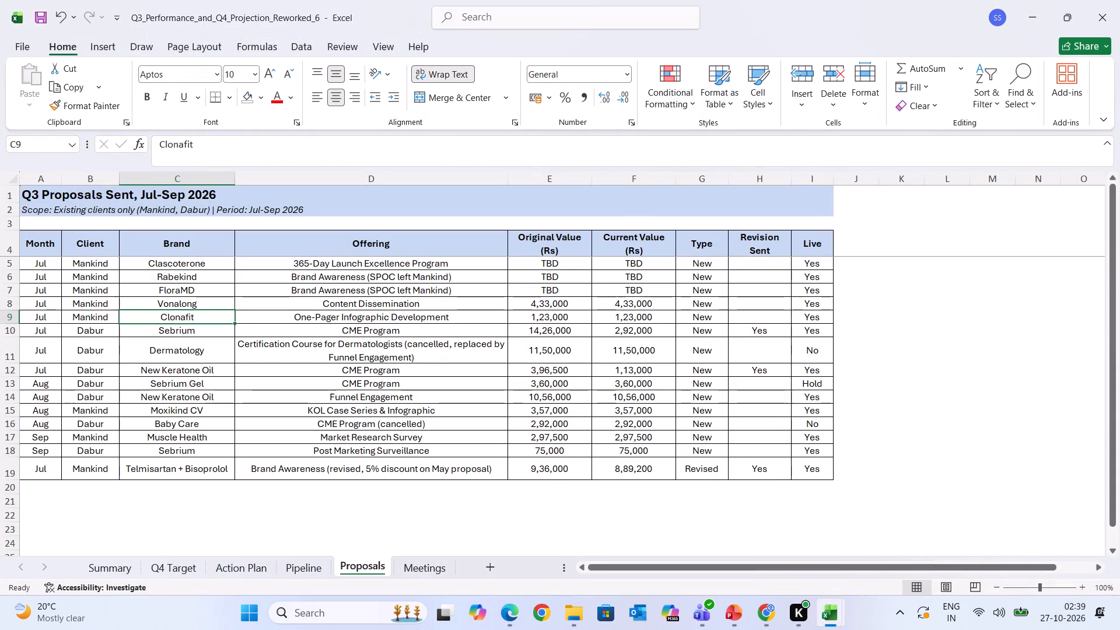
click(309, 563)
scroll(315, 464, down, 2)
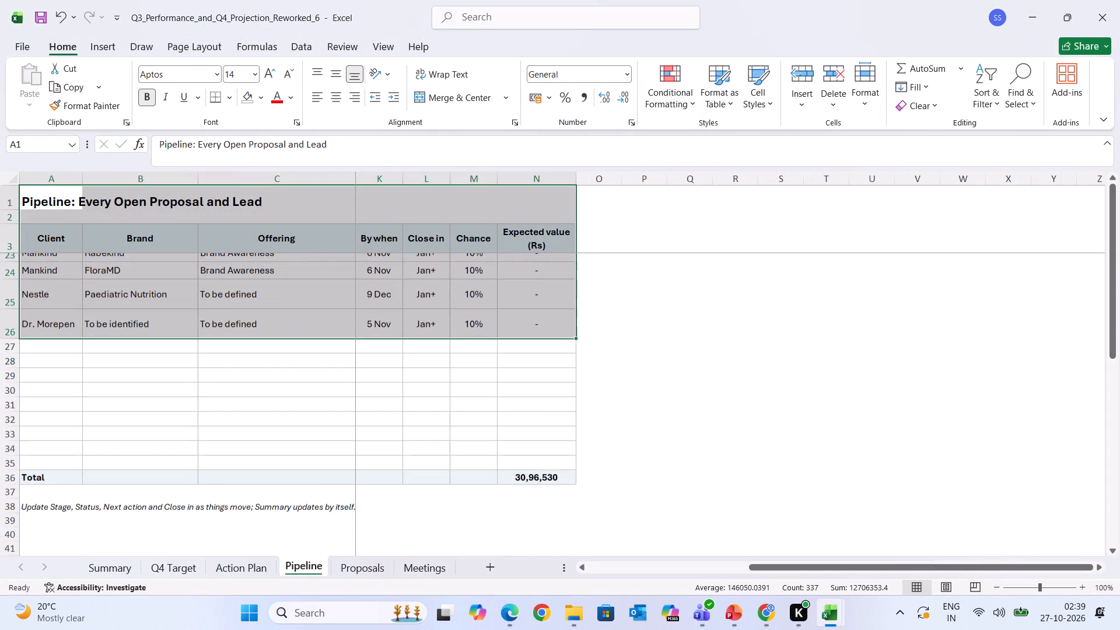
scroll(315, 464, down, 3)
scroll(315, 464, up, 3)
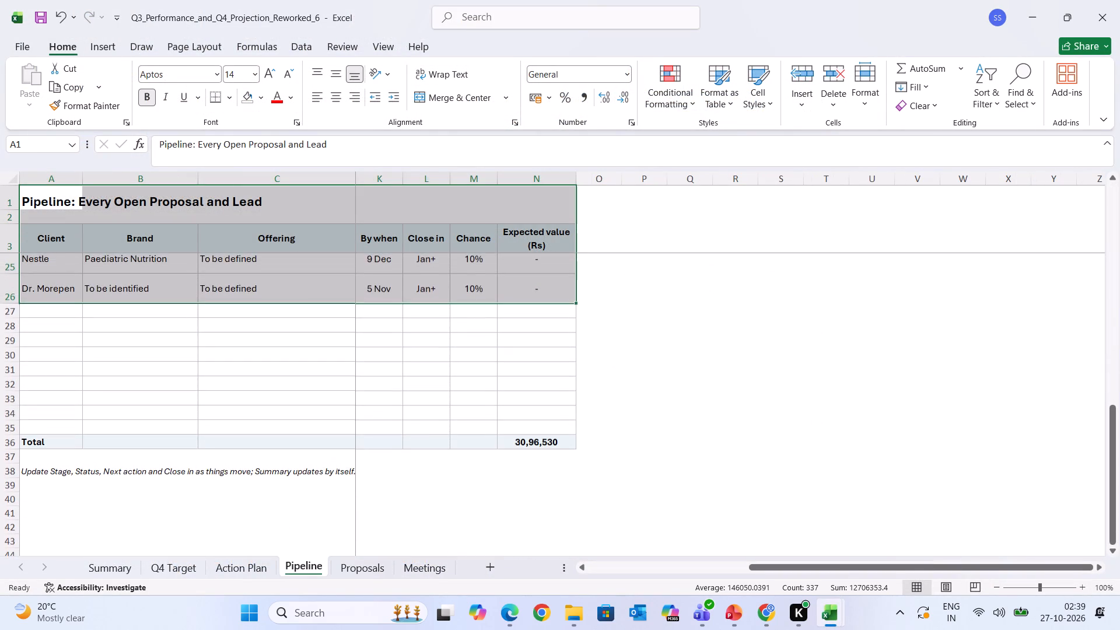
scroll(315, 464, down, 1)
double_click(448, 435)
scroll(448, 435, right, 4)
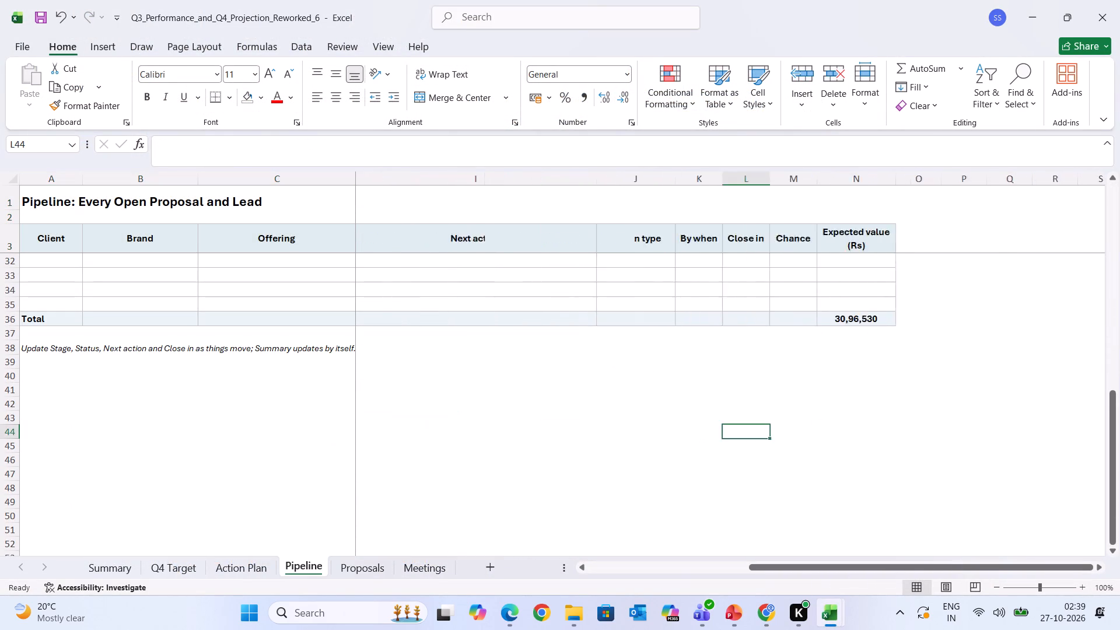
scroll(448, 435, right, 4)
scroll(448, 435, up, 2)
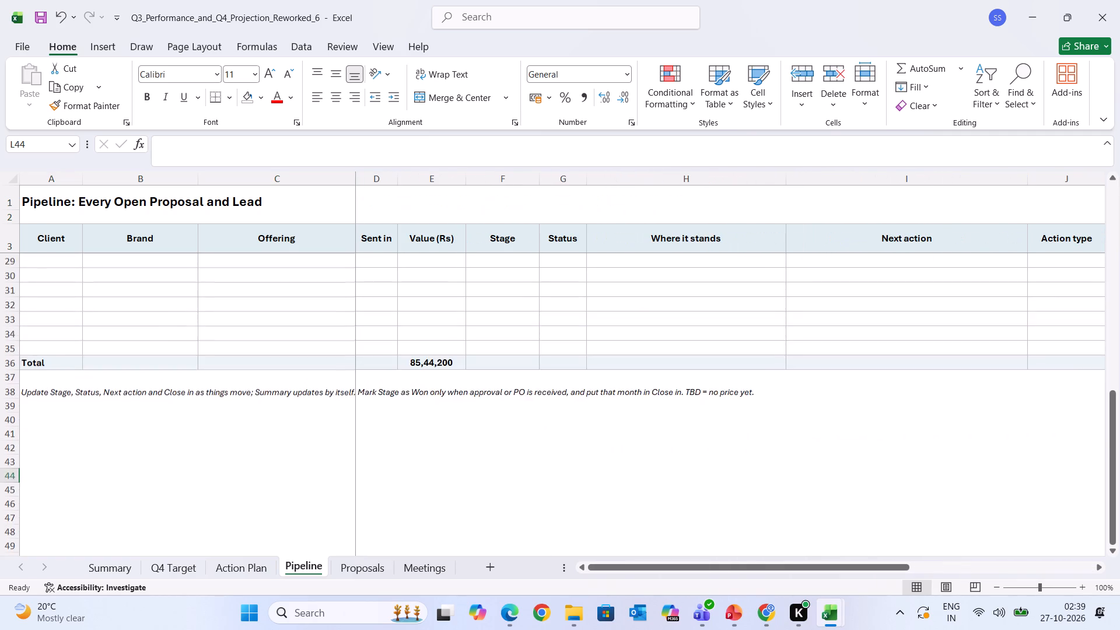
scroll(448, 435, up, 2)
Return to Book1 and check the Pipeline table's last rows against the source workbook.
click(827, 614)
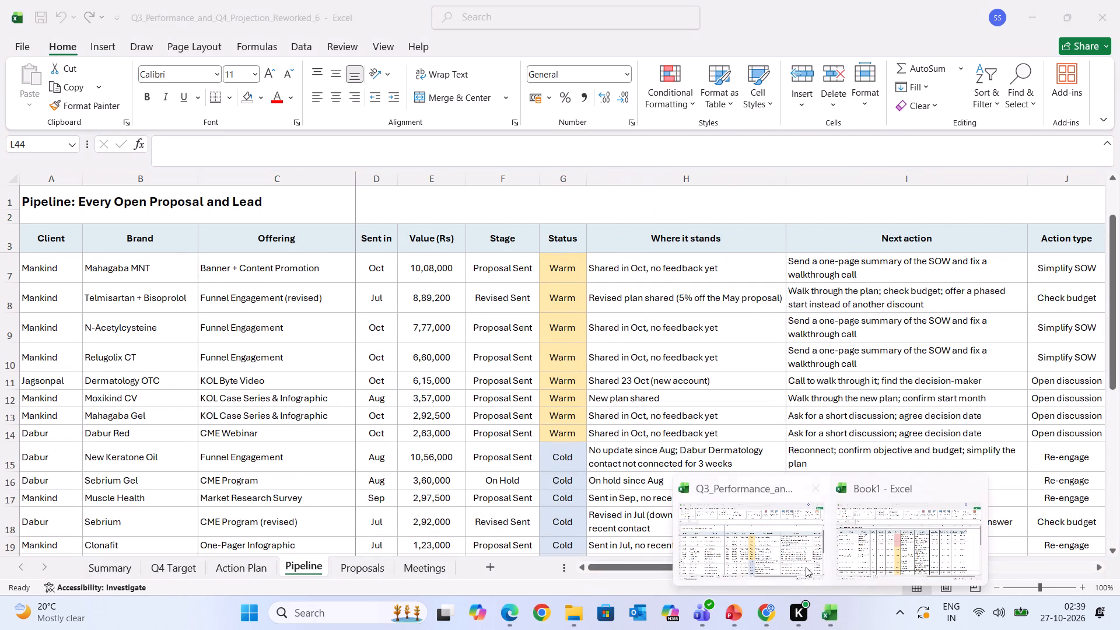
click(894, 540)
click(555, 478)
scroll(555, 478, down, 1)
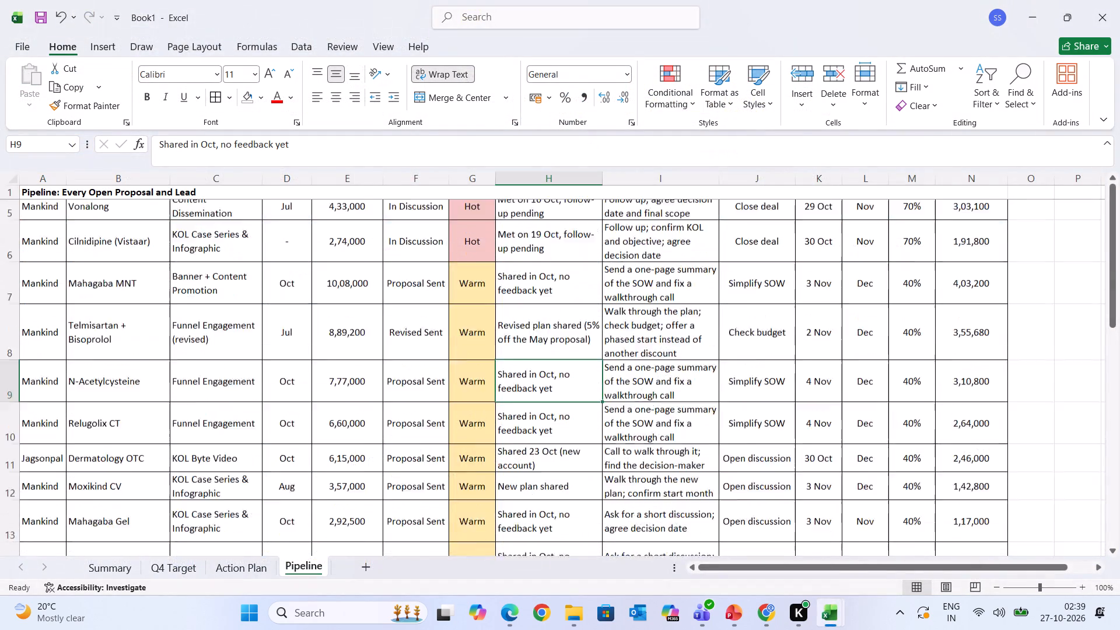
scroll(555, 478, down, 6)
scroll(555, 478, up, 2)
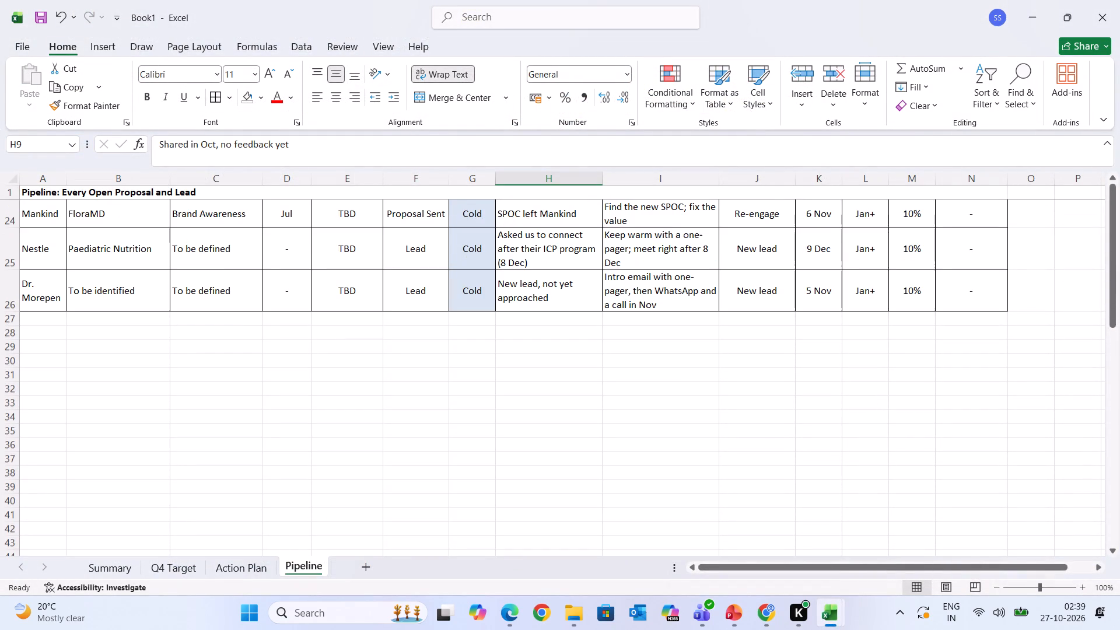
scroll(555, 478, up, 1)
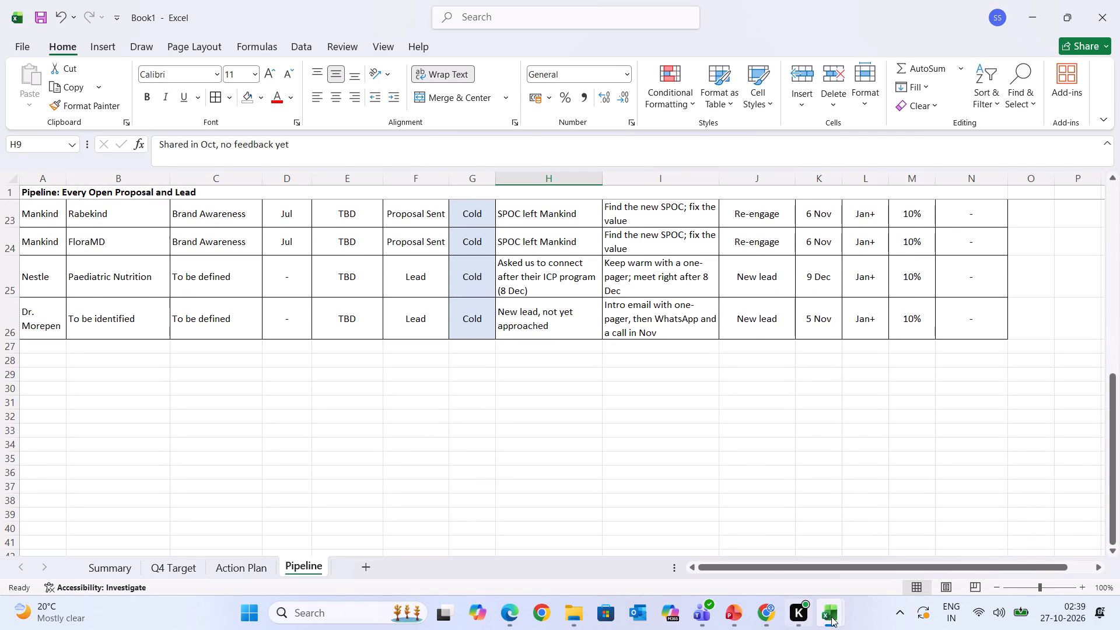
Copy the Total row of the Pipeline sheet in Q3_Performance_and_Q4_Projection_Reworked_6 into row 27 of Book1's Pipeline sheet.
click(831, 617)
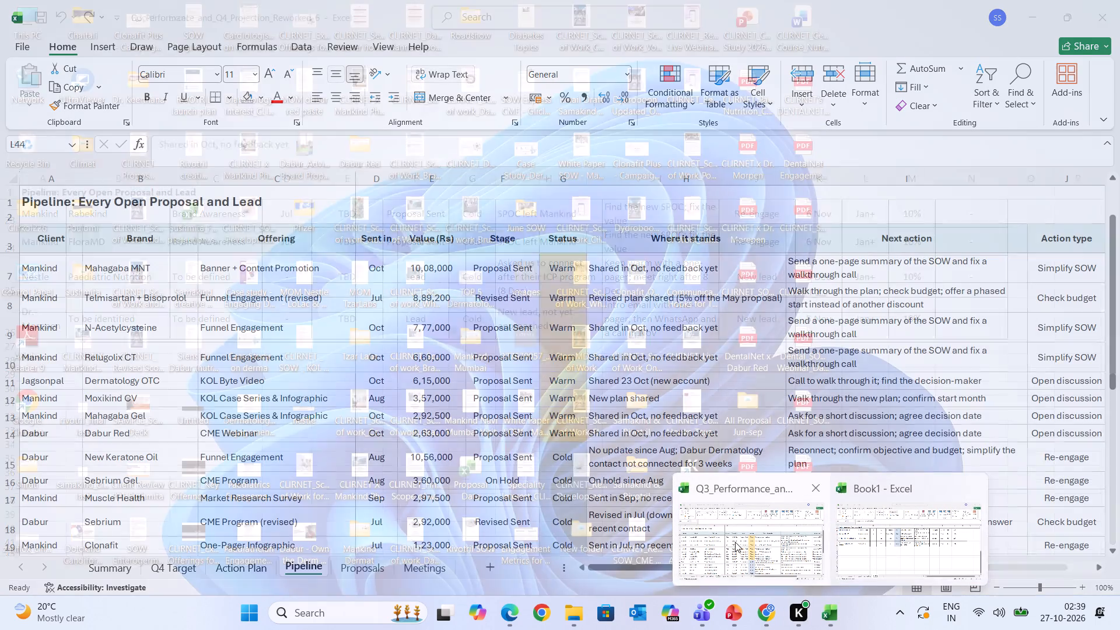
click(734, 542)
scroll(571, 453, down, 4)
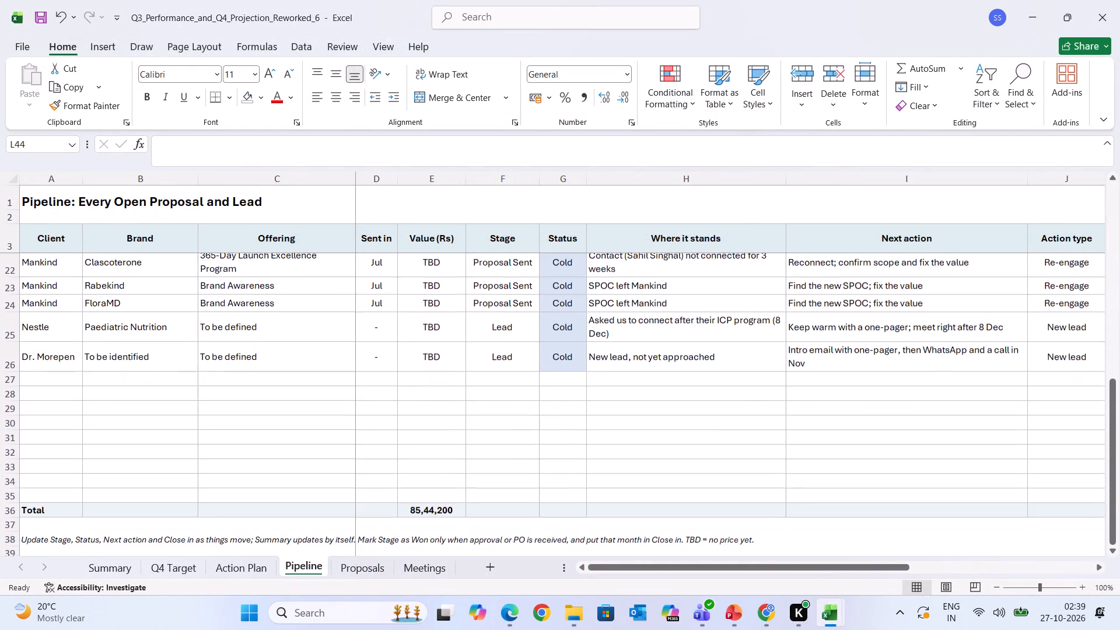
click(9, 468)
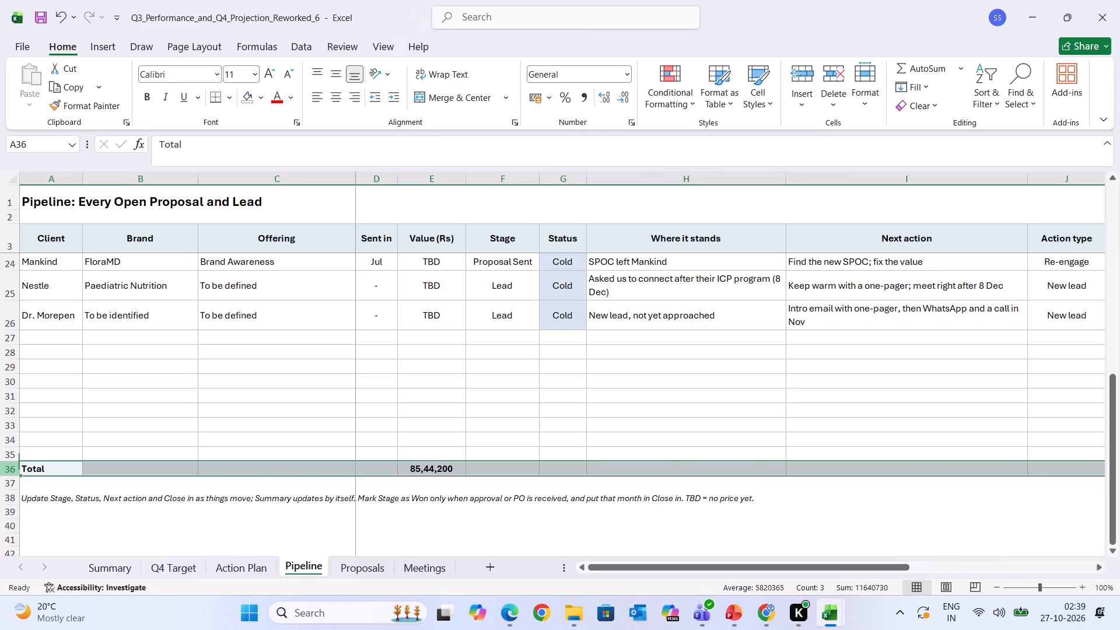
key(ctrl+c)
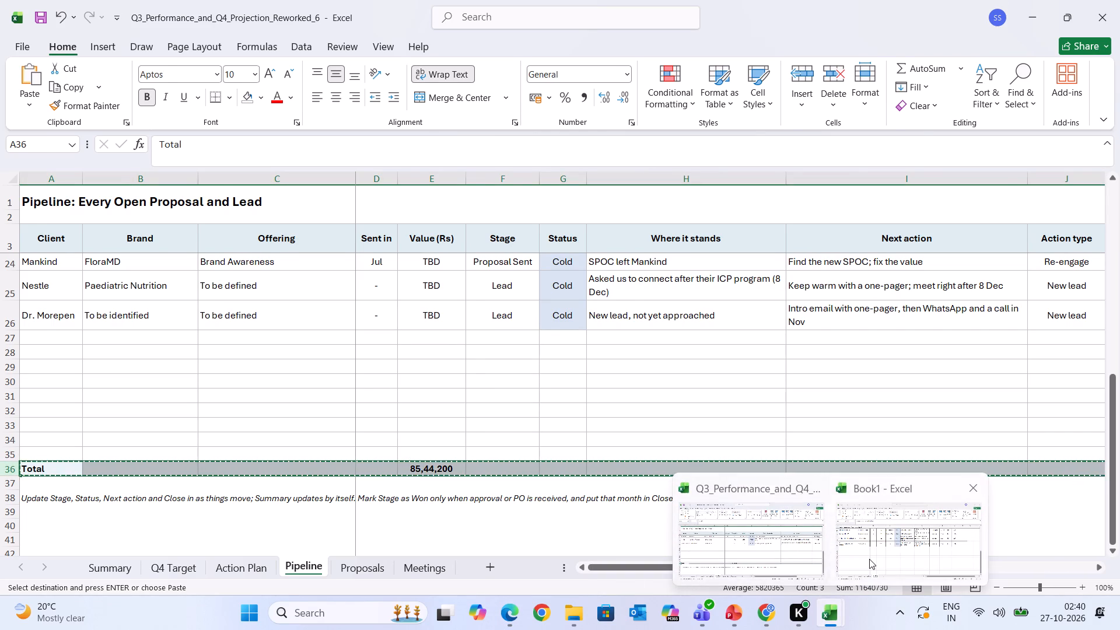
click(869, 559)
click(5, 345)
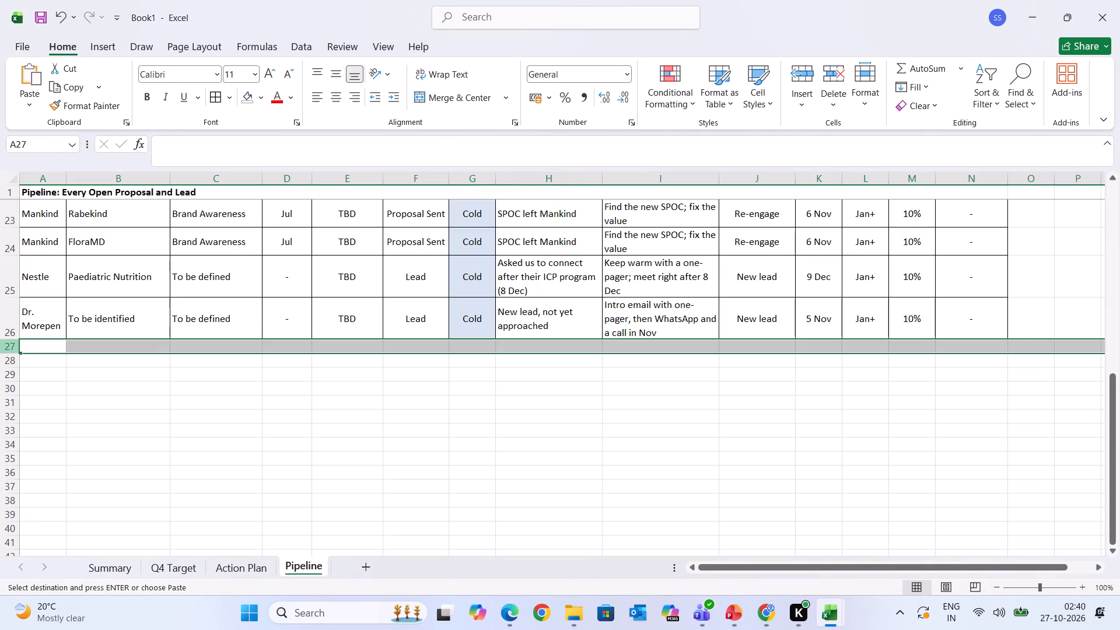
key(ctrl+v)
click(223, 397)
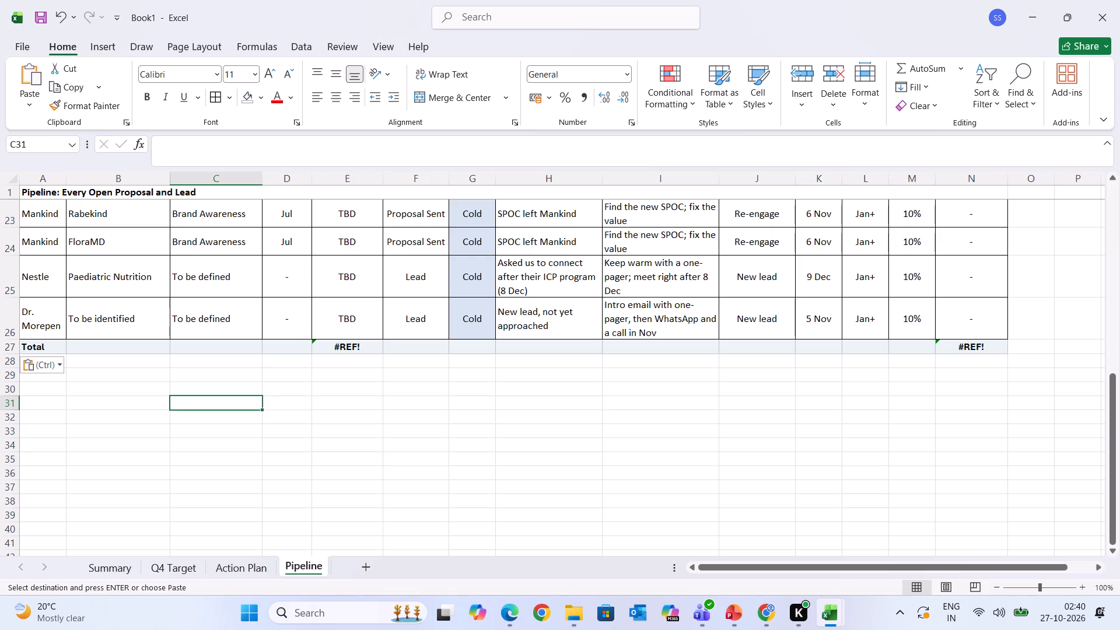
Clear the broken SUM formula from the Value (Rs) cell of the Pipeline Total row.
double_click(353, 342)
click(366, 407)
scroll(366, 407, up, 2)
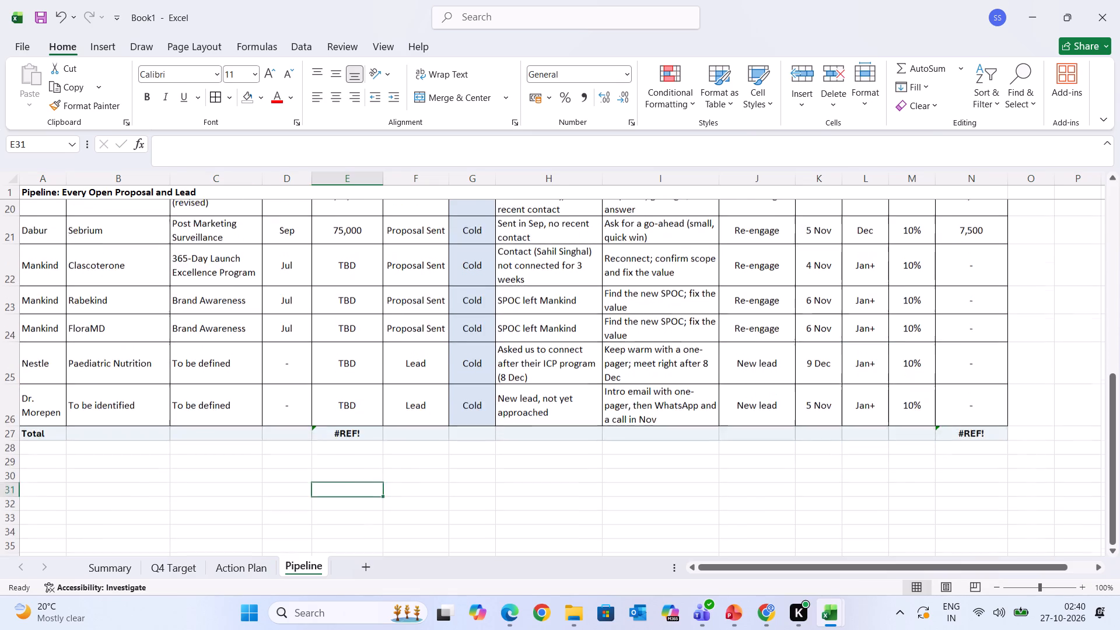
scroll(366, 407, up, 2)
scroll(366, 407, down, 1)
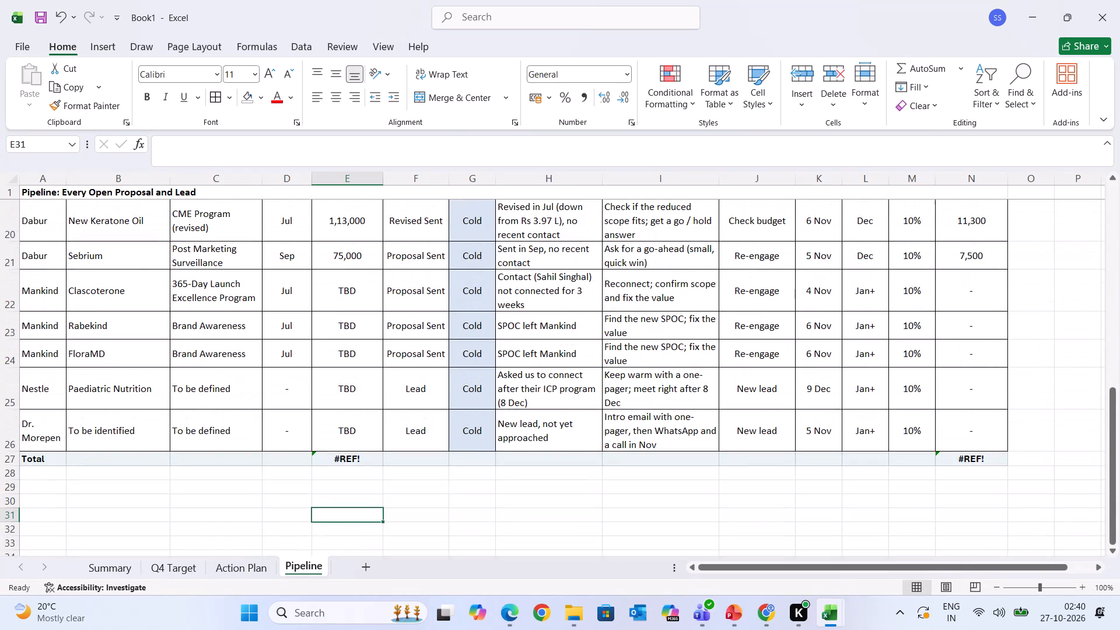
double_click(368, 462)
drag(377, 458, 237, 460)
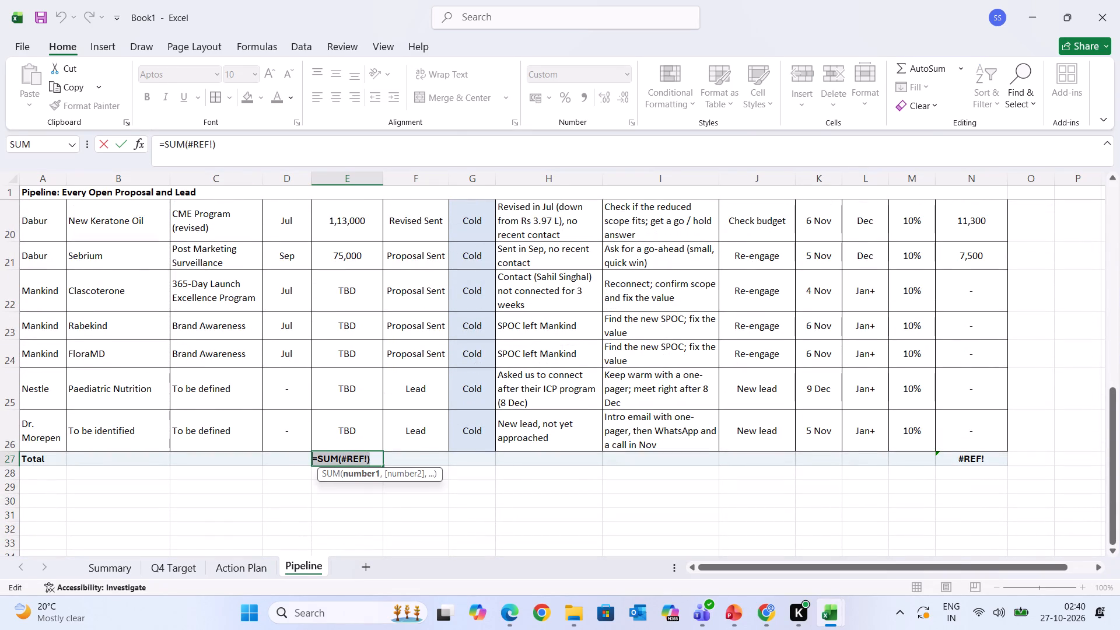
drag(237, 460, 236, 460)
key(BackSpace)
click(351, 516)
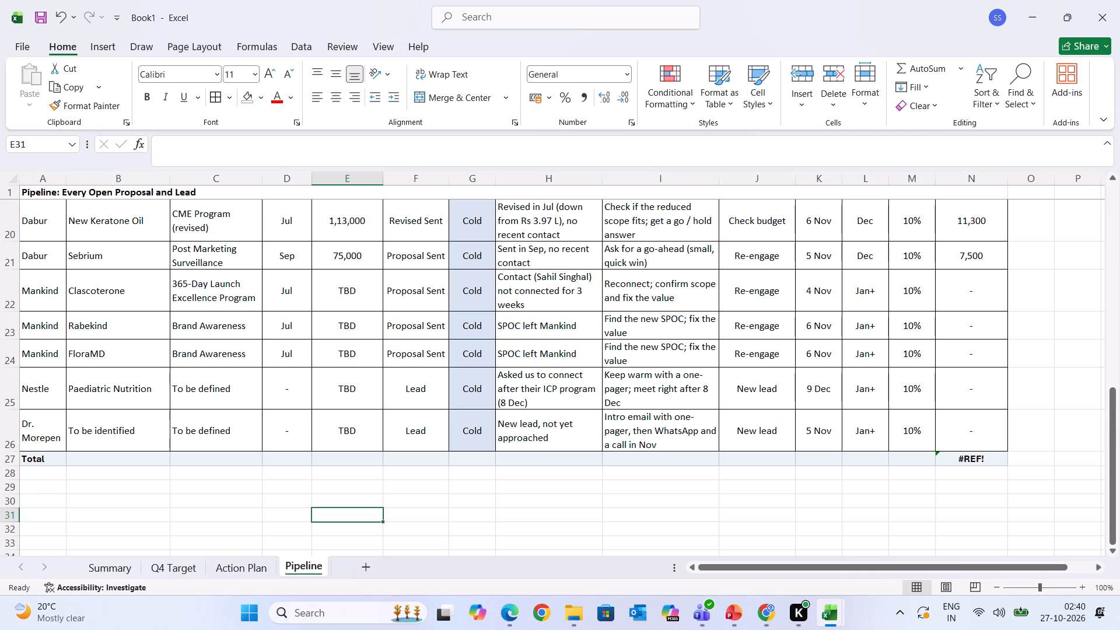
Enter a SUM formula in the Total row's Value (Rs) cell that adds the column's values from E4 down.
click(343, 461)
key(equal)
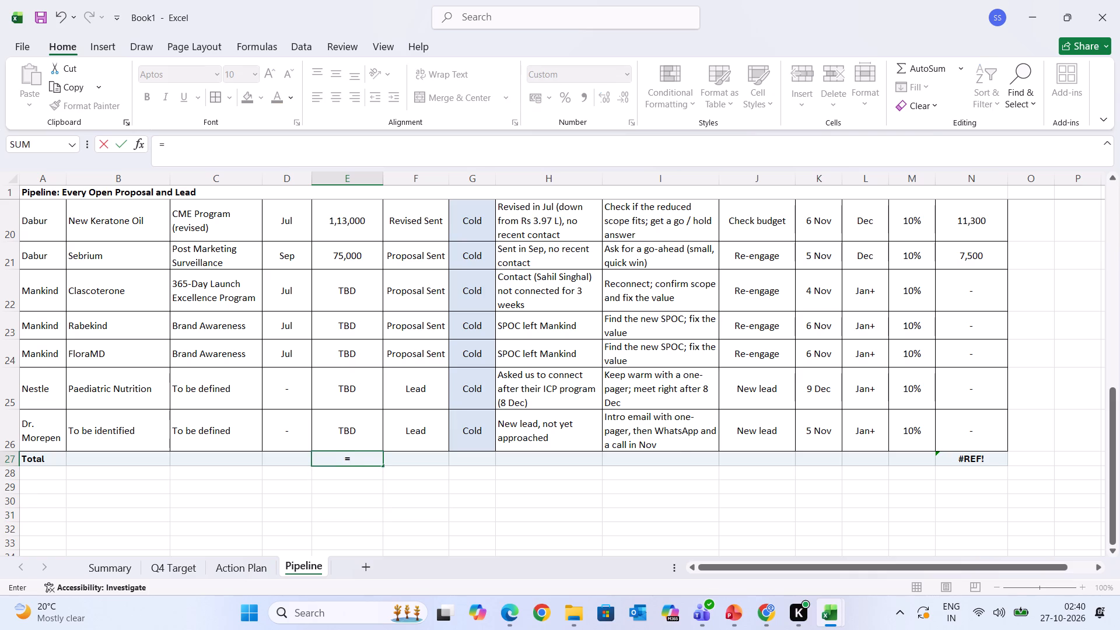
text(sum)
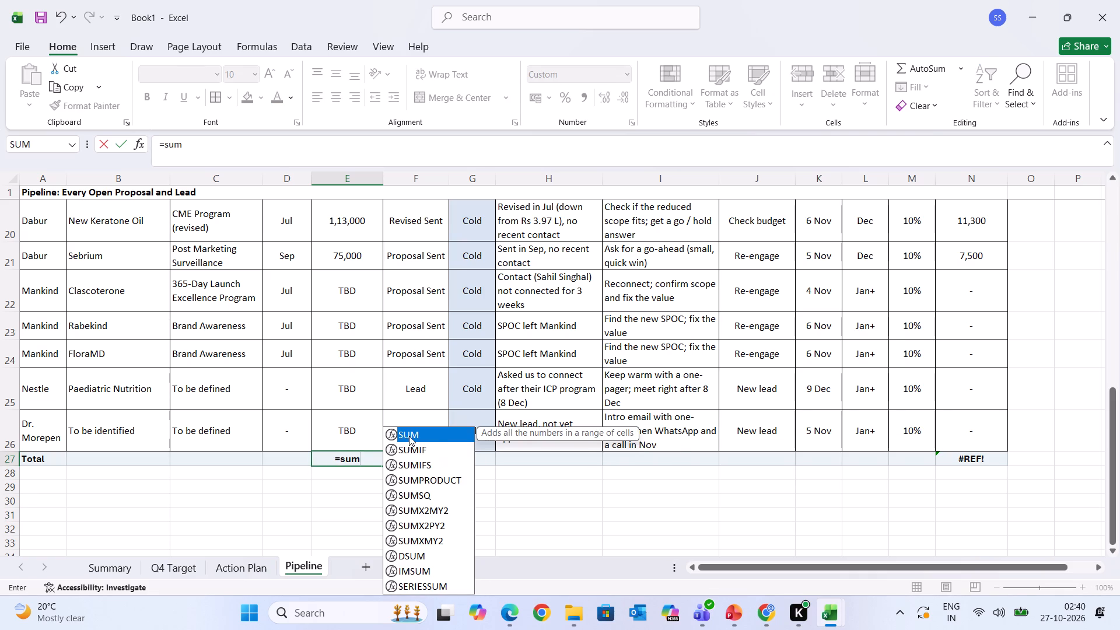
double_click(409, 434)
scroll(409, 434, up, 2)
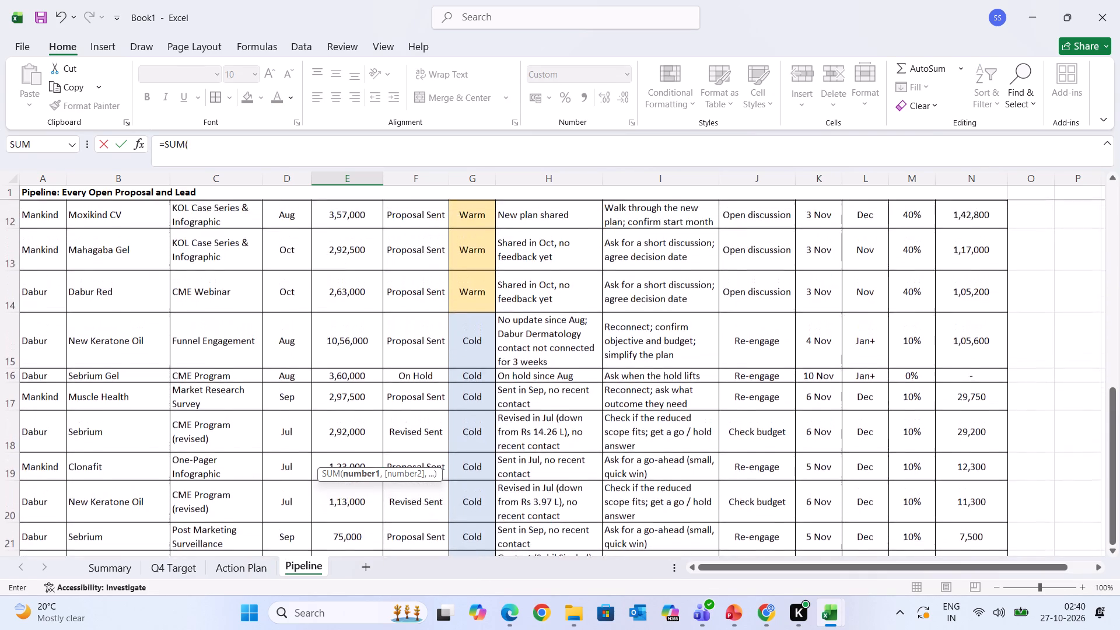
scroll(383, 367, up, 3)
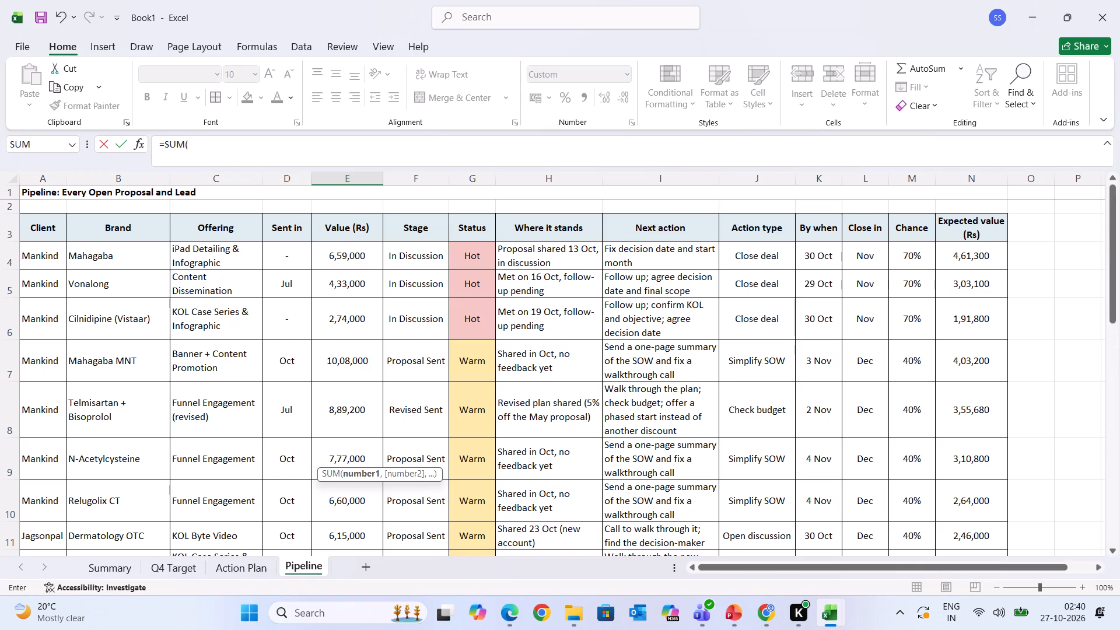
drag(355, 262, 346, 577)
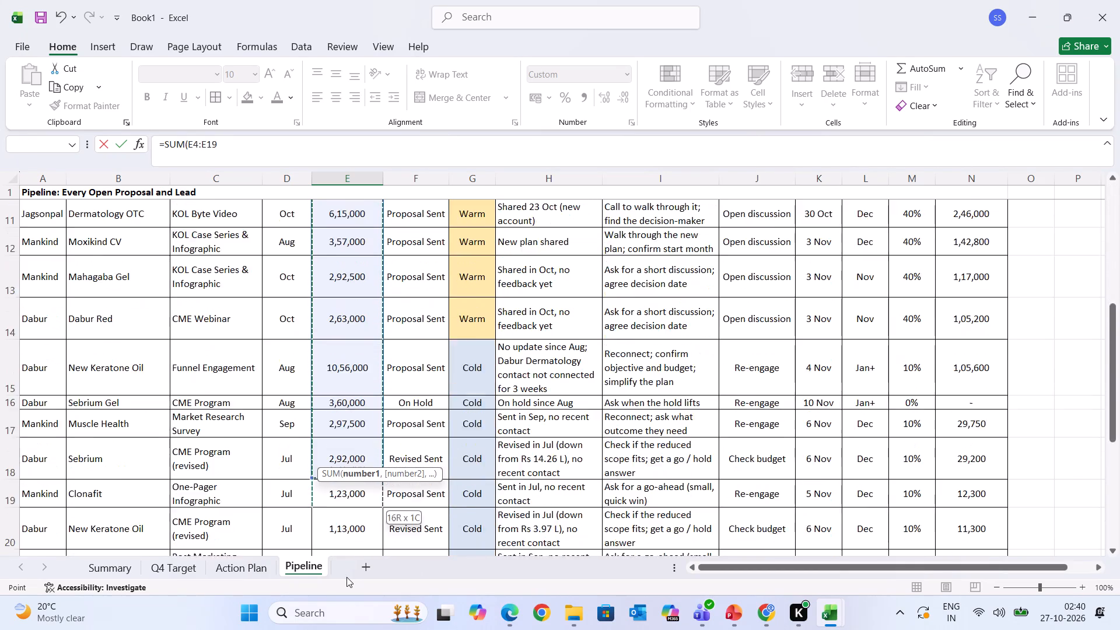
drag(346, 577, 353, 353)
key(shift+parenright)
key(Return)
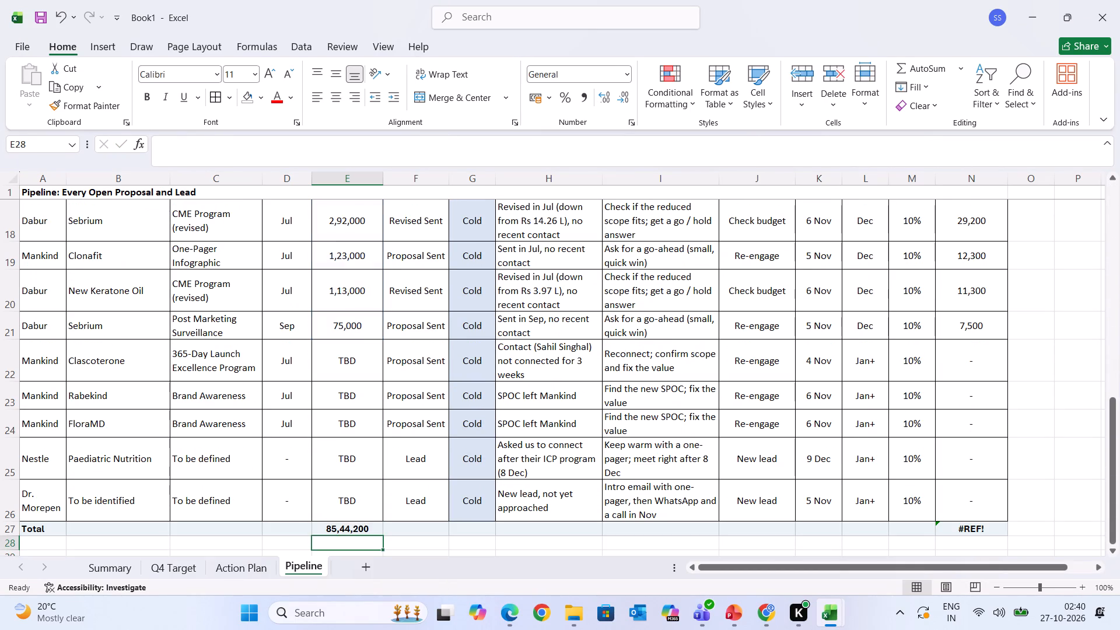
Replace the broken formula in the Total row's Expected value (Rs) cell with the start of a new Sum formula.
double_click(961, 526)
key(BackSpace)
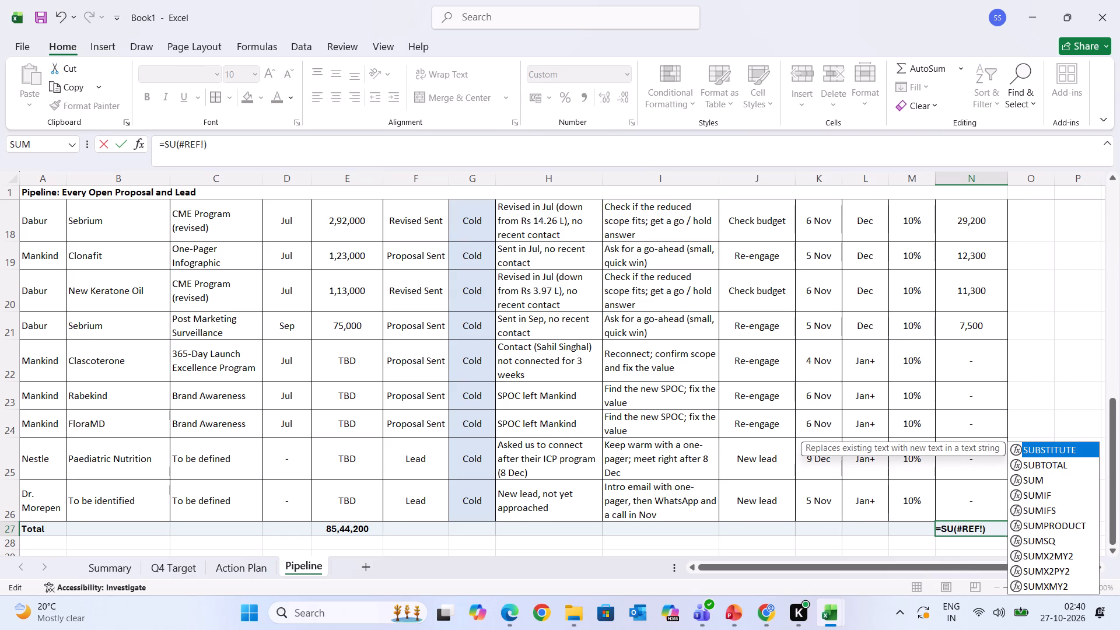
click(1043, 477)
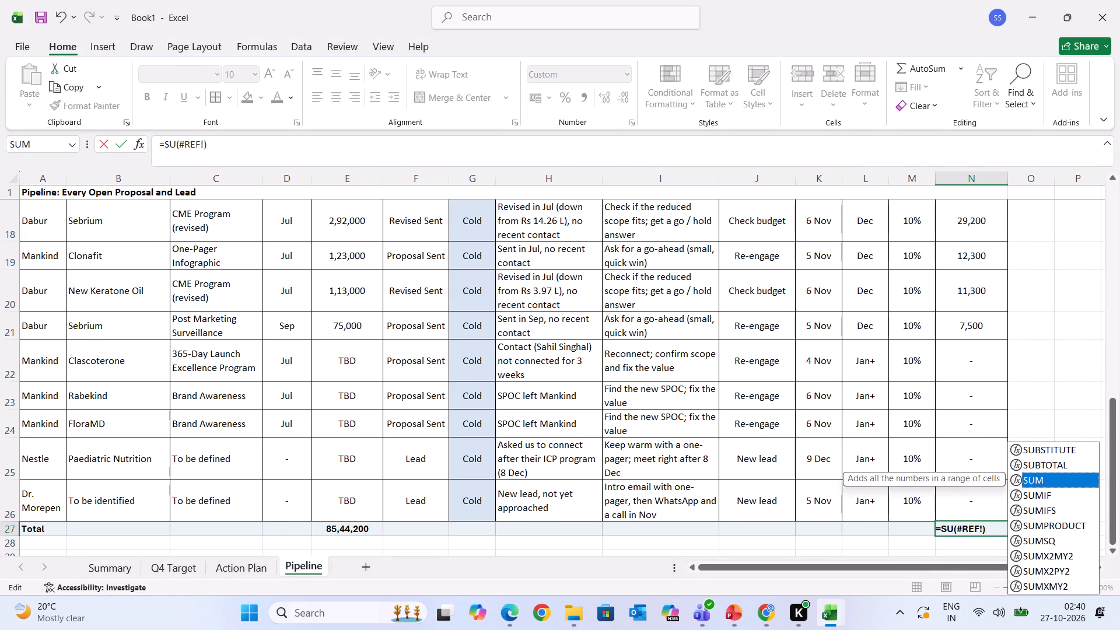
double_click(985, 525)
drag(985, 525, 969, 526)
key(BackSpace)
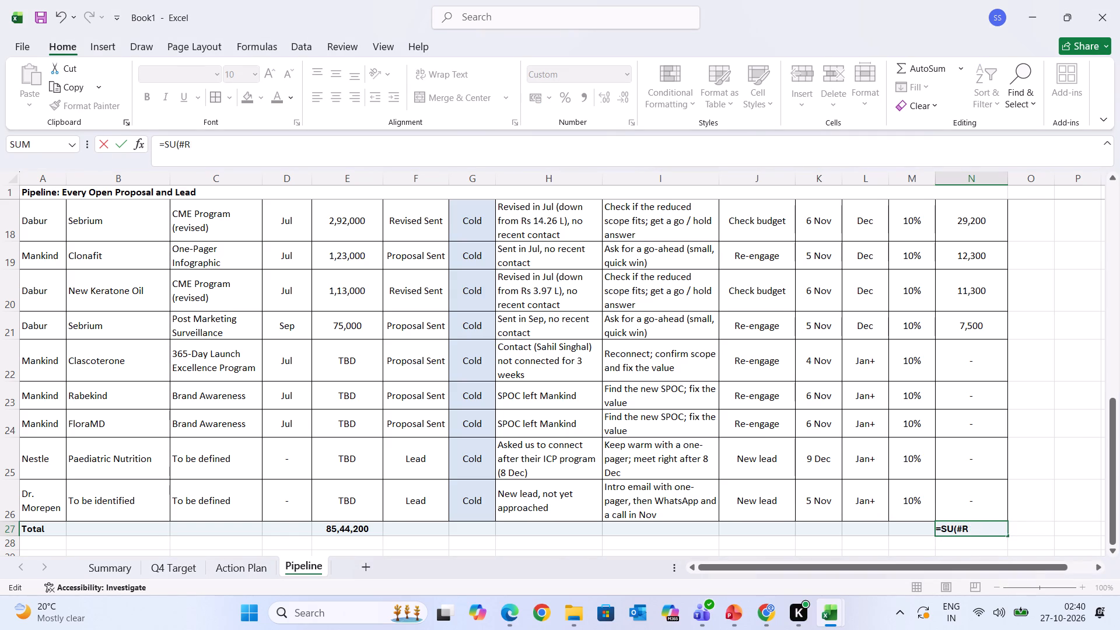
key(BackSpace)
key(BackSpace)
key(BackSpace)
key(BackSpace)
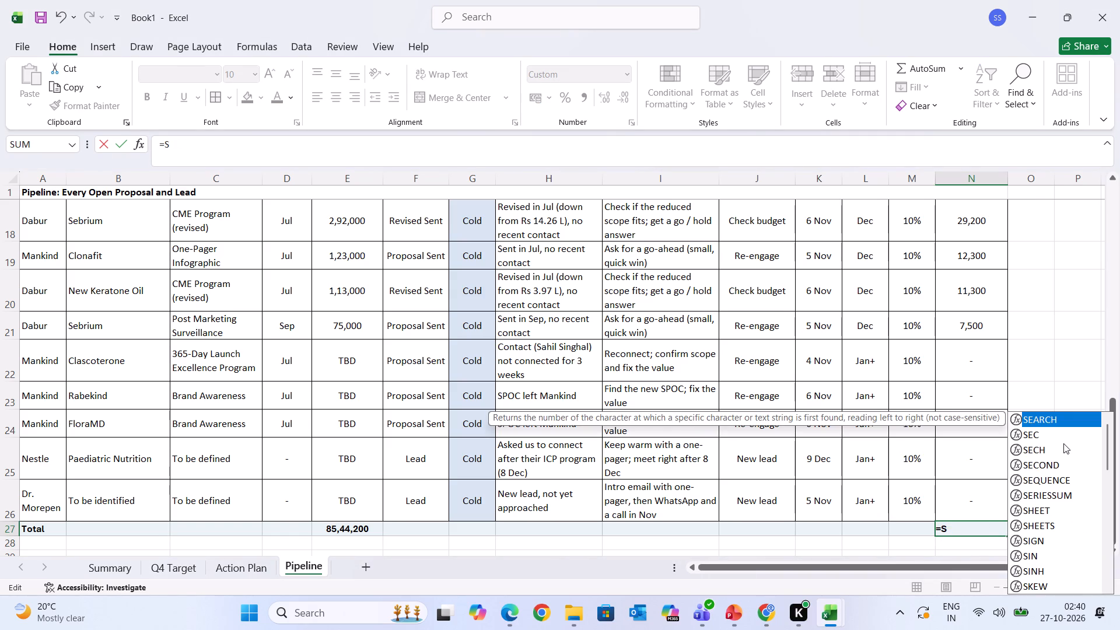
text(um)
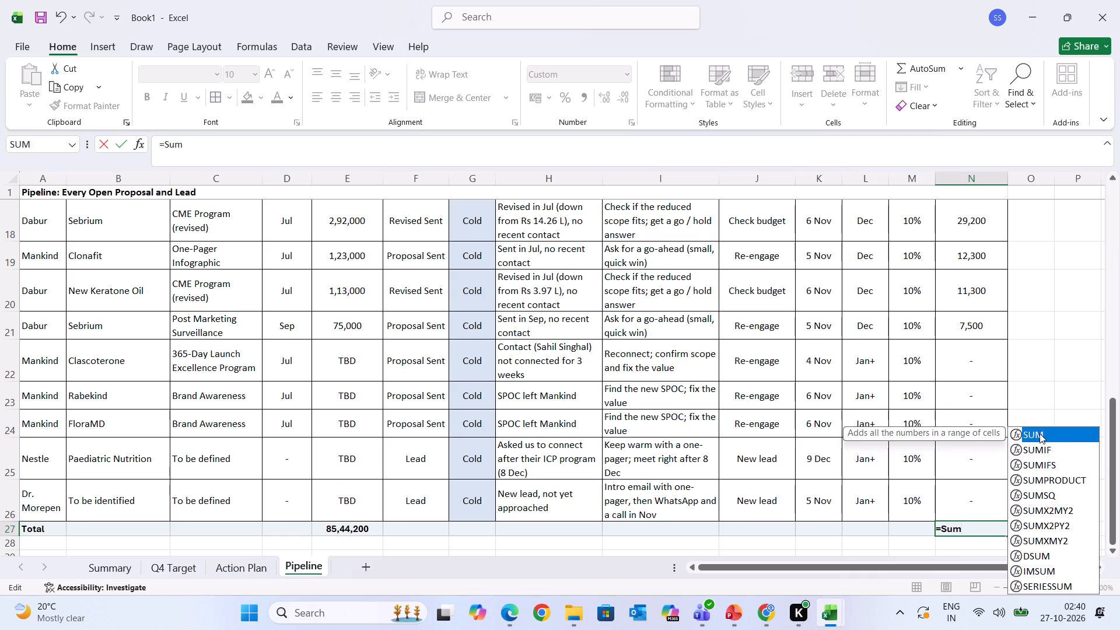
click(1039, 433)
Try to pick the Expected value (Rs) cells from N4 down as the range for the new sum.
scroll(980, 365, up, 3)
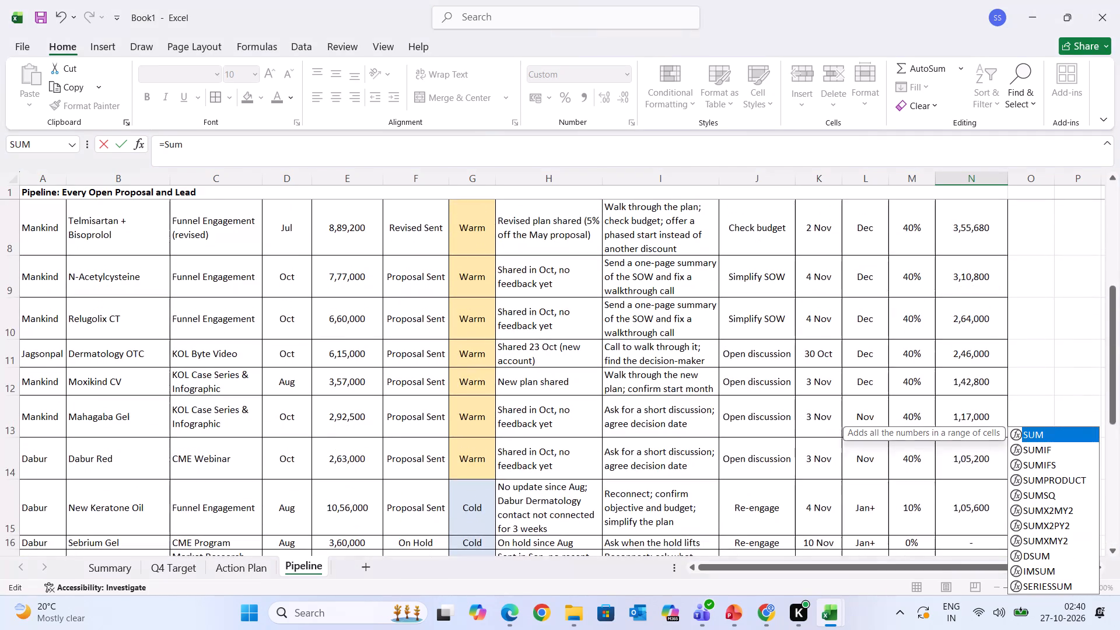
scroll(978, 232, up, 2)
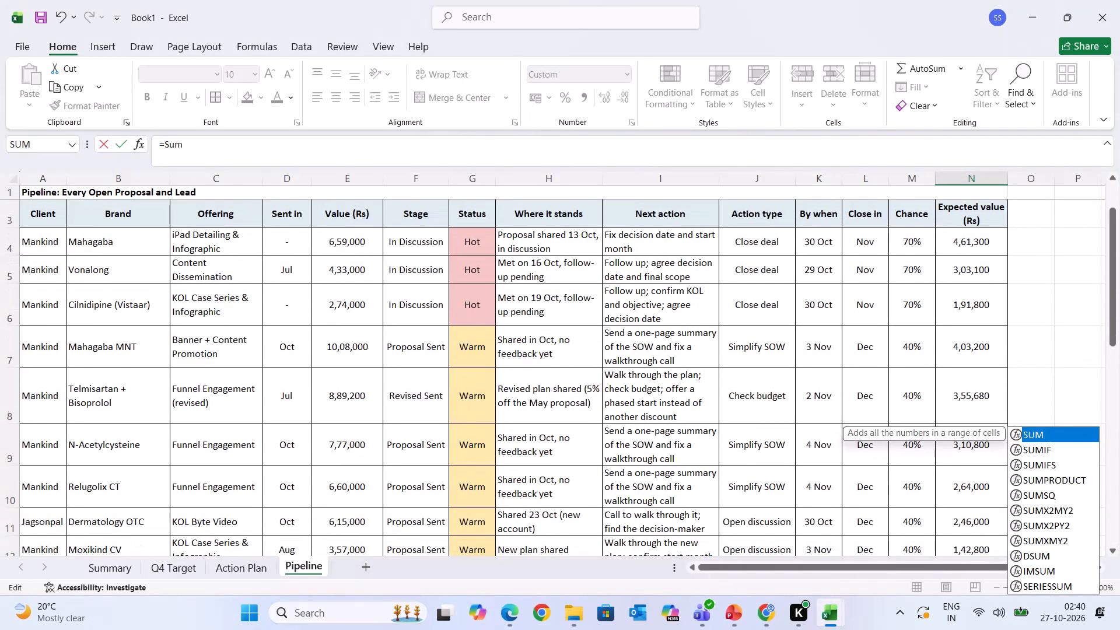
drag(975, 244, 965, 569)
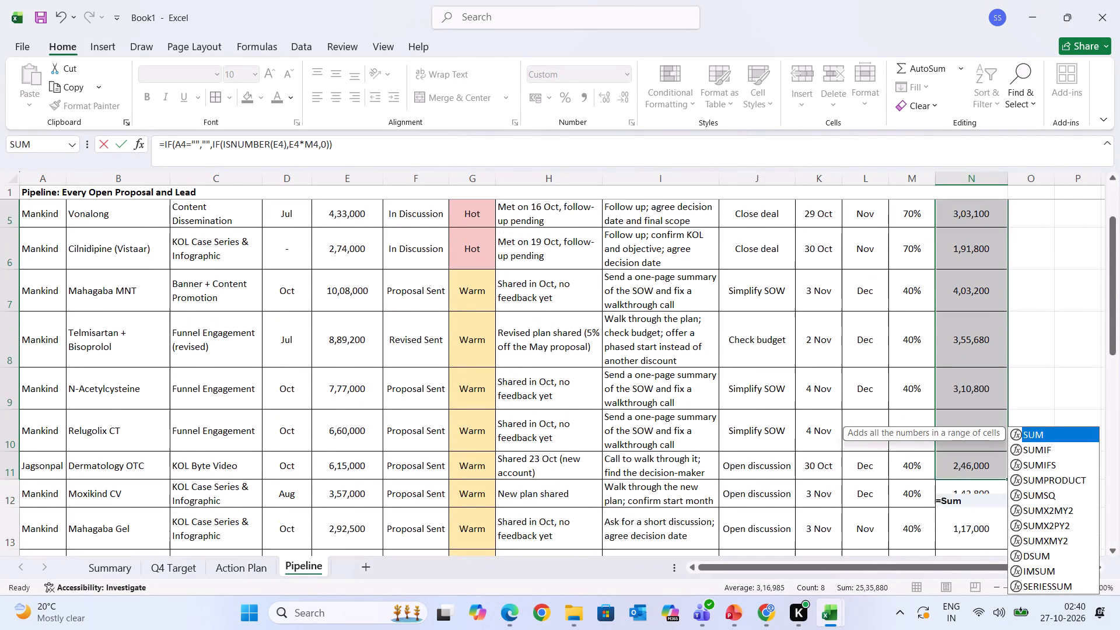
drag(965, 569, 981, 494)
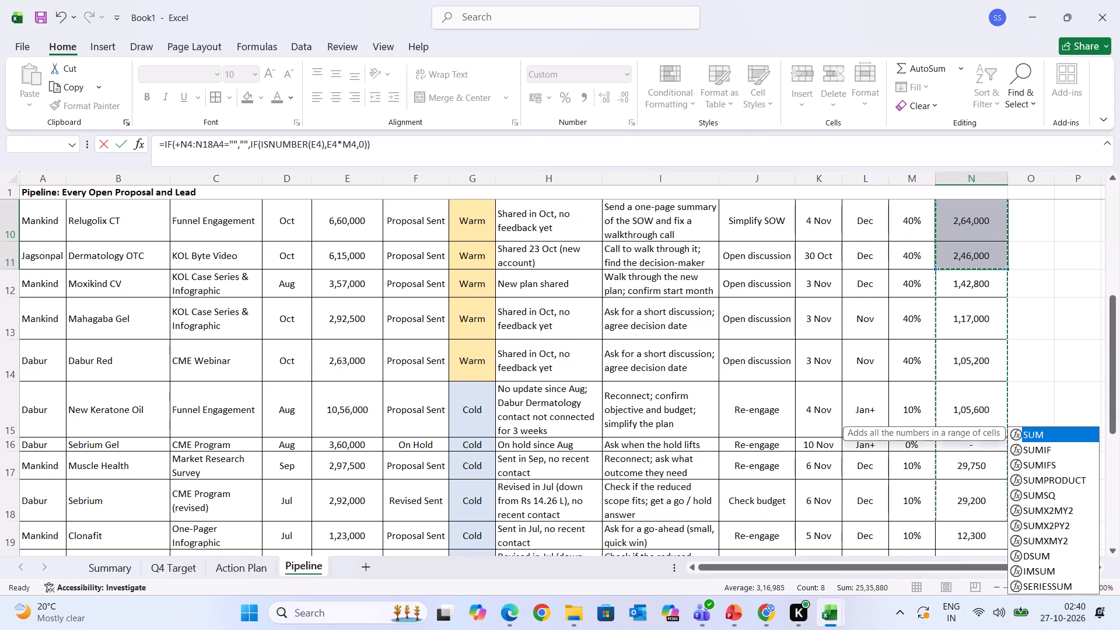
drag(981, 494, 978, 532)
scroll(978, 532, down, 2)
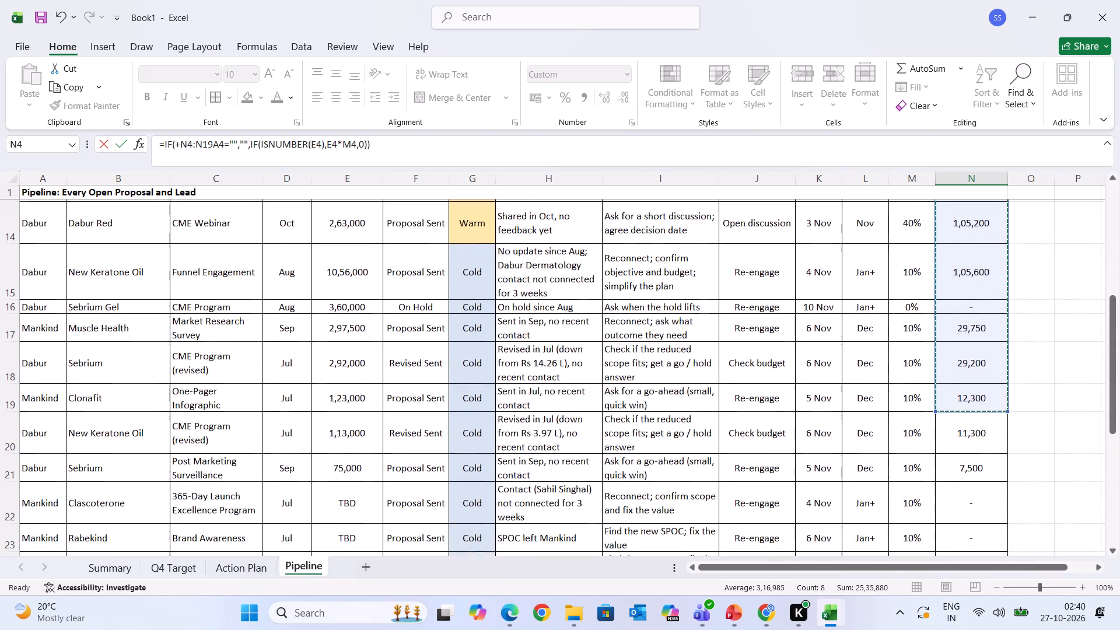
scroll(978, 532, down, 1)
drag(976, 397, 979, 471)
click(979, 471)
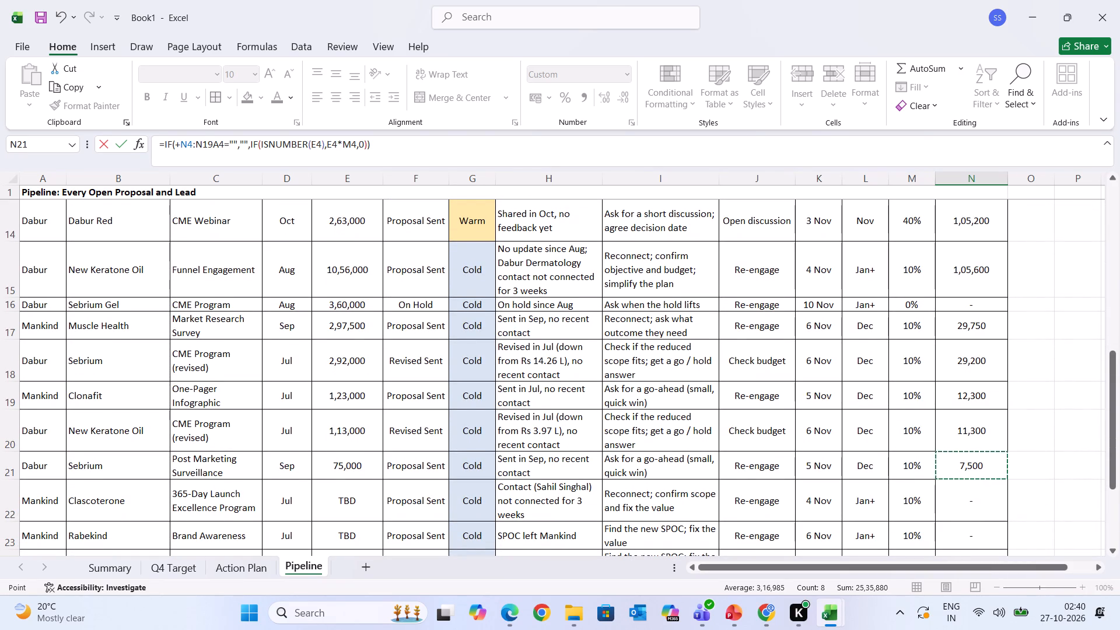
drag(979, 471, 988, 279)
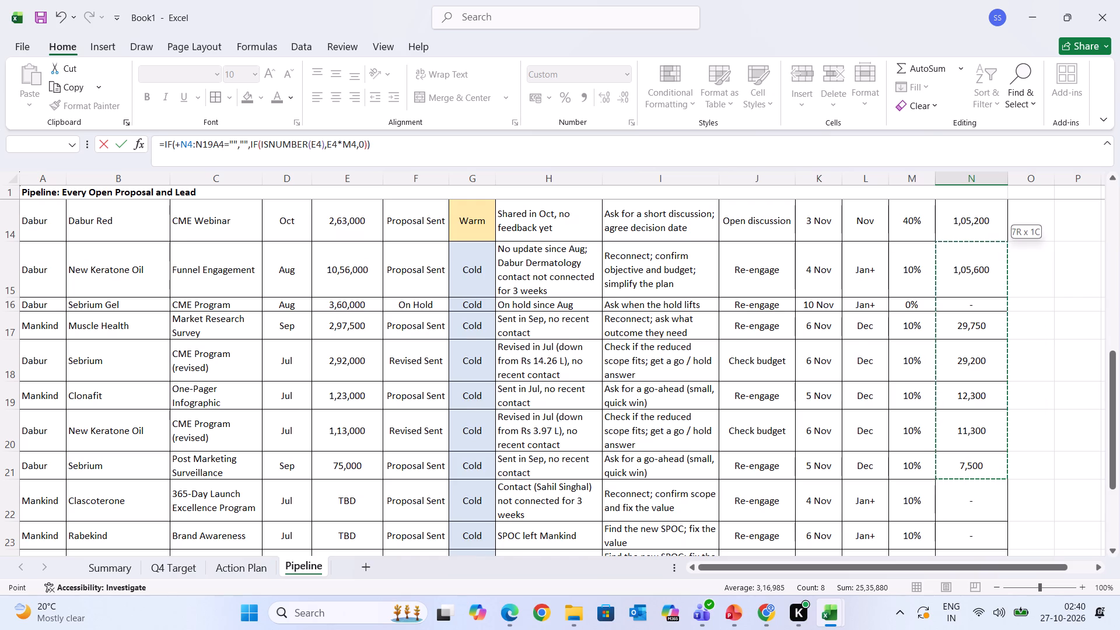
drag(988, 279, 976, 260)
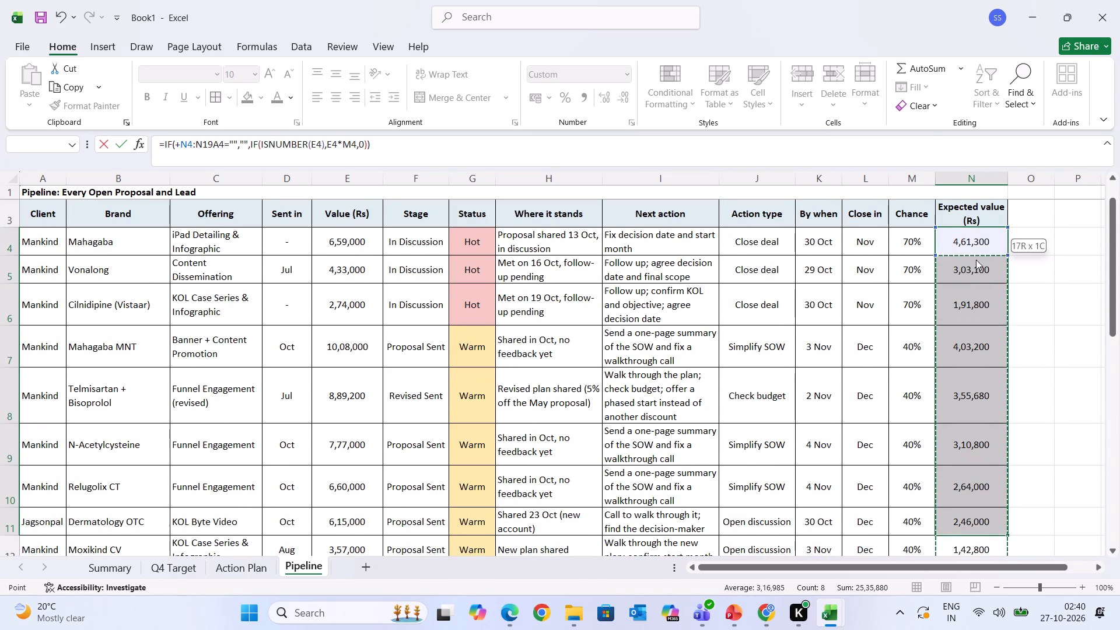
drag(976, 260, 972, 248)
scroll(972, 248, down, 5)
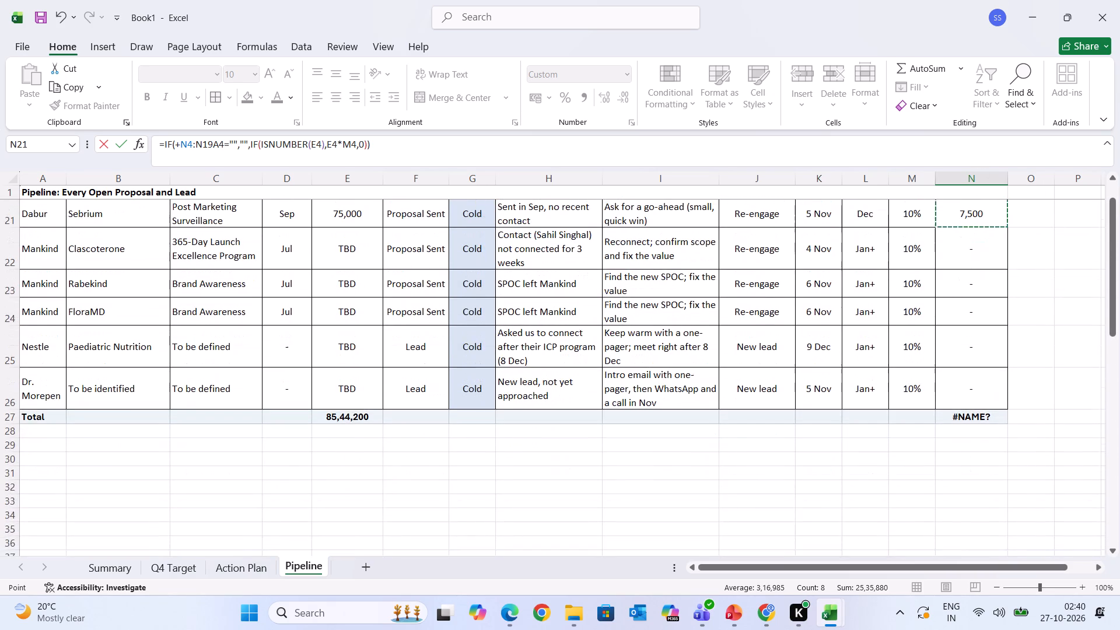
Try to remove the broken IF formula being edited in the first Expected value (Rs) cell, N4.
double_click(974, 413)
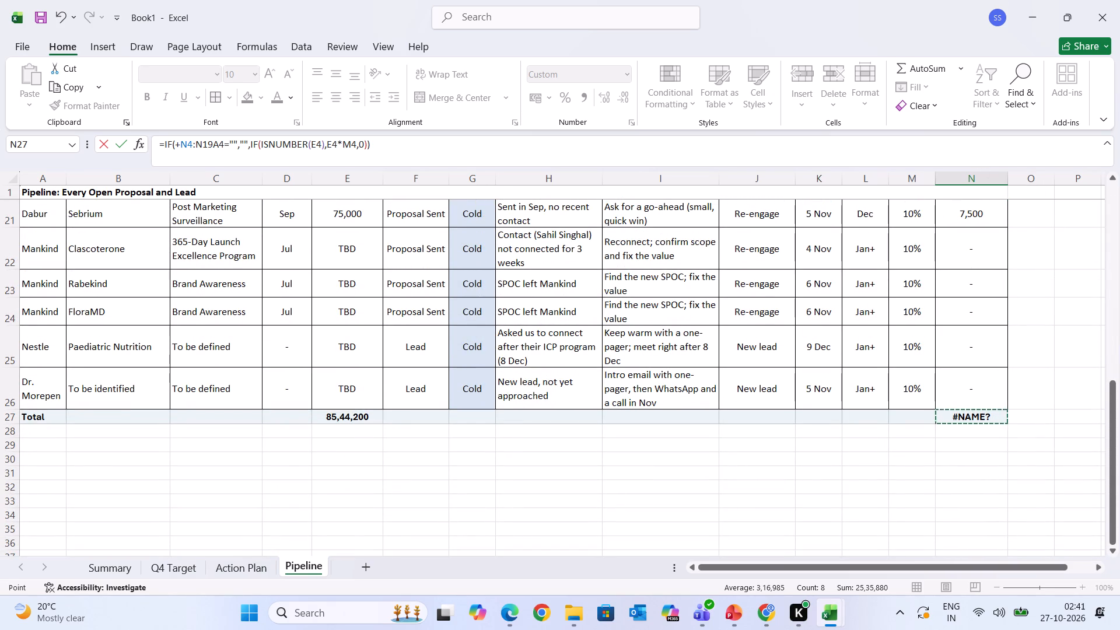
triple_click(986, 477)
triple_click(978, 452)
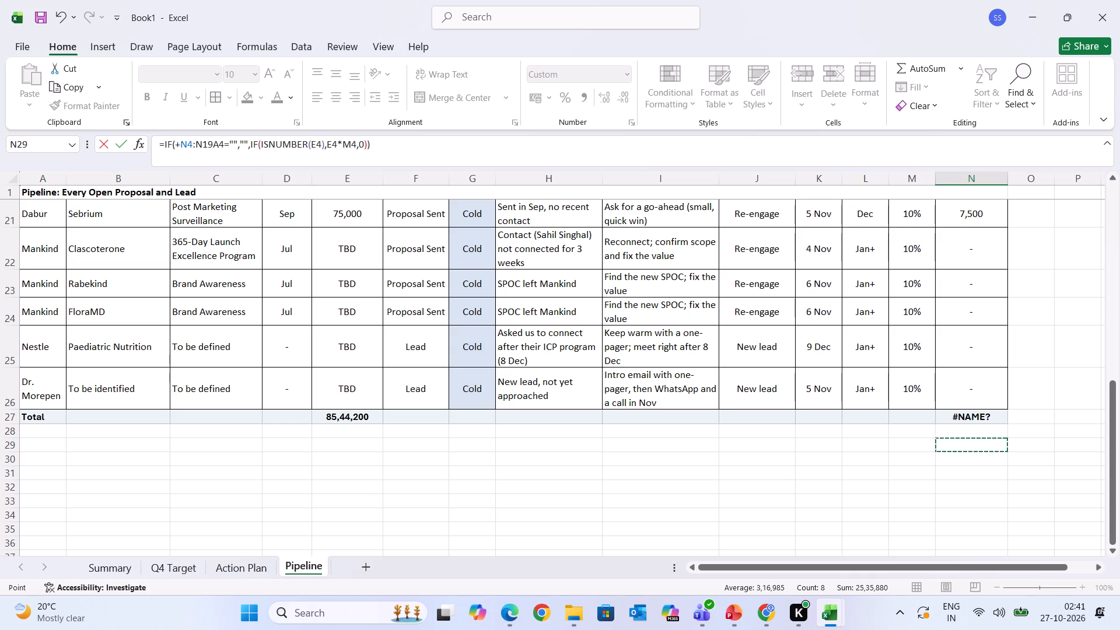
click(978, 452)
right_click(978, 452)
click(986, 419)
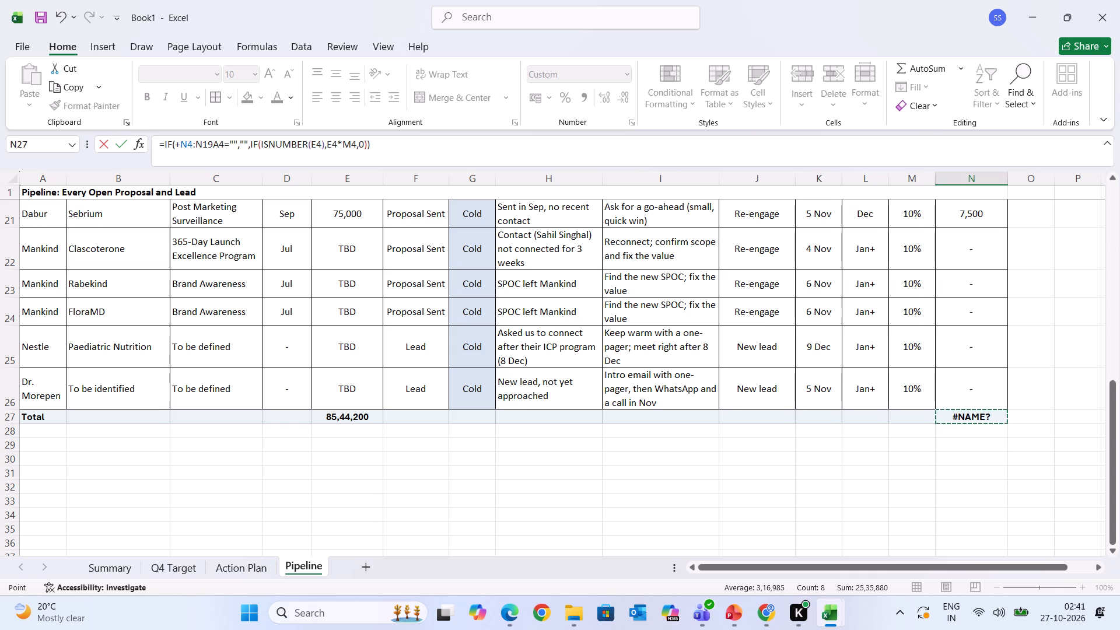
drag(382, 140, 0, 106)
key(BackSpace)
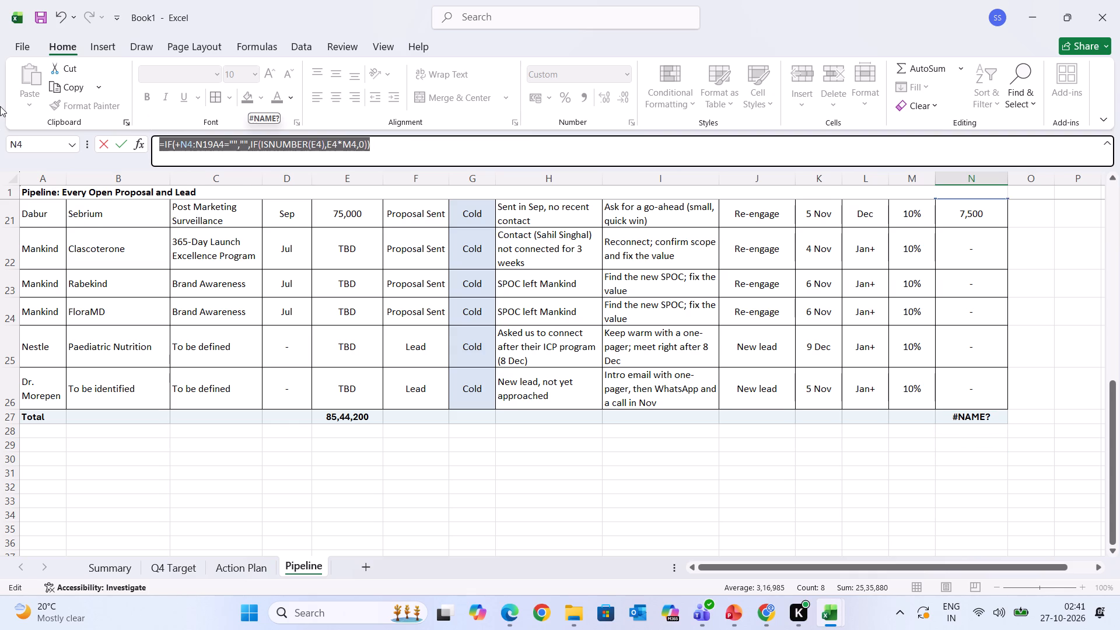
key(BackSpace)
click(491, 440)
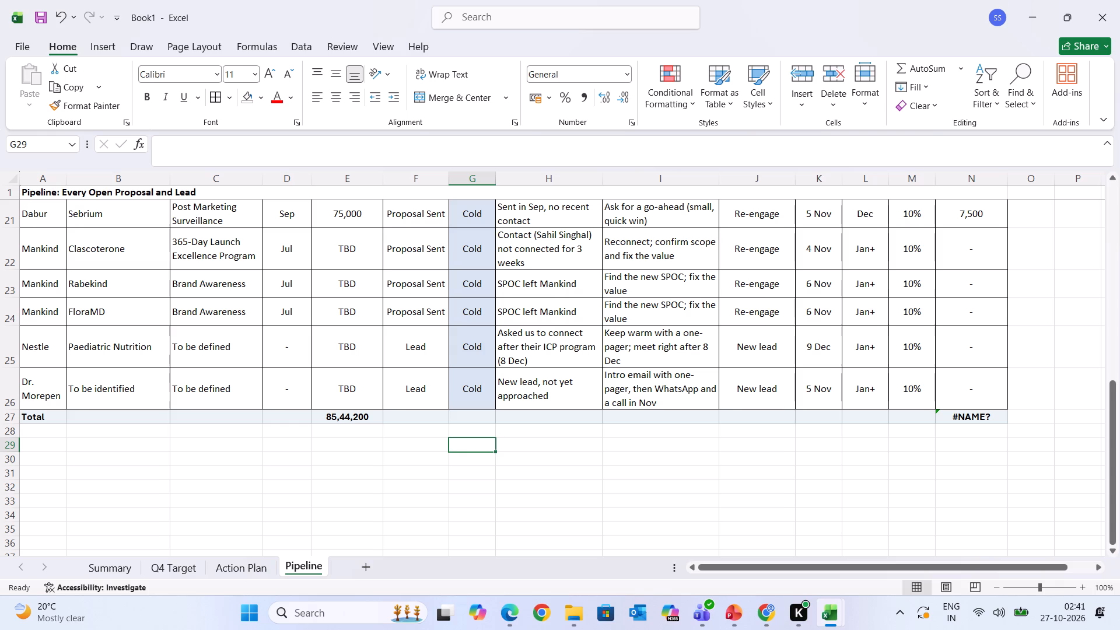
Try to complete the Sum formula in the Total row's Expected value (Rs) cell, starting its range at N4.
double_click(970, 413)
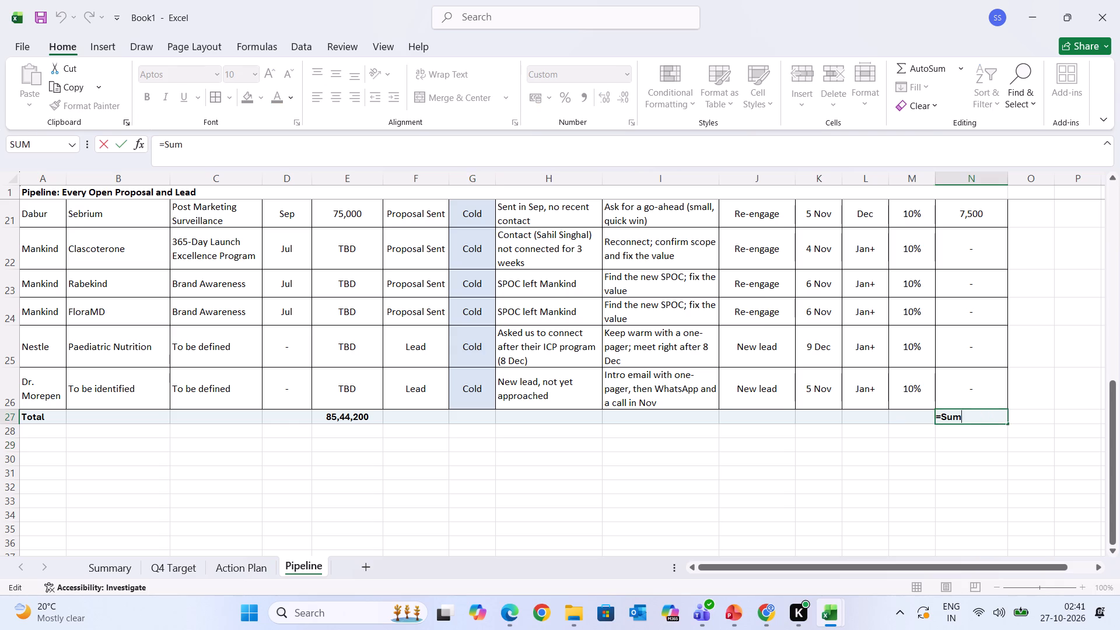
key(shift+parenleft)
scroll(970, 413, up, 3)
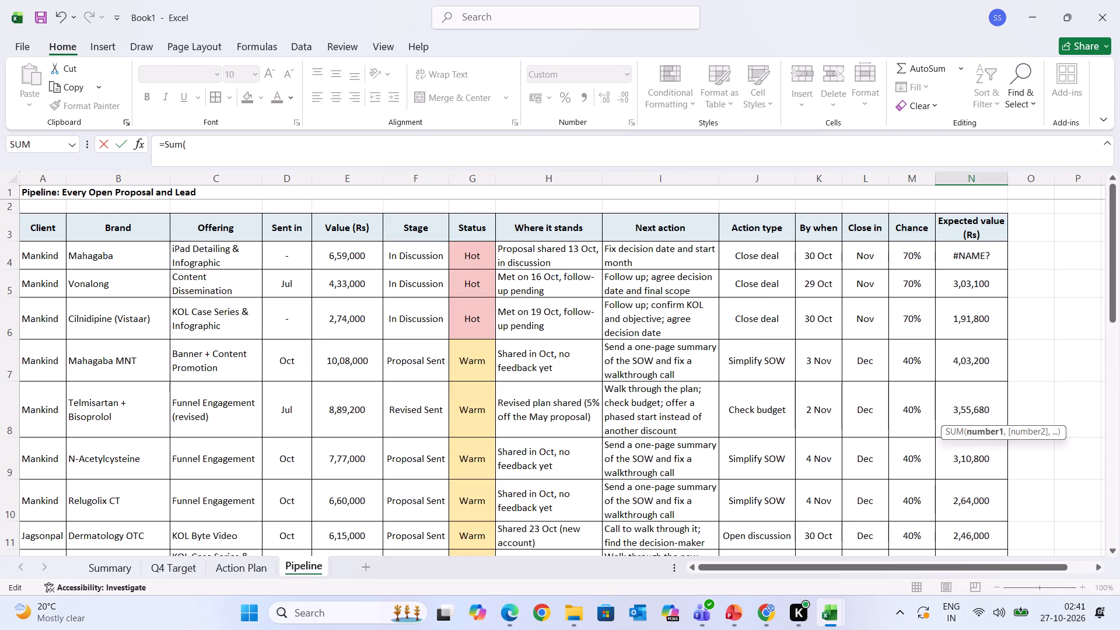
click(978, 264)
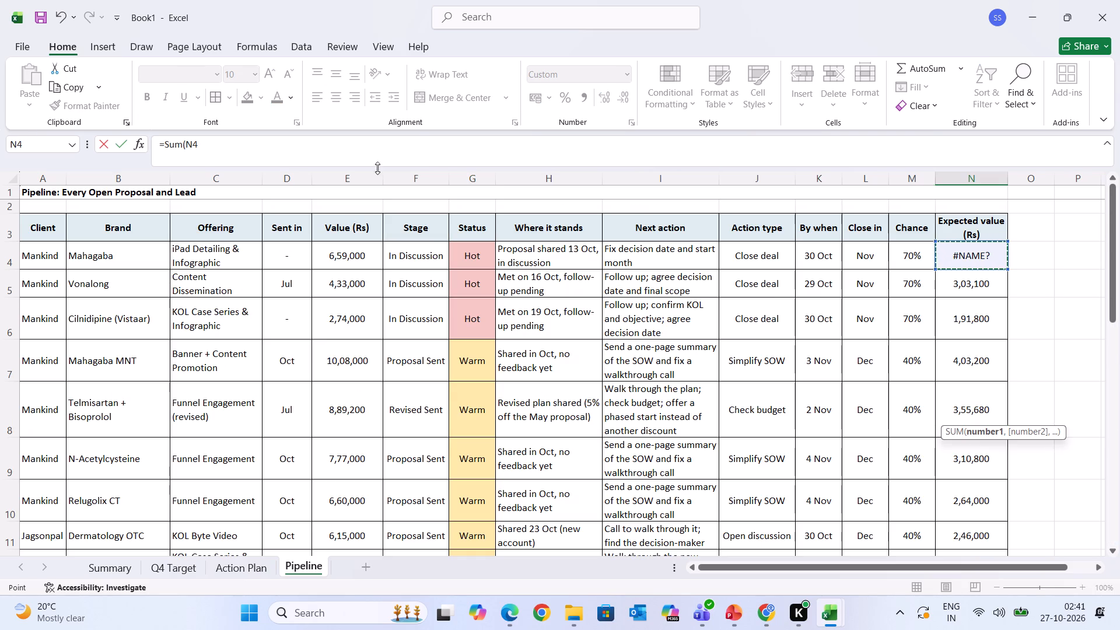
Clear the unfinished Sum formula from the Expected value (Rs) cell of the Total row.
click(237, 150)
key(BackSpace)
key(BackSpace)
key(BackSpace)
key(BackSpace)
key(BackSpace)
key(BackSpace)
key(BackSpace)
key(BackSpace)
key(BackSpace)
key(BackSpace)
key(BackSpace)
key(BackSpace)
key(BackSpace)
key(BackSpace)
key(BackSpace)
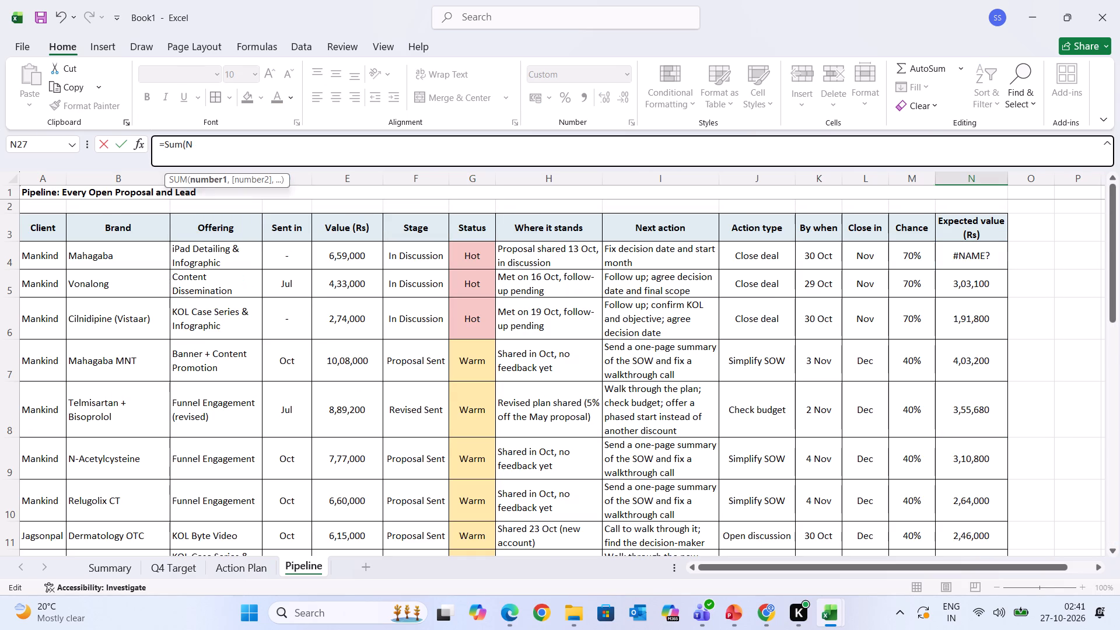
click(1117, 415)
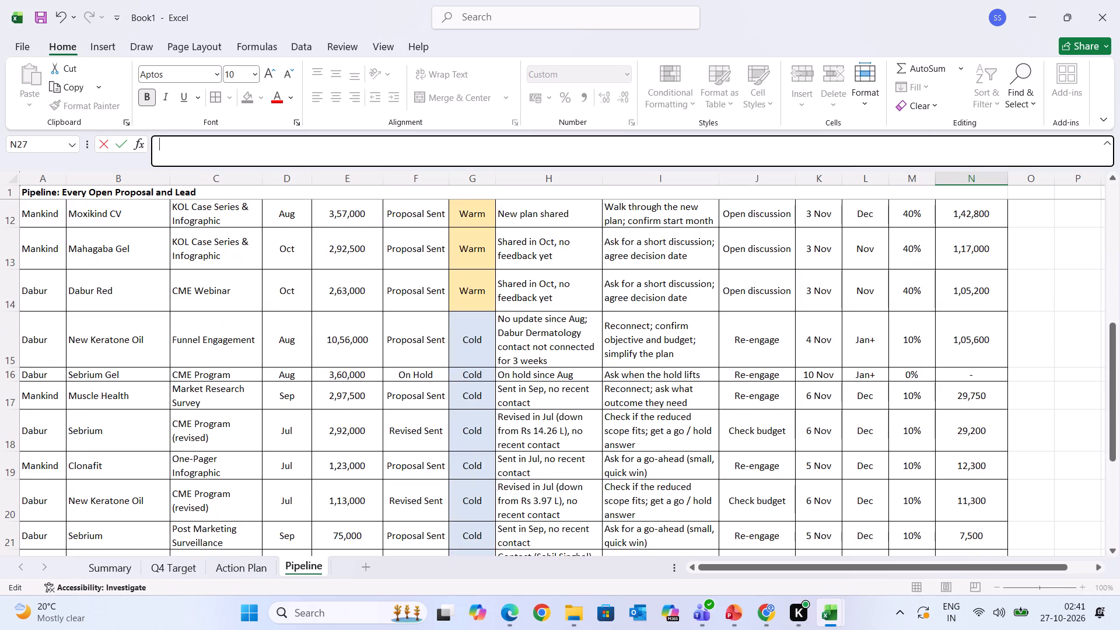
scroll(1007, 213, up, 3)
click(969, 274)
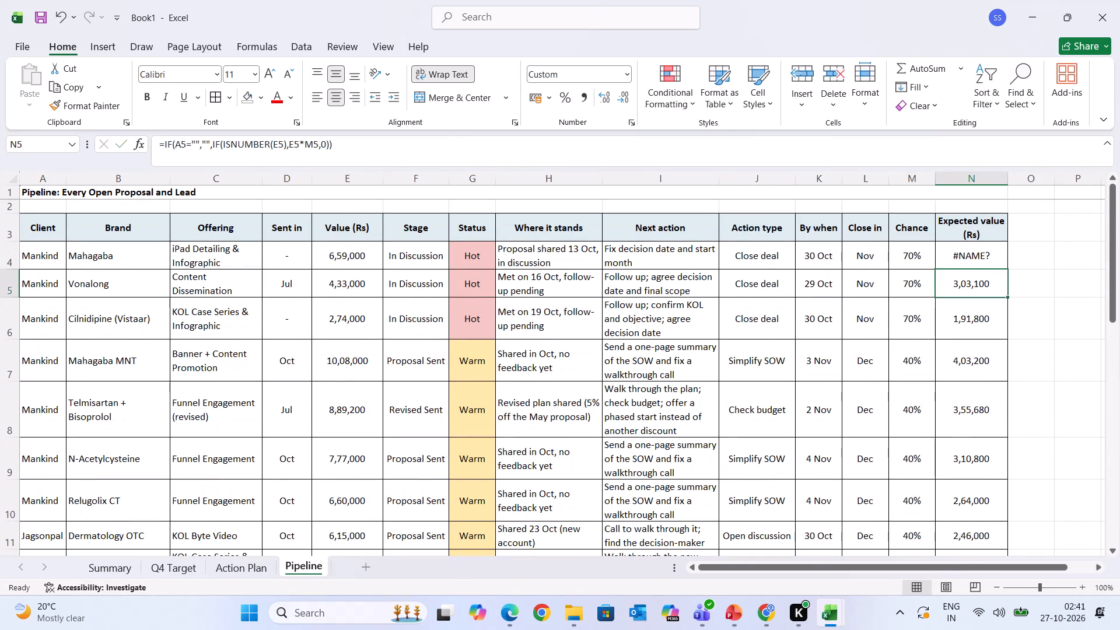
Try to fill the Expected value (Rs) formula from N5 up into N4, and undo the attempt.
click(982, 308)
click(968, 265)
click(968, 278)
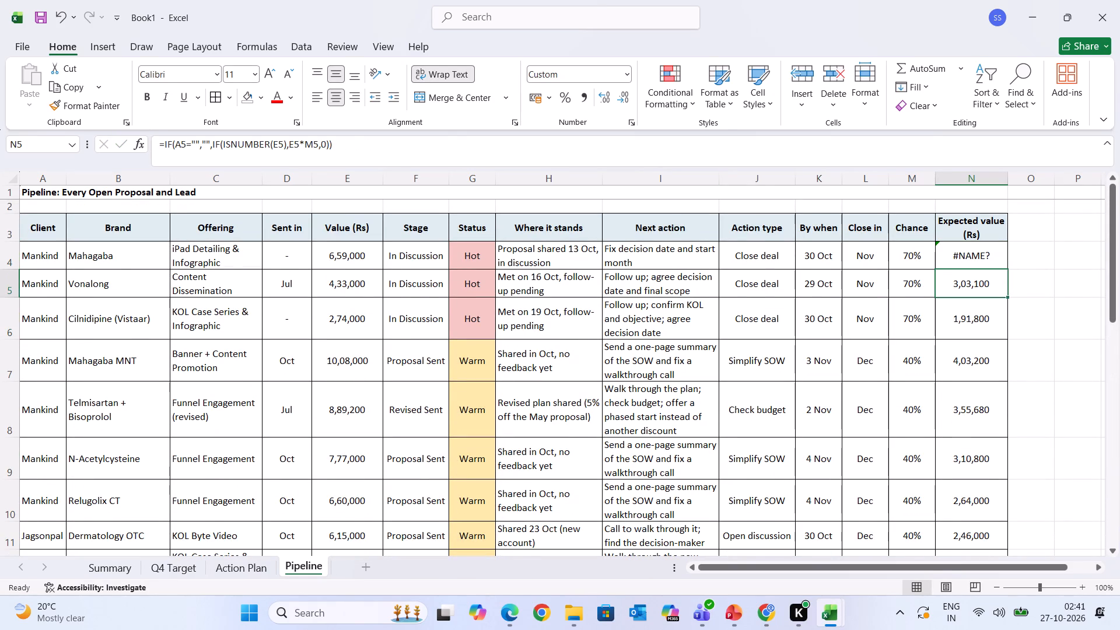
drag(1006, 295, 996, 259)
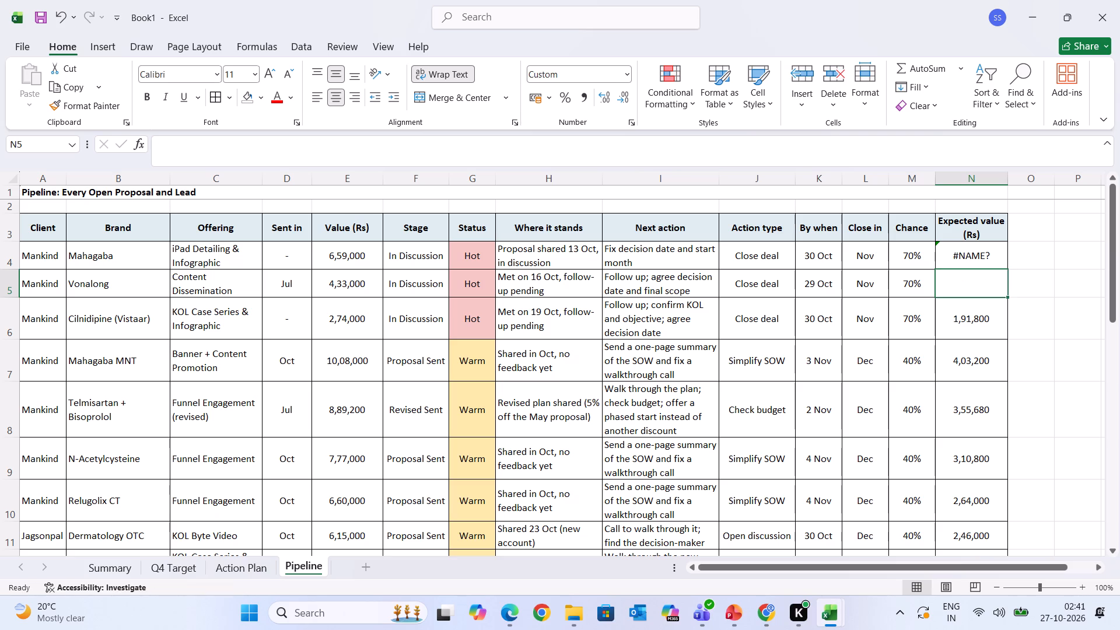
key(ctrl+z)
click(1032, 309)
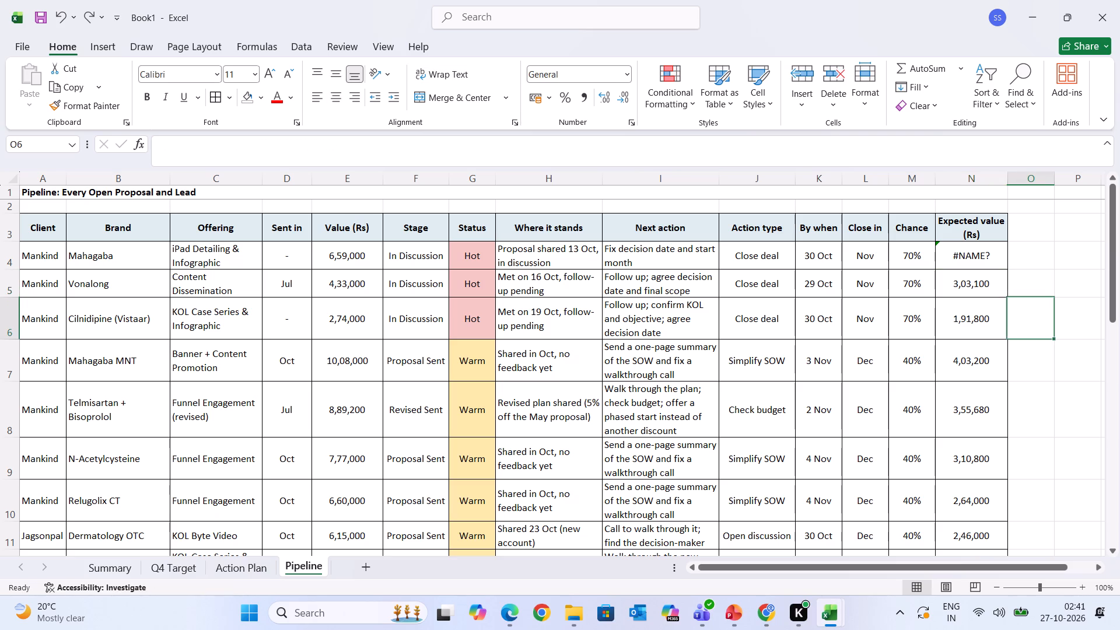
Replace the broken formula in N4 by filling the Expected value (Rs) formula up from N5.
click(974, 282)
drag(1009, 297, 1005, 254)
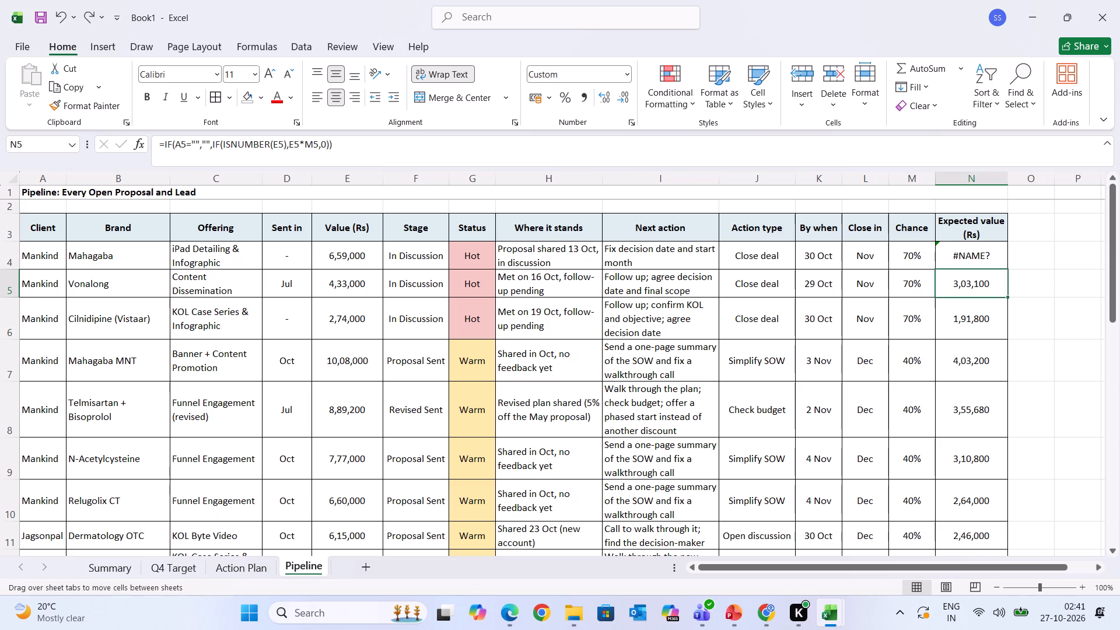
drag(1005, 254, 1003, 250)
click(1033, 276)
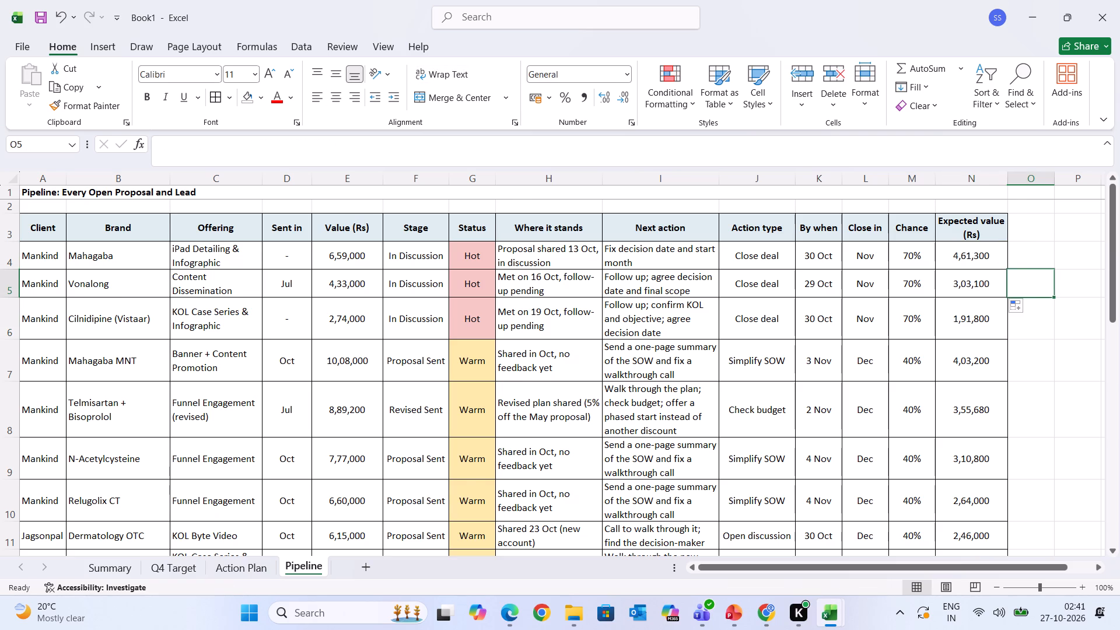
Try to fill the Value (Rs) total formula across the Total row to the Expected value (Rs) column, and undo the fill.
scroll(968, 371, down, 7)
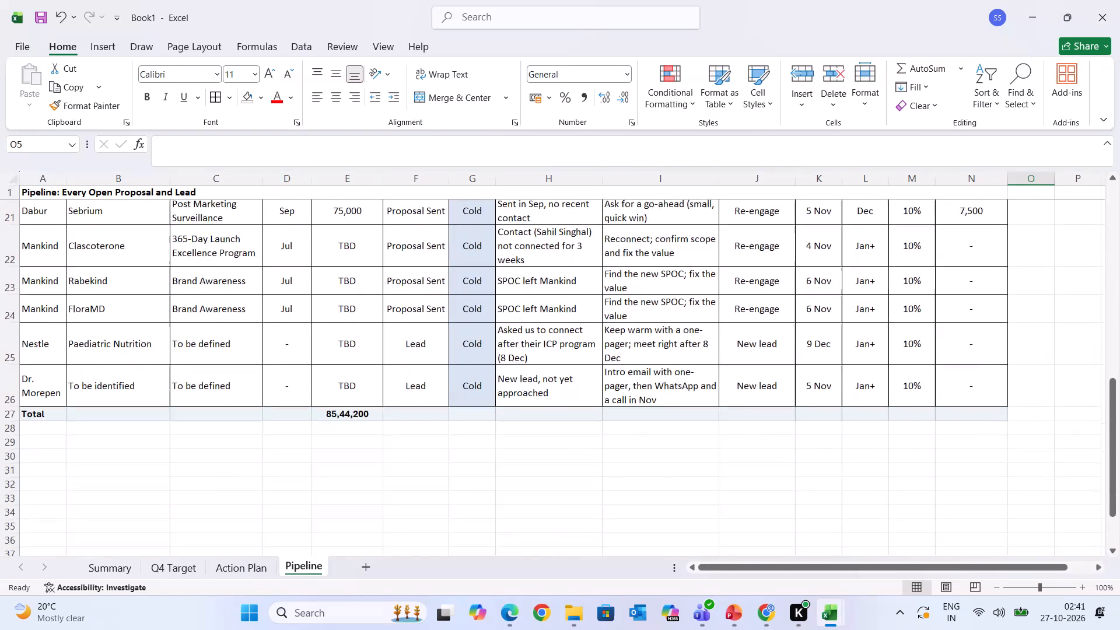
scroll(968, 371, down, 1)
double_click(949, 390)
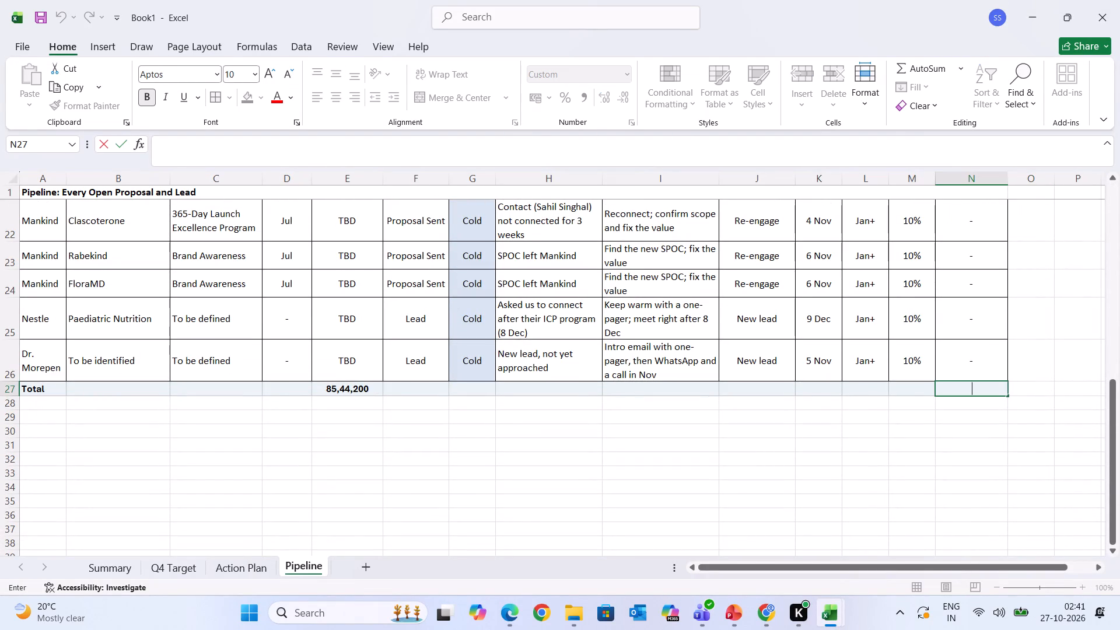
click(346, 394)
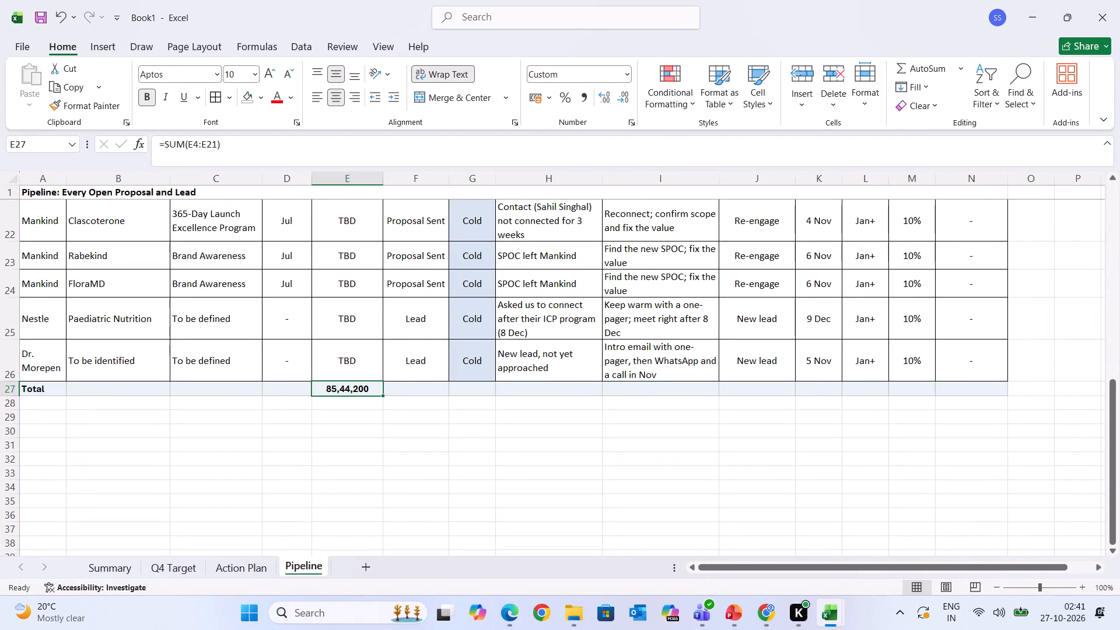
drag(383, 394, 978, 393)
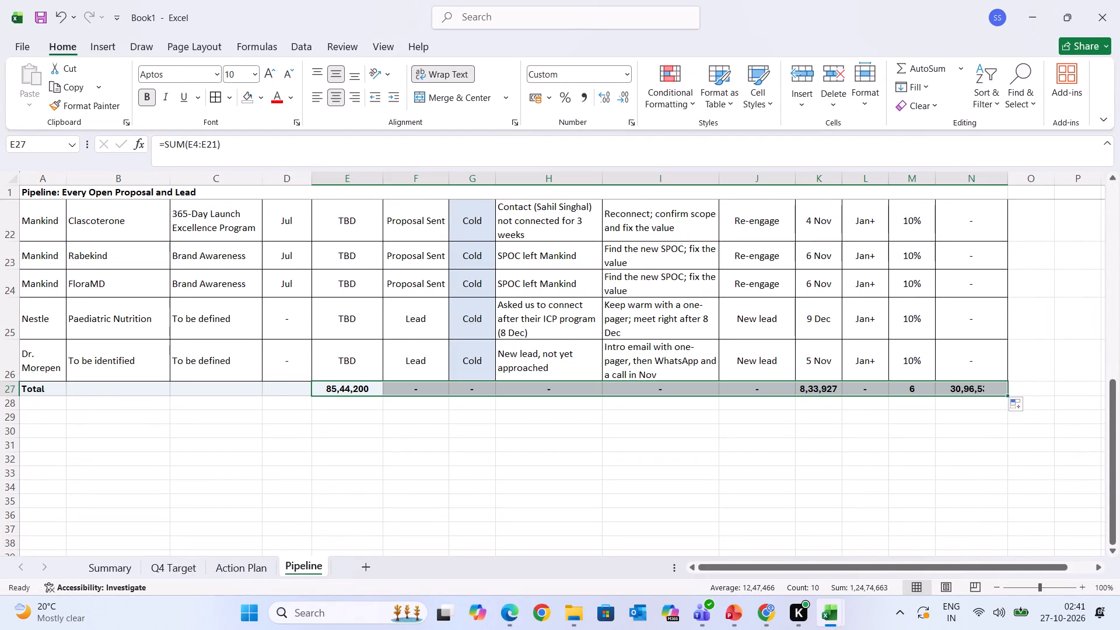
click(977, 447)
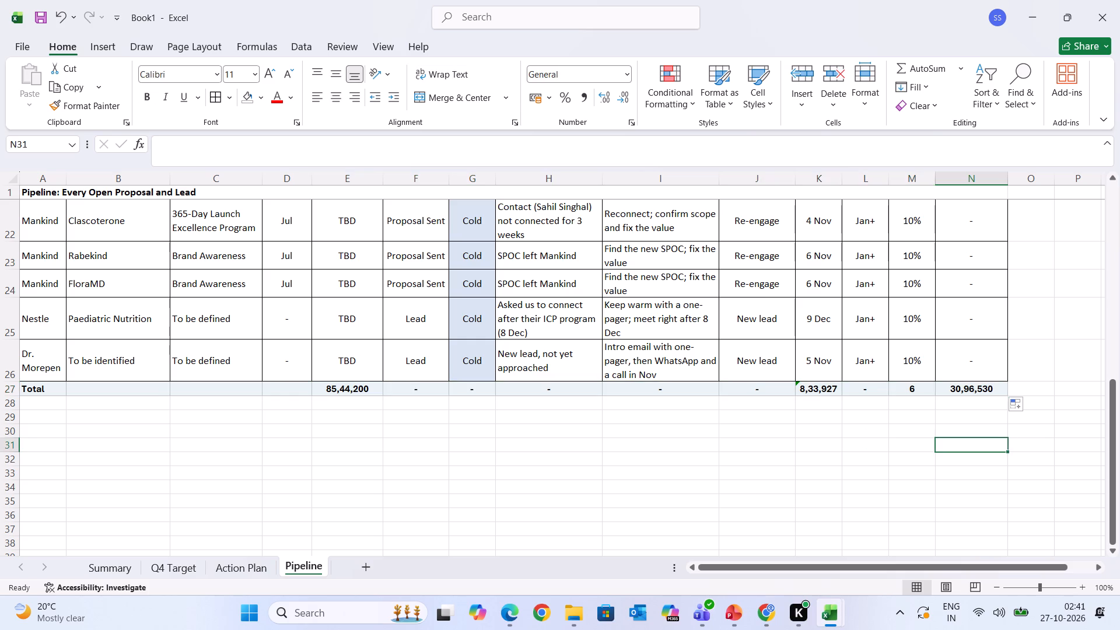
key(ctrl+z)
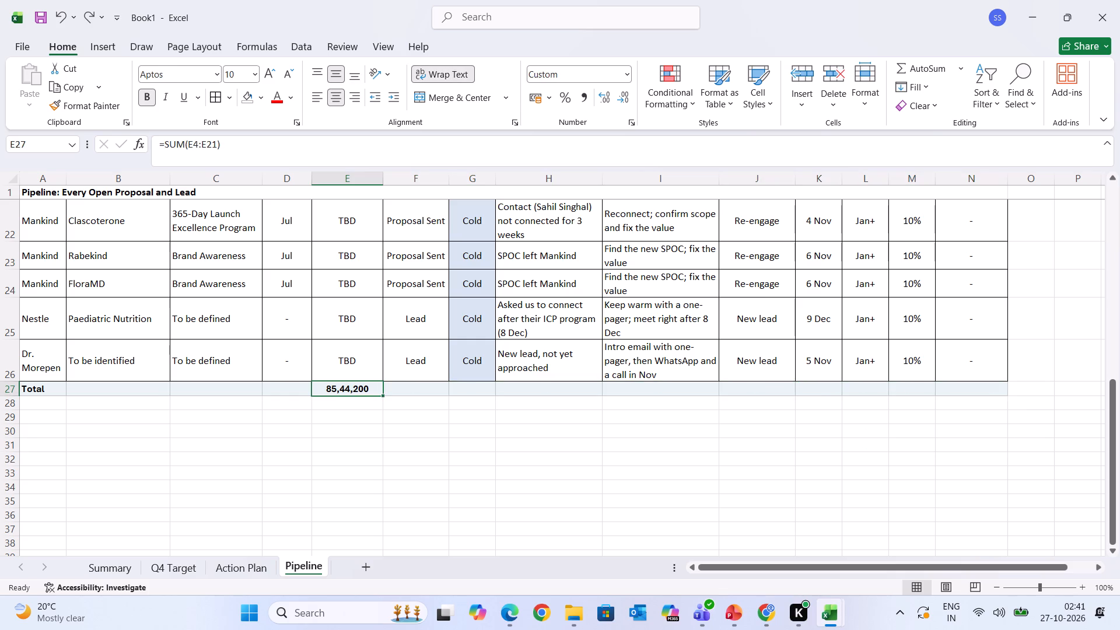
Enter the formula =SUM(N4:N21) in the Total row's Expected value (Rs) cell.
double_click(958, 386)
key(equal)
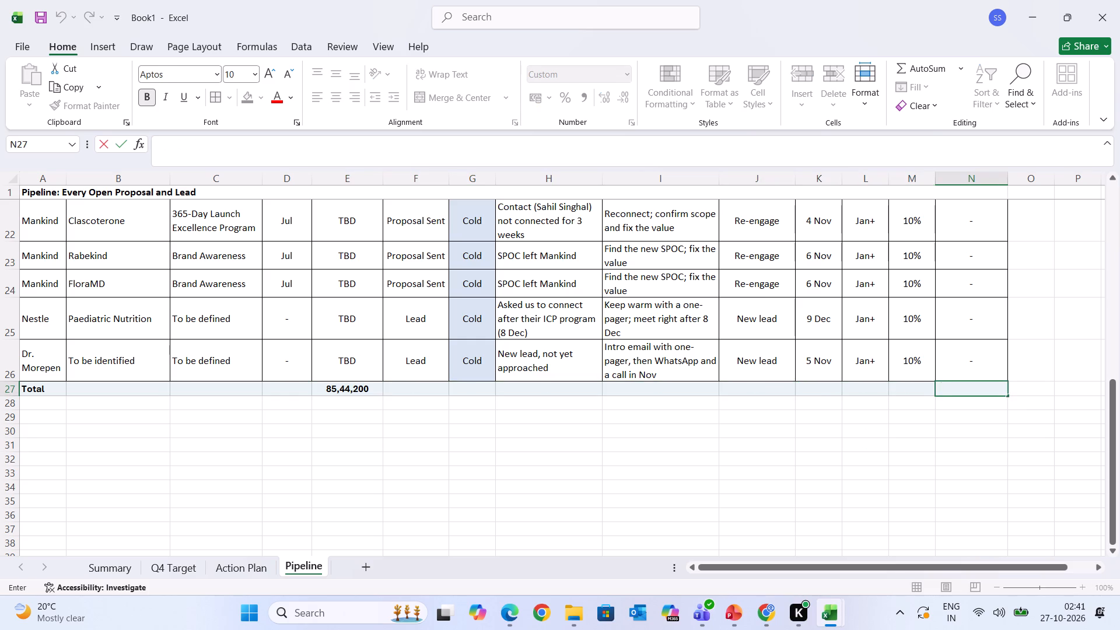
text(sum)
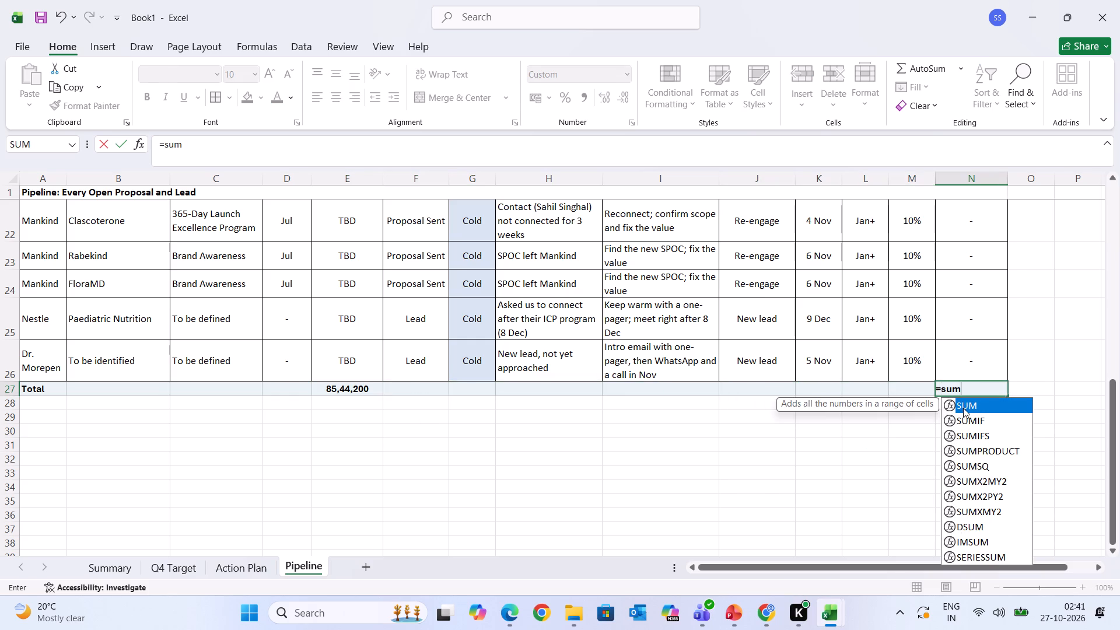
double_click(963, 408)
scroll(985, 325, up, 4)
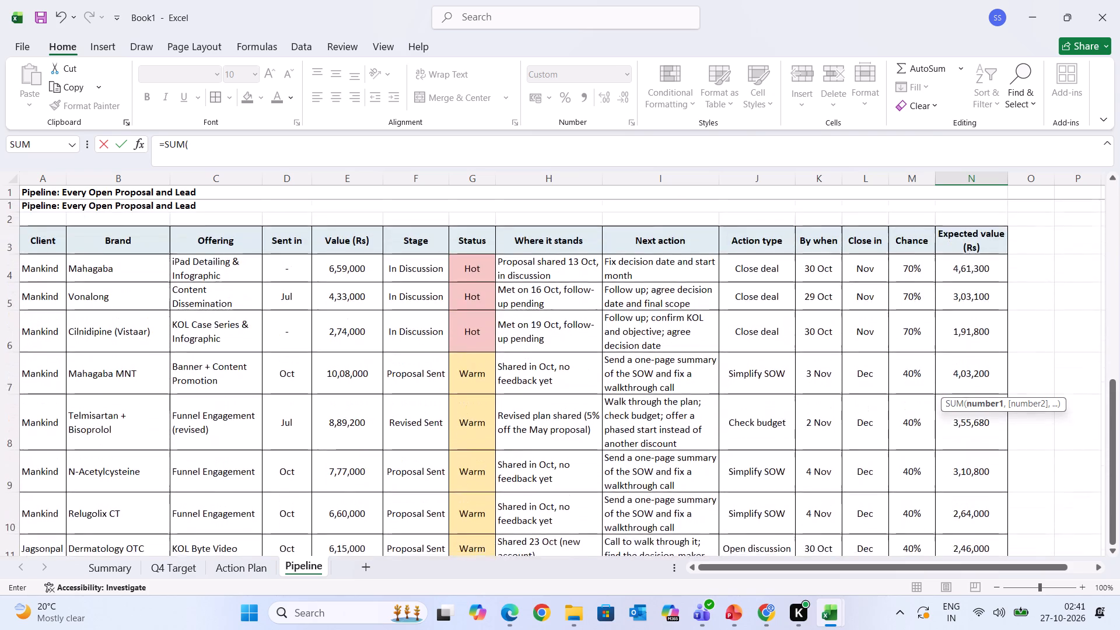
click(971, 272)
drag(970, 251, 971, 276)
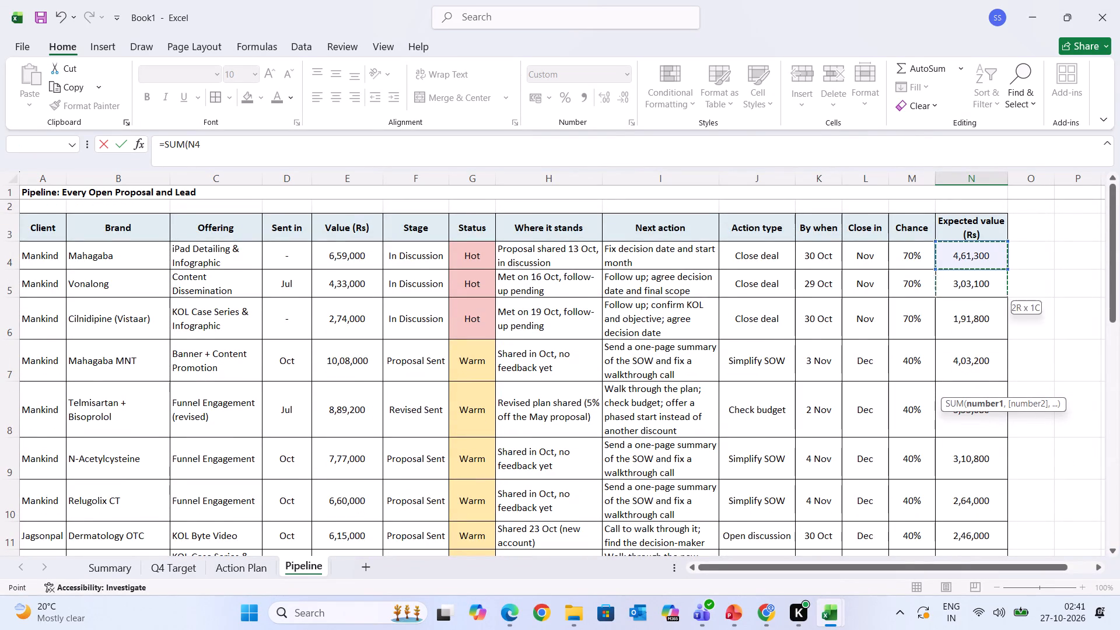
drag(971, 276, 967, 562)
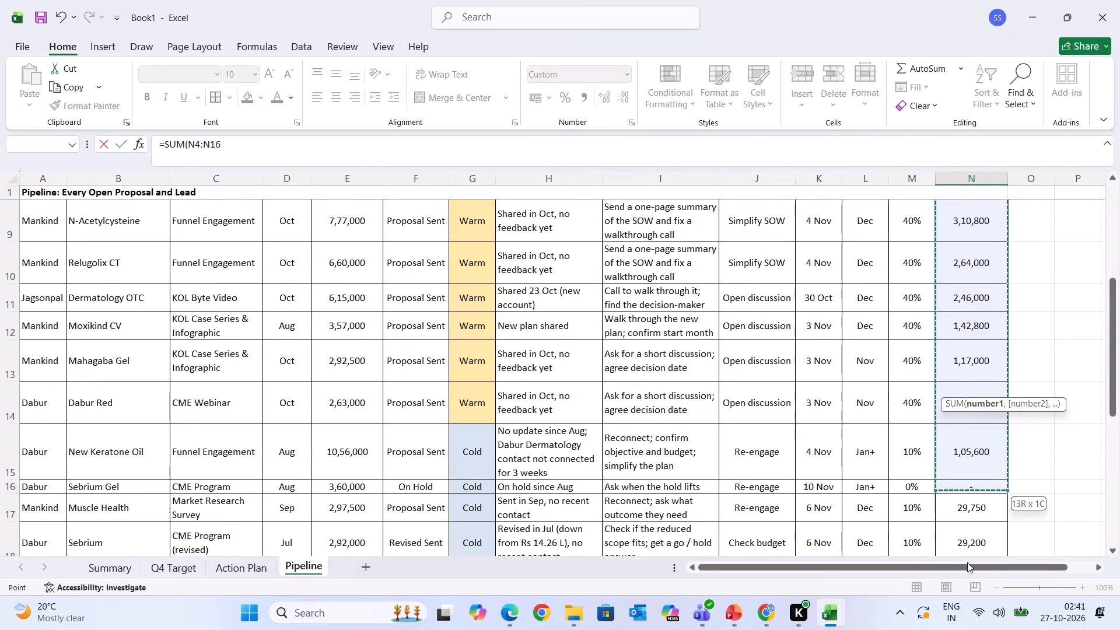
drag(967, 562, 975, 366)
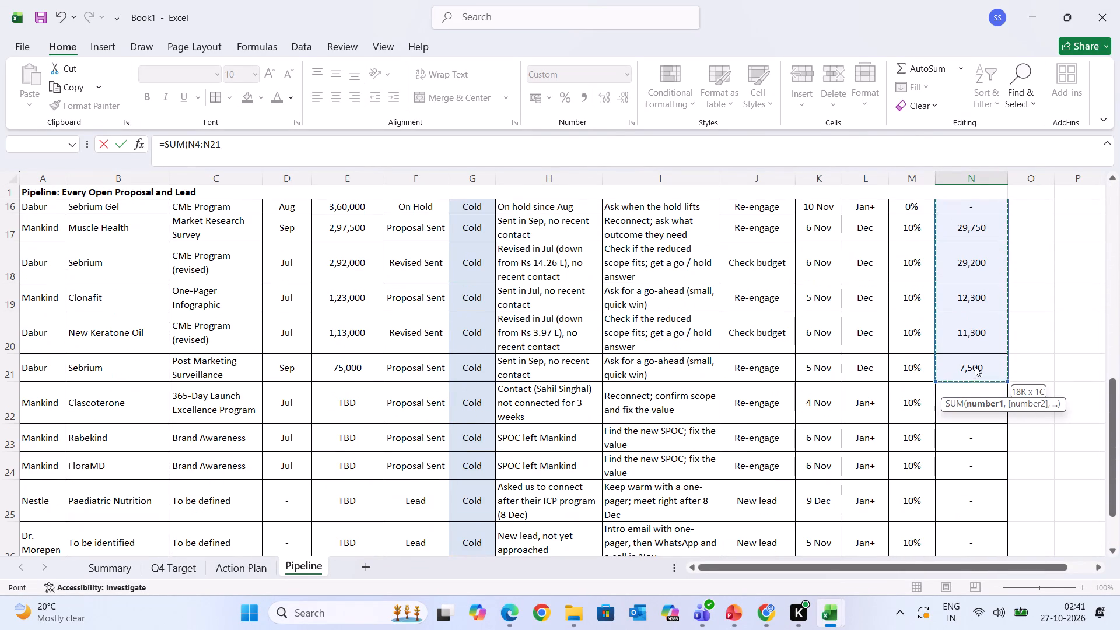
drag(975, 366, 974, 365)
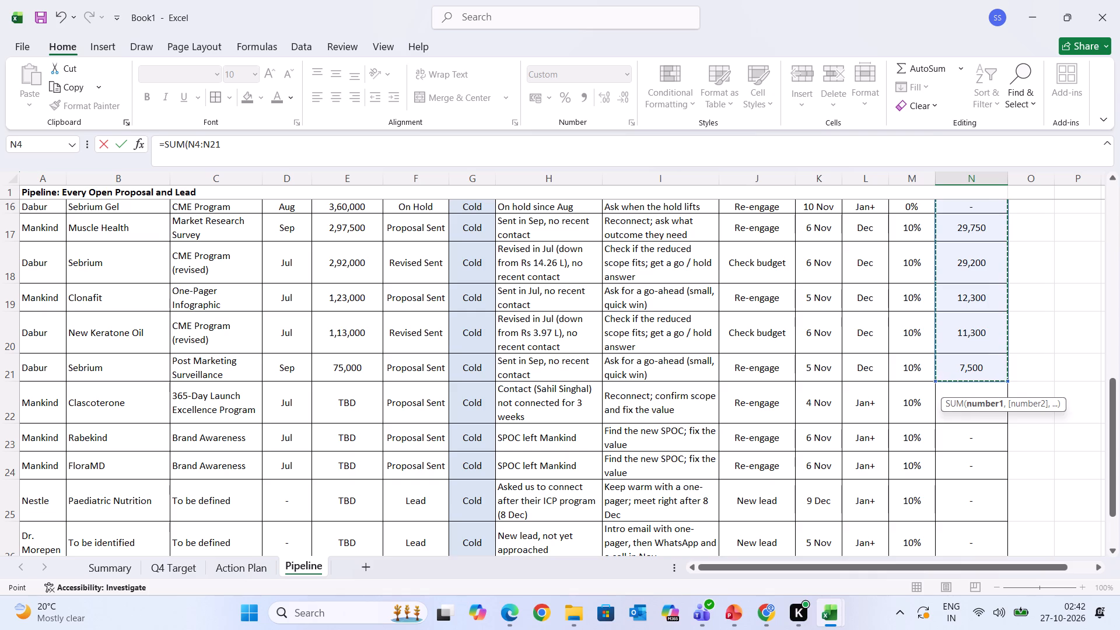
click(236, 139)
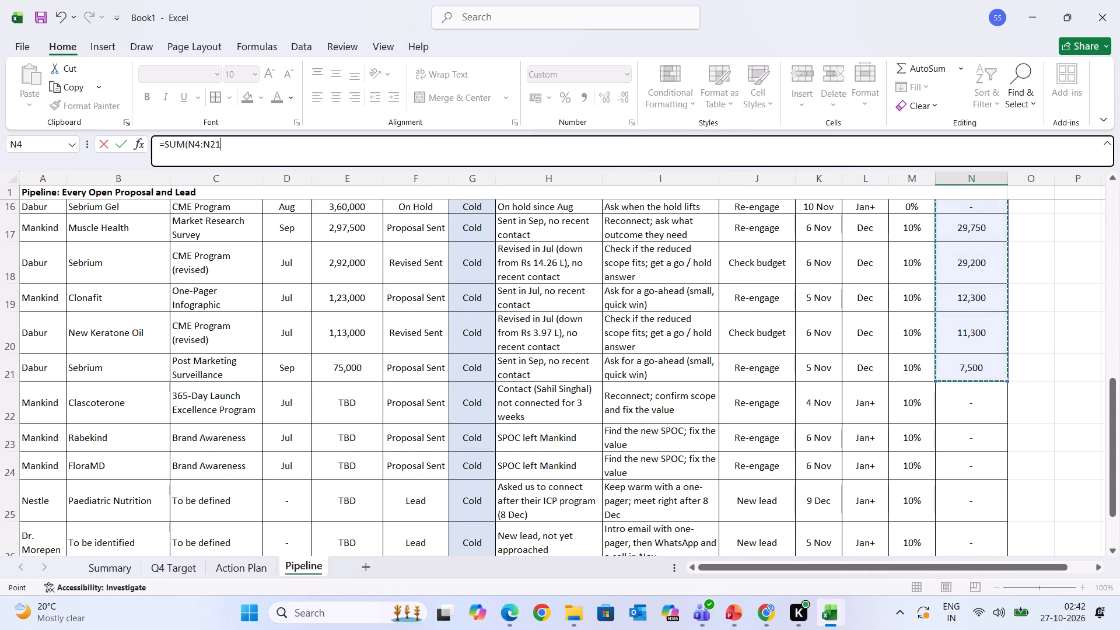
key(shift+parenright)
key(Return)
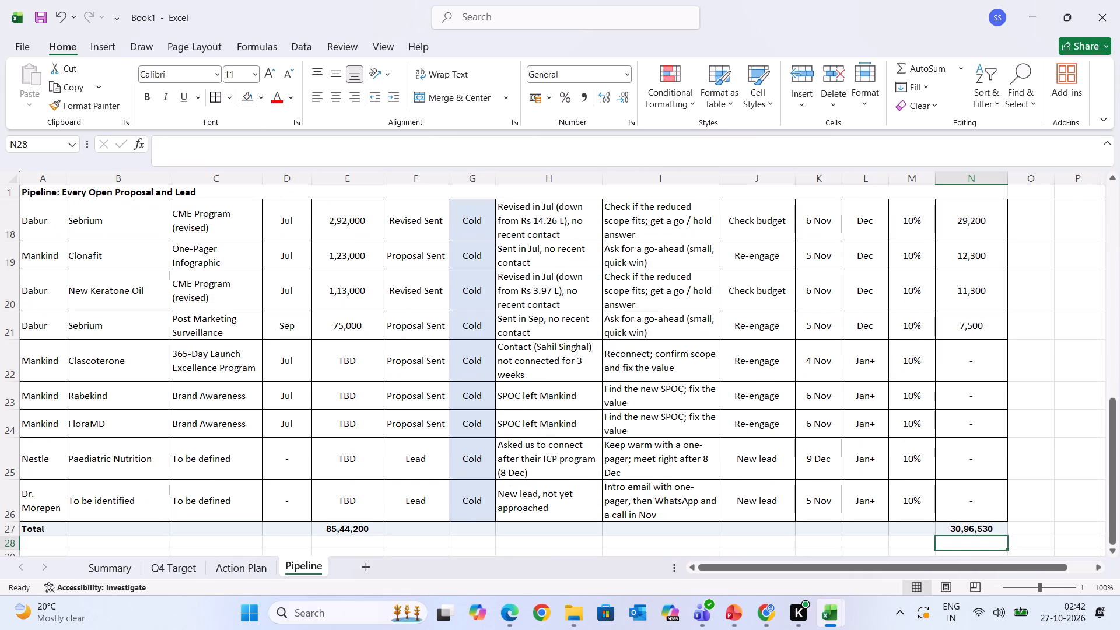
Compare the Total row's Value (Rs) and Expected value (Rs) figures with those on the source workbook's Pipeline sheet.
scroll(634, 478, down, 1)
click(839, 614)
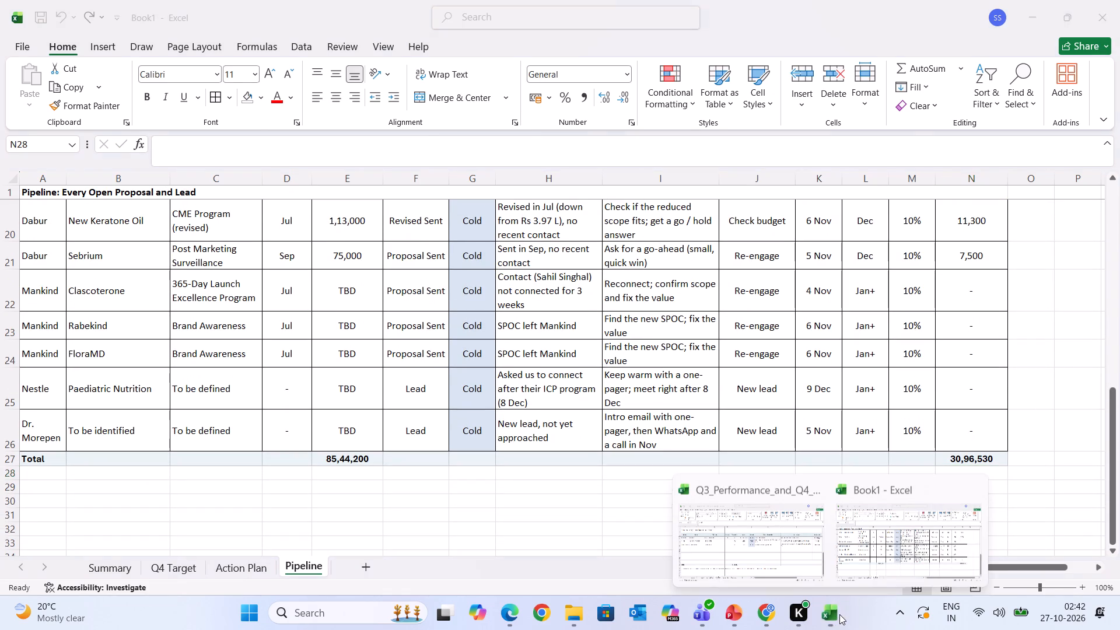
click(752, 555)
scroll(894, 490, left, 3)
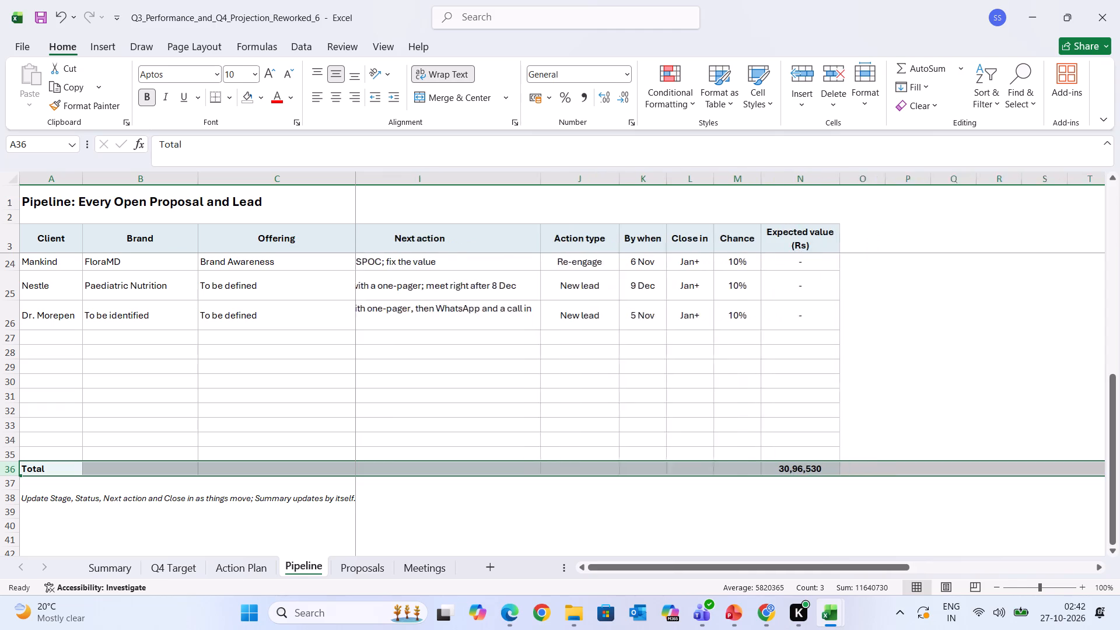
scroll(894, 490, right, 2)
click(829, 616)
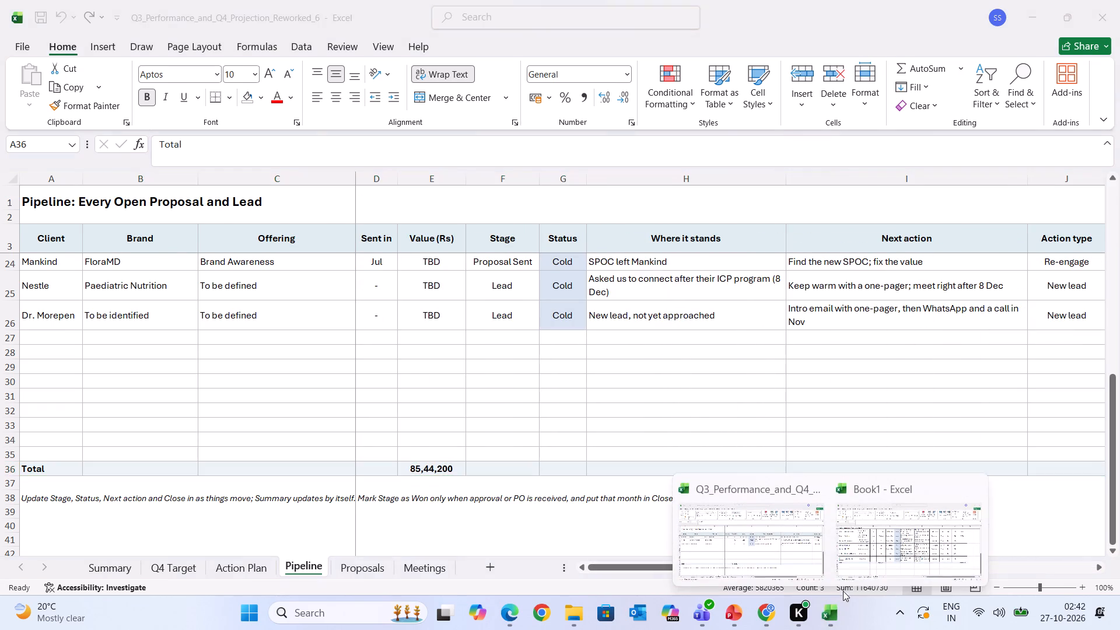
click(875, 555)
click(819, 505)
Format the Pipeline Total row from Client to Expected value (Rs) in Calibri 11 with cell borders.
click(974, 457)
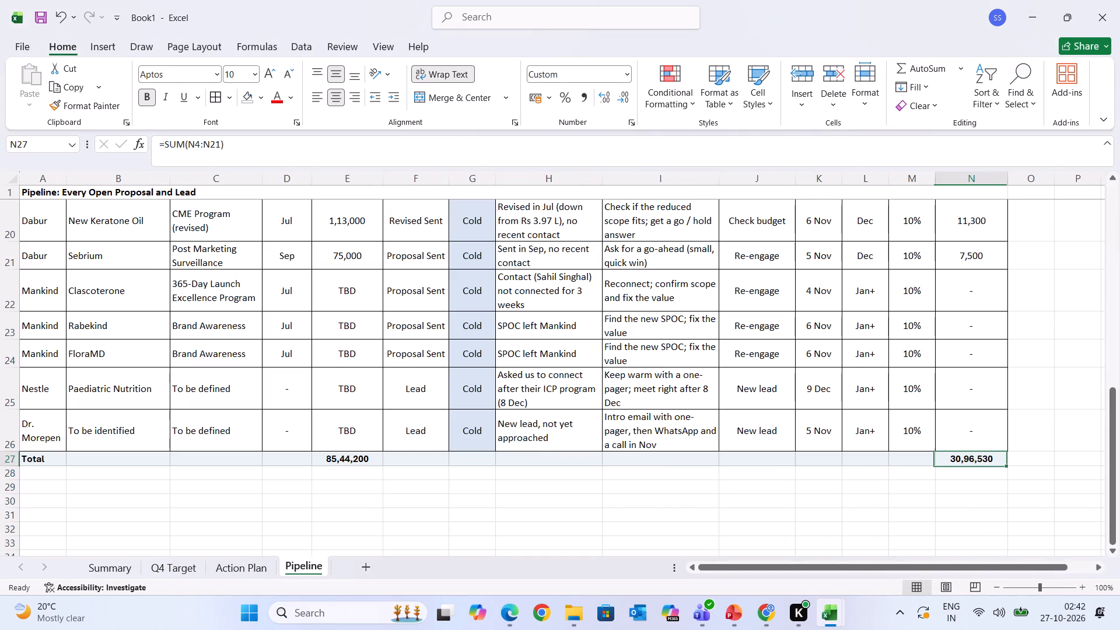
key(ctrl+shift+Left)
key(ctrl+shift+Left)
key(ctrl+shift+Left)
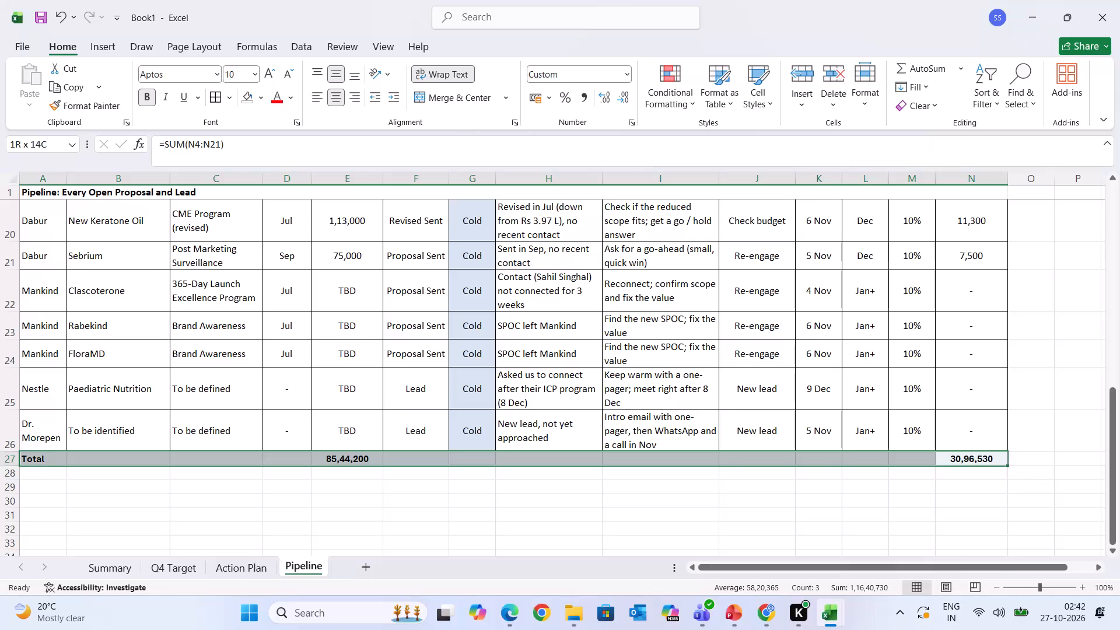
click(267, 70)
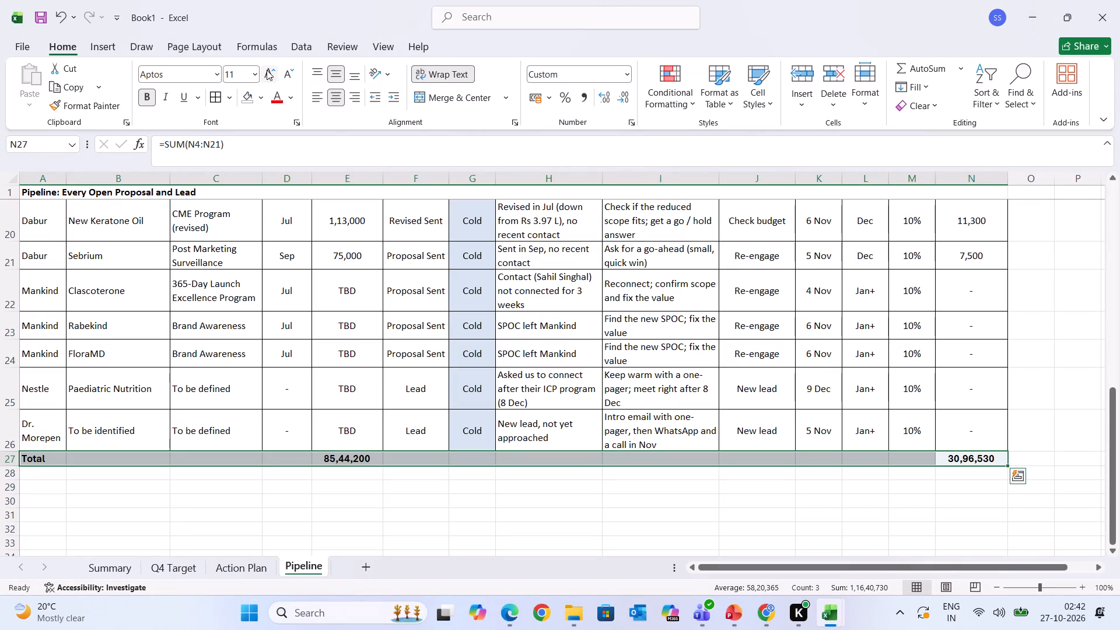
click(214, 76)
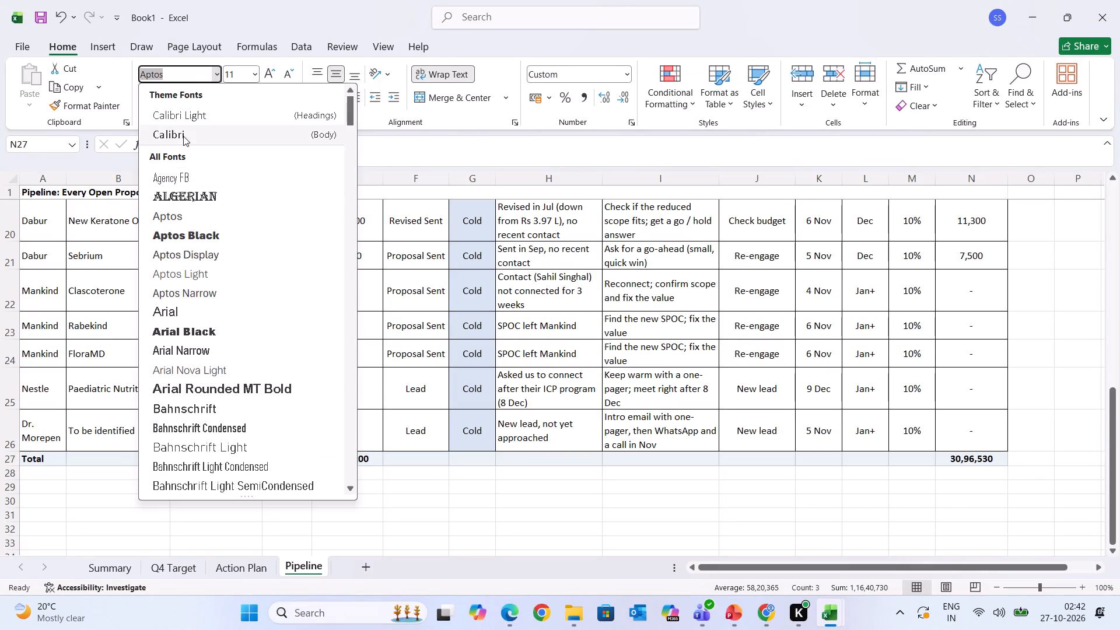
click(183, 136)
click(210, 99)
click(254, 478)
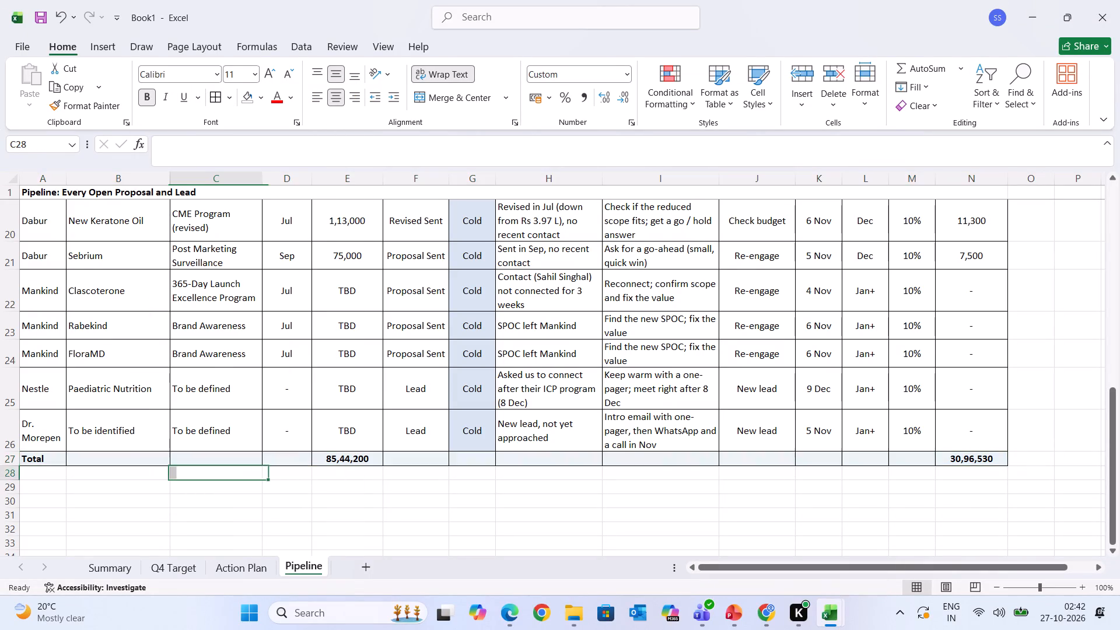
Review the whole Pipeline table from the header row to the Total row for layout and formatting.
scroll(254, 478, up, 3)
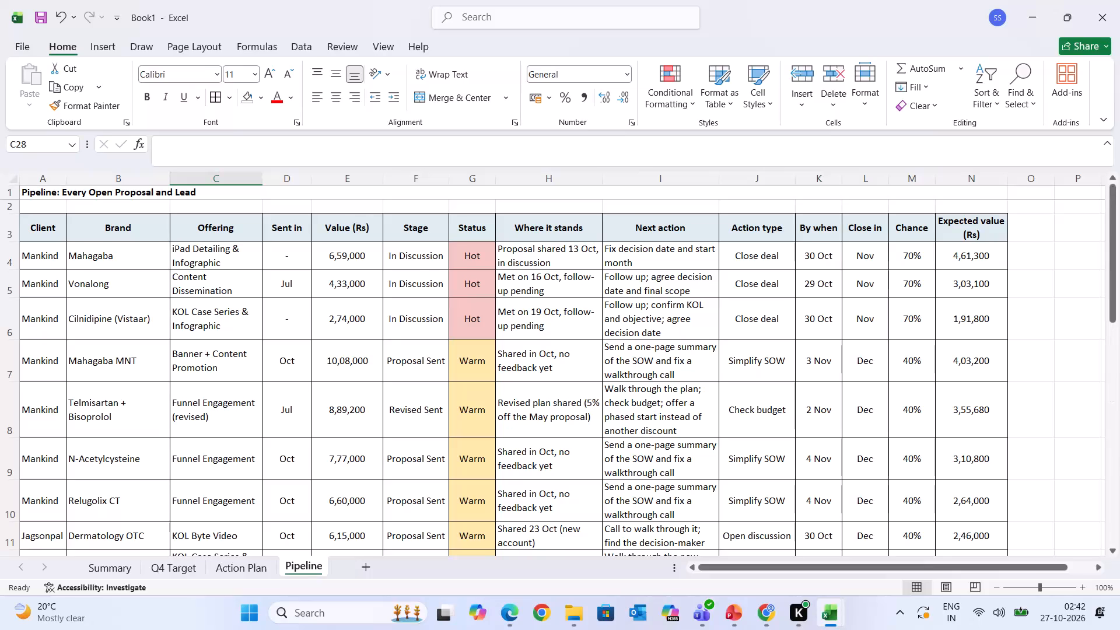
scroll(254, 478, right, 3)
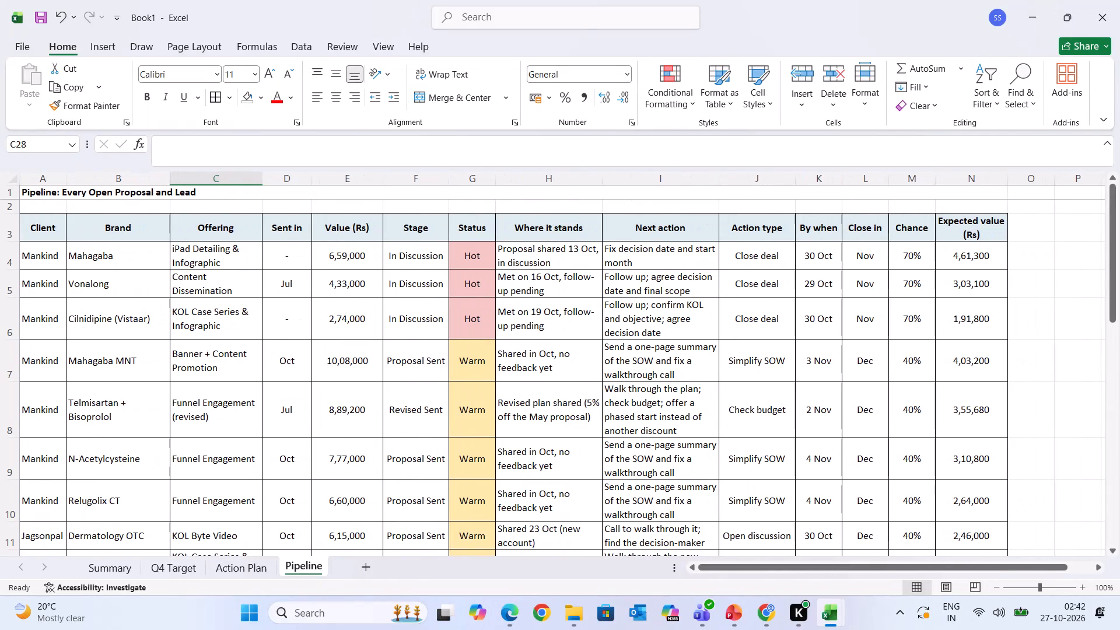
scroll(254, 478, down, 6)
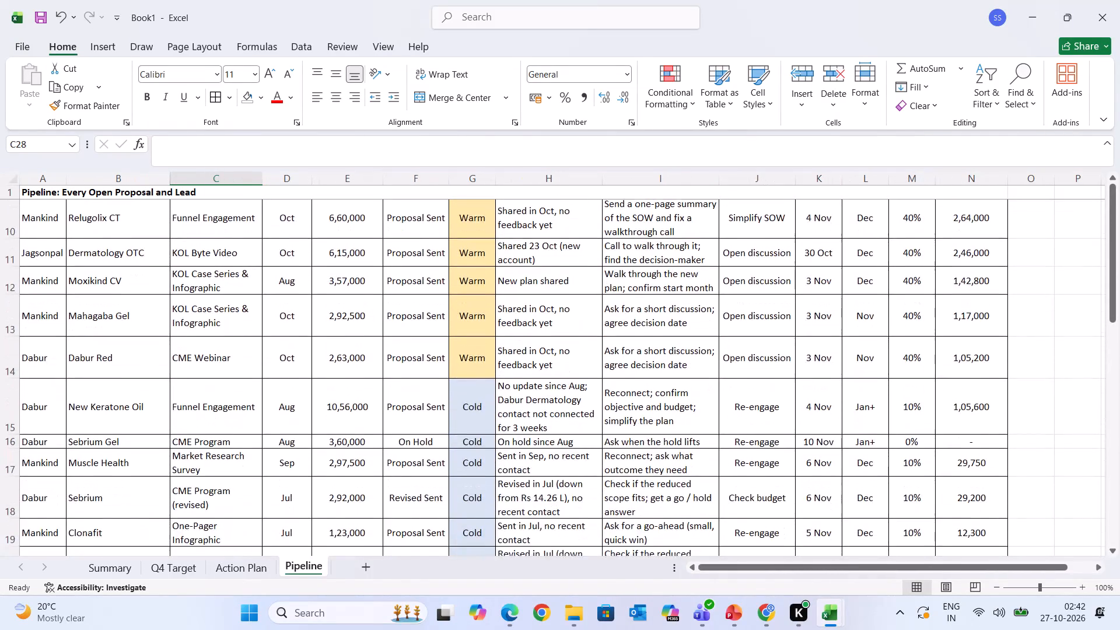
scroll(254, 478, down, 3)
scroll(254, 478, up, 1)
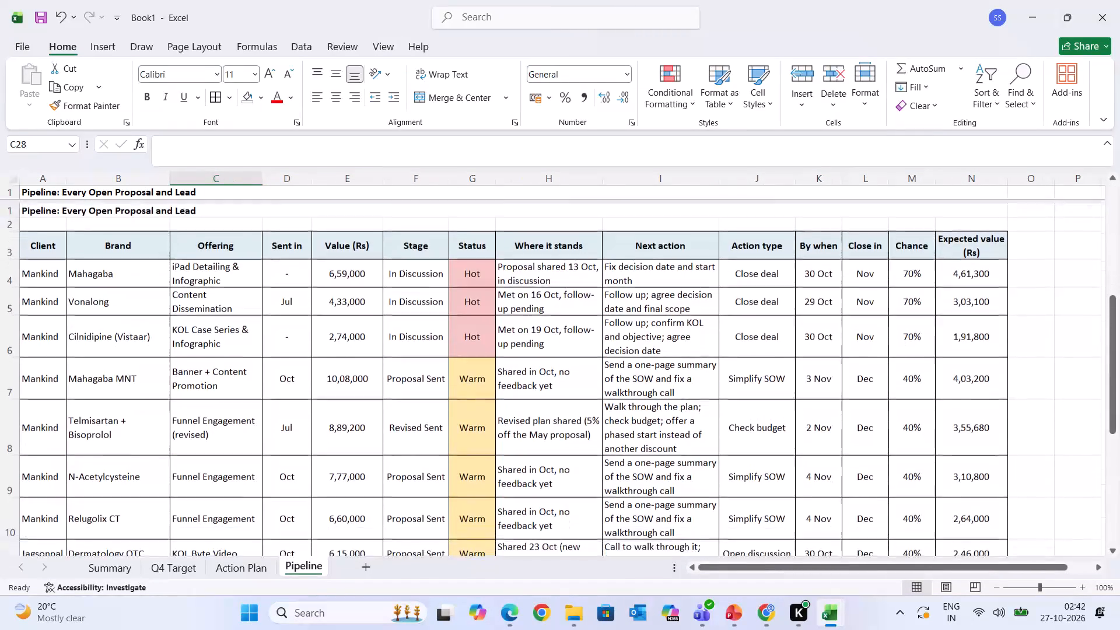
scroll(254, 478, down, 3)
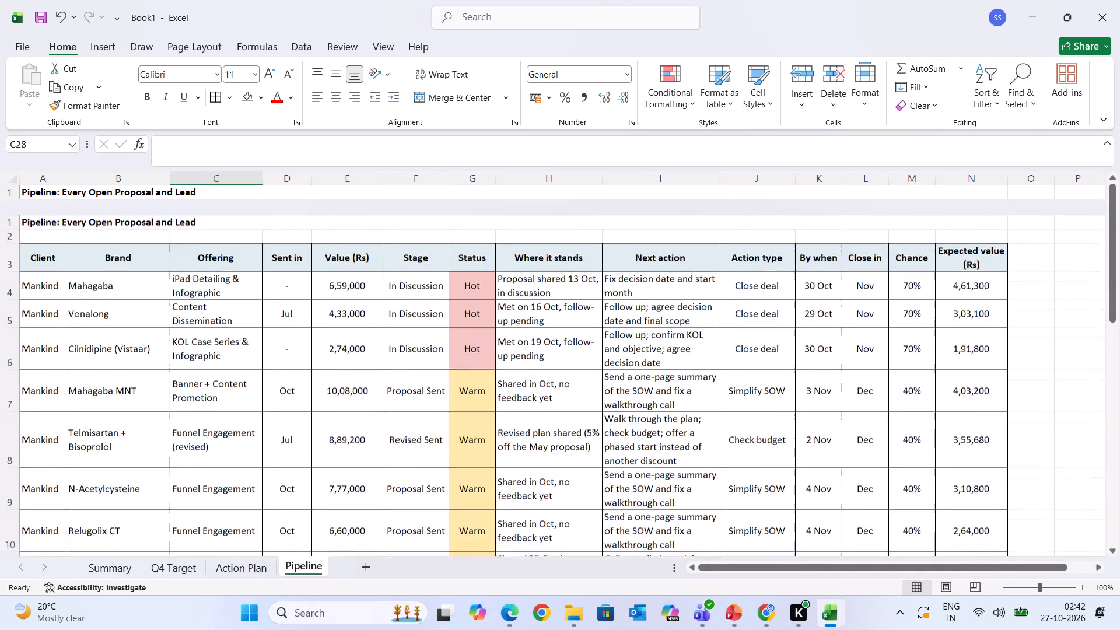
Check the Action Plan, Q4 Target, Summary and Pipeline sheets of the new workbook in turn.
click(225, 566)
key(Left)
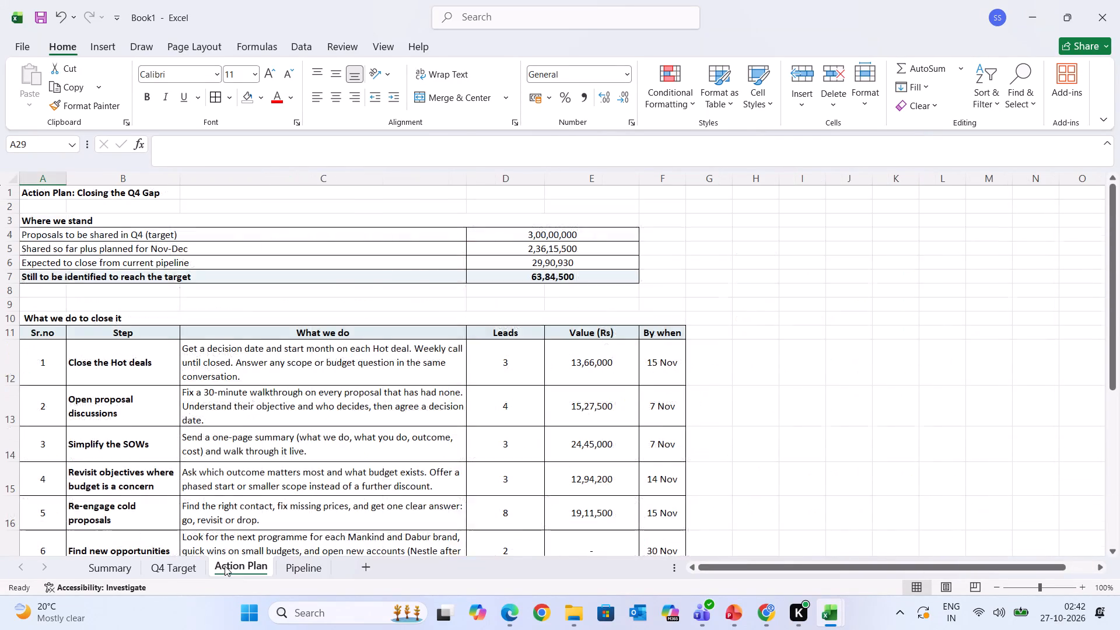
click(170, 562)
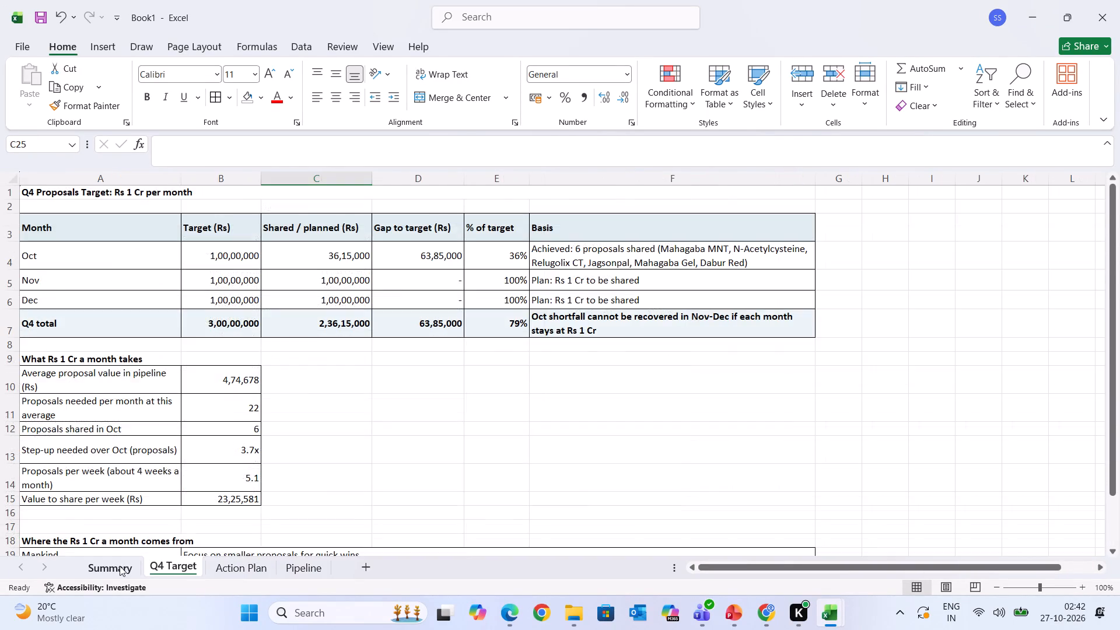
click(120, 566)
click(164, 575)
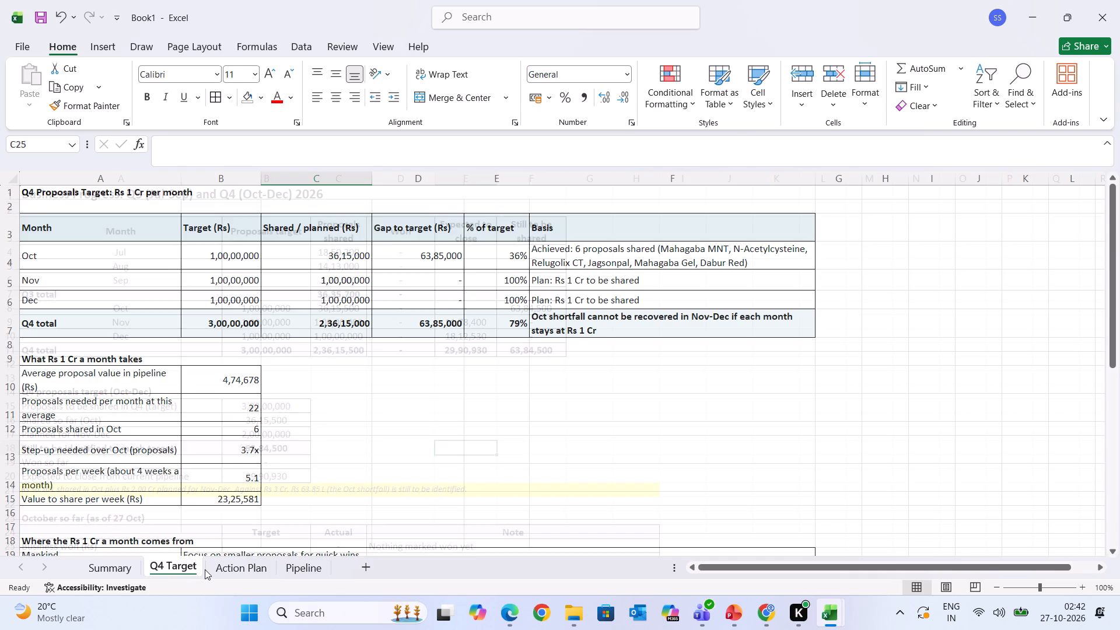
click(223, 566)
click(295, 574)
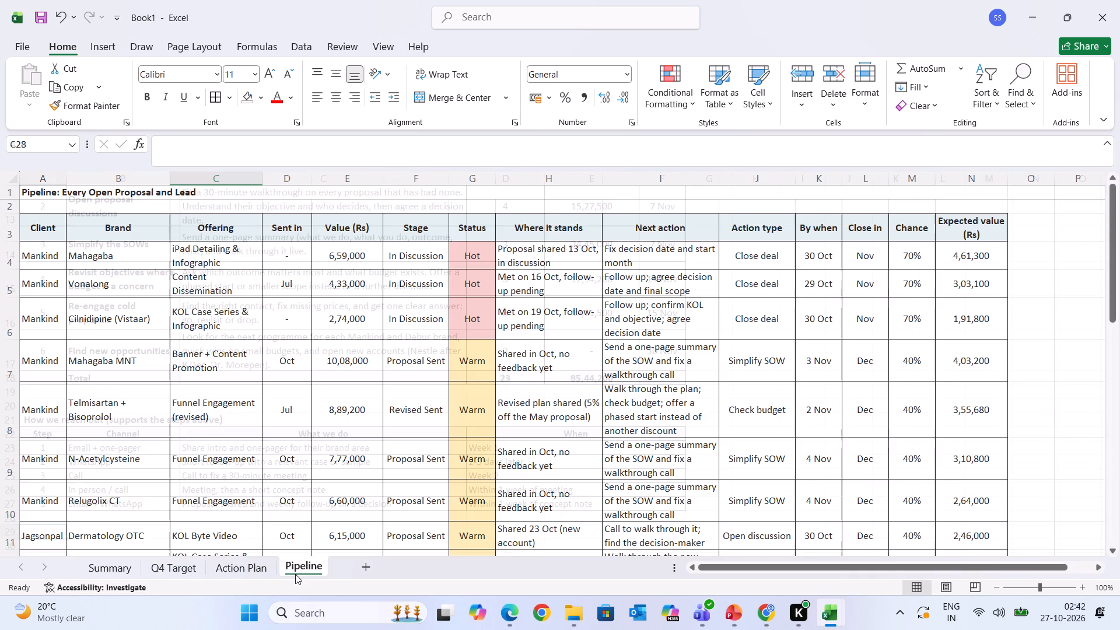
scroll(300, 319, up, 2)
Add a new sheet after Pipeline and copy the source workbook's Proposals range A1:I19 into it at A1.
click(366, 571)
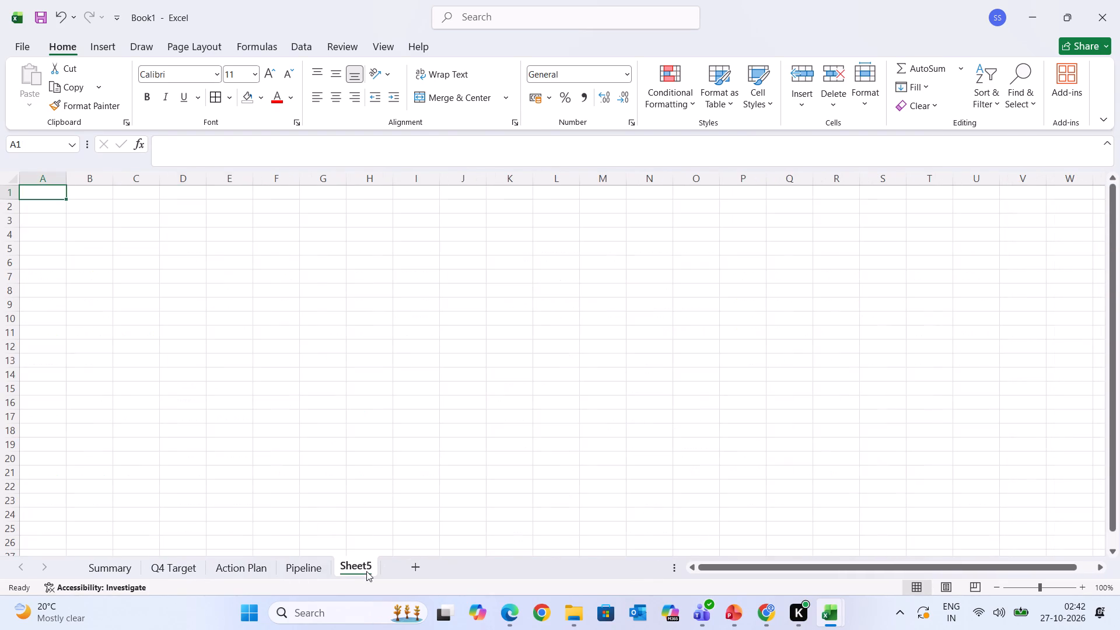
click(826, 619)
click(752, 533)
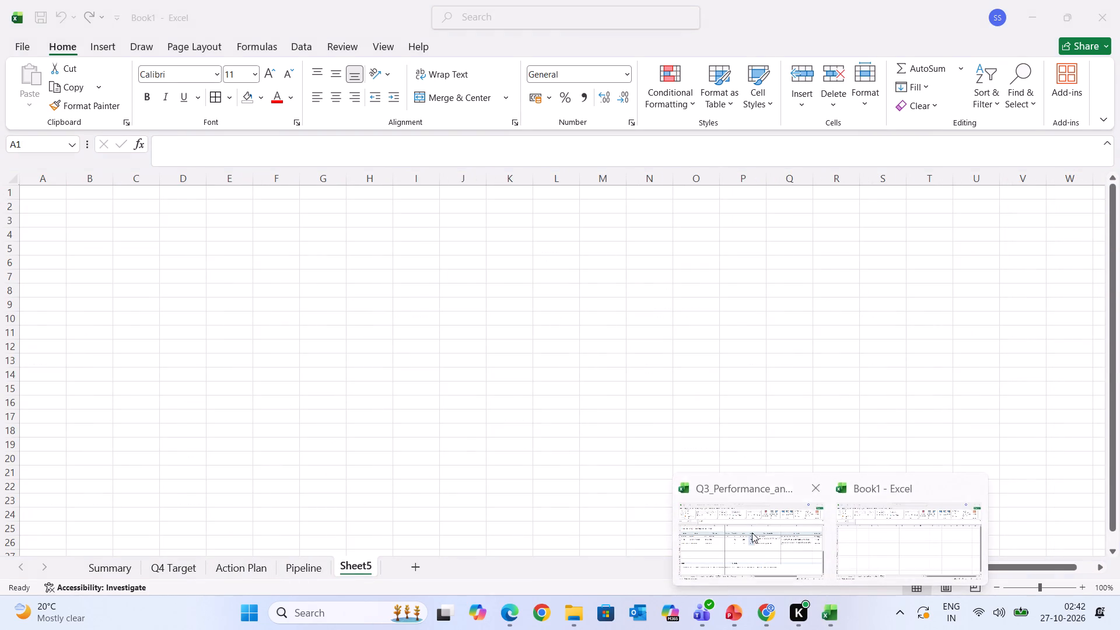
click(355, 568)
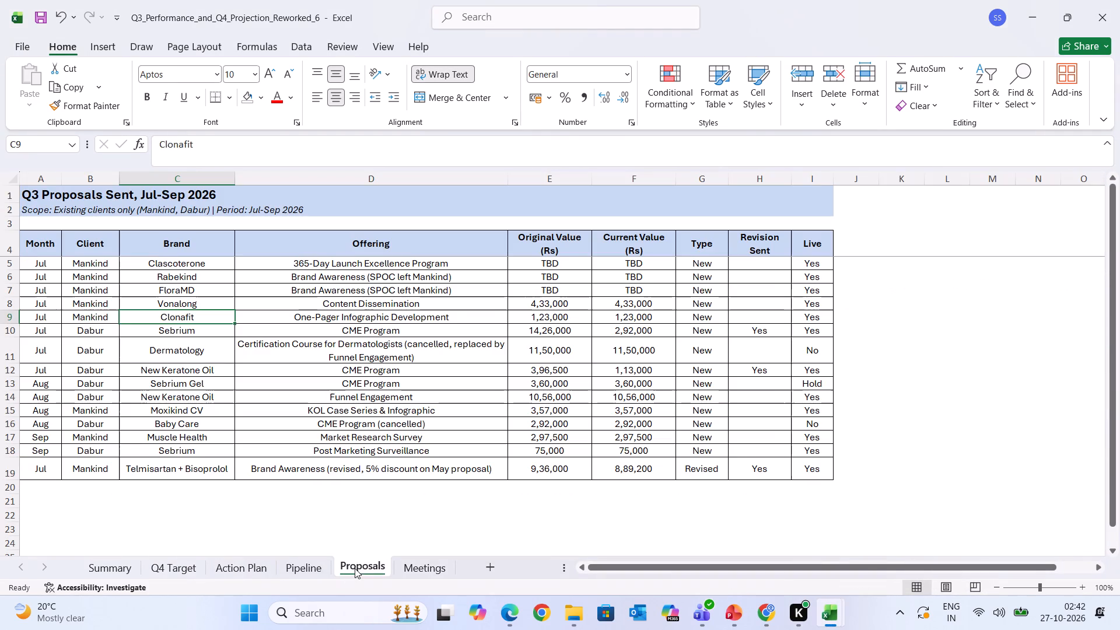
click(107, 320)
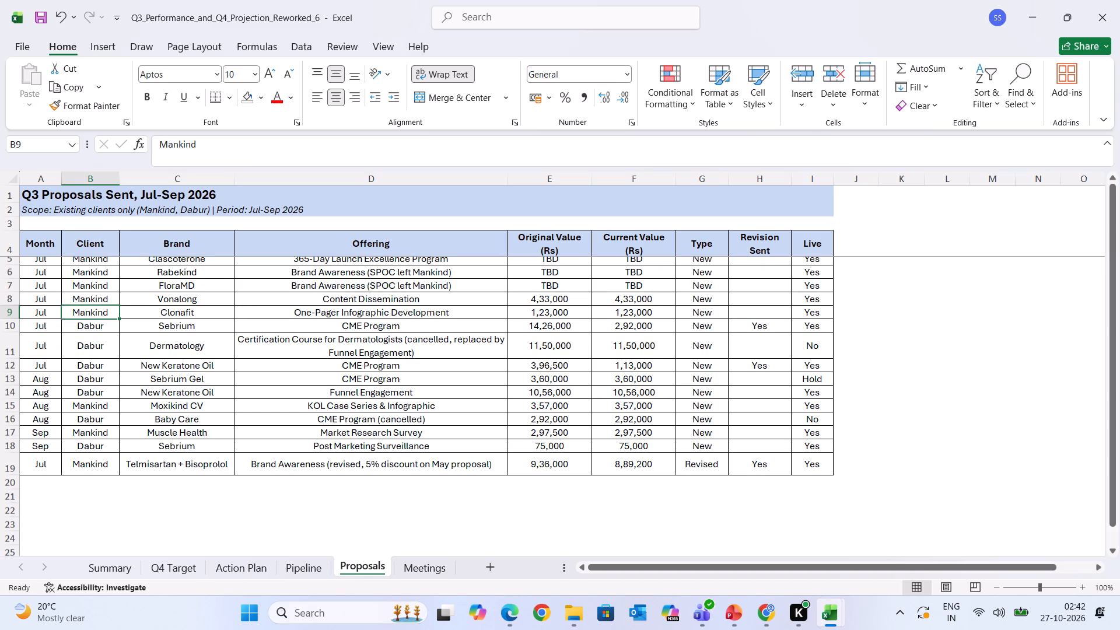
drag(55, 196, 463, 480)
key(ctrl+c)
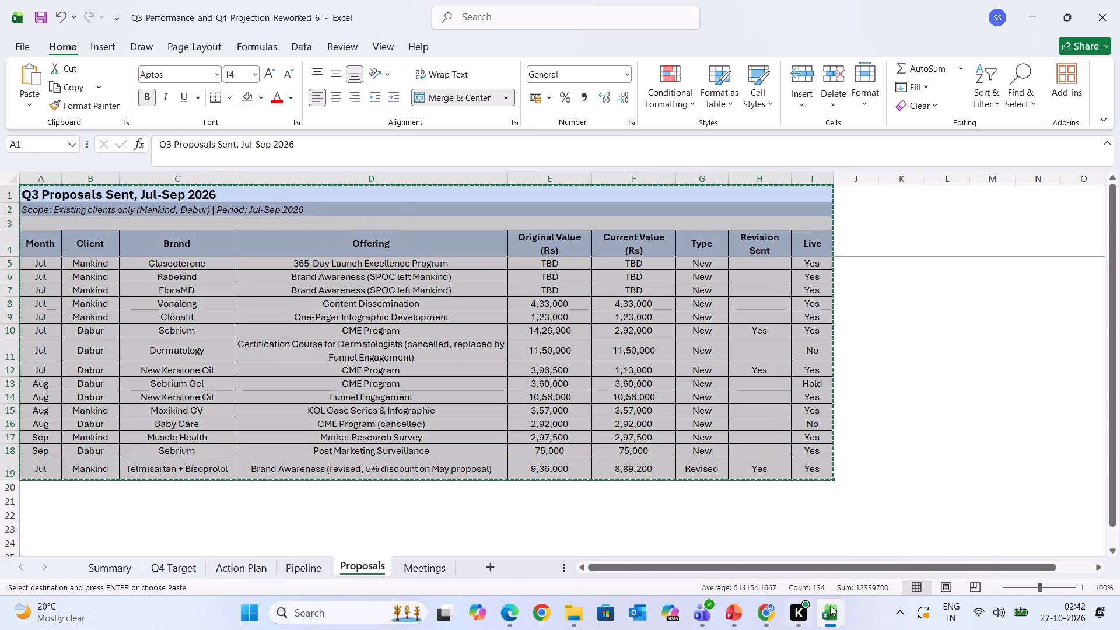
click(834, 607)
click(889, 516)
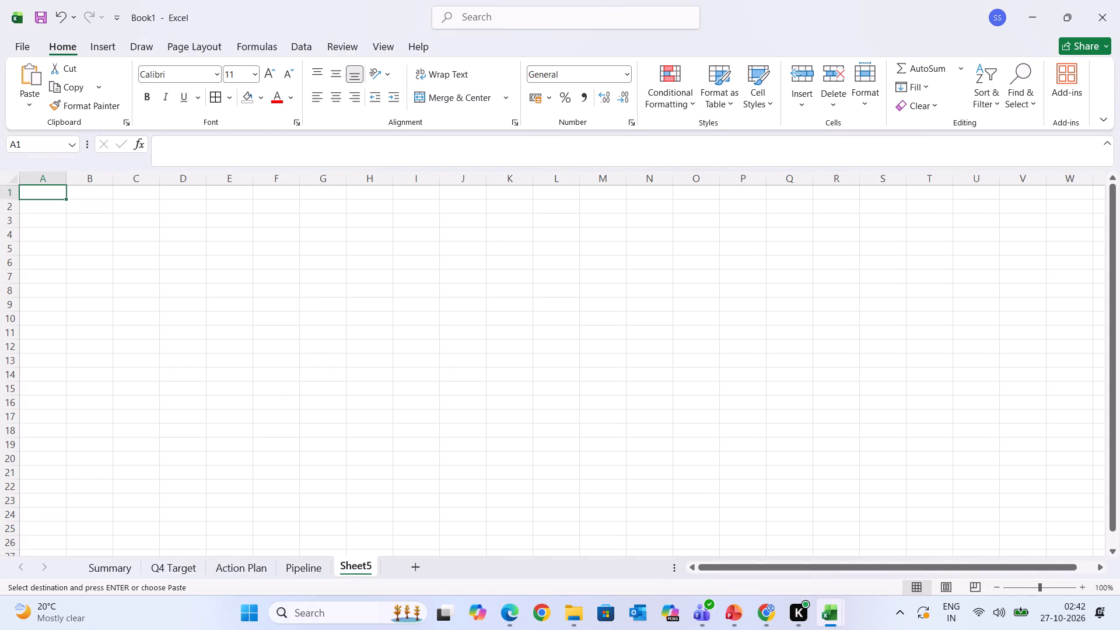
key(ctrl+v)
click(495, 372)
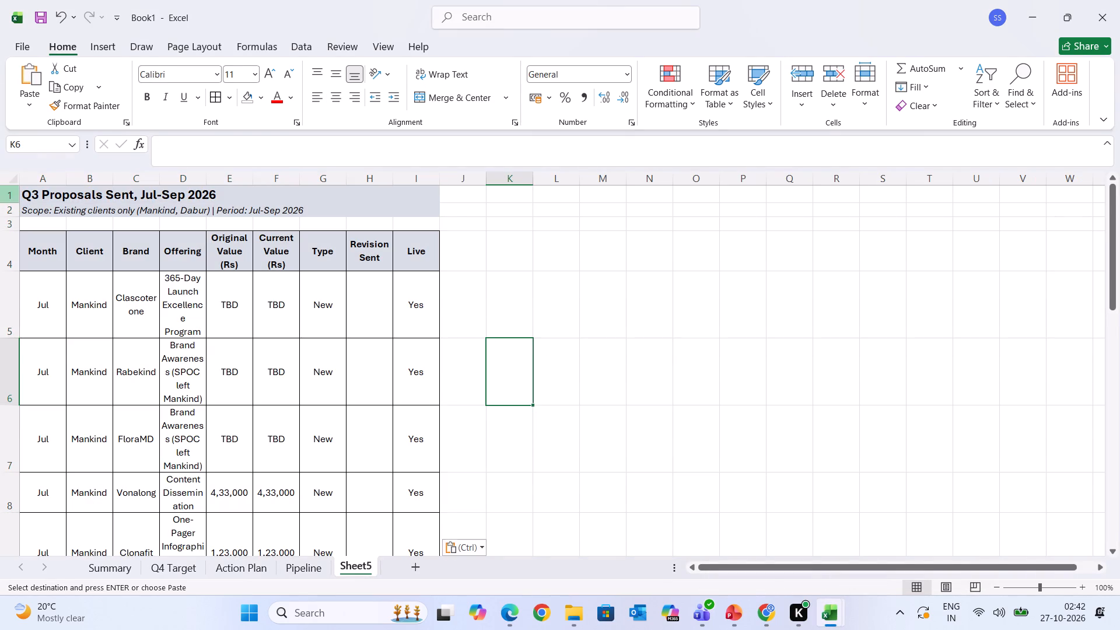
Auto-fit all column widths on the new proposals sheet, and try to auto-fit its row heights.
click(5, 182)
double_click(66, 179)
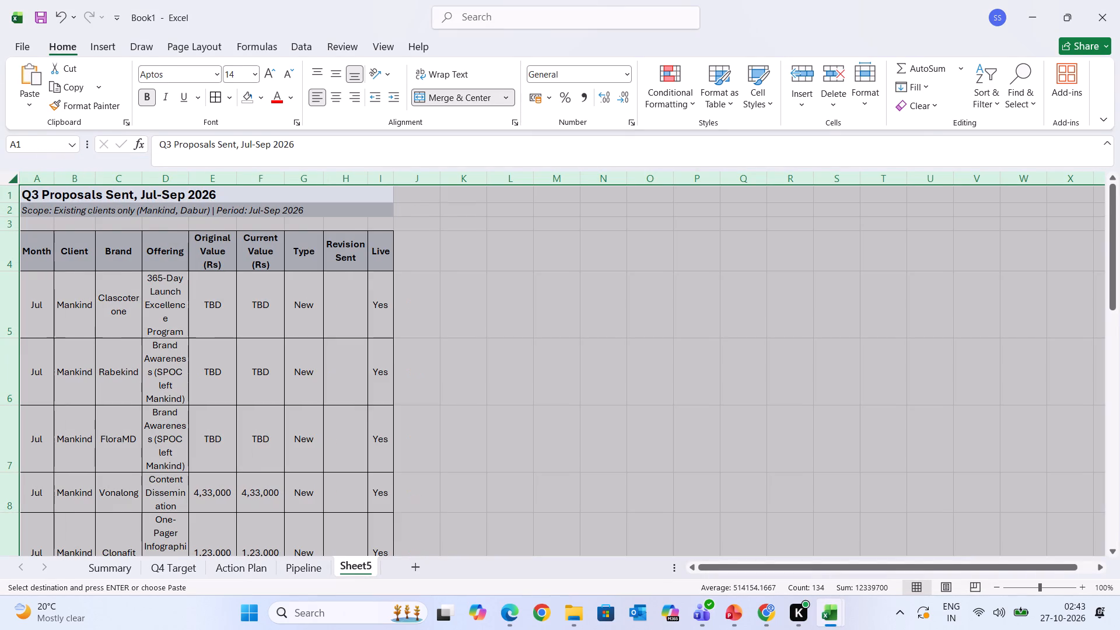
double_click(10, 337)
Widen the Client, Offering, Original Value, Current Value, Type and Live columns of the proposals table so their contents wrap less.
click(85, 359)
drag(93, 178, 145, 181)
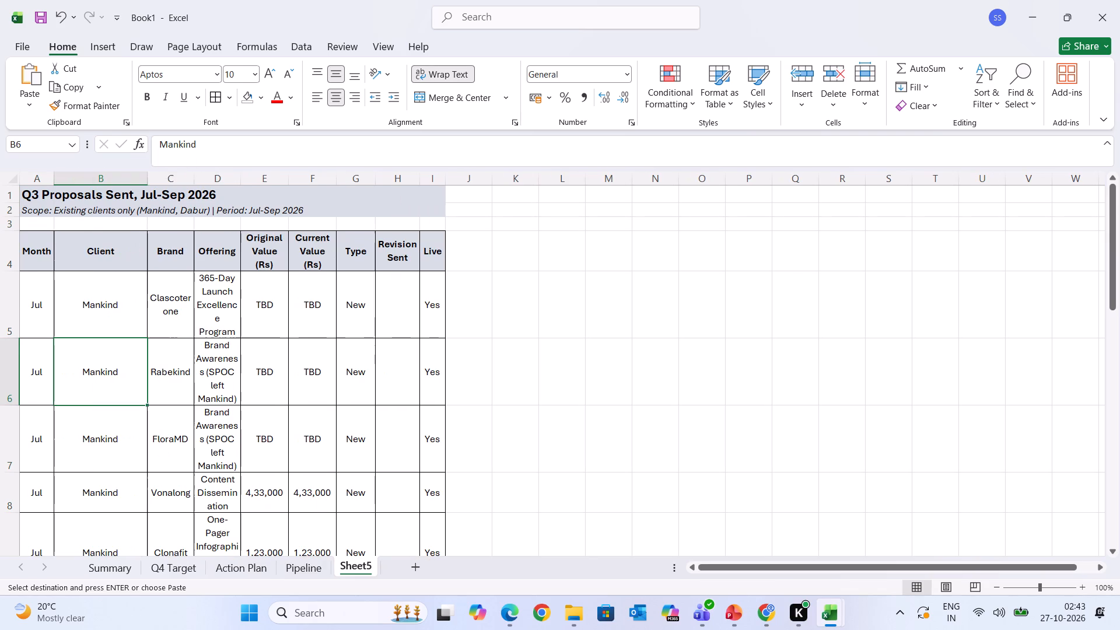
drag(239, 180, 315, 192)
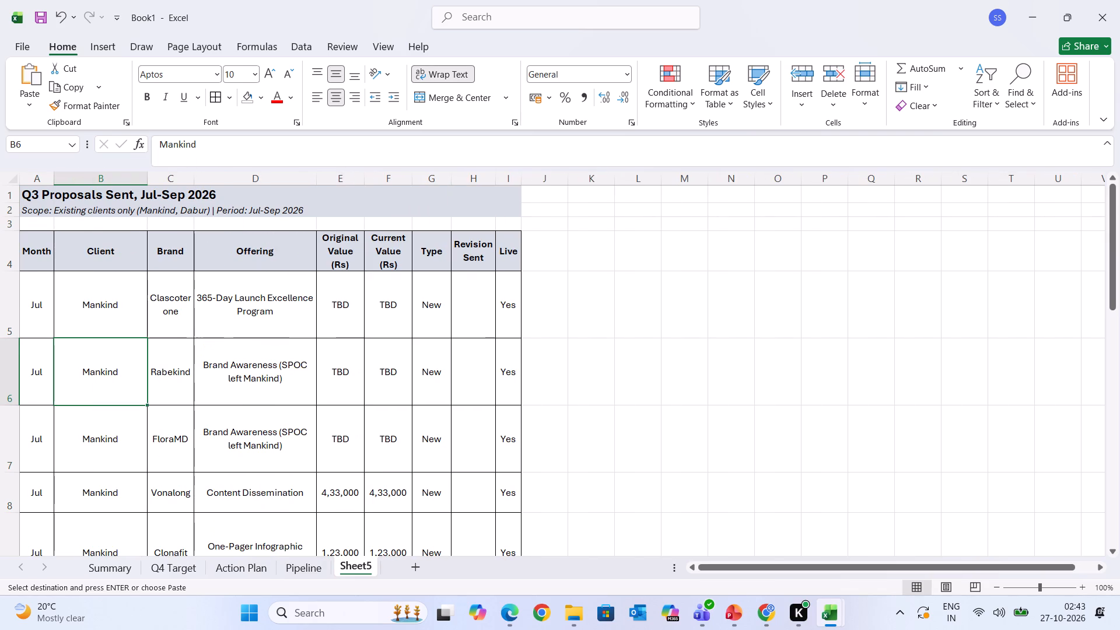
drag(364, 177, 412, 180)
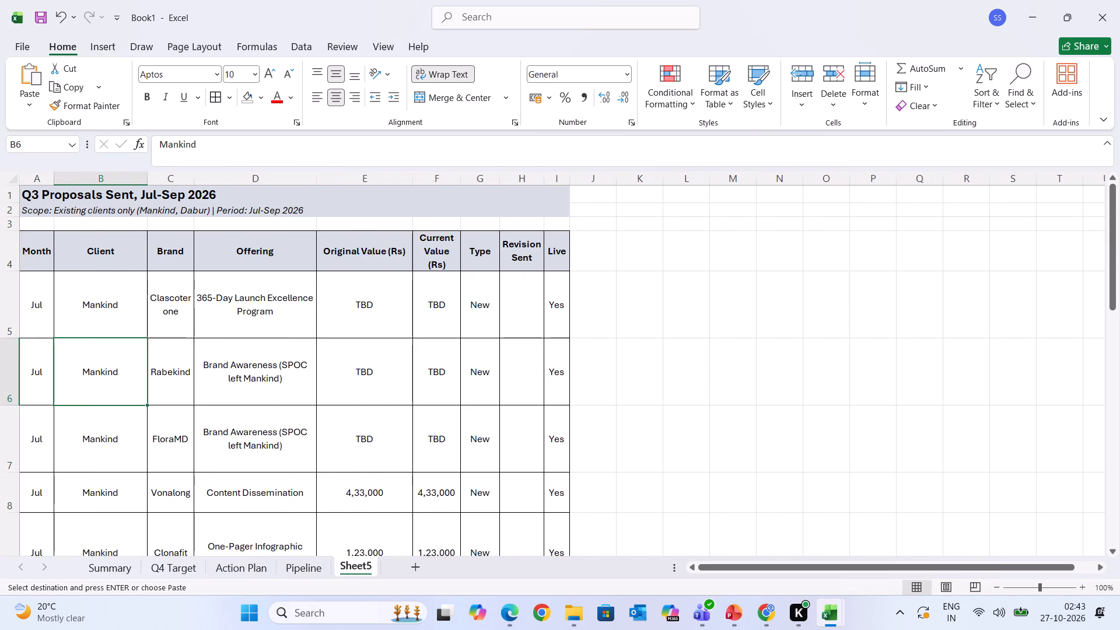
drag(413, 181, 376, 181)
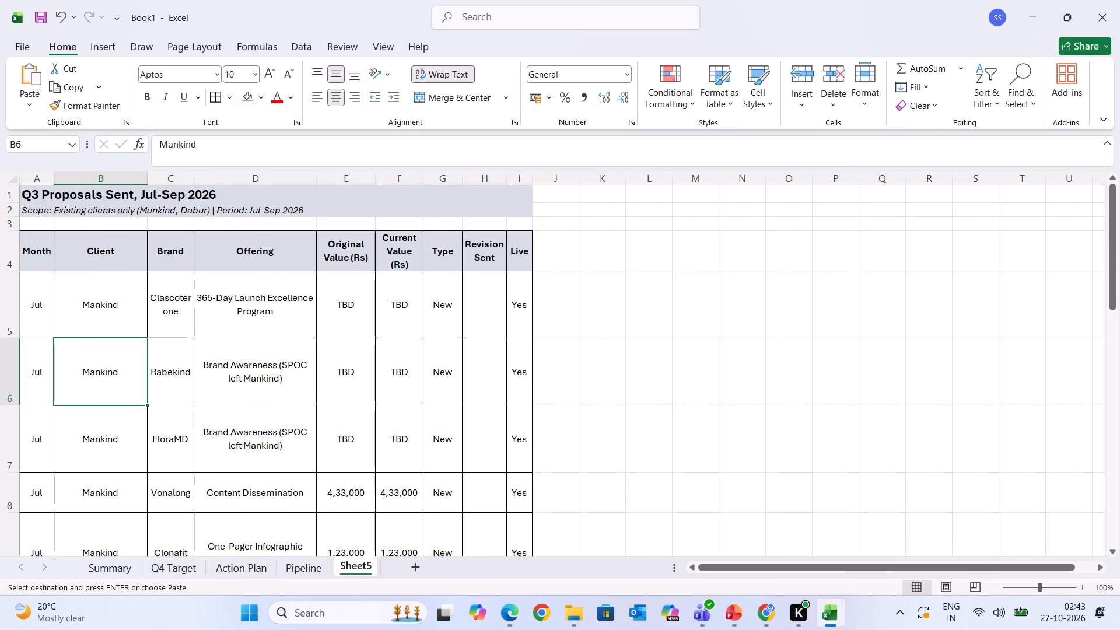
drag(425, 176, 453, 176)
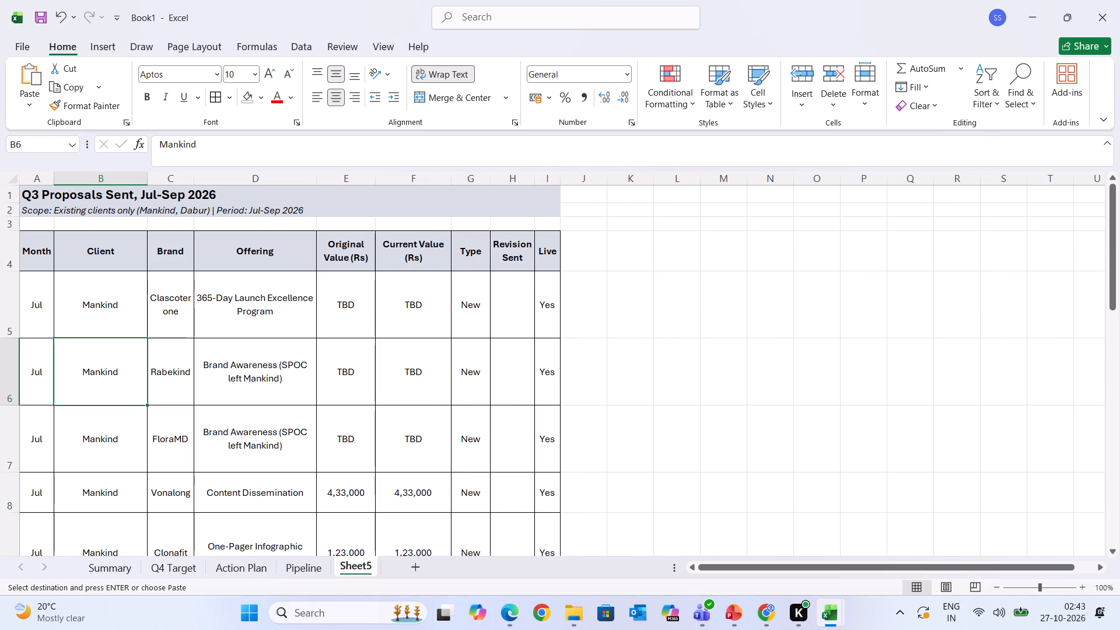
drag(492, 178, 523, 179)
drag(591, 181, 597, 181)
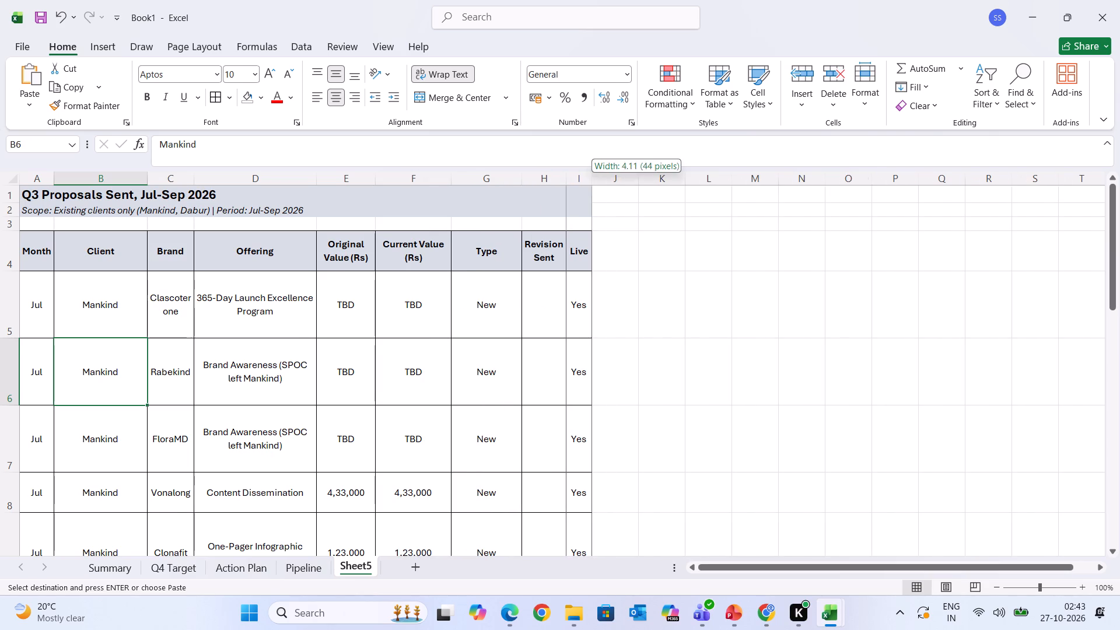
drag(597, 181, 634, 183)
click(495, 393)
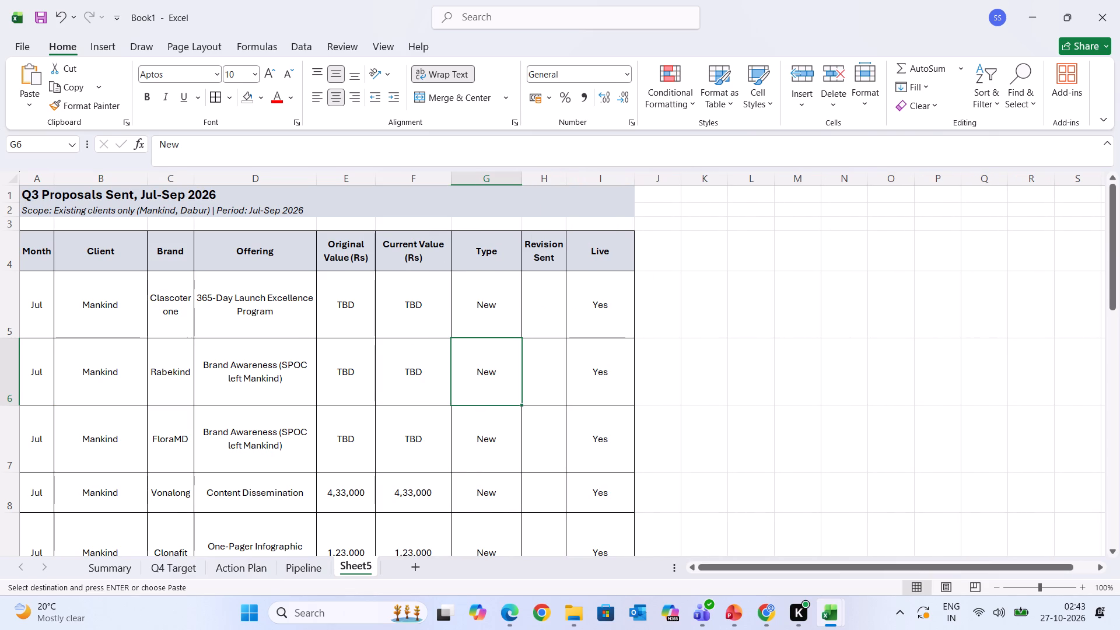
Shorten row 5, widen the Offering and Brand columns until their upper entries fit on one line, and narrow the Client column.
drag(13, 338, 15, 310)
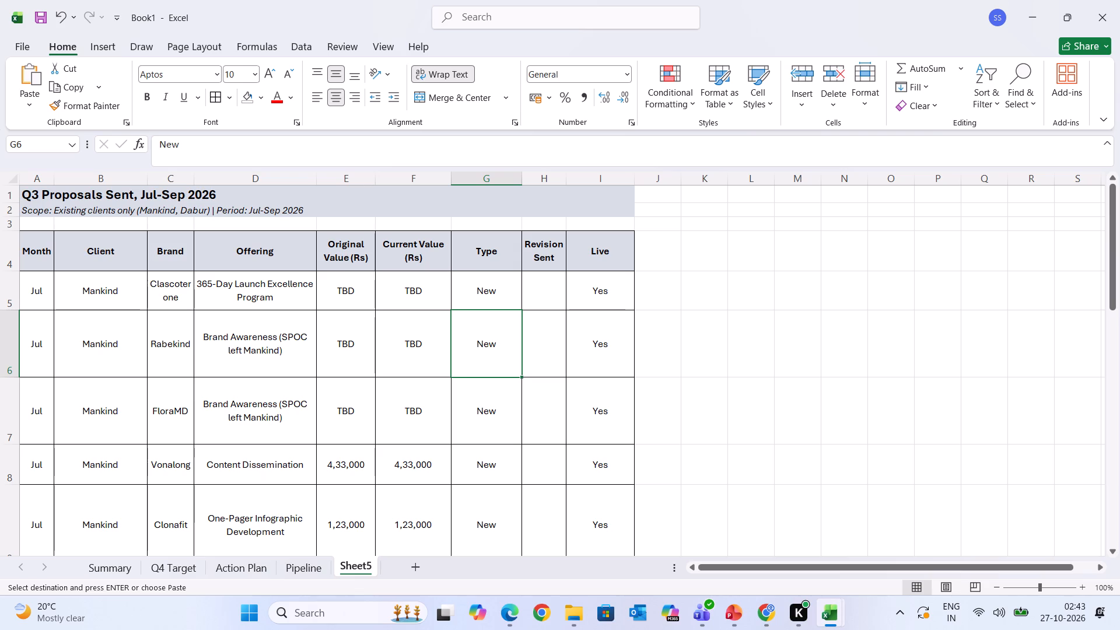
drag(318, 180, 352, 180)
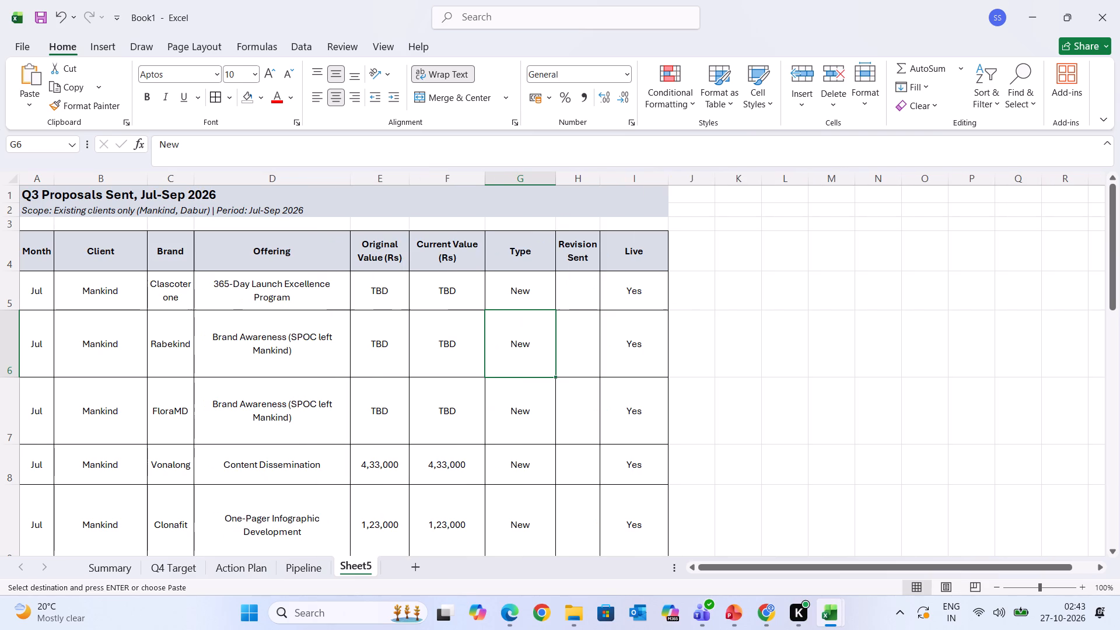
drag(195, 180, 229, 183)
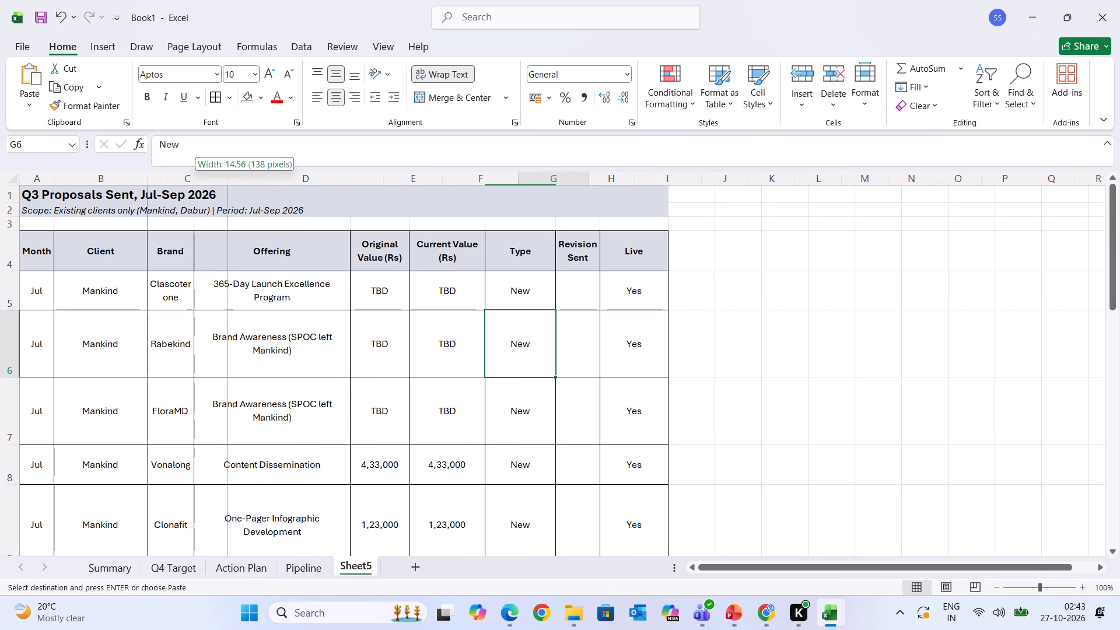
drag(229, 183, 232, 183)
drag(148, 178, 123, 174)
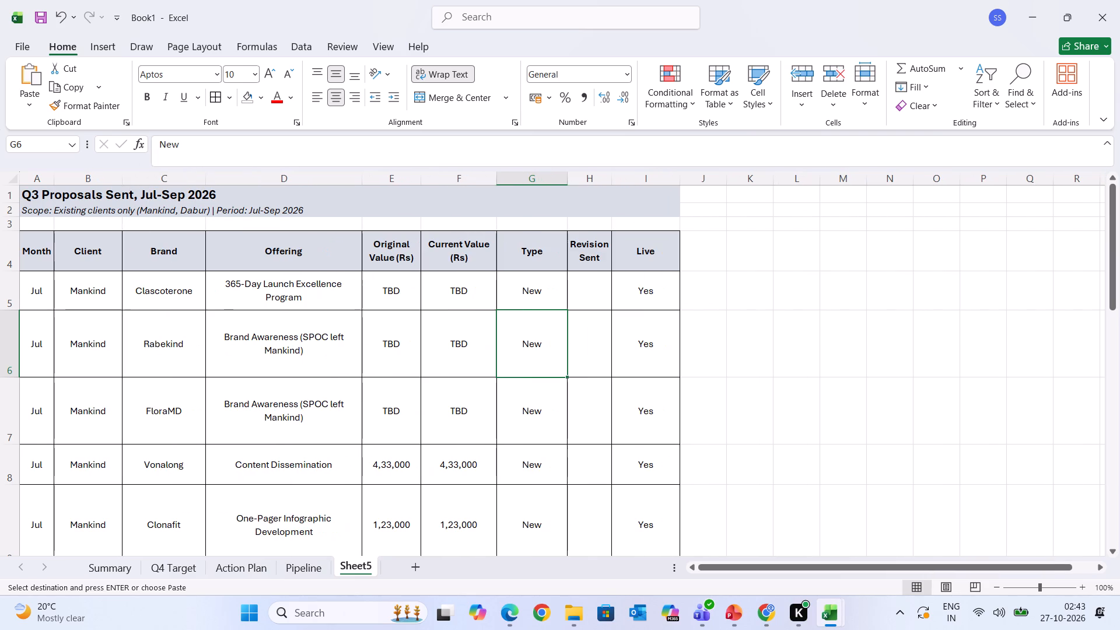
drag(362, 176, 386, 176)
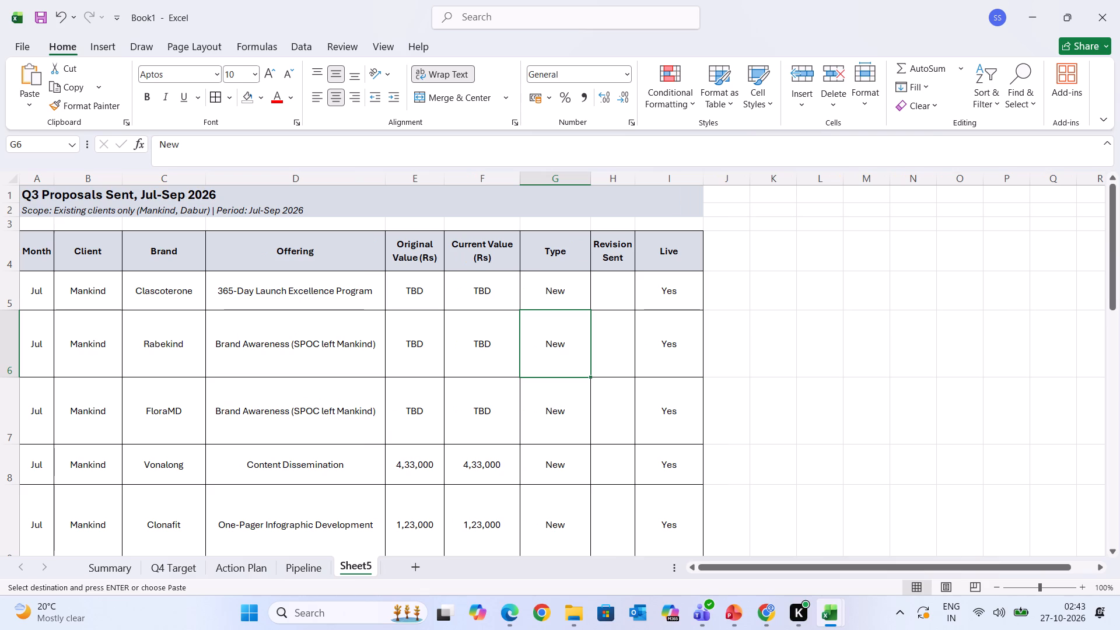
Reduce the heights of the Clascoterone and Rabekind rows (5 and 6) to suit their single-line text.
drag(13, 308, 14, 300)
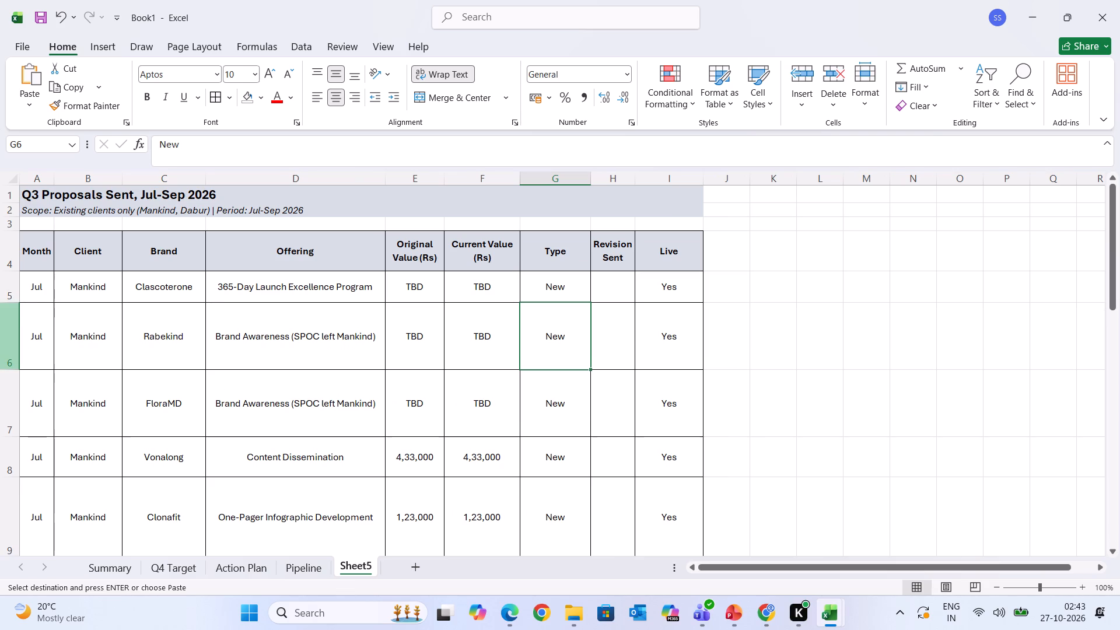
drag(15, 368, 19, 339)
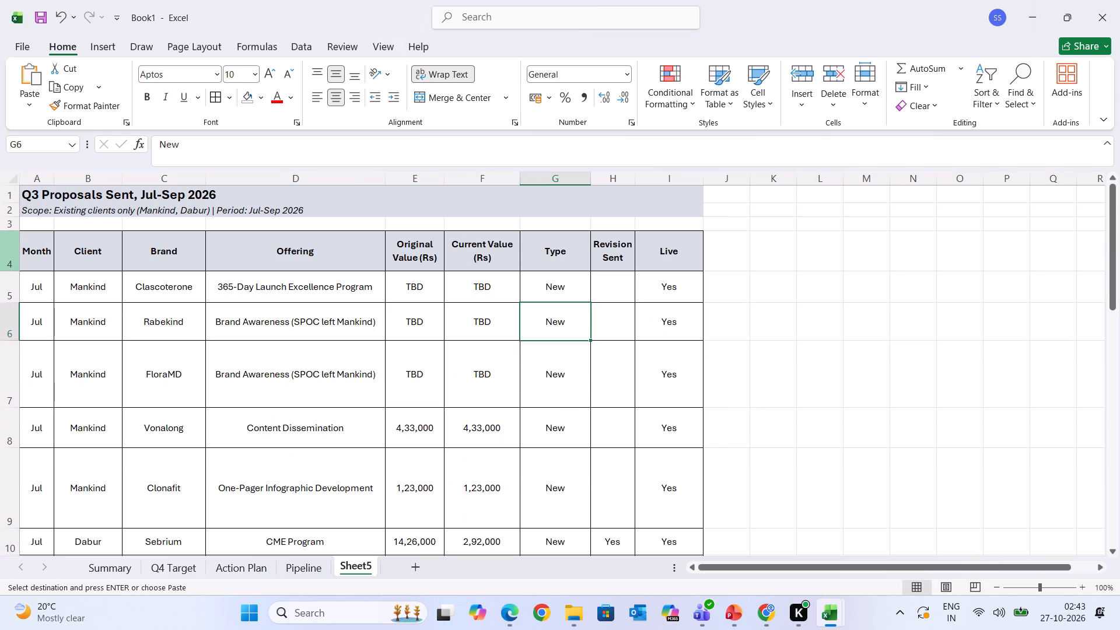
Select the proposals table A4:I19, auto-fit row 17, and shorten rows 19, 18 and 16 to fit their text.
drag(37, 253, 643, 555)
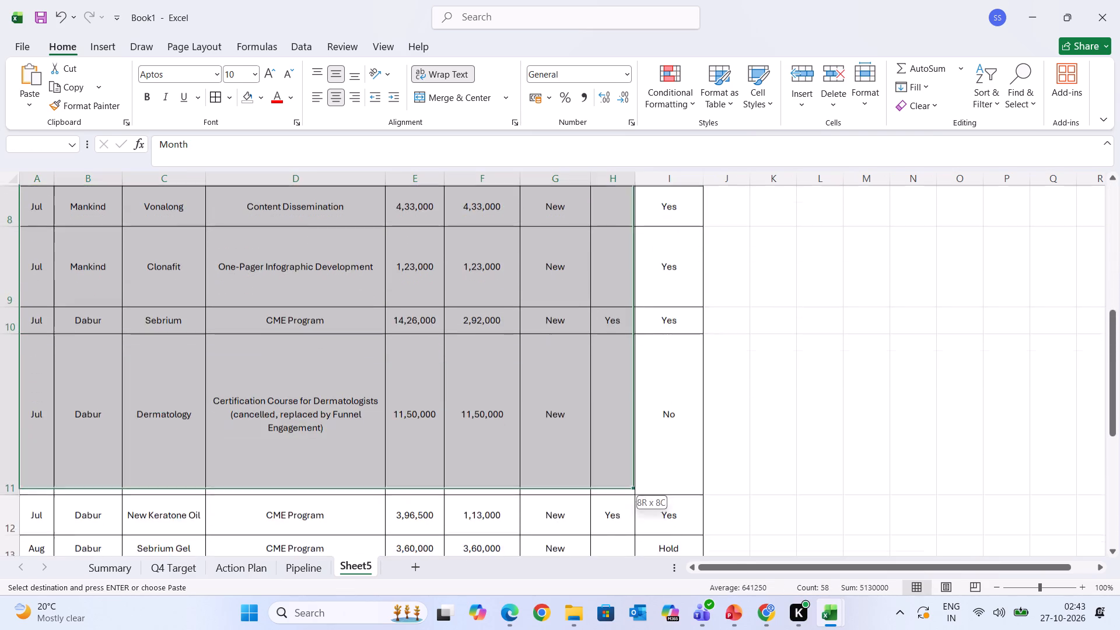
drag(643, 555, 635, 586)
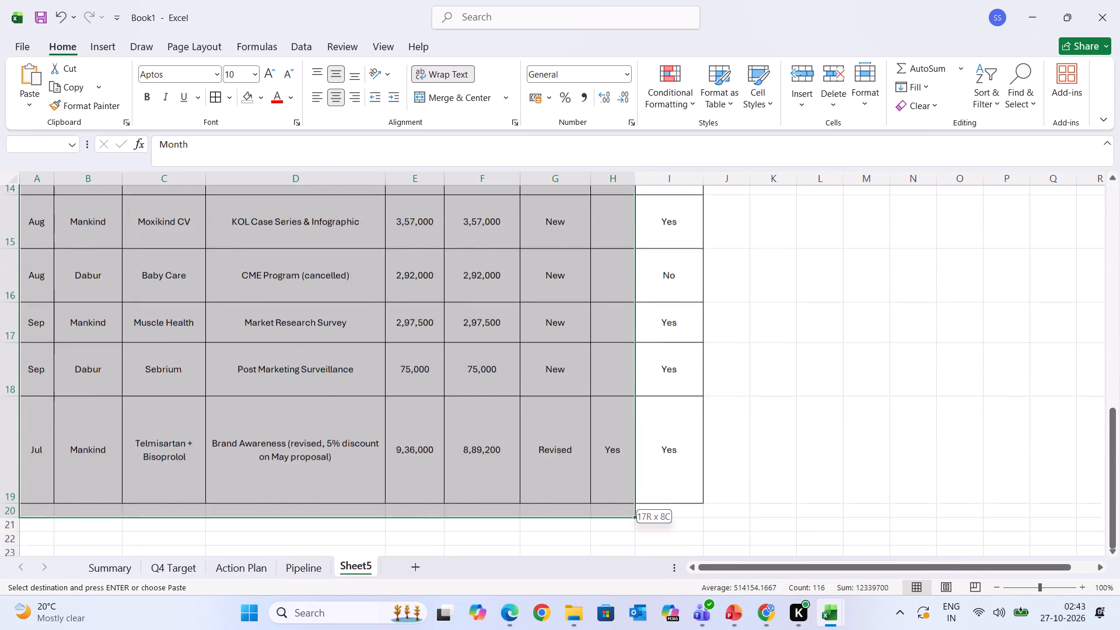
drag(635, 586, 647, 439)
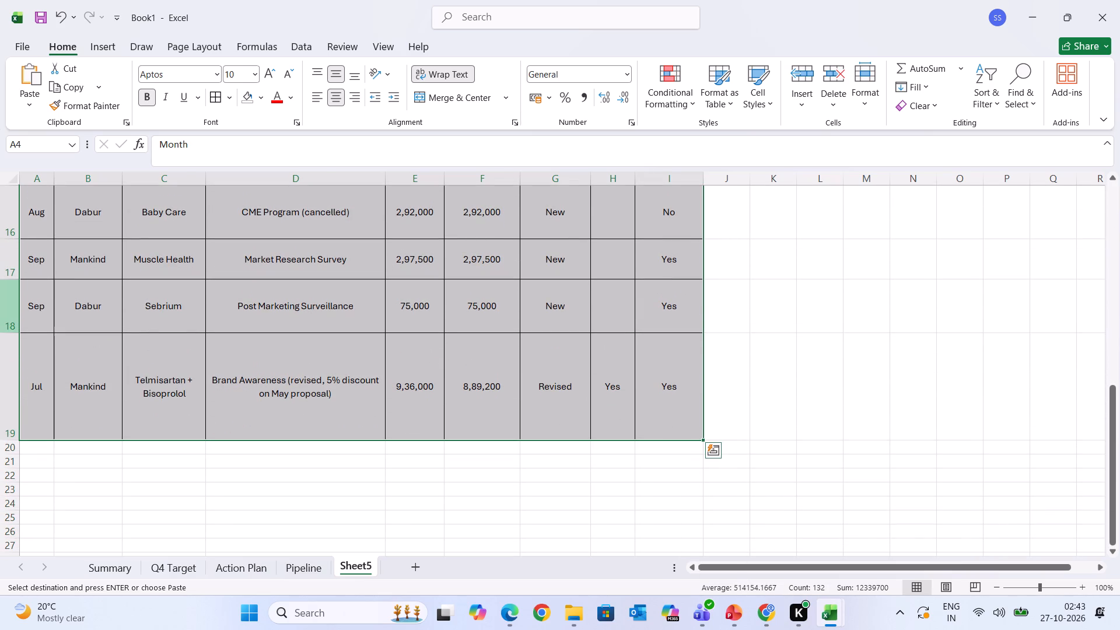
double_click(13, 279)
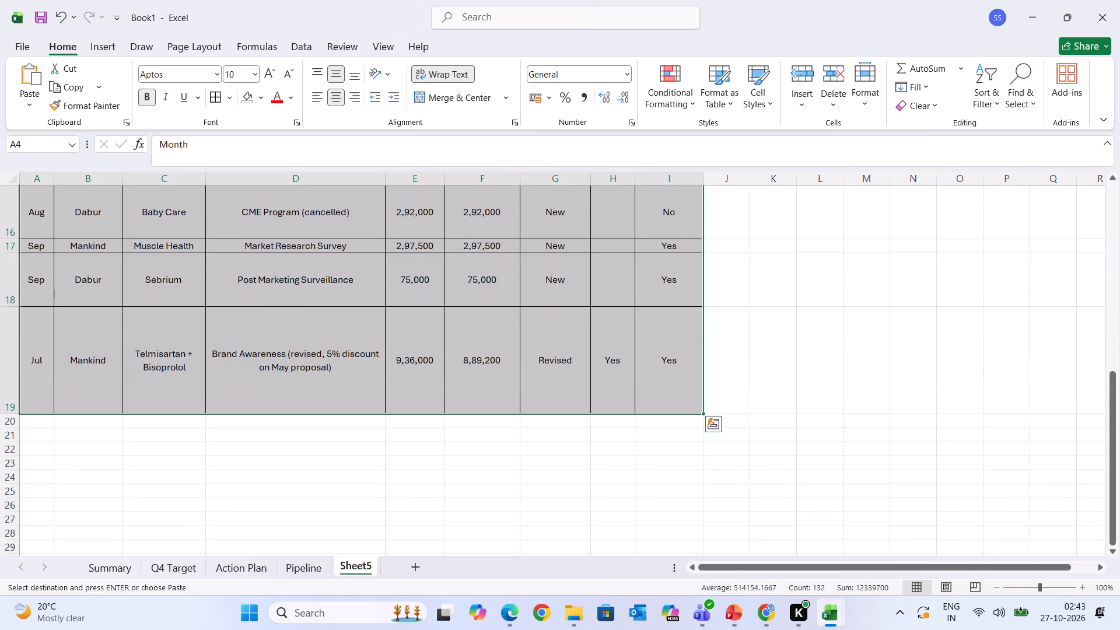
click(170, 355)
drag(13, 412, 23, 358)
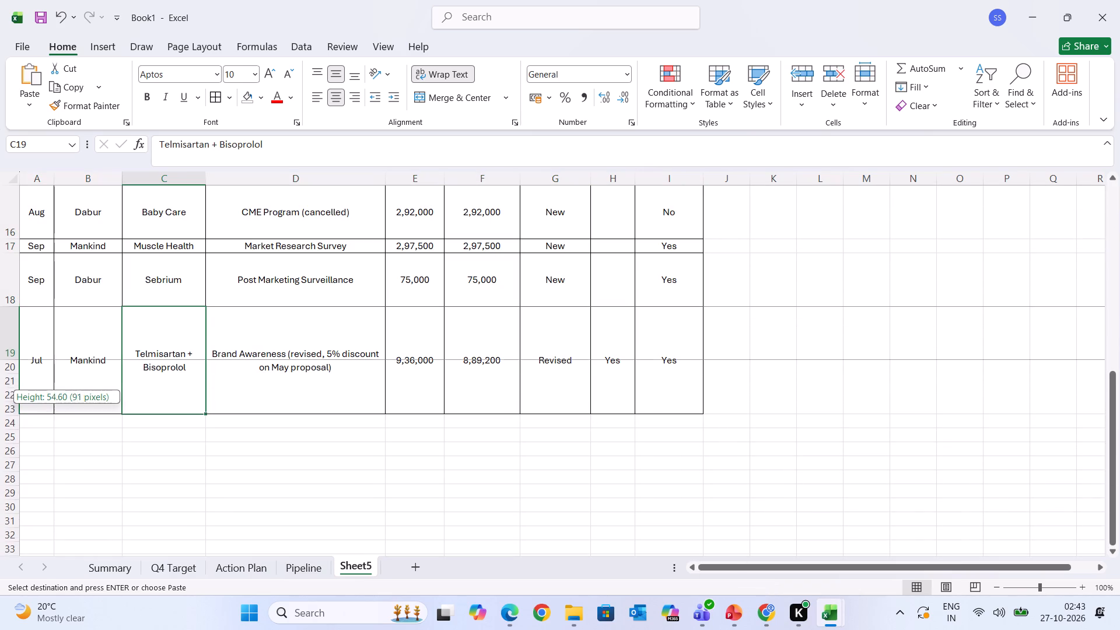
drag(23, 358, 23, 355)
scroll(23, 355, up, 1)
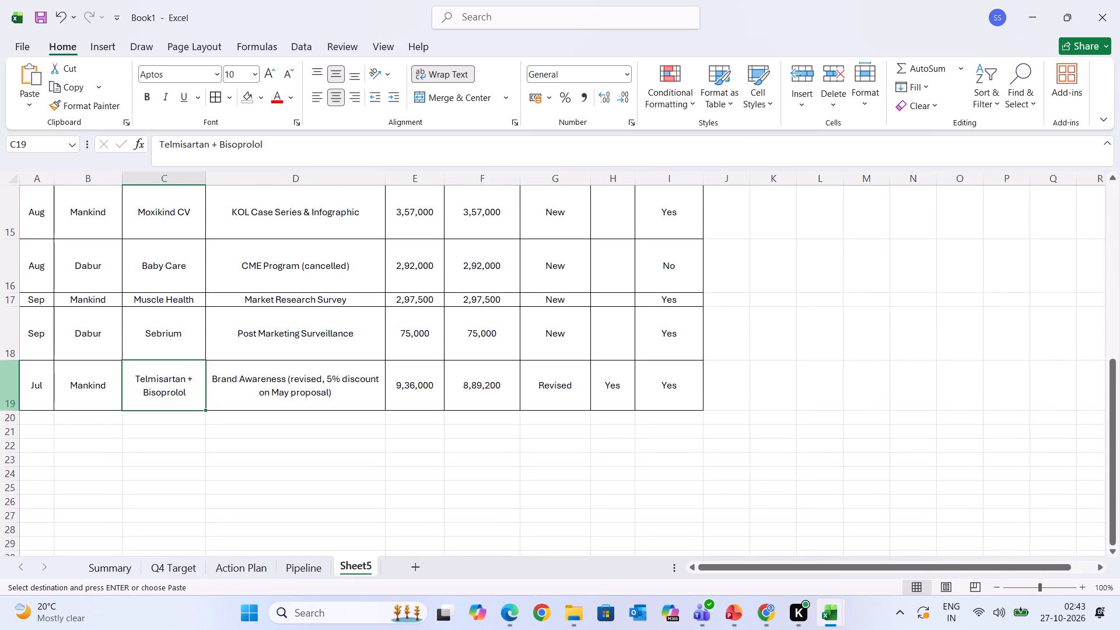
drag(15, 411, 17, 393)
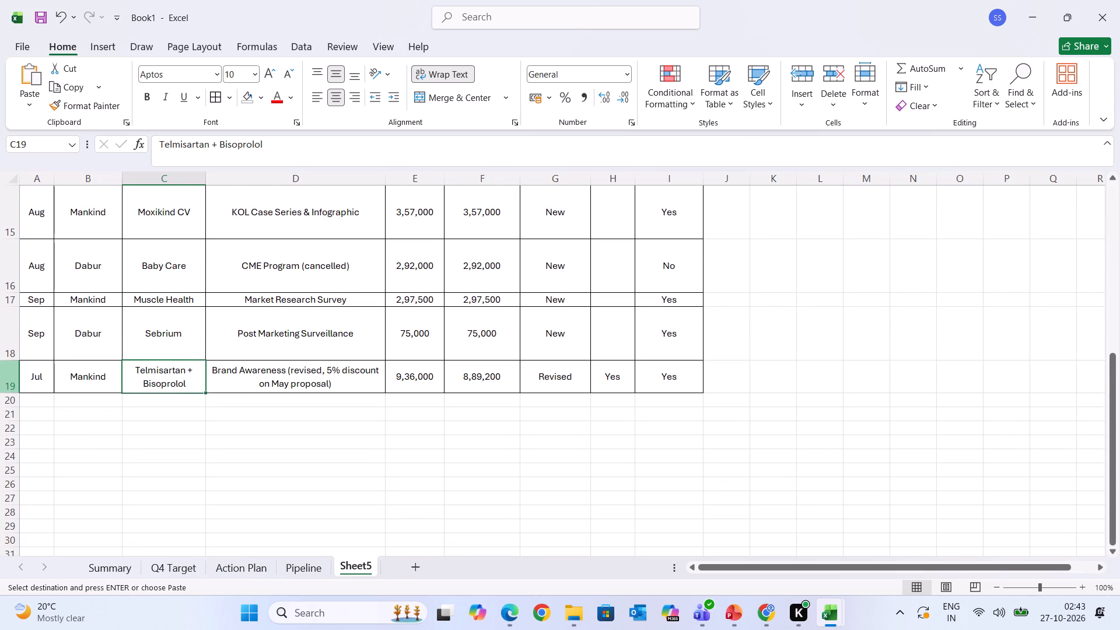
drag(12, 359, 13, 334)
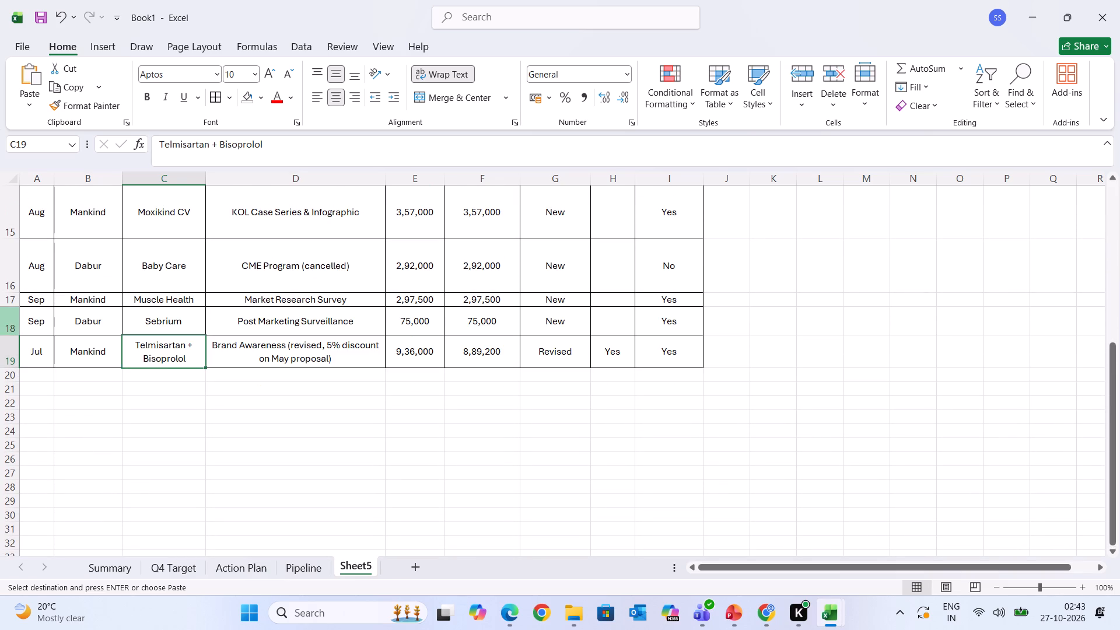
drag(12, 292, 16, 265)
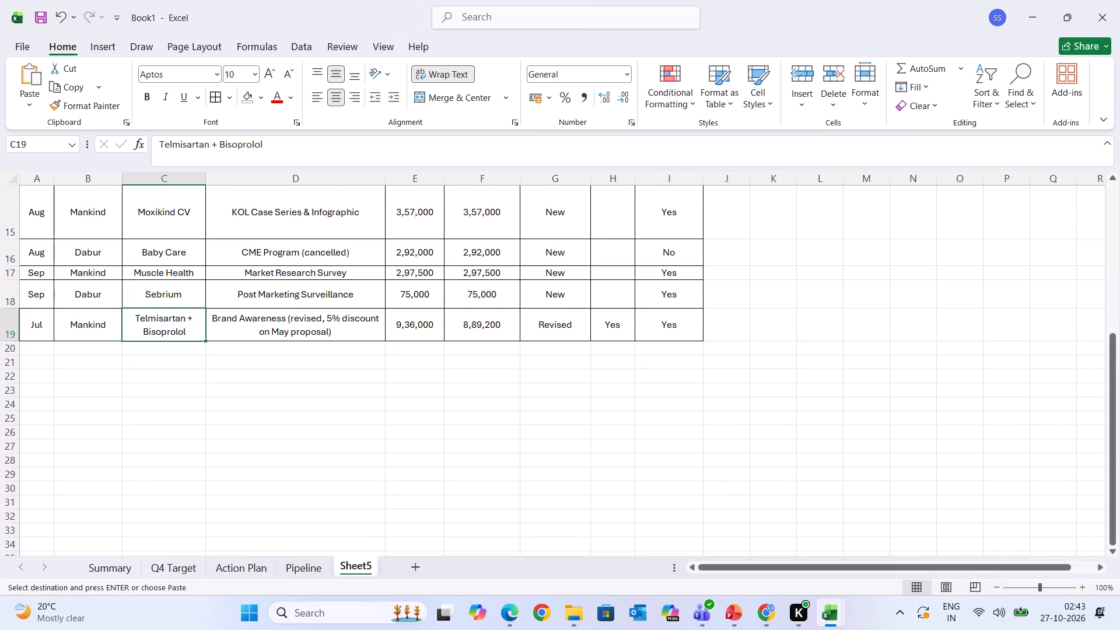
Shorten rows 5 to 10 of the proposals table to similar compact heights.
scroll(16, 265, up, 2)
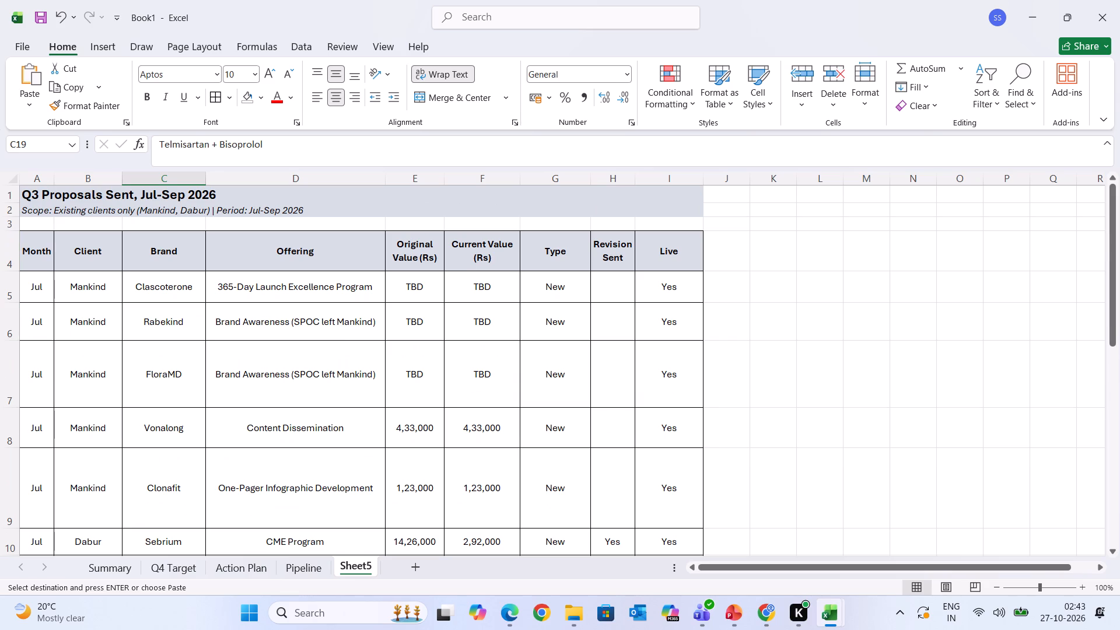
drag(14, 339, 15, 325)
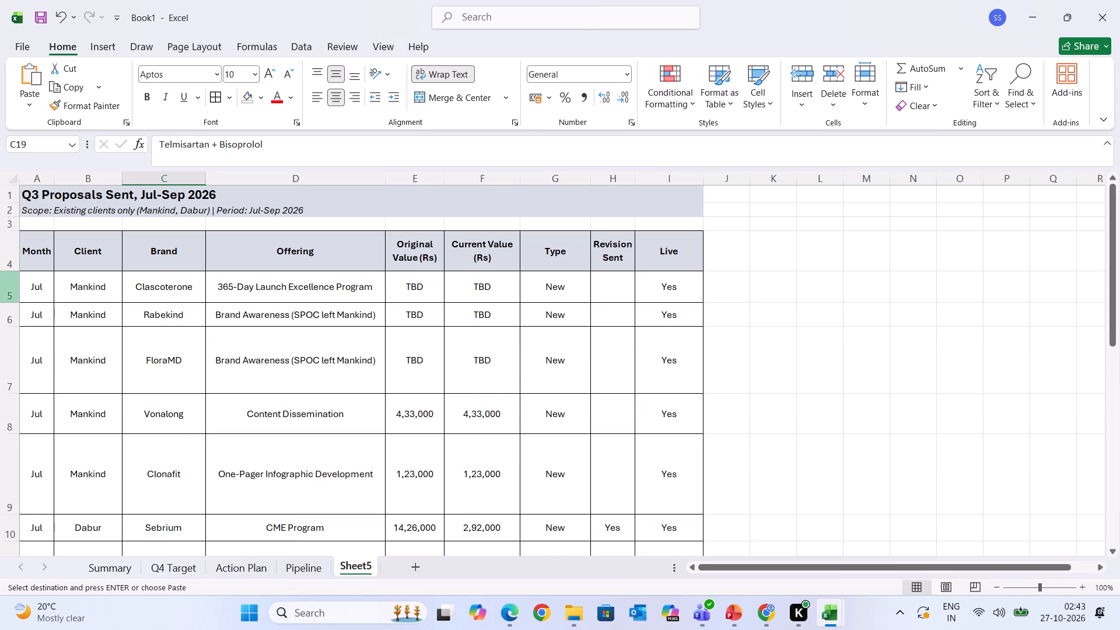
drag(15, 303, 15, 296)
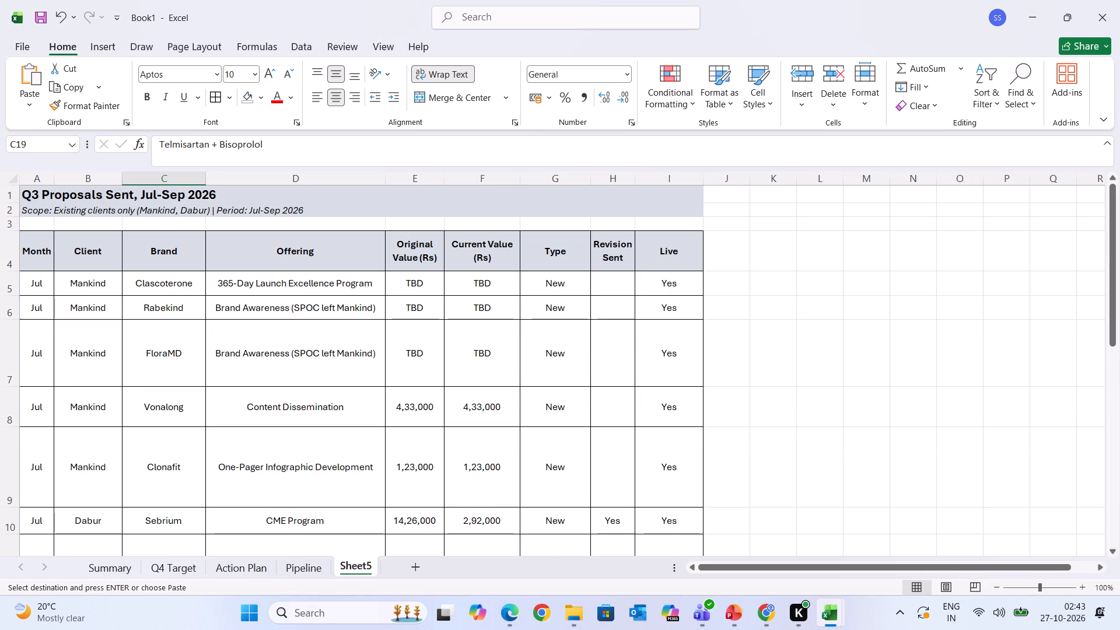
drag(16, 388, 20, 348)
drag(12, 386, 15, 369)
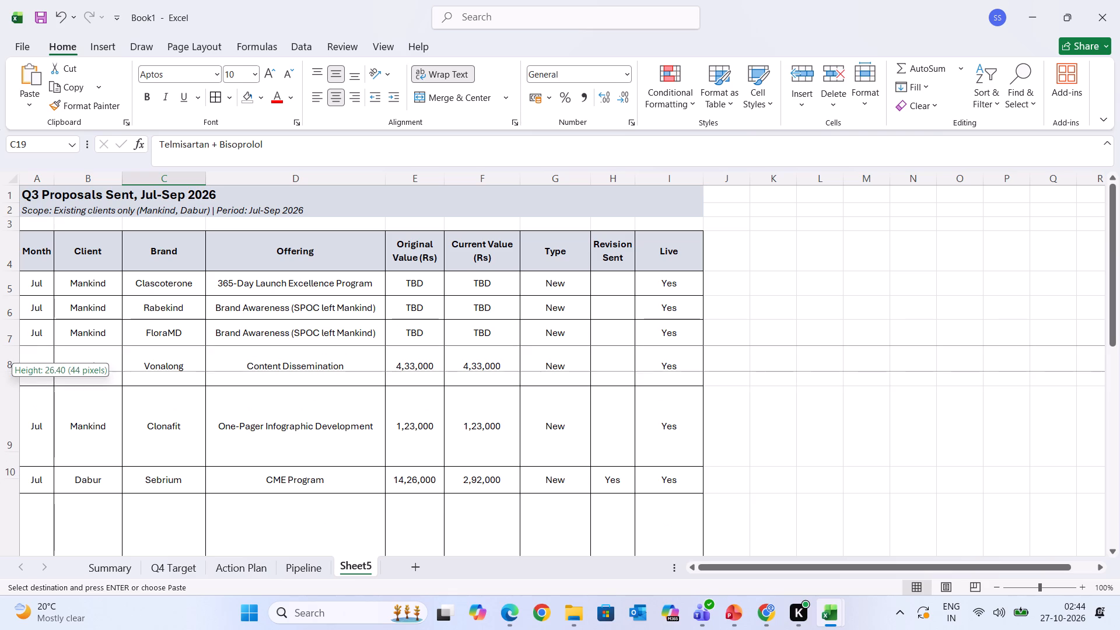
drag(15, 369, 15, 368)
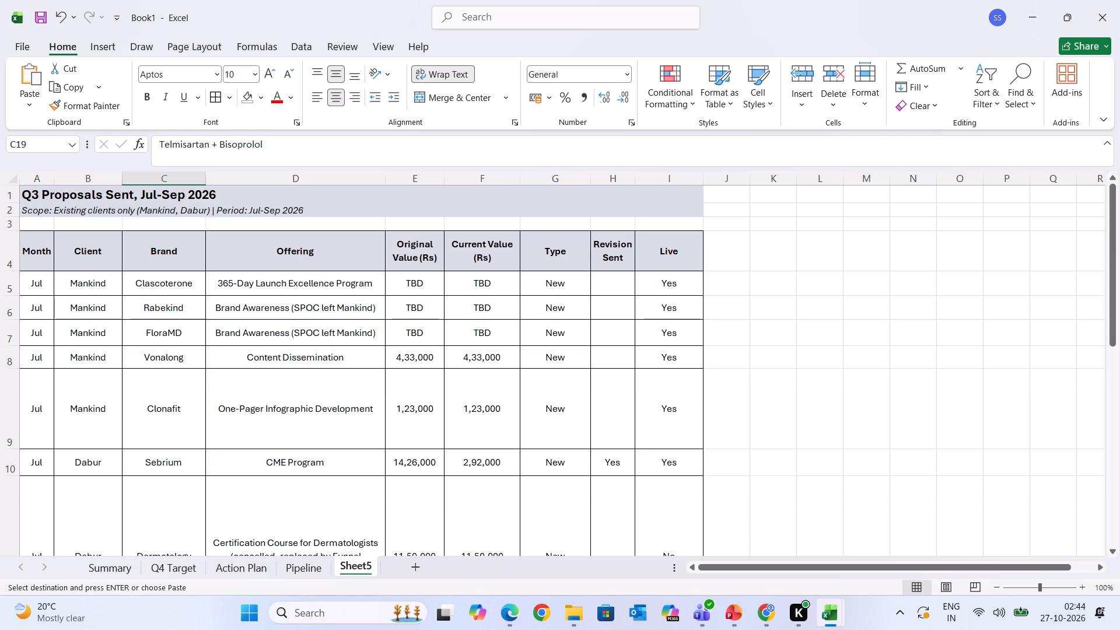
drag(10, 449, 20, 395)
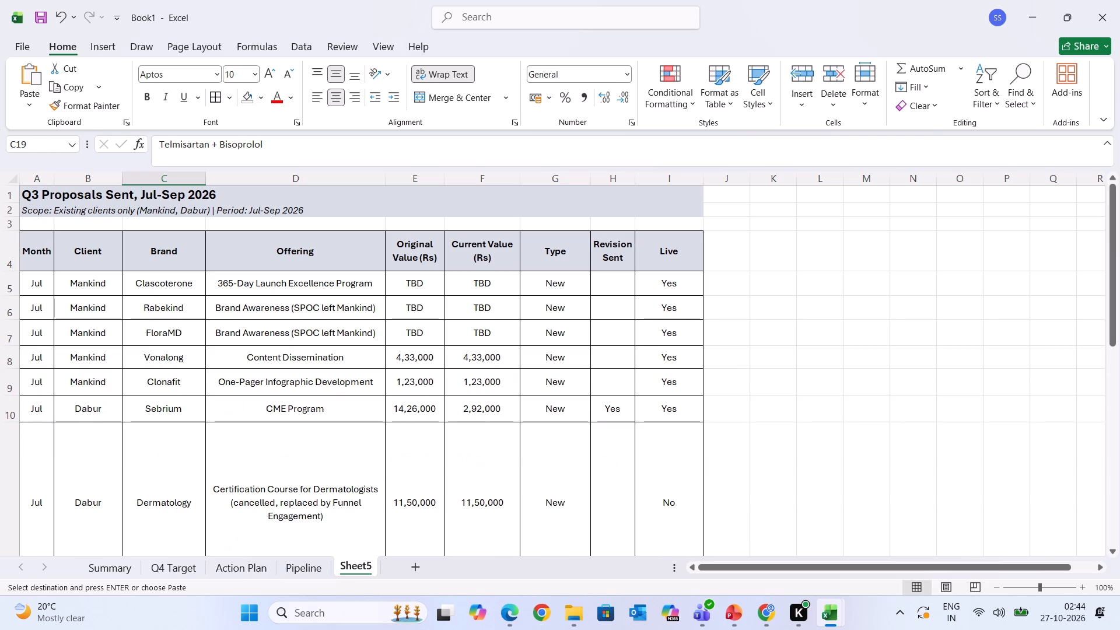
click(10, 422)
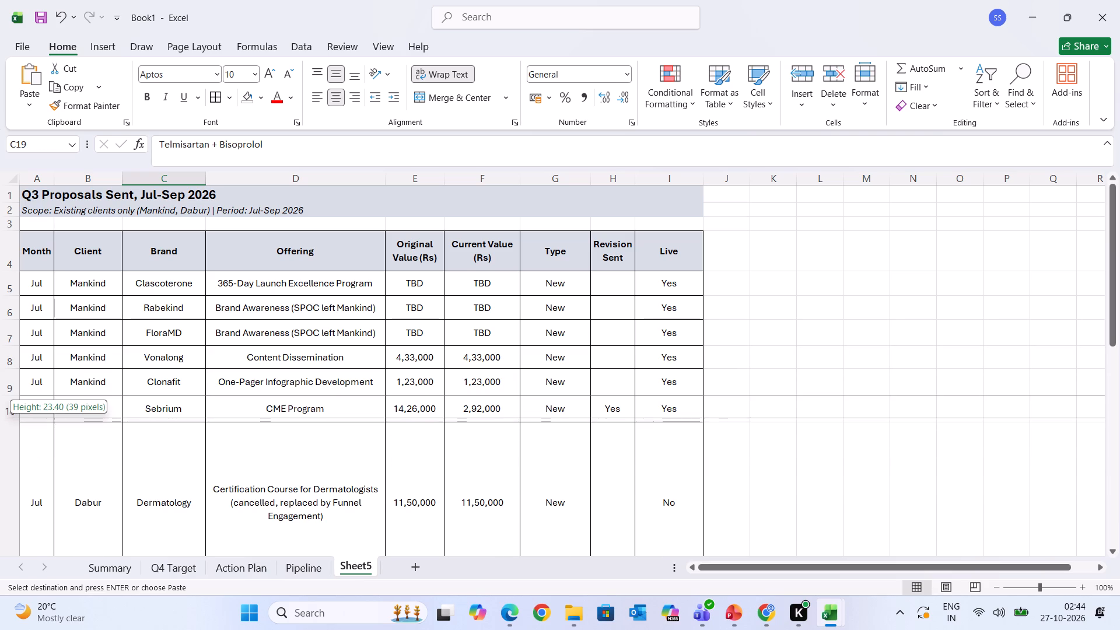
Shorten row 11 and widen the Offering column so the Dermatology certification entry fits on two lines.
scroll(9, 418, down, 1)
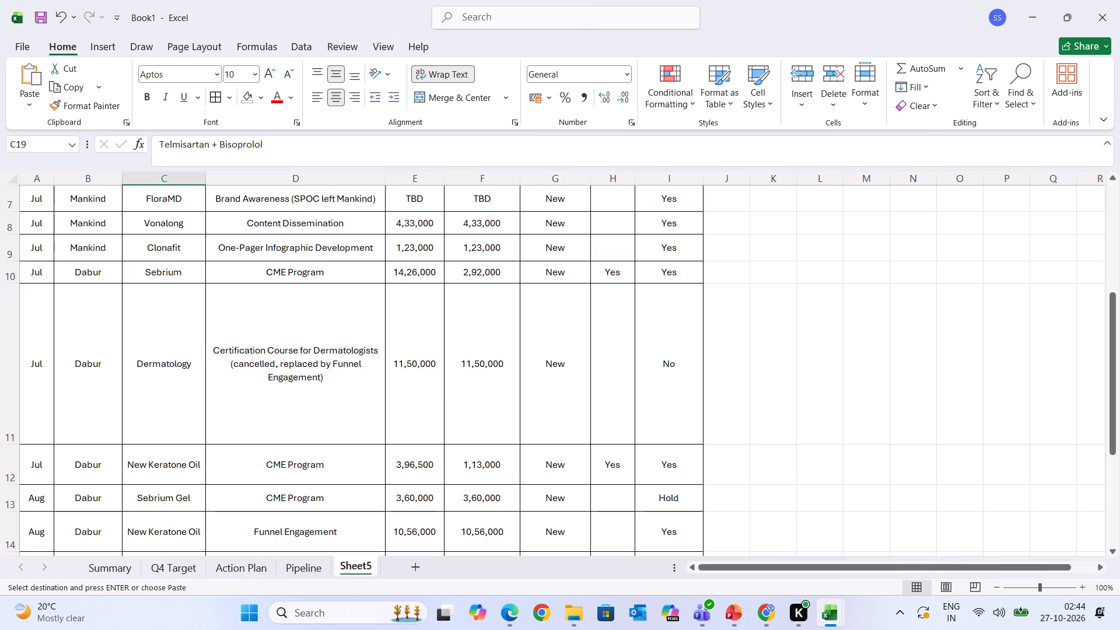
drag(13, 445, 32, 323)
drag(13, 359, 13, 351)
drag(384, 178, 399, 177)
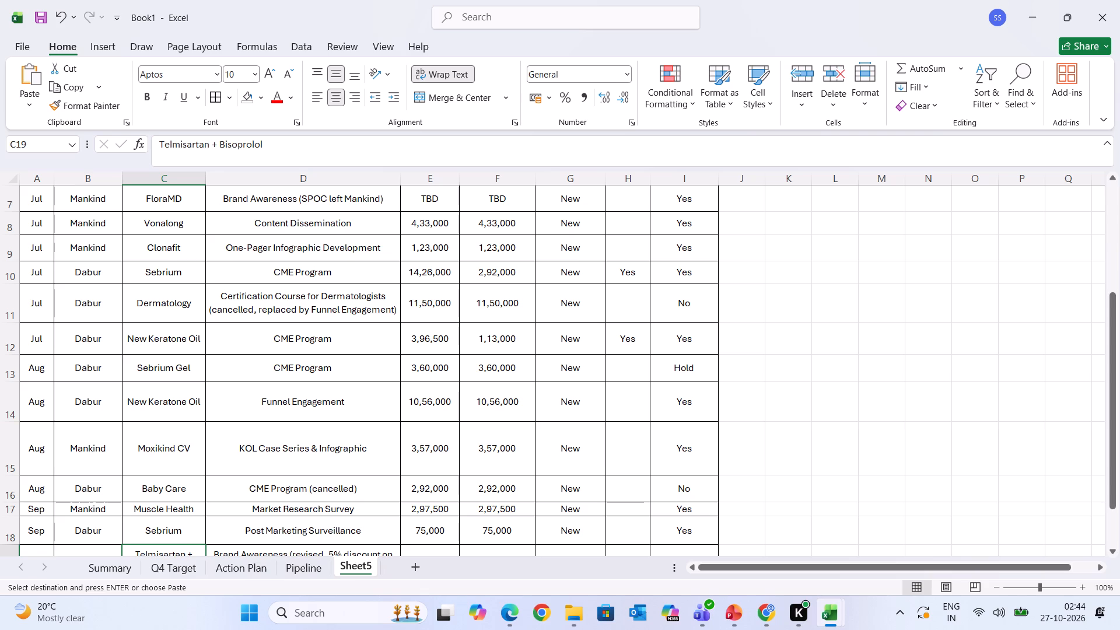
Shorten rows 12 to 16 of the proposals table to compact heights that suit their single-line text.
drag(14, 424, 15, 406)
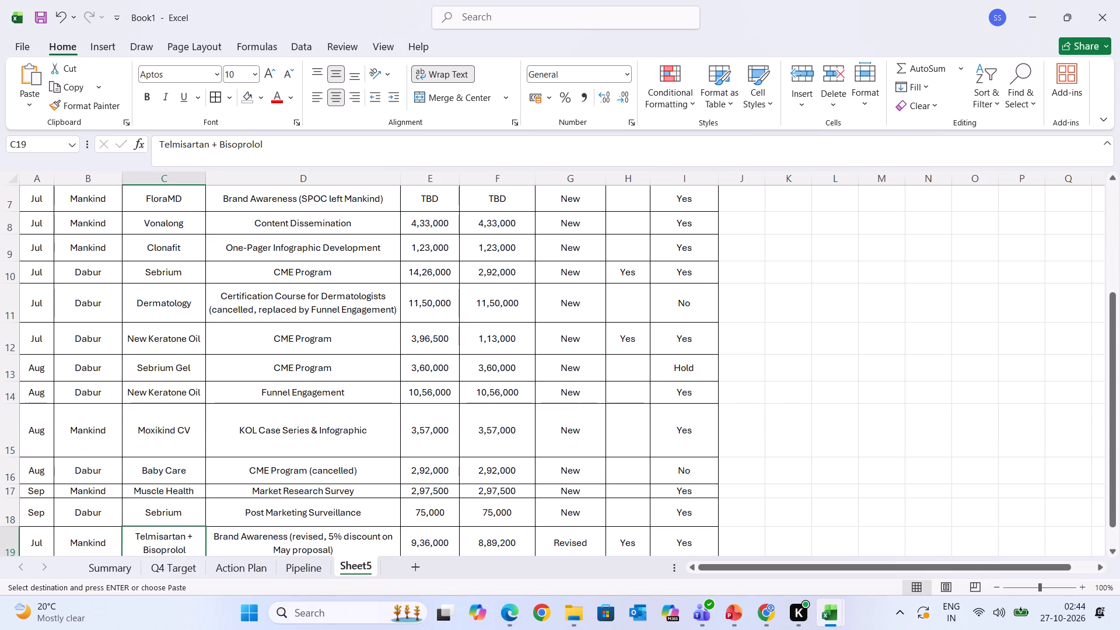
drag(16, 380, 16, 371)
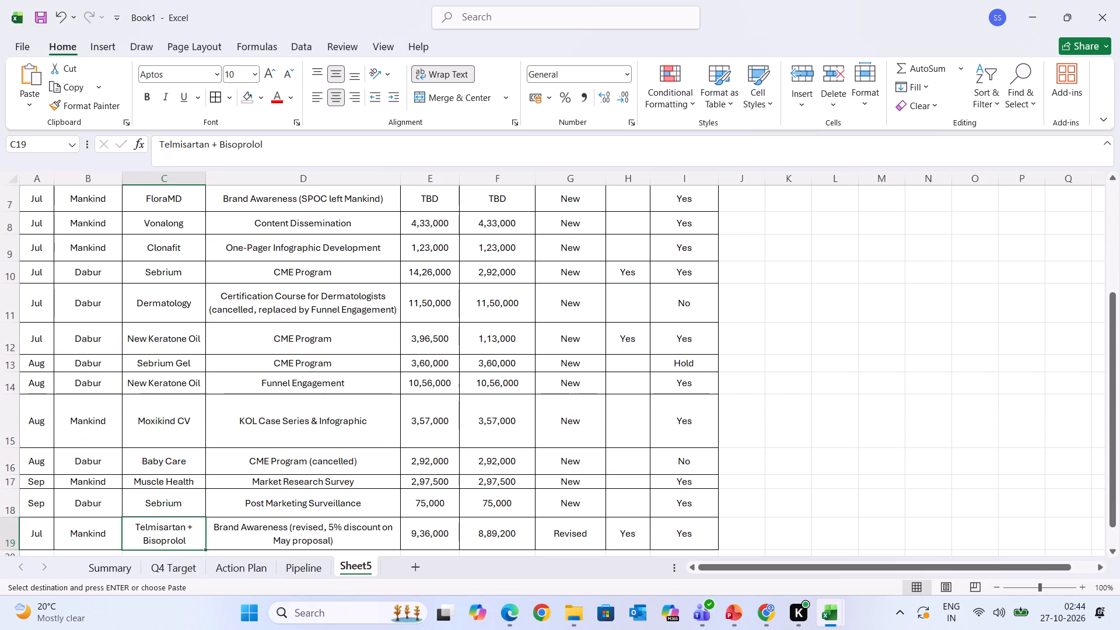
drag(13, 352, 13, 343)
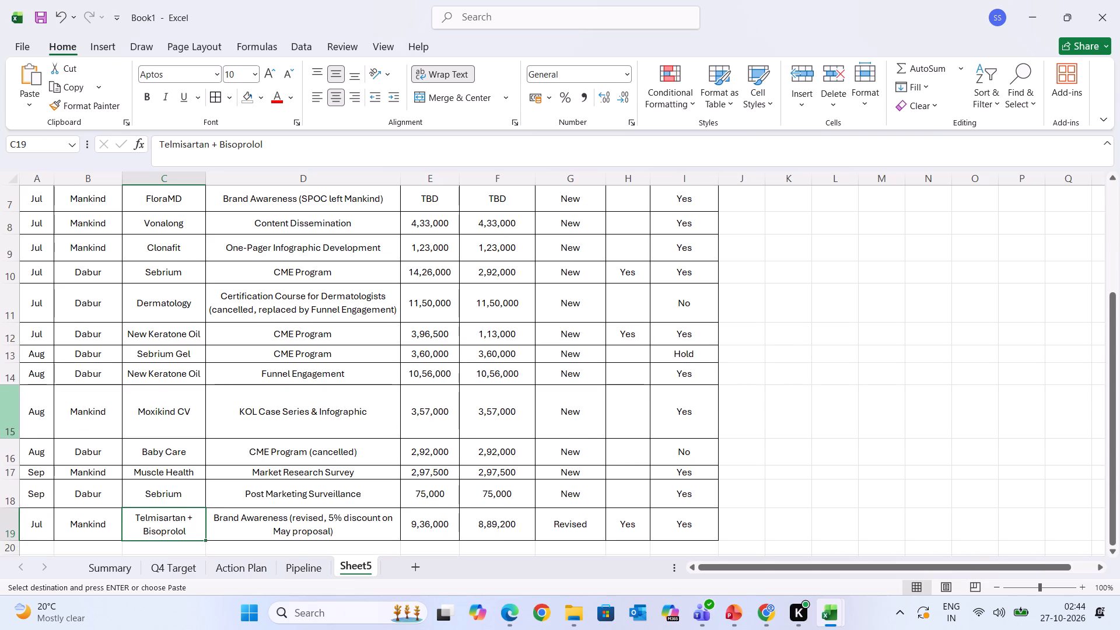
drag(11, 437, 12, 407)
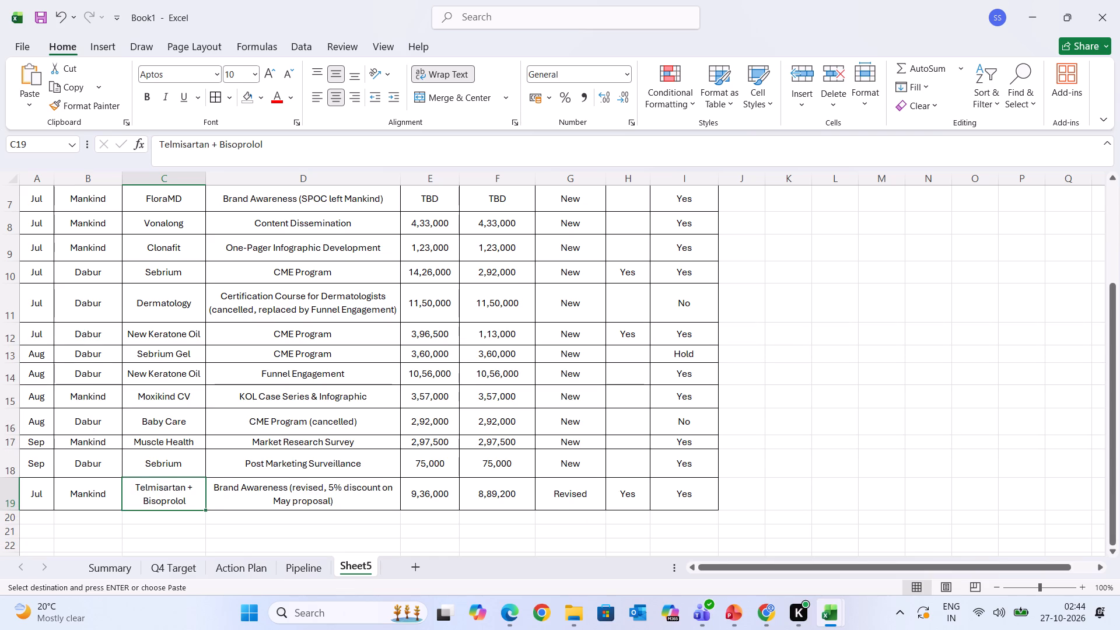
drag(10, 439, 10, 433)
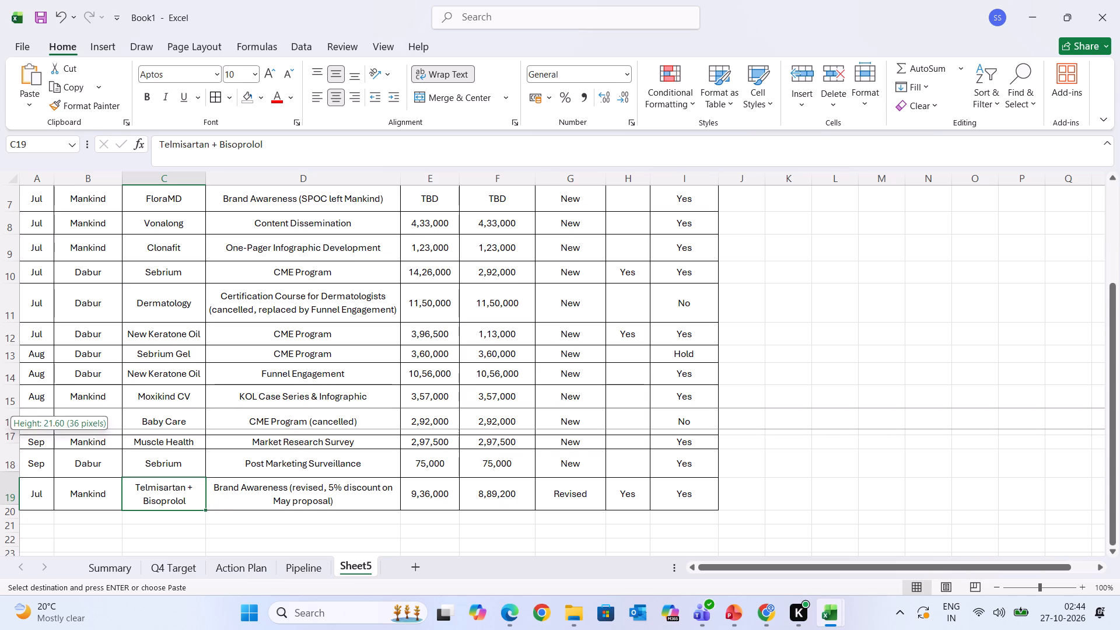
drag(10, 433, 9, 444)
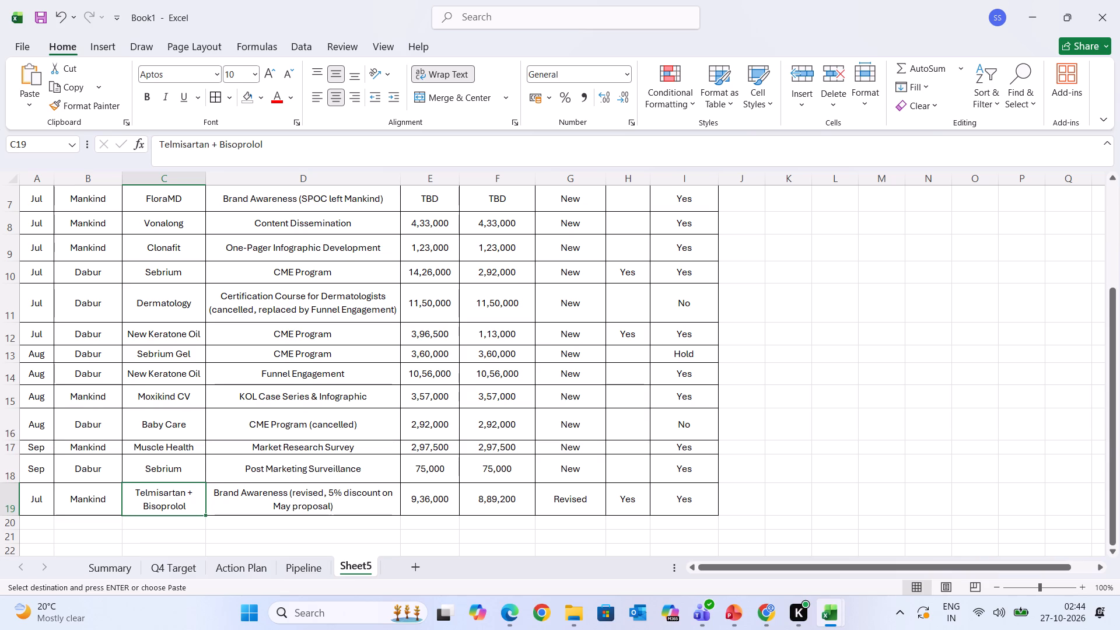
drag(9, 439, 9, 430)
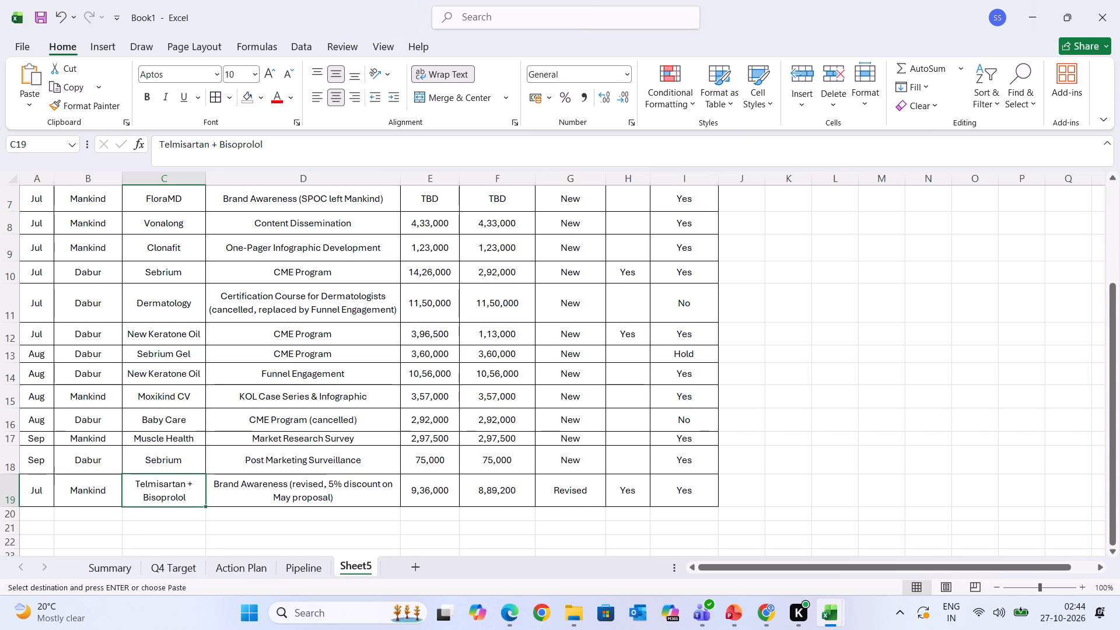
click(173, 498)
Delete row 2 with the italic scope and period subtitle from the proposals sheet.
scroll(173, 498, up, 2)
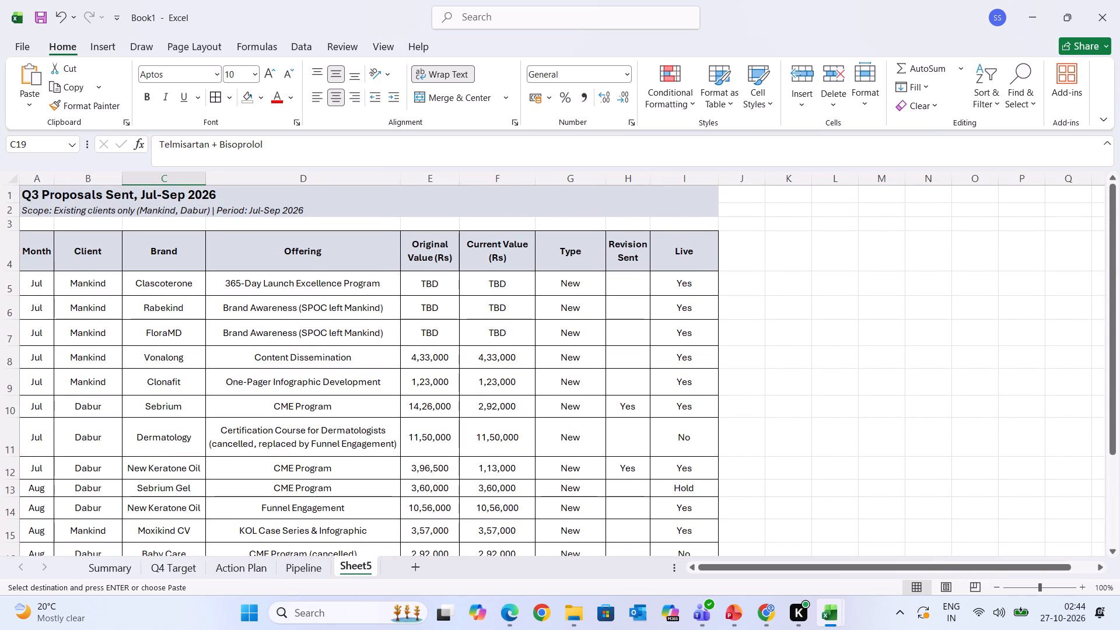
click(53, 195)
click(5, 213)
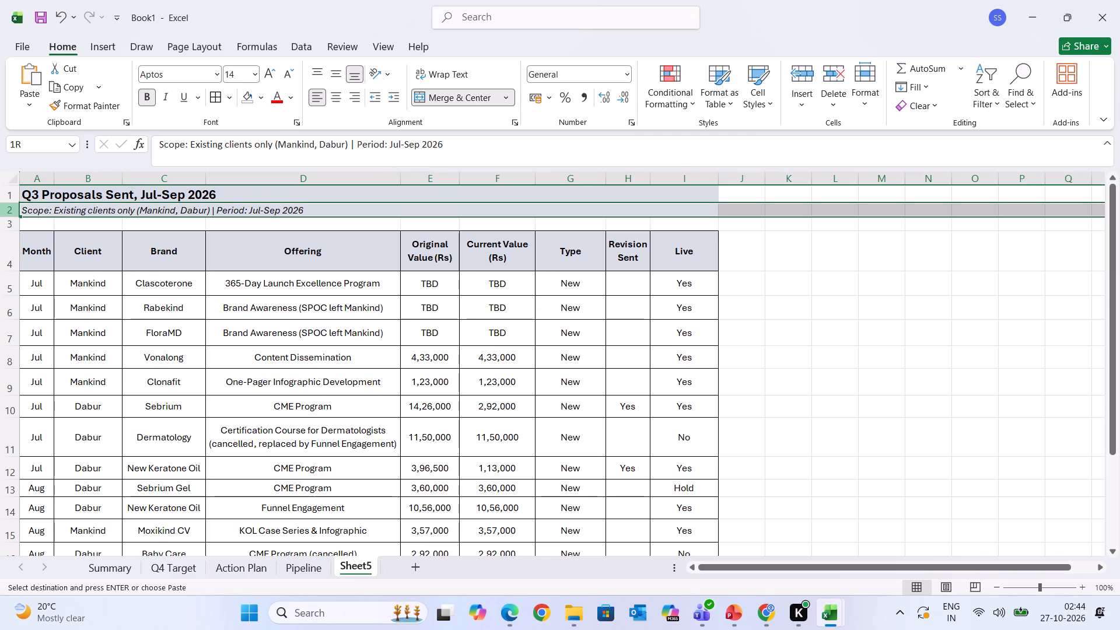
click(54, 233)
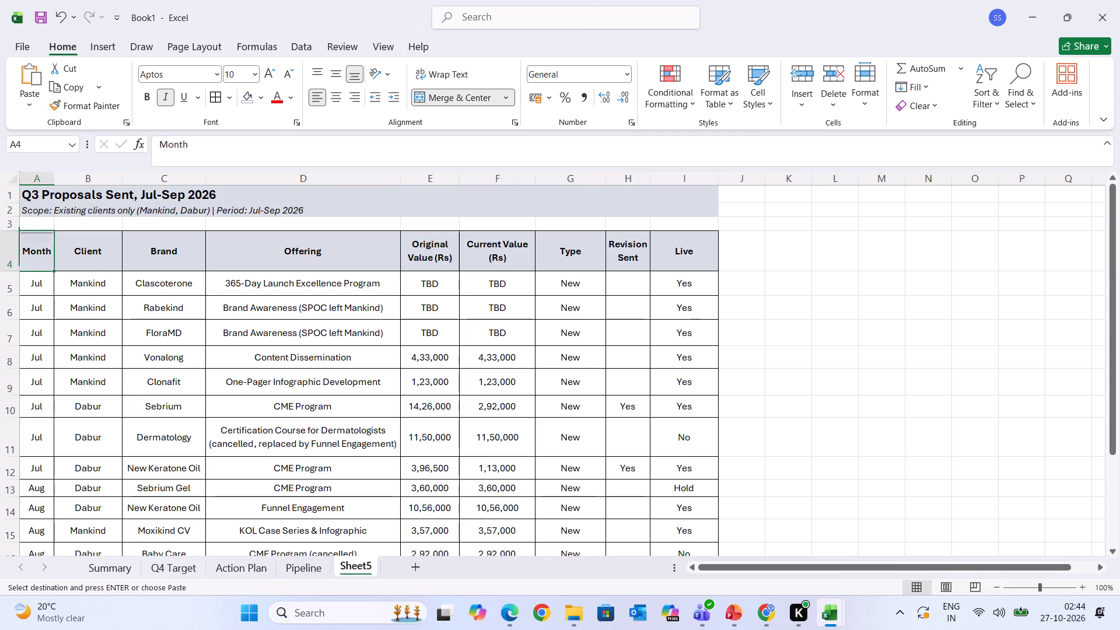
click(4, 206)
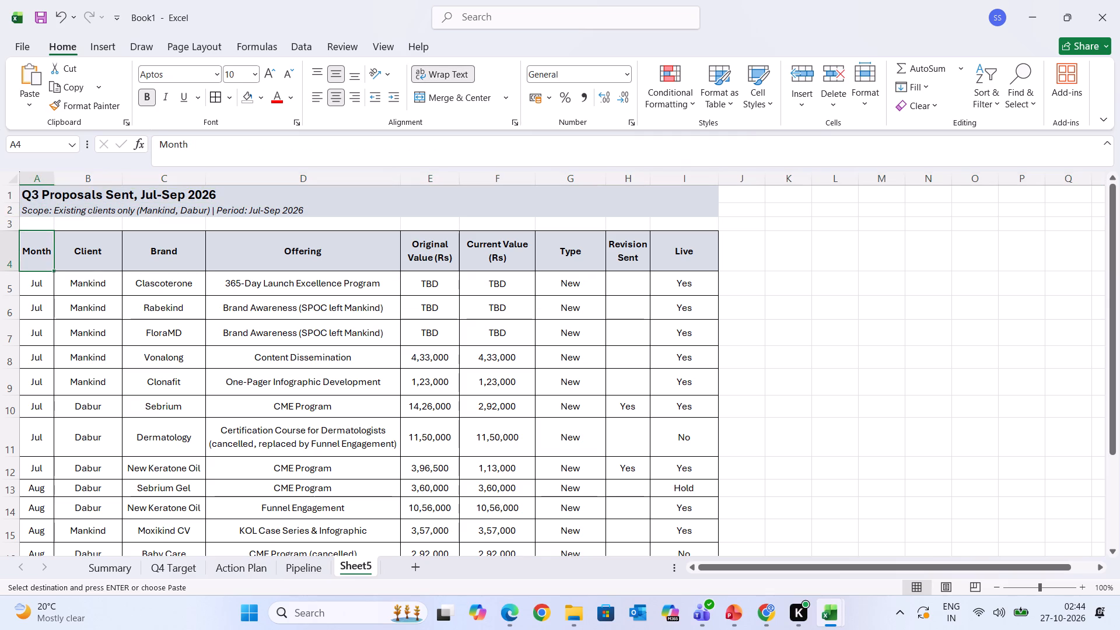
click(11, 209)
key(ctrl+minus)
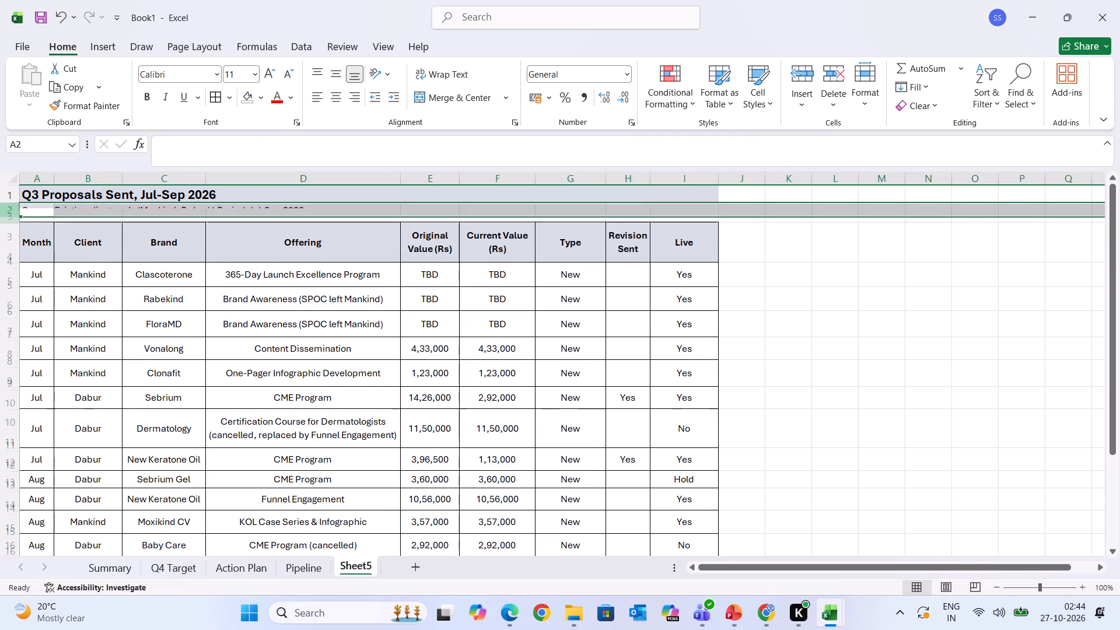
Format the title and the whole proposals table, A1:I18, in Calibri at size 11.
click(60, 241)
drag(38, 196, 404, 408)
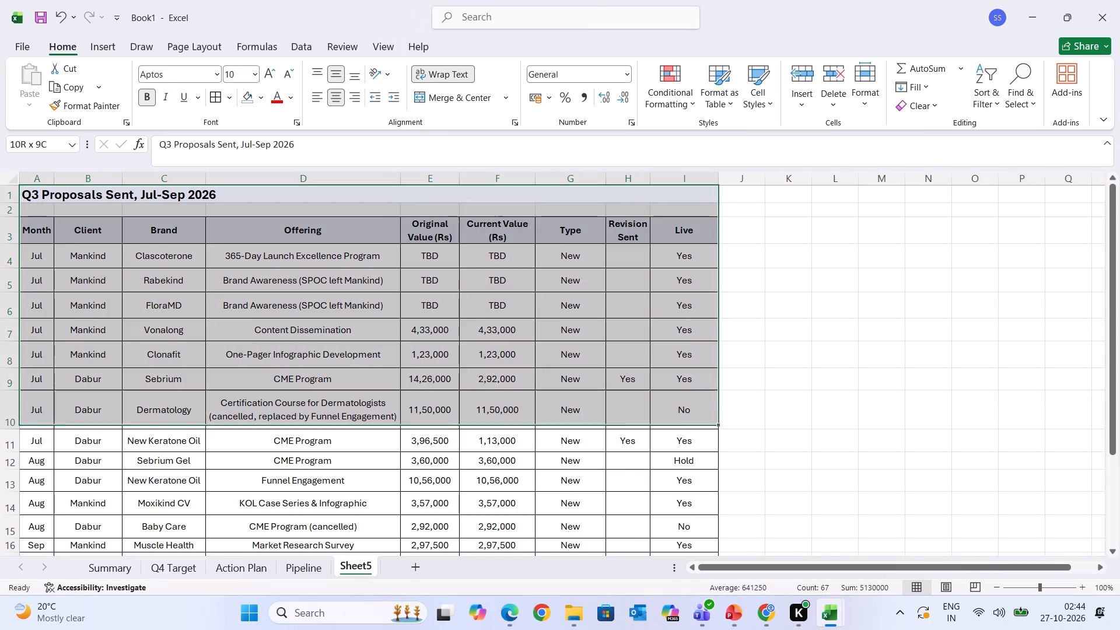
drag(404, 408, 401, 508)
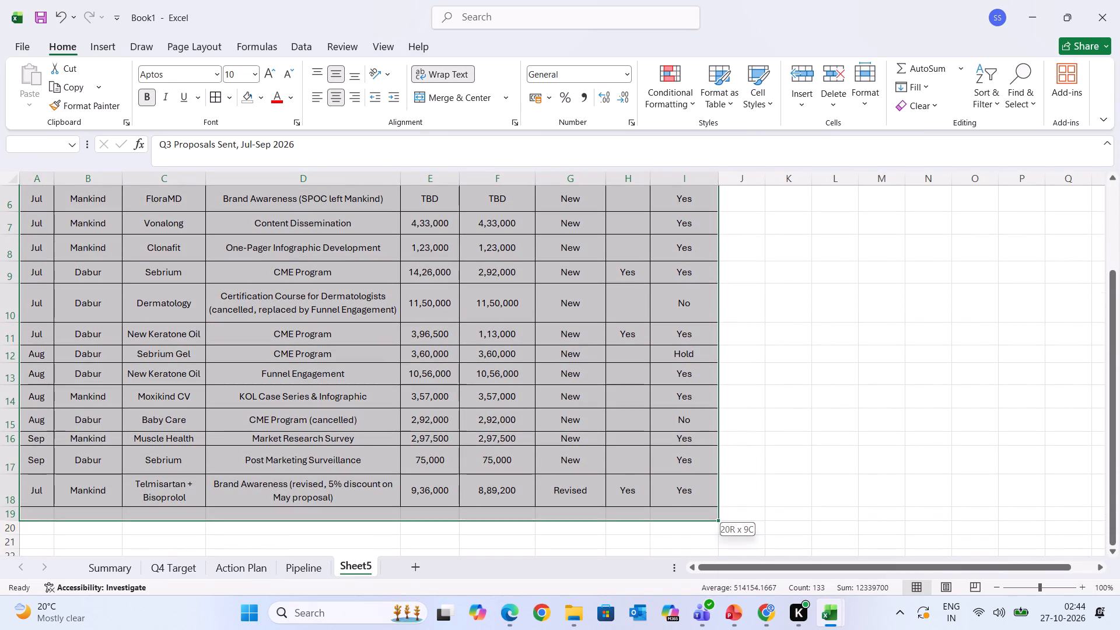
drag(401, 508, 399, 505)
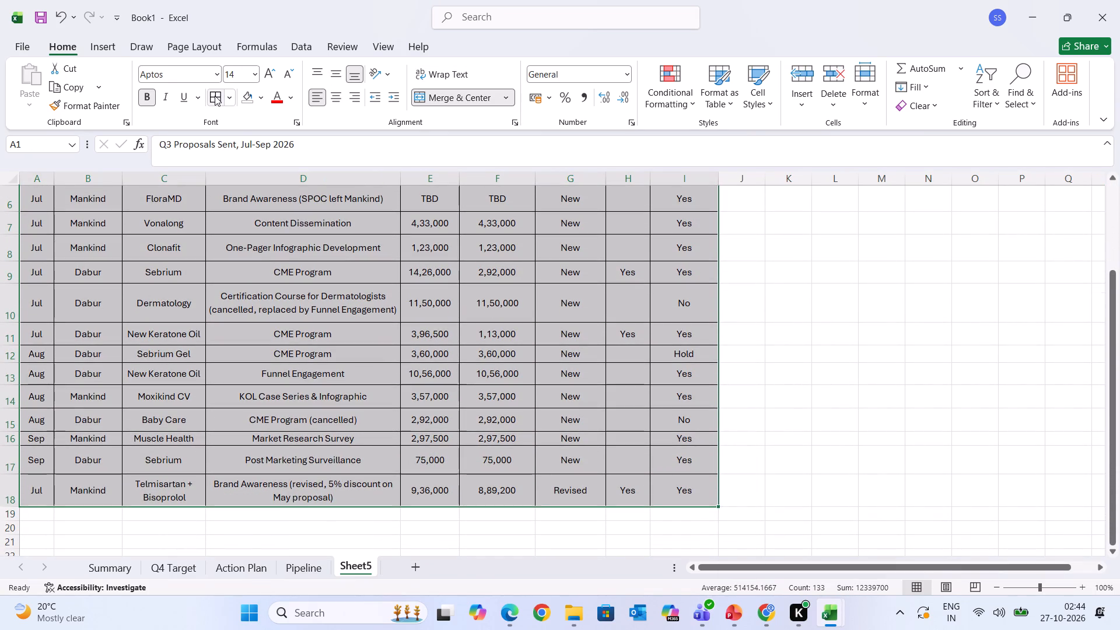
click(253, 71)
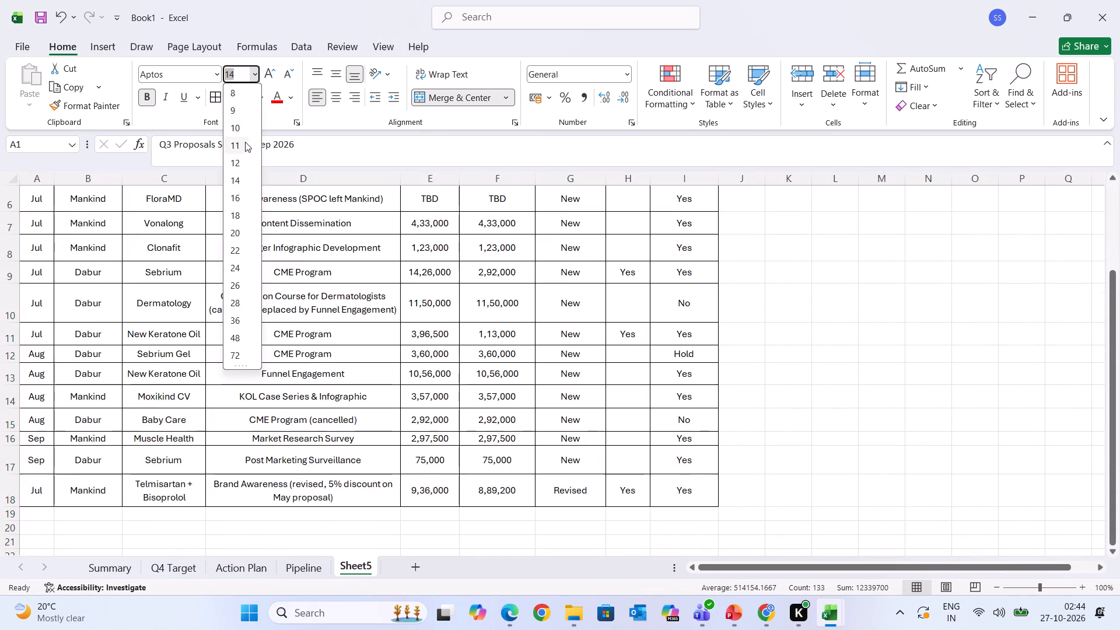
click(244, 143)
click(217, 78)
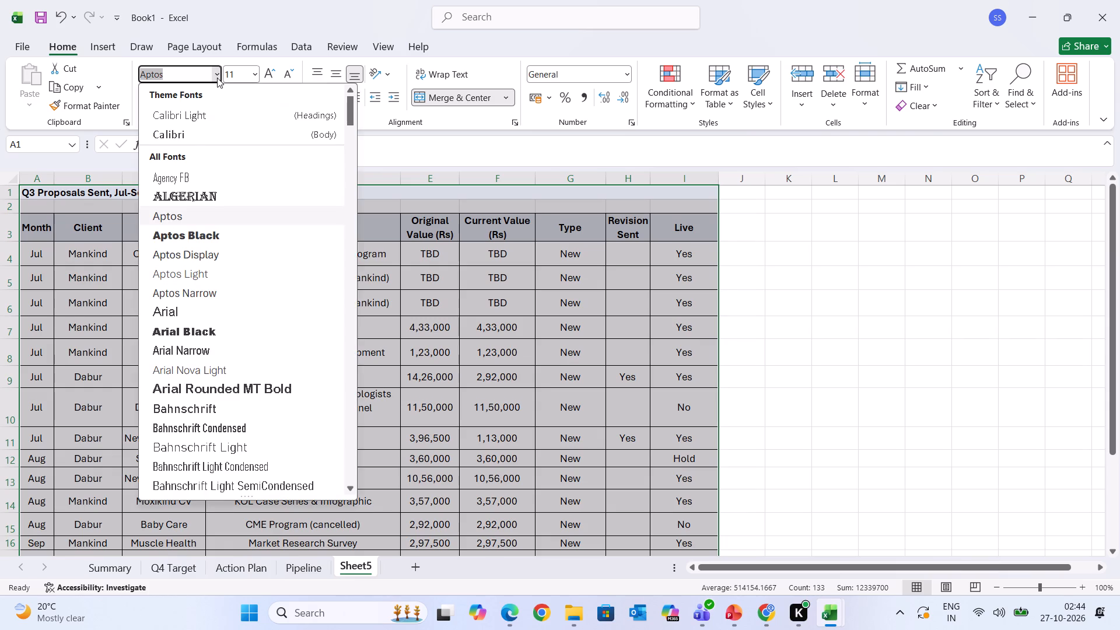
click(192, 133)
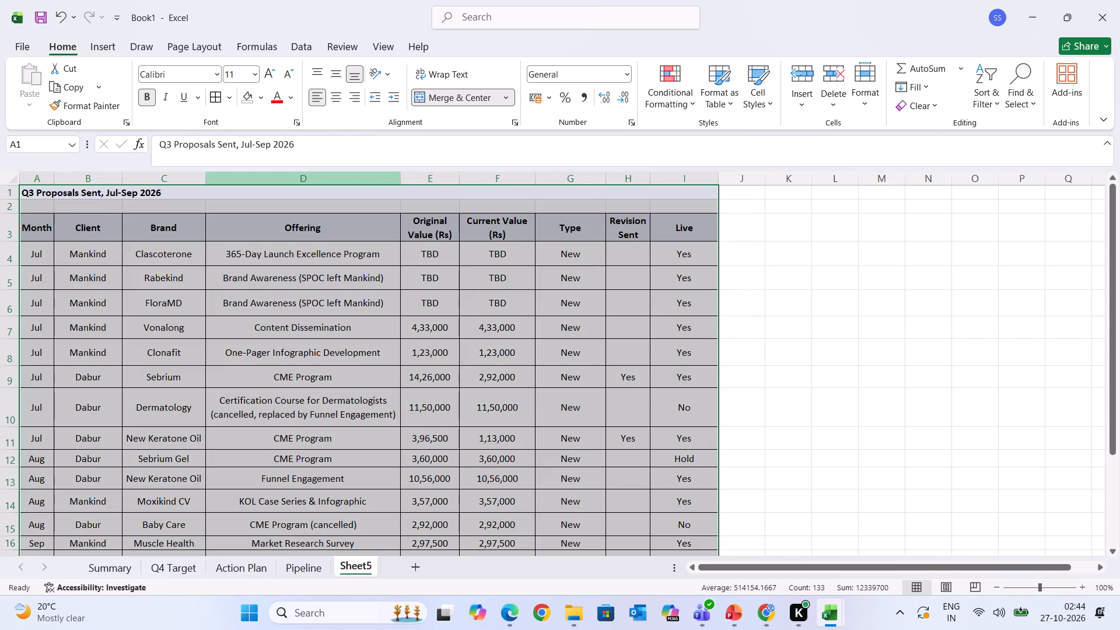
click(337, 327)
Remove the coloured fill from the "Q3 Proposals Sent, Jul-Sep 2026" title row.
click(67, 192)
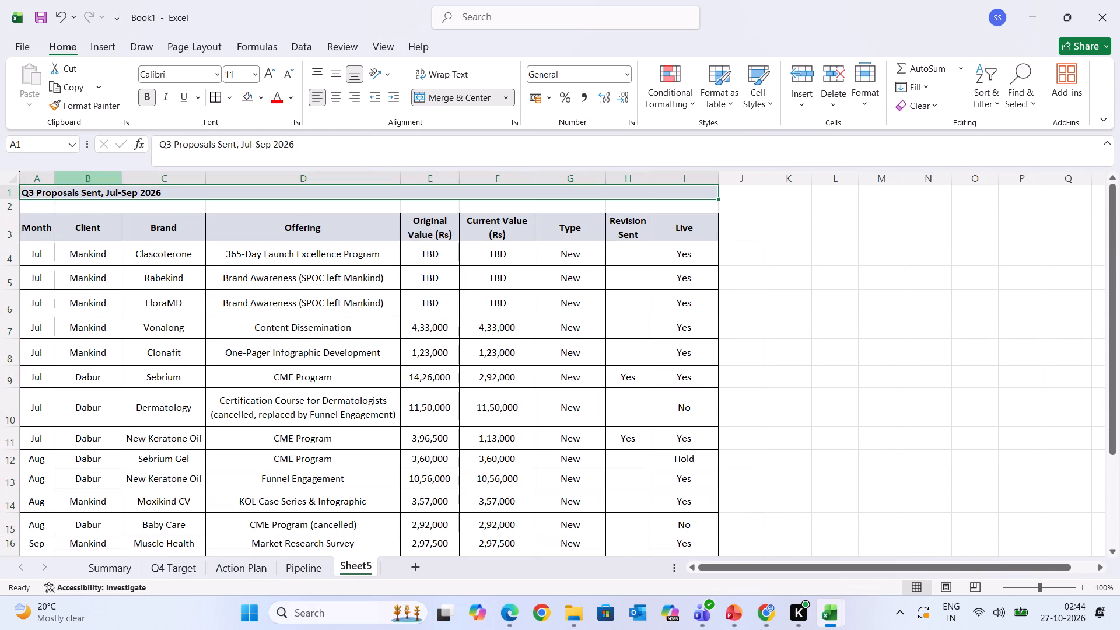
click(246, 97)
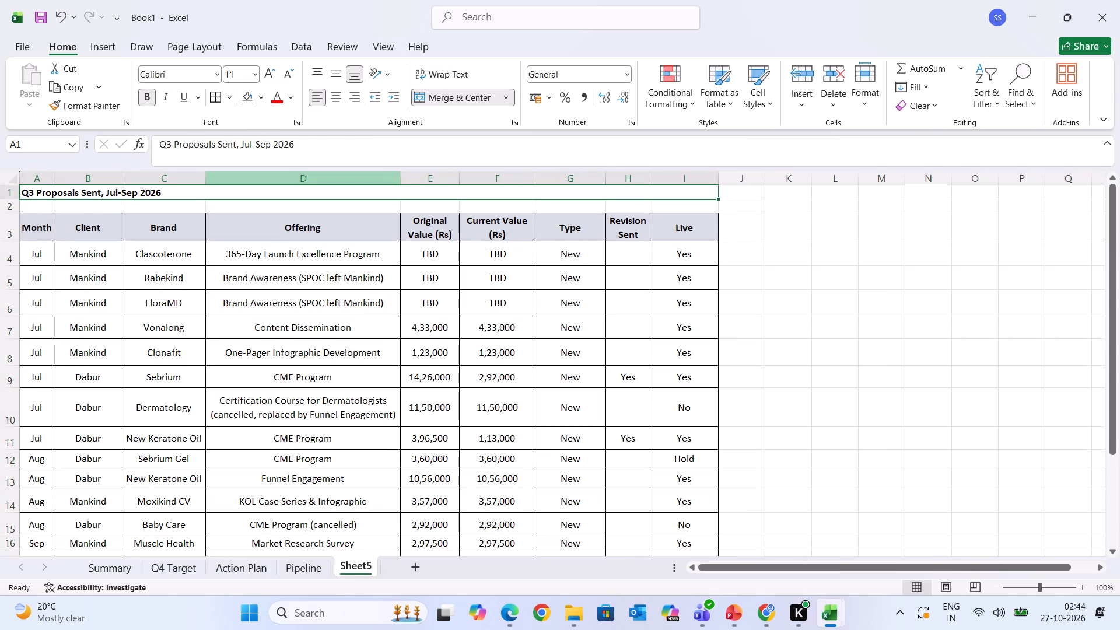
click(253, 317)
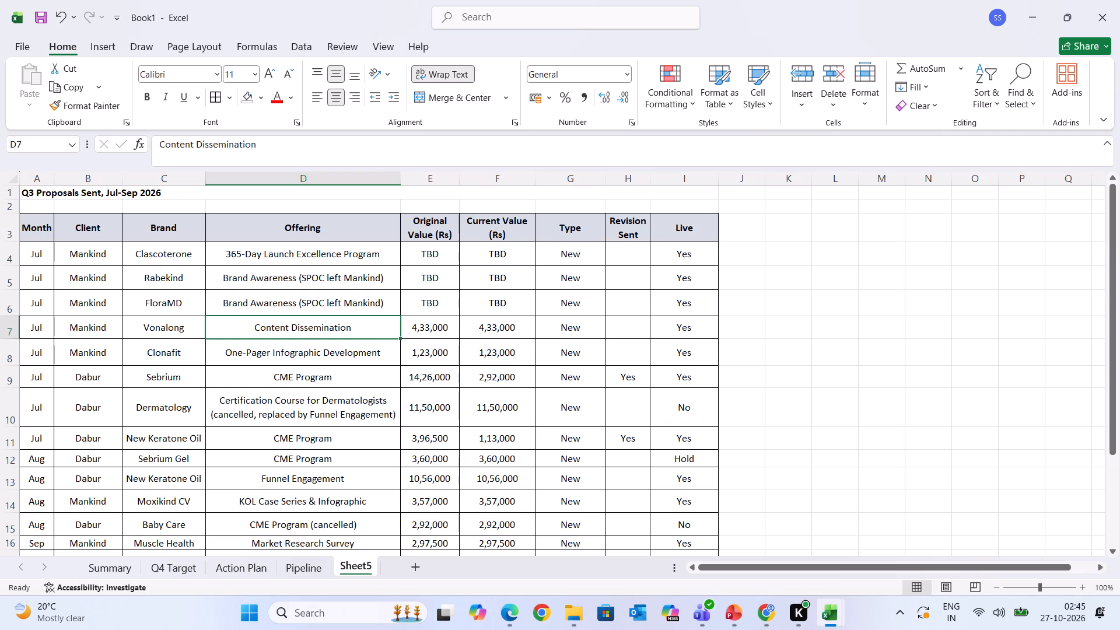
Check the header colour on the Pipeline sheet and fill the proposals header row A3:I3 with the lightest theme blue.
click(48, 230)
click(300, 566)
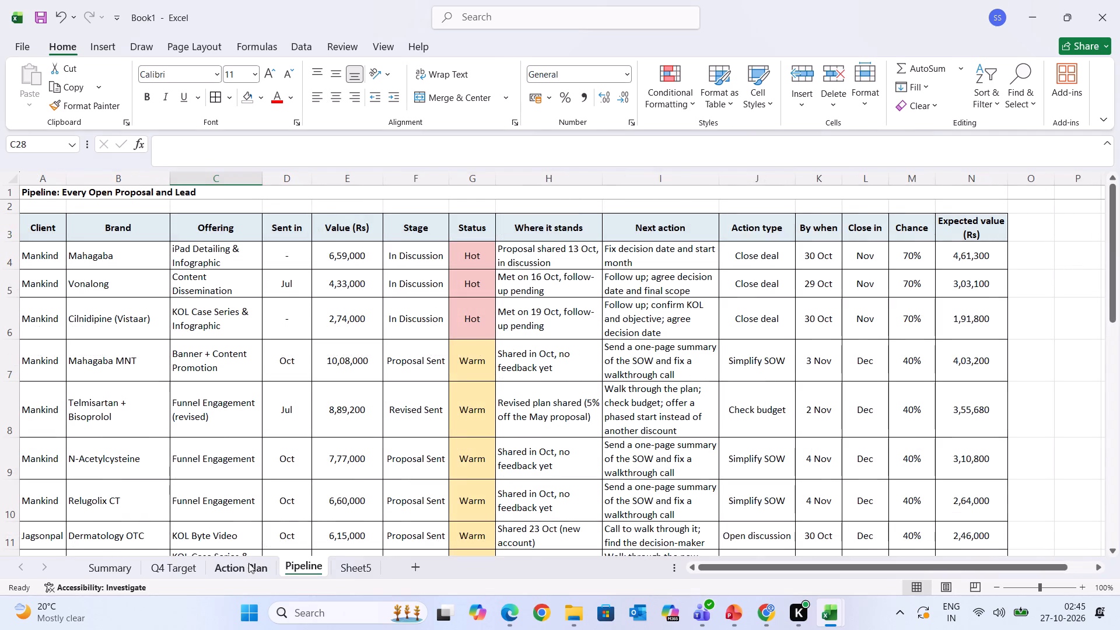
click(242, 562)
click(363, 565)
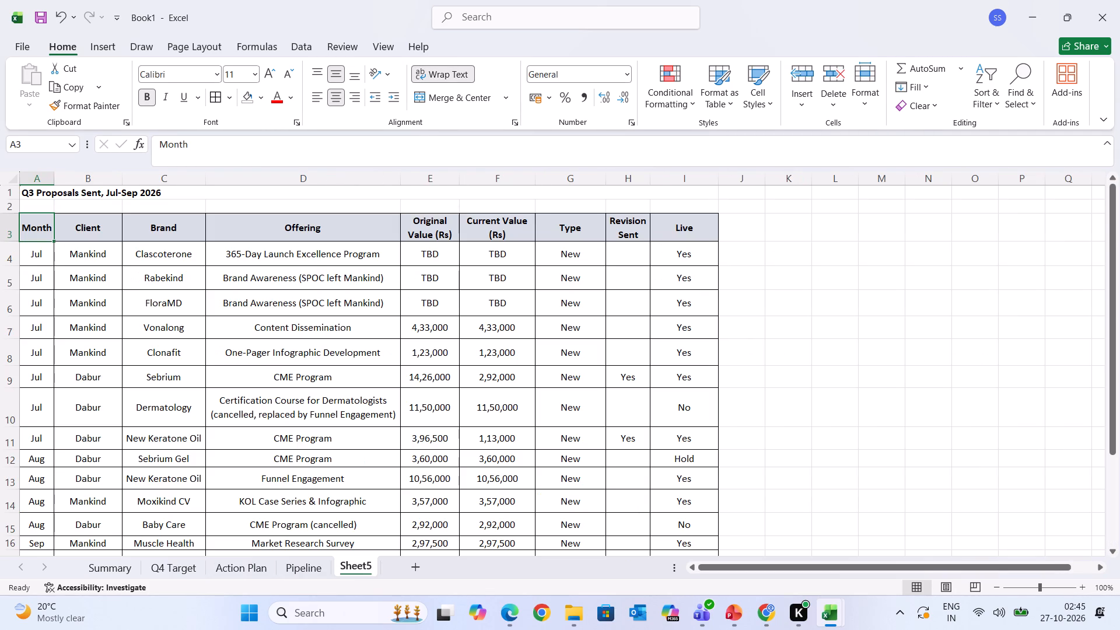
drag(47, 233, 666, 222)
click(261, 99)
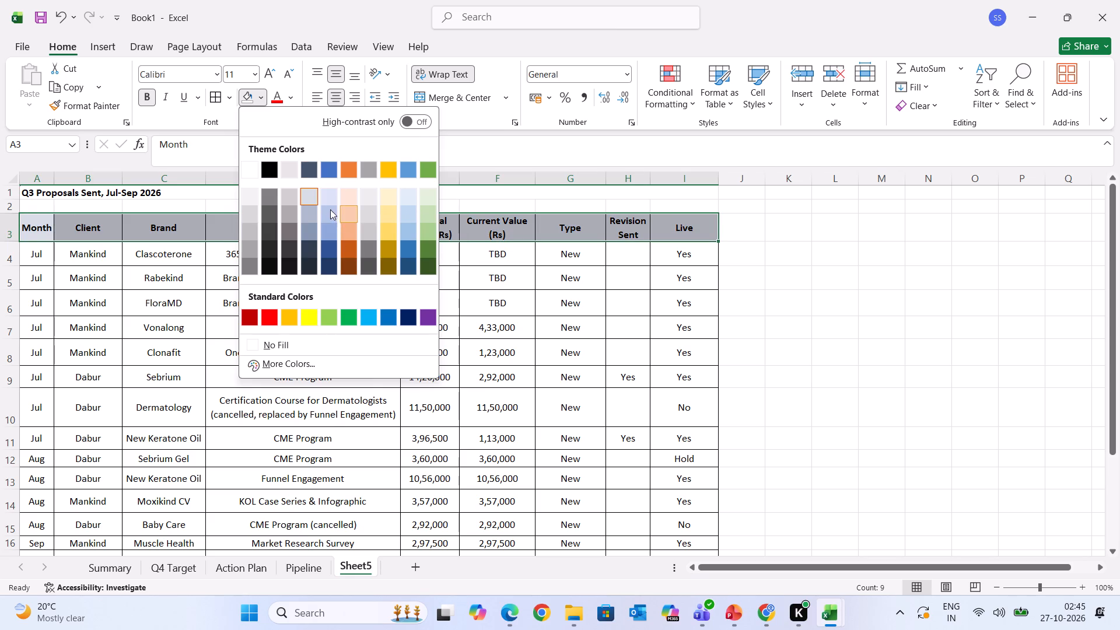
click(406, 192)
click(223, 354)
Widen the Month column of the proposals table slightly.
drag(53, 180, 70, 180)
click(170, 381)
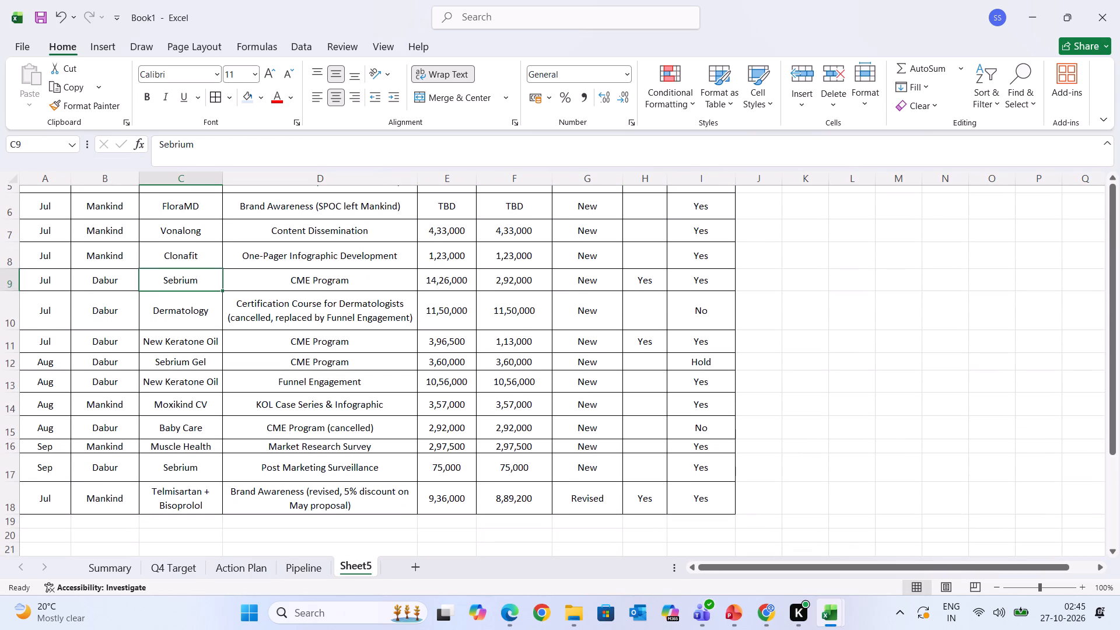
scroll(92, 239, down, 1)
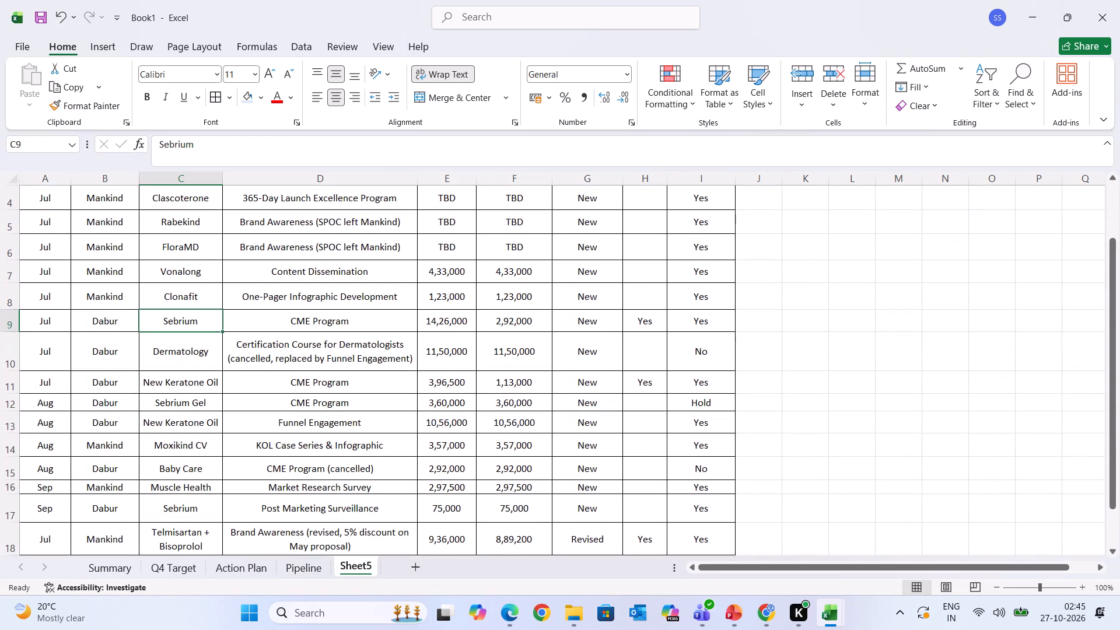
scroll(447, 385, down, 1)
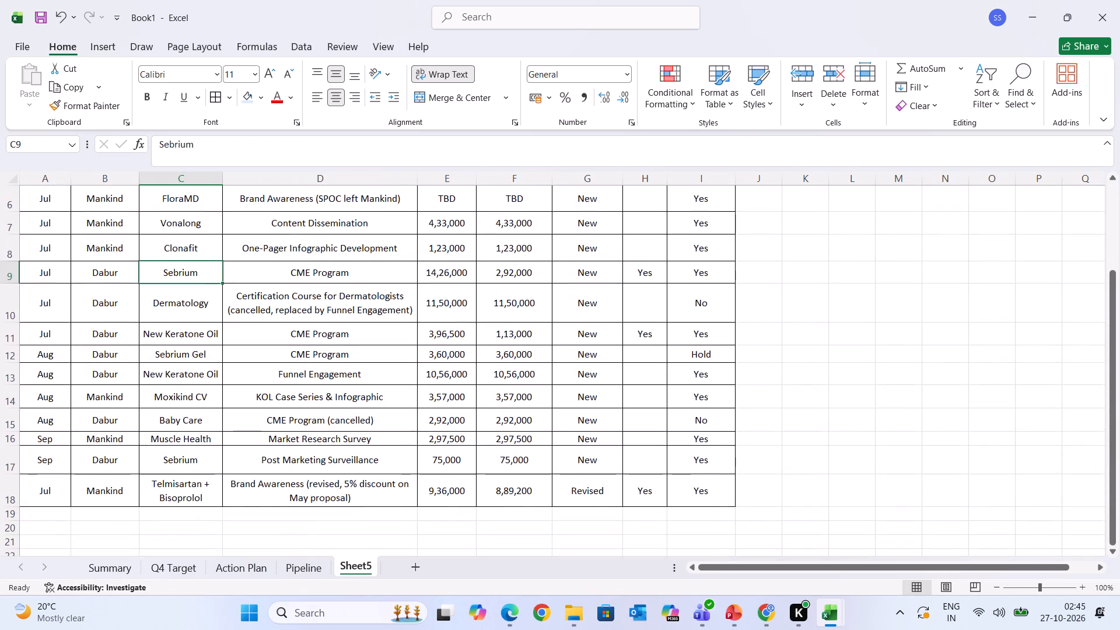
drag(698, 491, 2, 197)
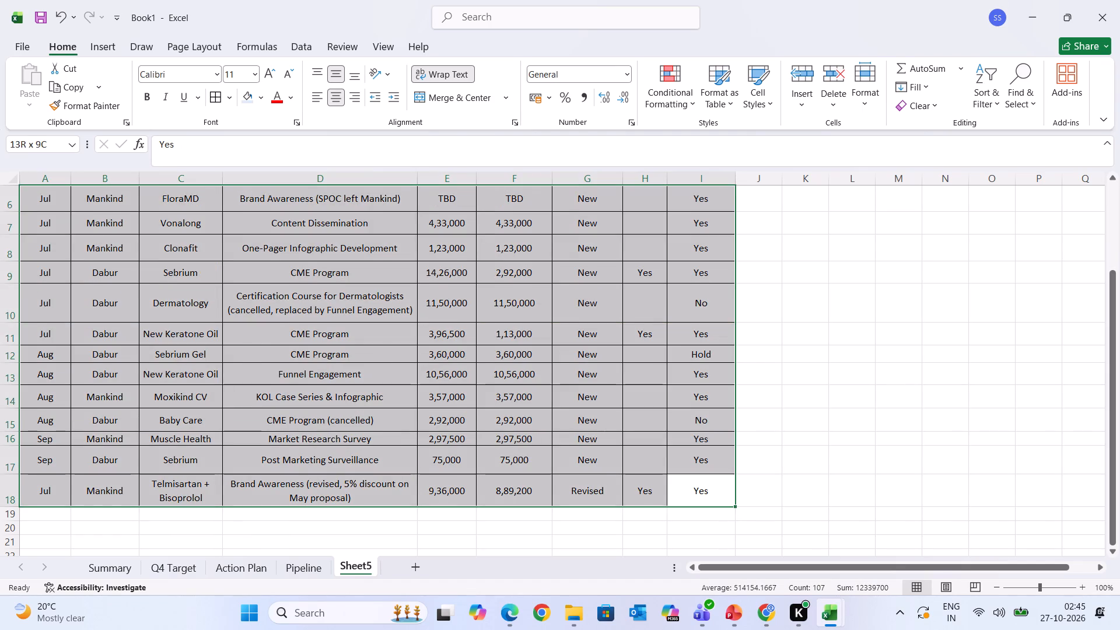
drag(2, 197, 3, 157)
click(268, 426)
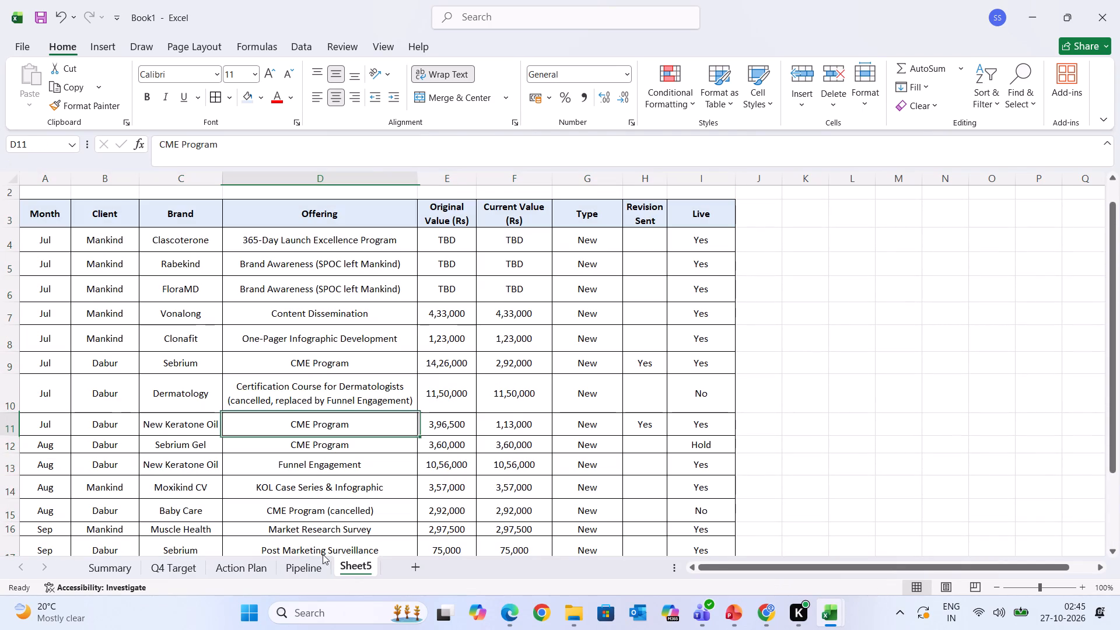
Rename Sheet5 as Proposals shared.
double_click(361, 561)
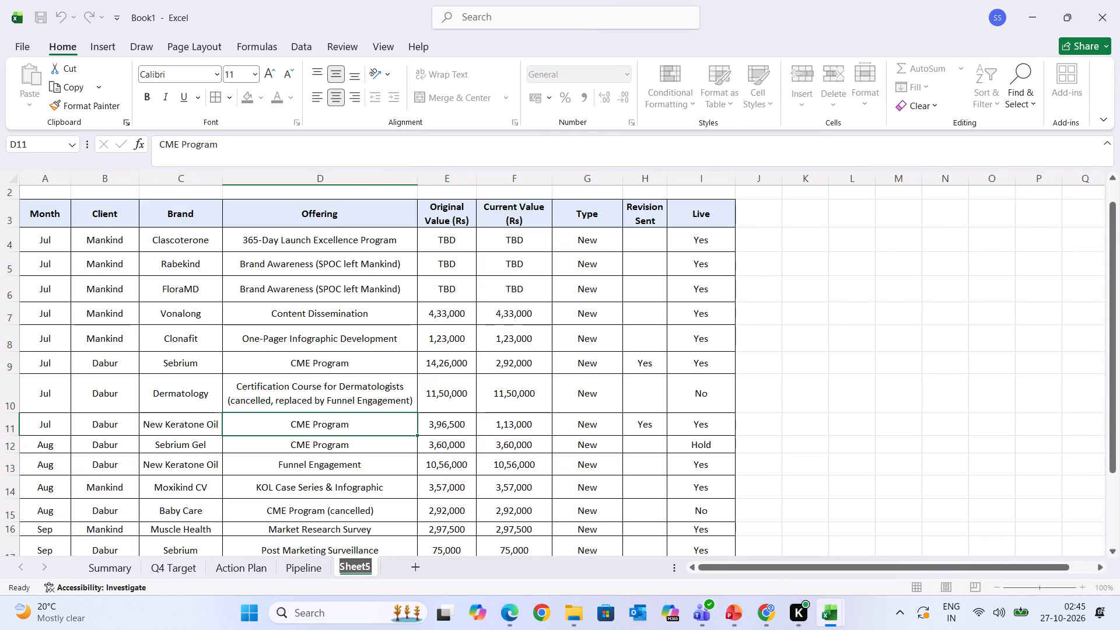
text(Po)
key(BackSpace)
text(roposals shared)
key(Return)
Add a new blank sheet after Proposals shared.
click(463, 563)
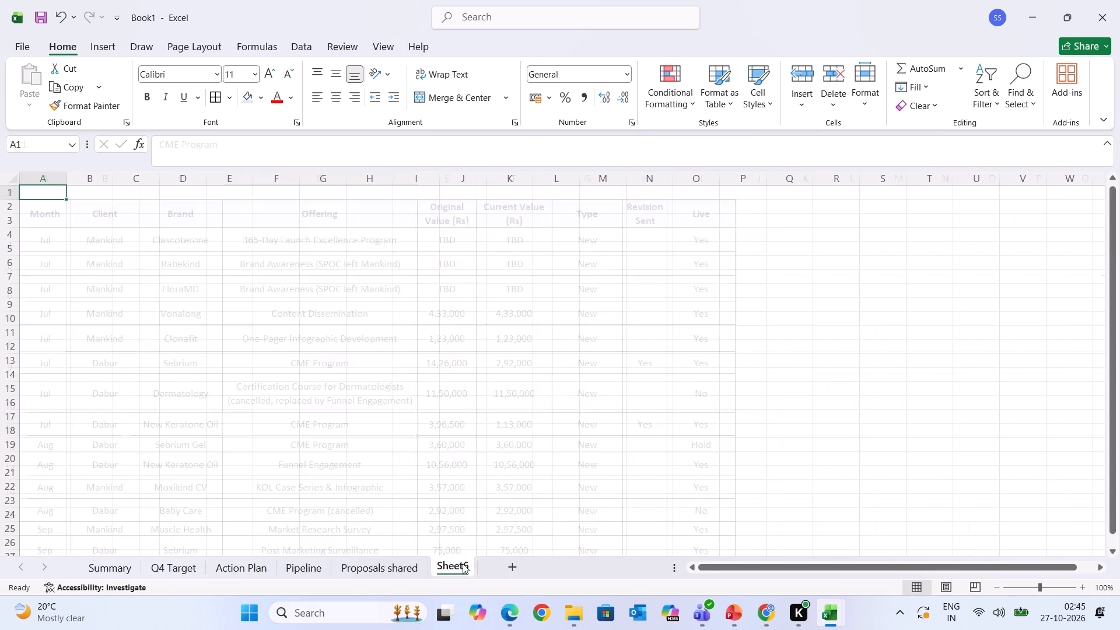
Copy the Q3 Meetings and Outreach block A1:D8 from the reworked workbook's Meetings sheet into Book1's blank Sheet6 at A1.
click(836, 626)
click(742, 537)
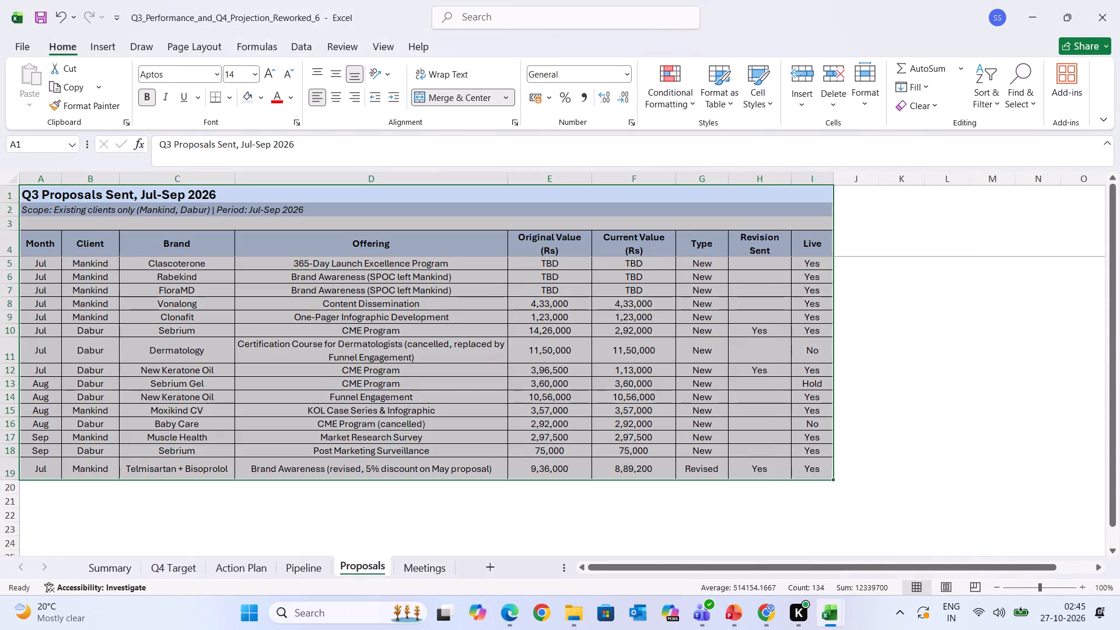
click(416, 575)
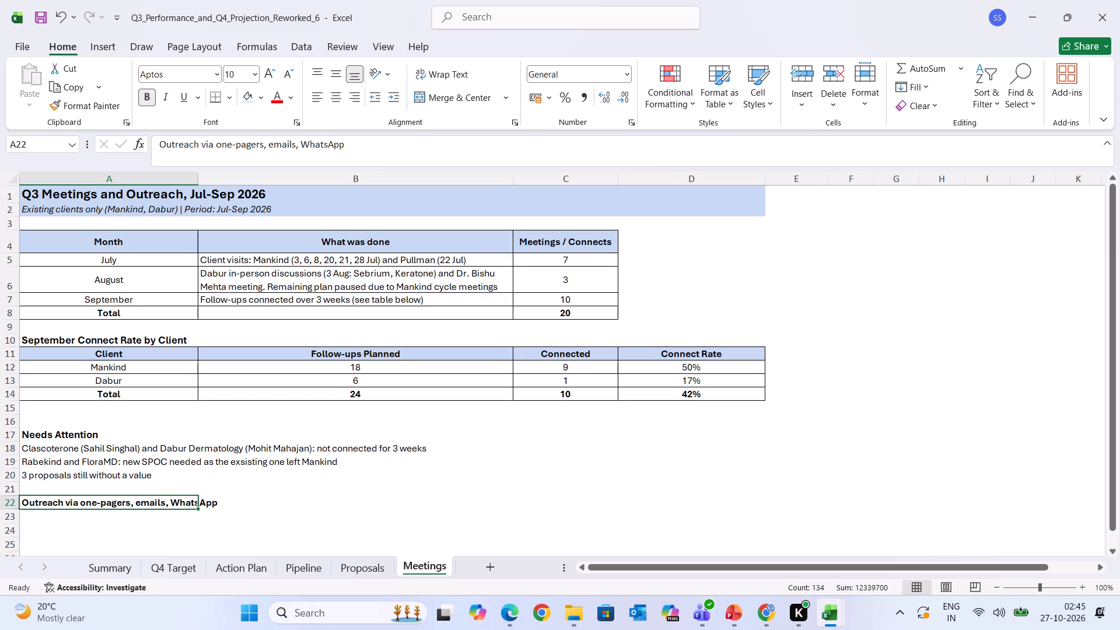
drag(46, 193, 303, 295)
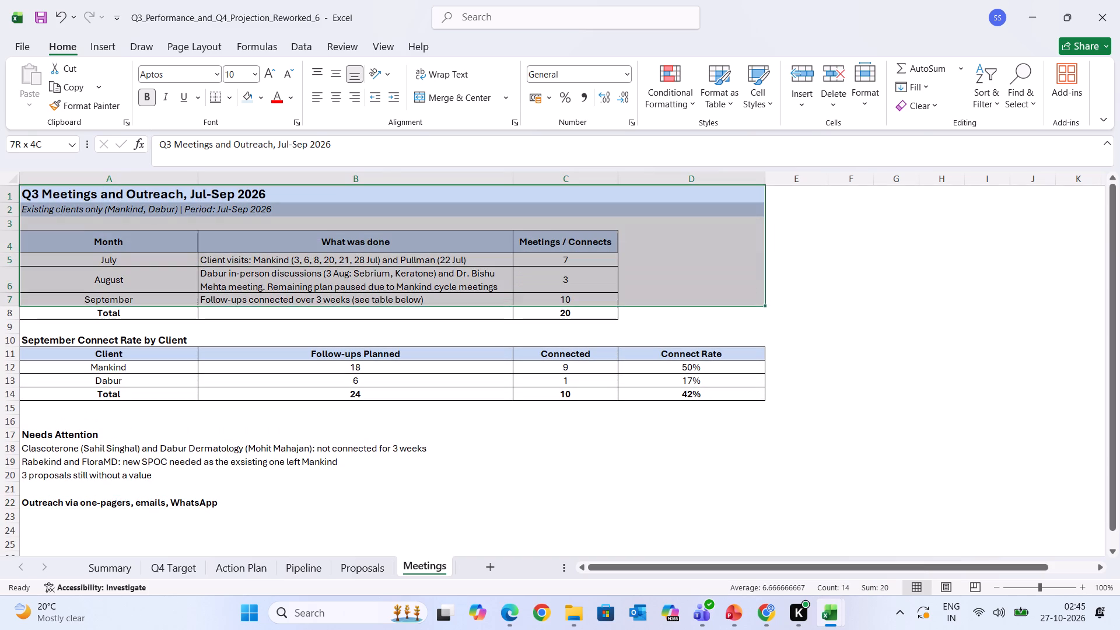
drag(303, 295, 305, 307)
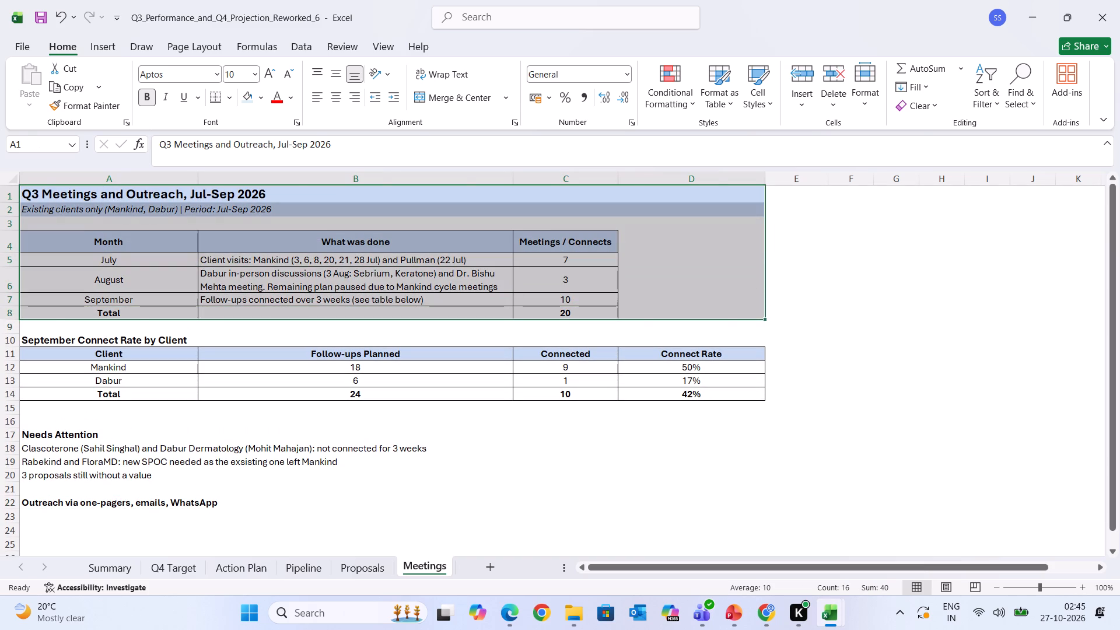
key(ctrl+c)
click(824, 615)
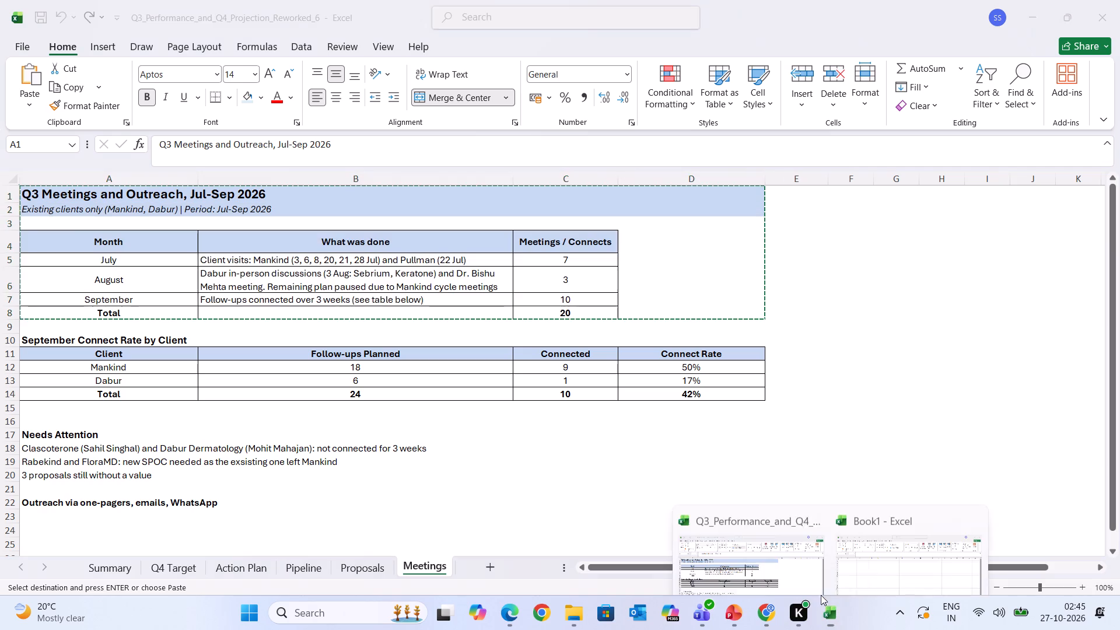
click(915, 500)
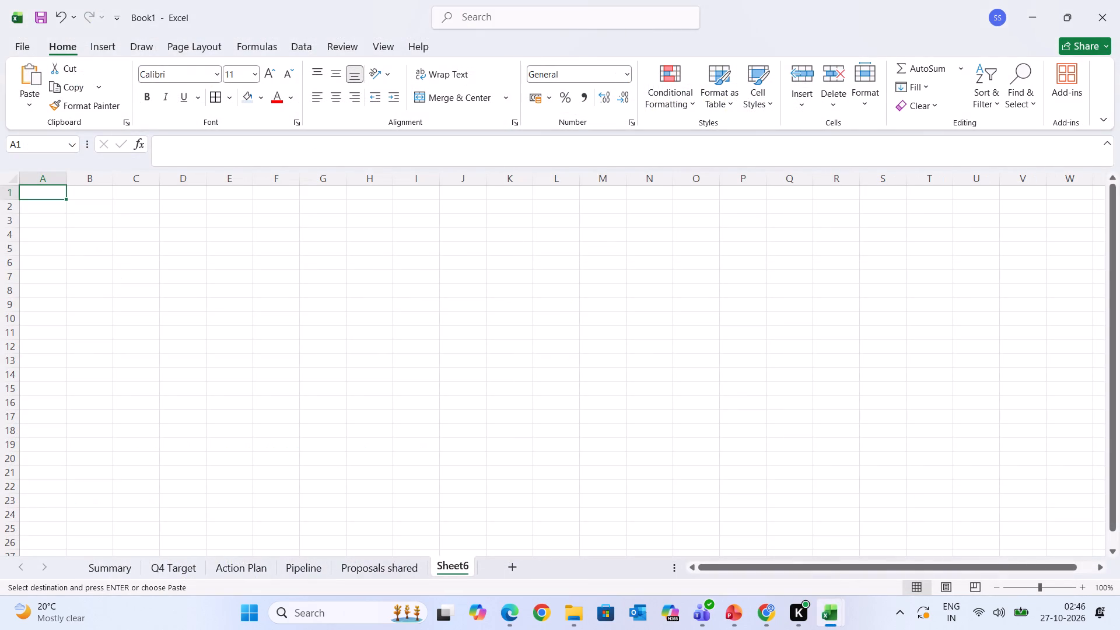
key(ctrl+v)
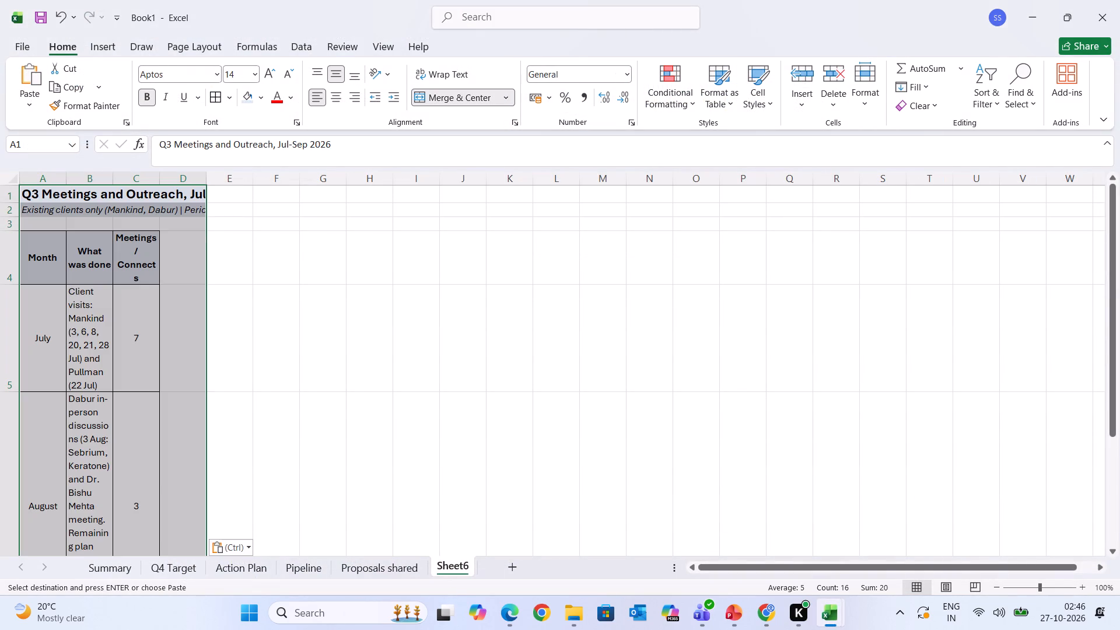
click(278, 297)
Widen columns A to D of the pasted meetings table so the title and headings fit on one line.
drag(67, 176, 108, 183)
drag(156, 180, 209, 181)
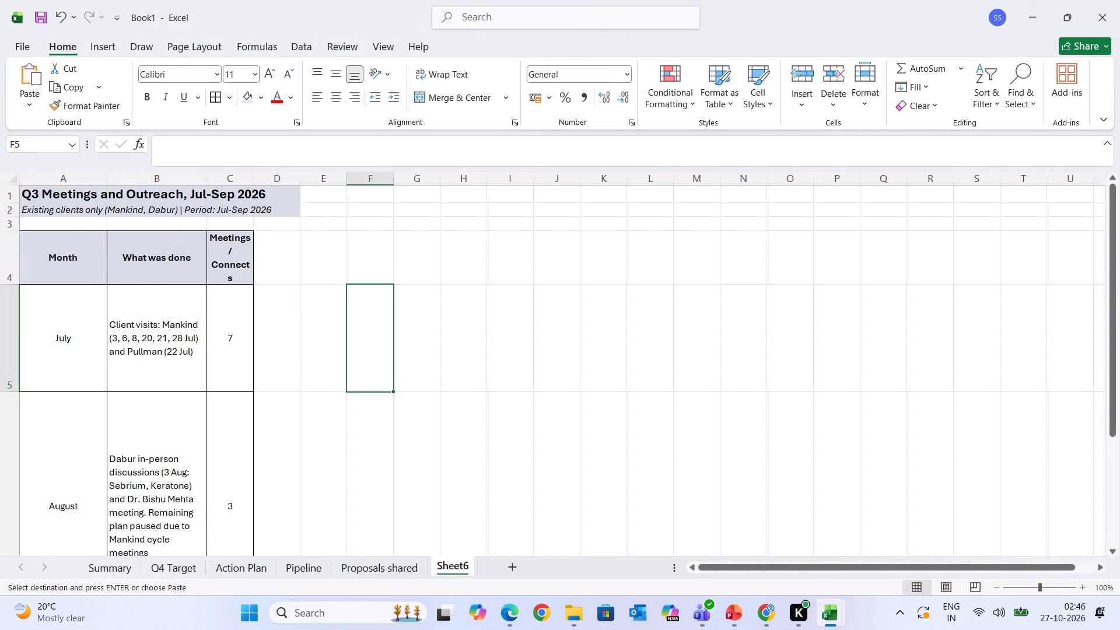
drag(255, 177, 328, 178)
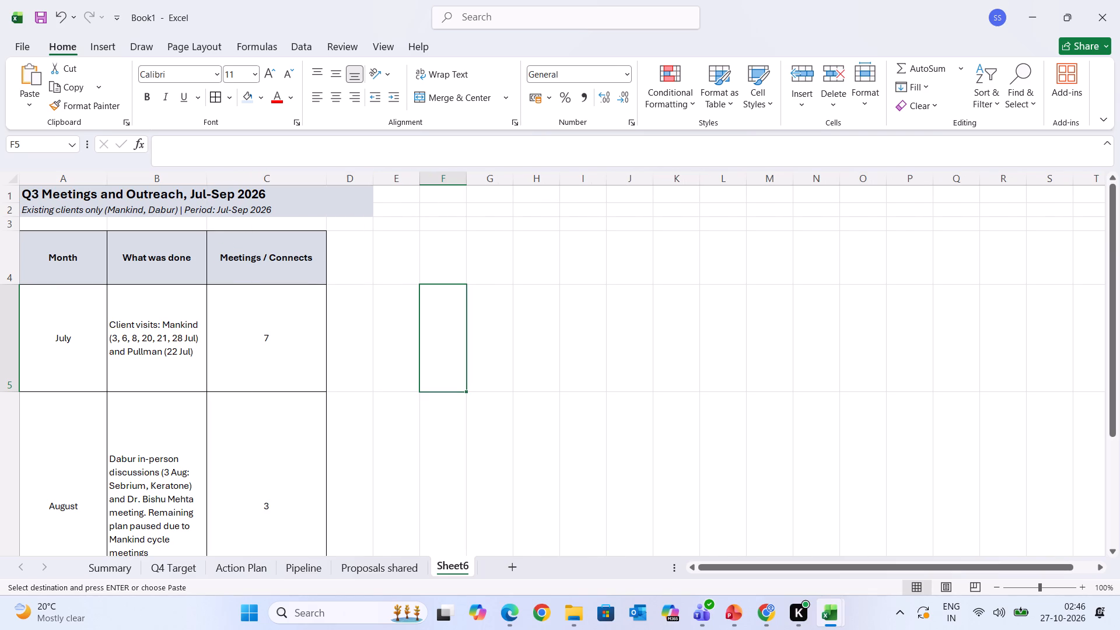
click(377, 184)
drag(375, 175, 408, 178)
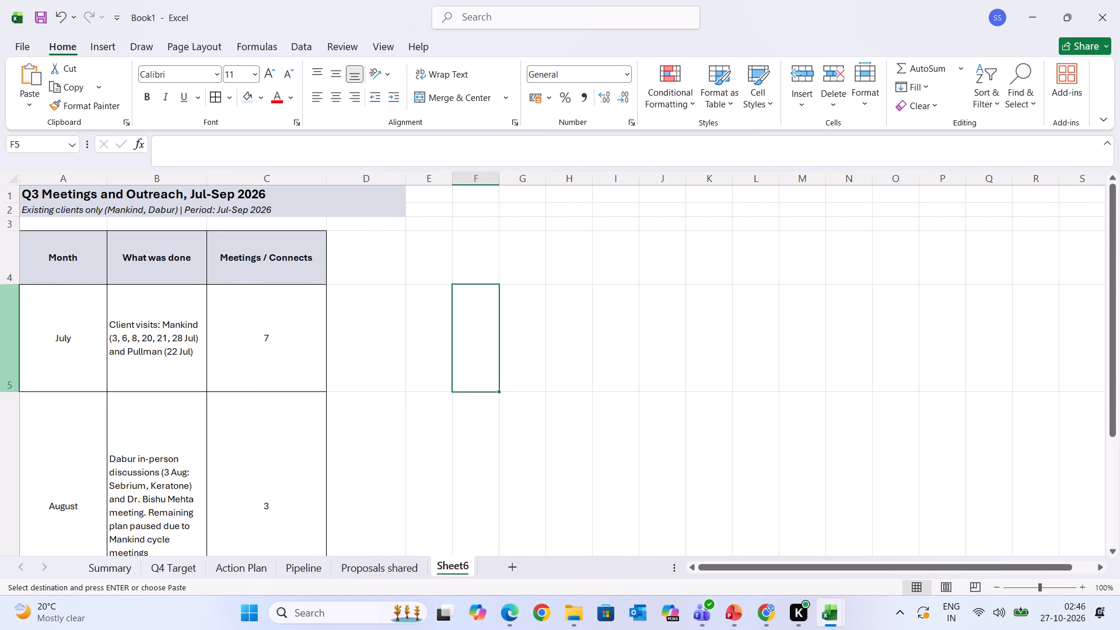
scroll(59, 309, right, 2)
Shorten the July row, widen the What was done column considerably and narrow the Meetings / Connects column to its heading.
drag(13, 388, 26, 327)
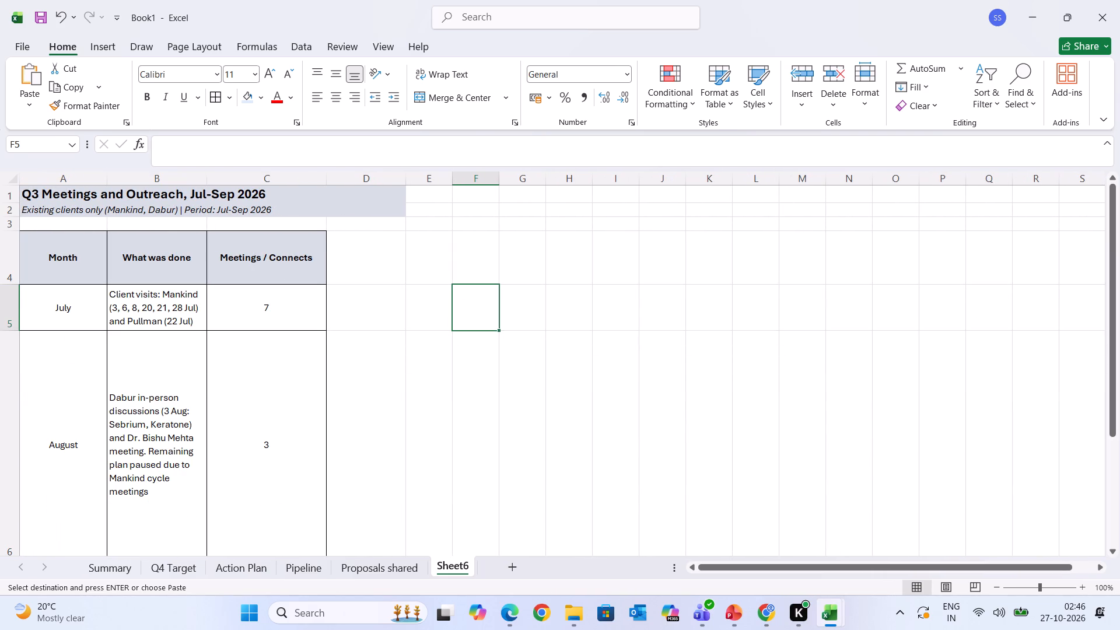
drag(204, 177, 254, 174)
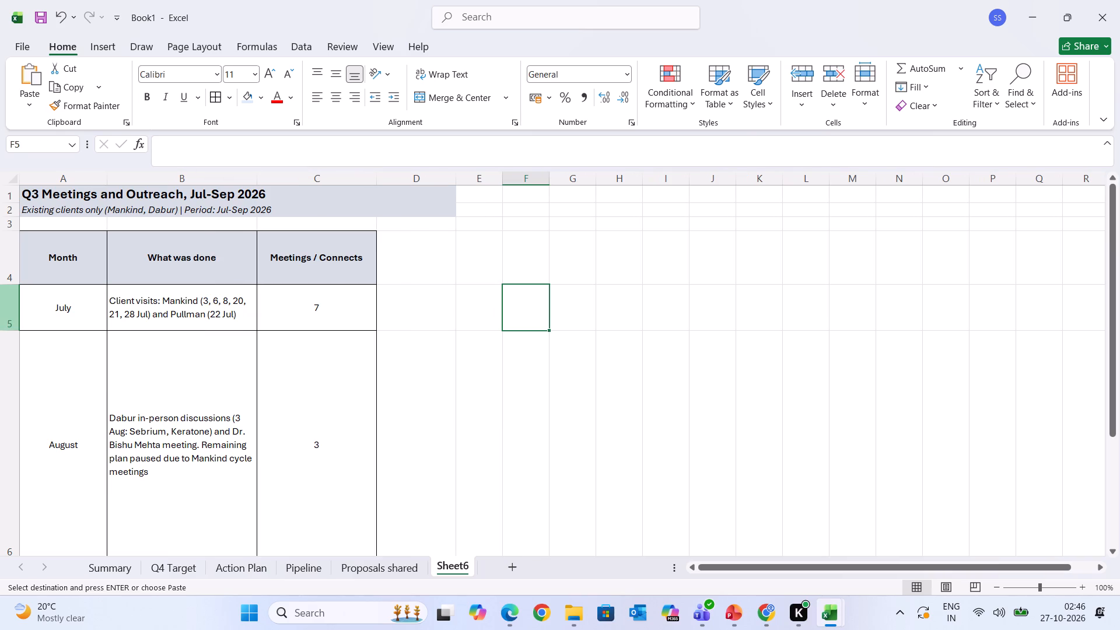
drag(258, 181, 308, 181)
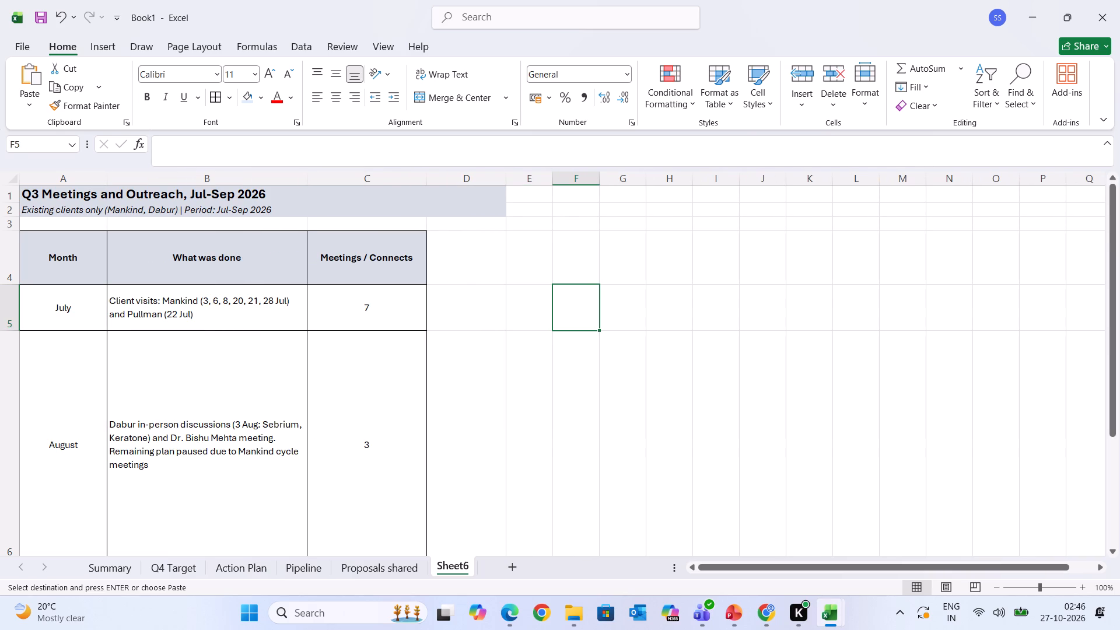
drag(429, 176, 409, 173)
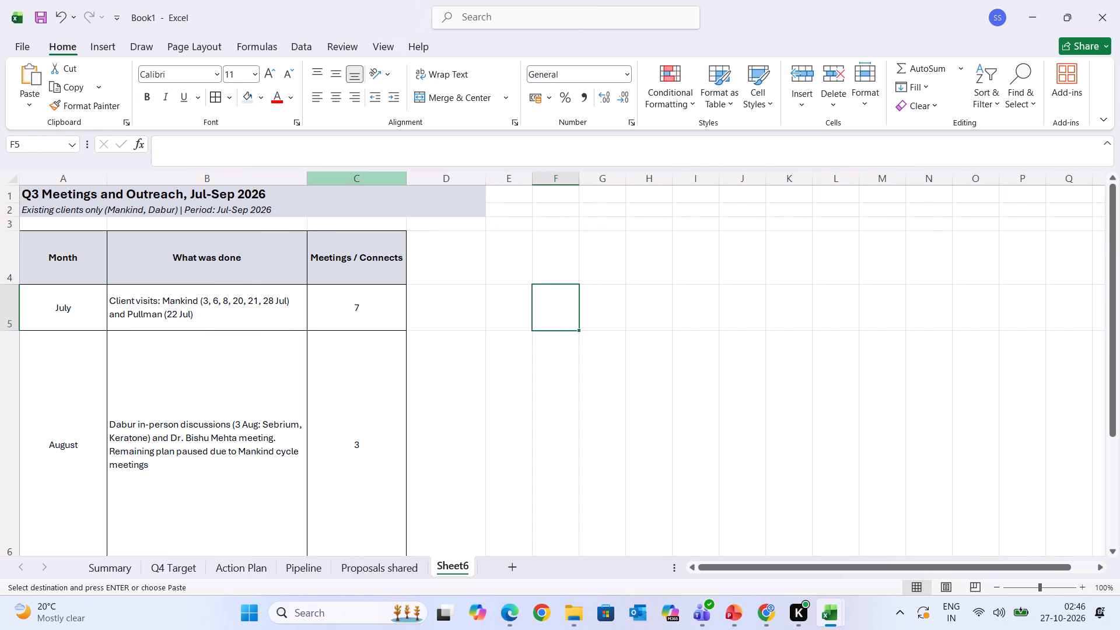
drag(6, 331, 10, 309)
click(176, 364)
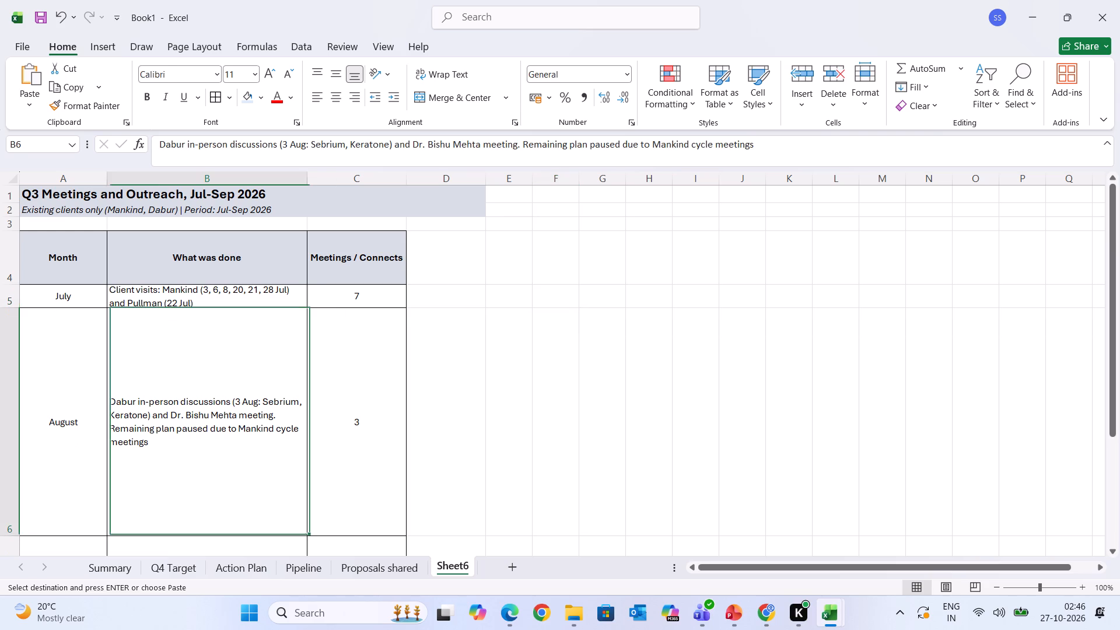
drag(309, 174, 341, 171)
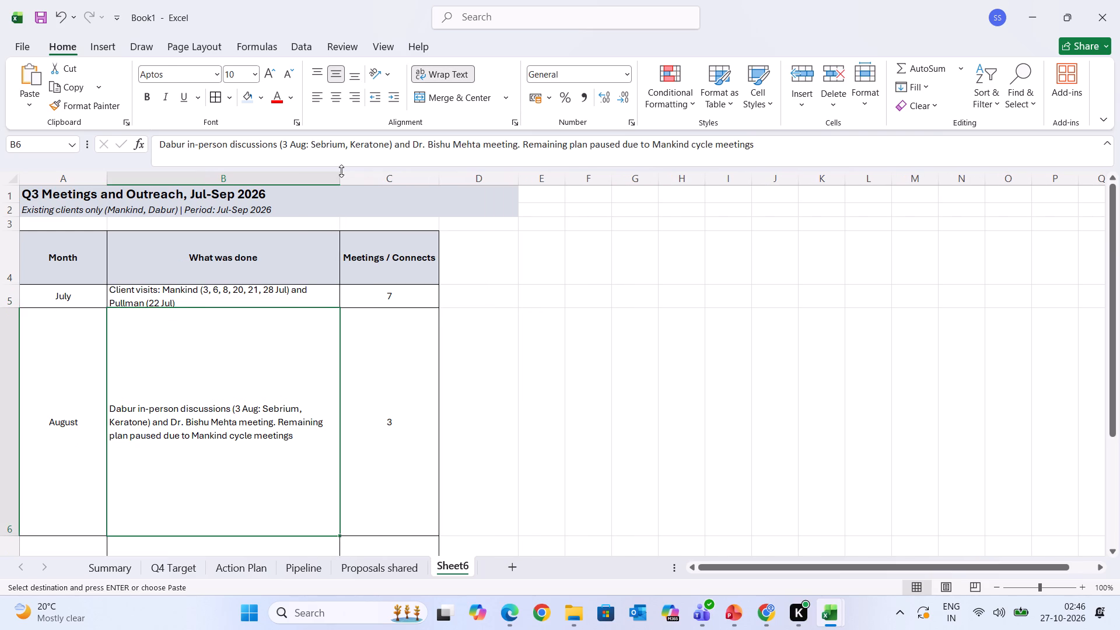
Edit the July entry in B5 to read Client visits: Mankind (3, 6, 8, 20, 21, 22, 28 Jul), removing the Pullman mention.
double_click(181, 301)
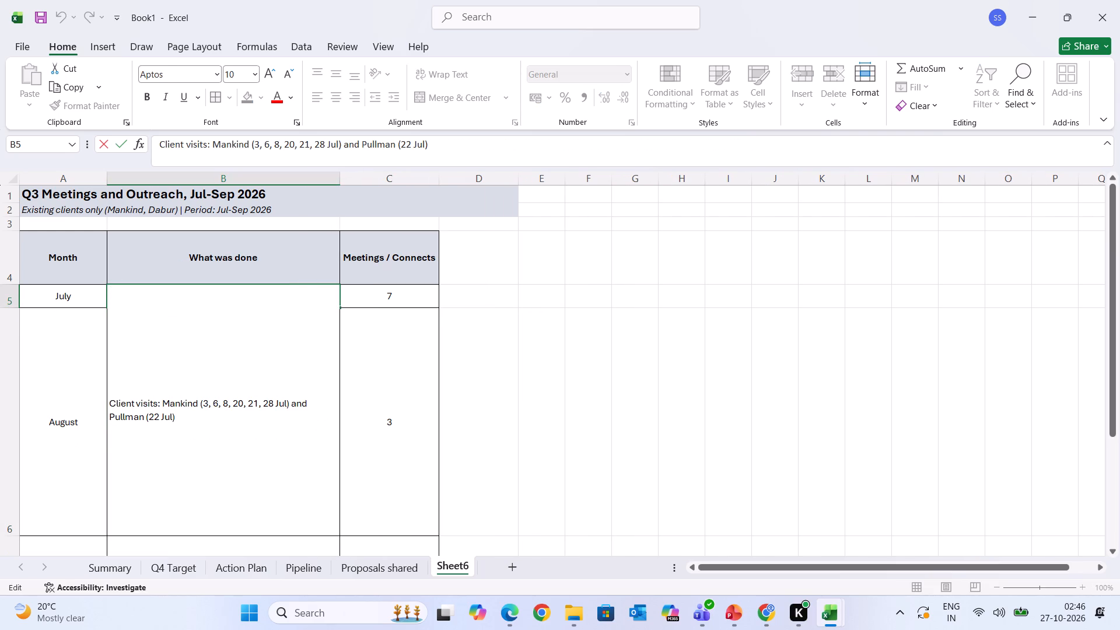
drag(182, 416, 114, 415)
drag(114, 415, 112, 415)
key(BackSpace)
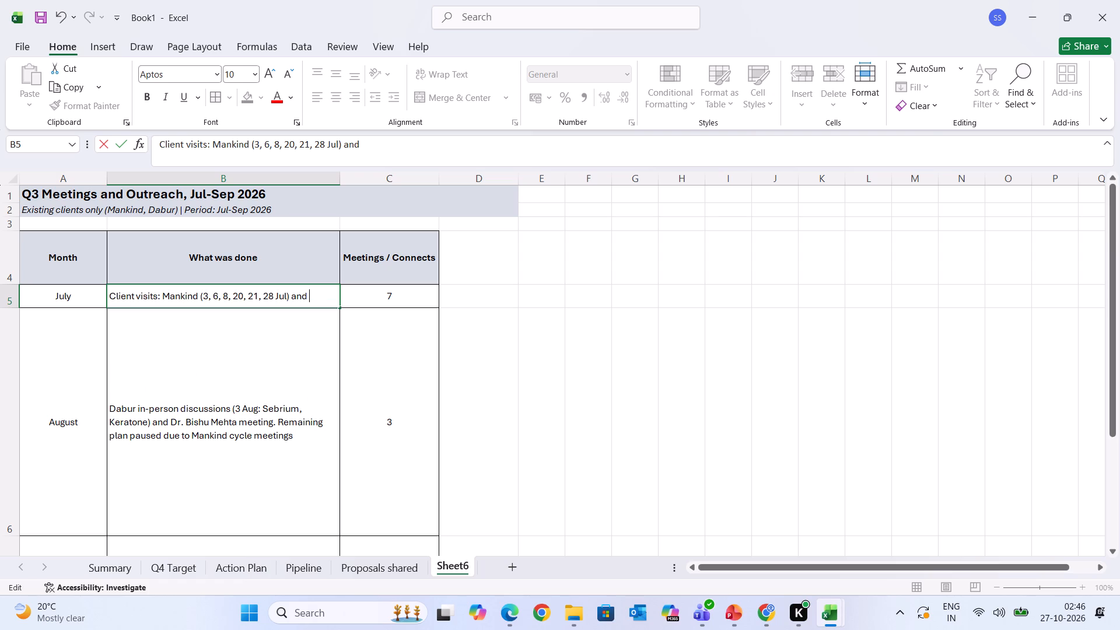
click(263, 295)
text(22,)
key(space)
click(441, 366)
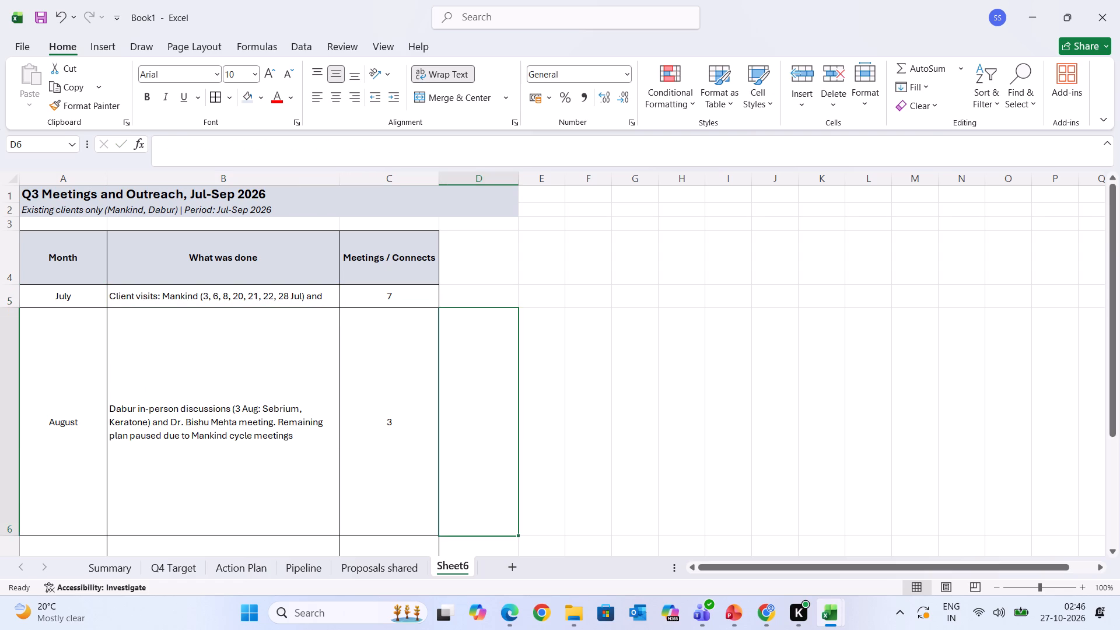
double_click(325, 293)
key(BackSpace)
key(BackSpace)
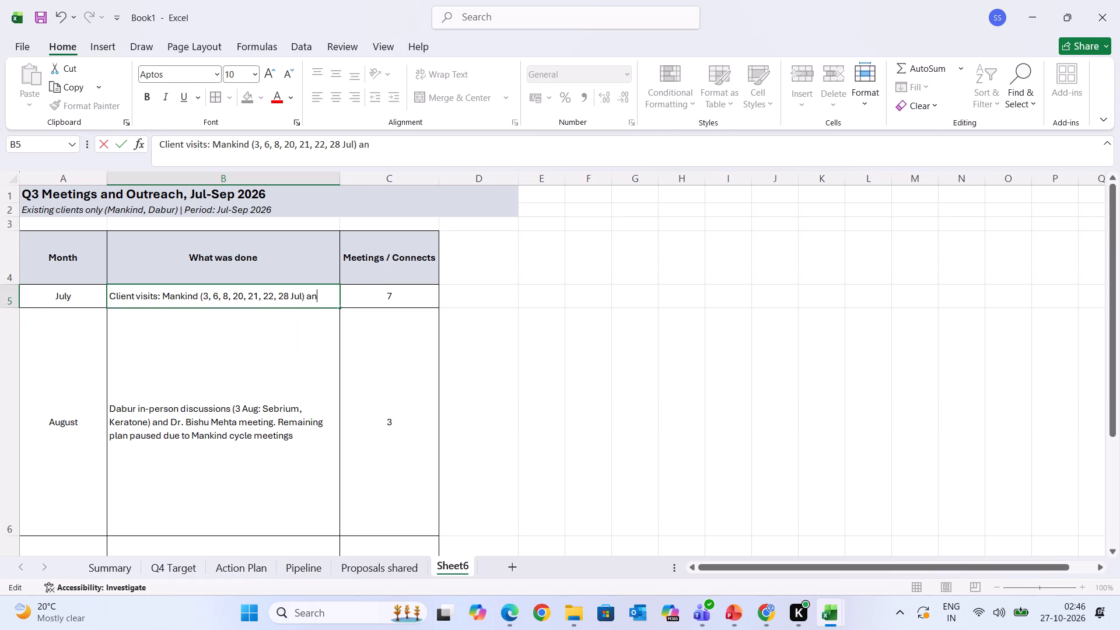
key(BackSpace)
key(BackSpace)
key(BackSpace)
click(526, 347)
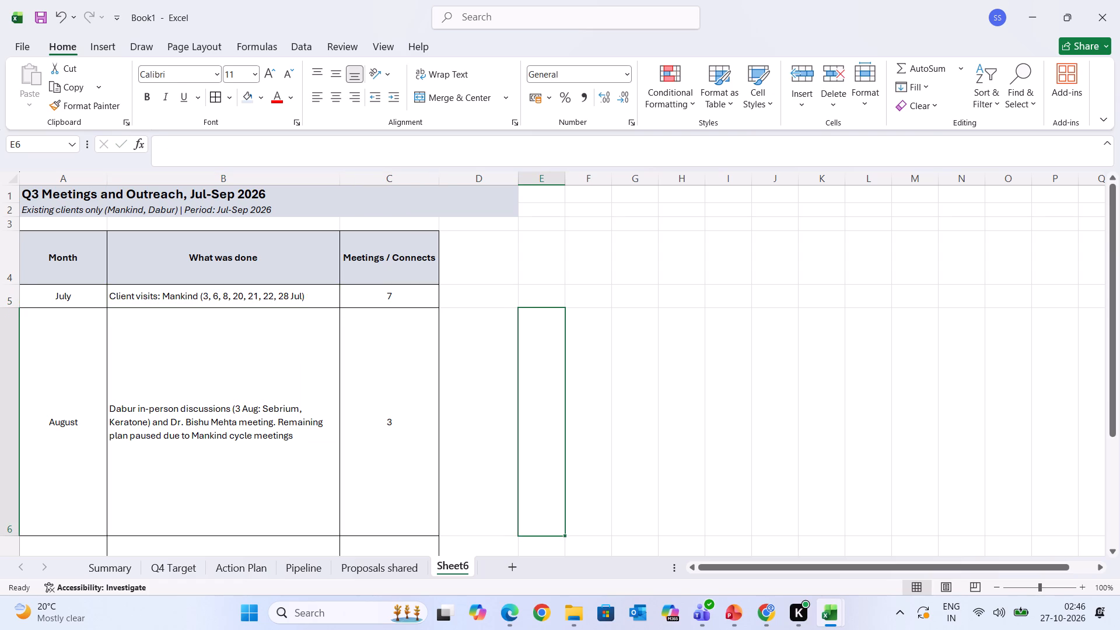
Widen the Meetings / Connects and What was done columns slightly.
drag(437, 173, 455, 173)
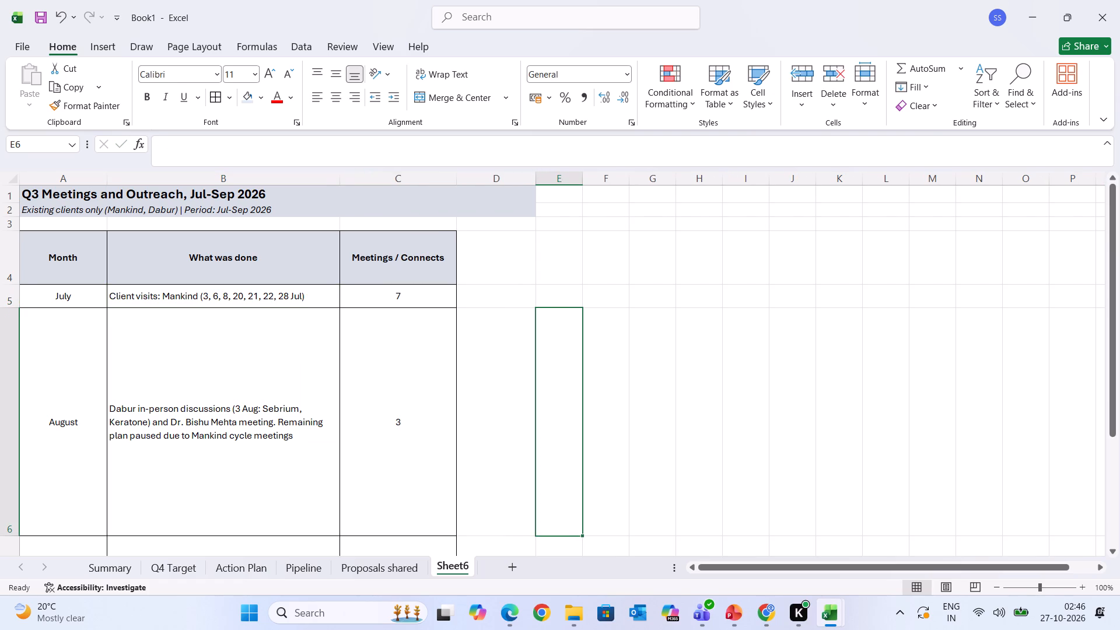
drag(336, 177, 346, 177)
Shorten the August row to its three lines of text and reduce the September row's height in the meetings table.
scroll(79, 440, down, 1)
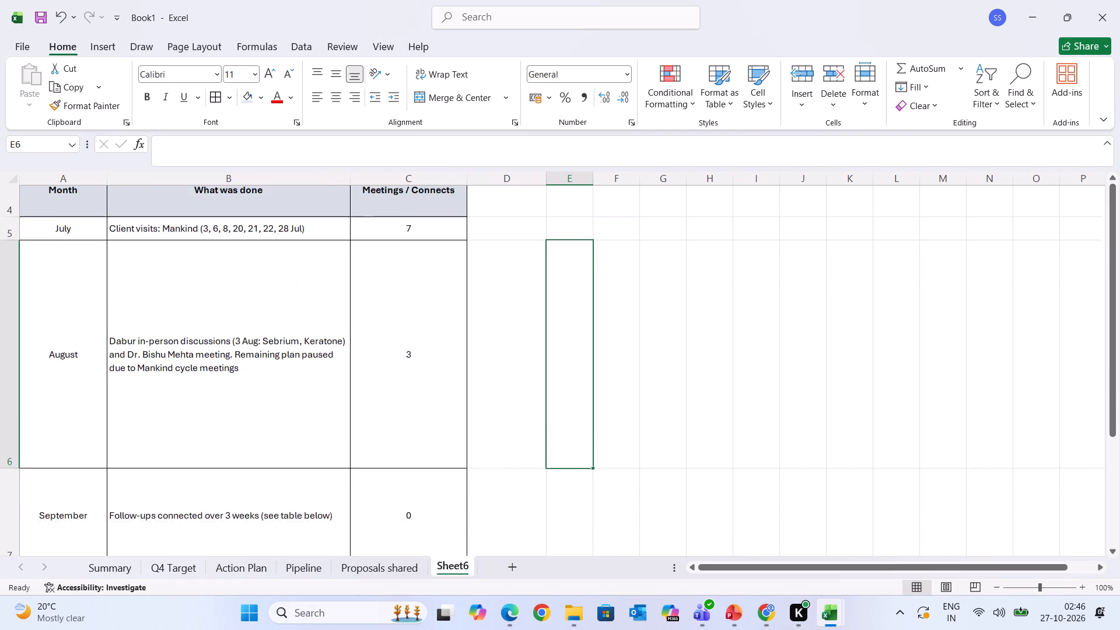
scroll(79, 440, down, 1)
drag(15, 489, 33, 387)
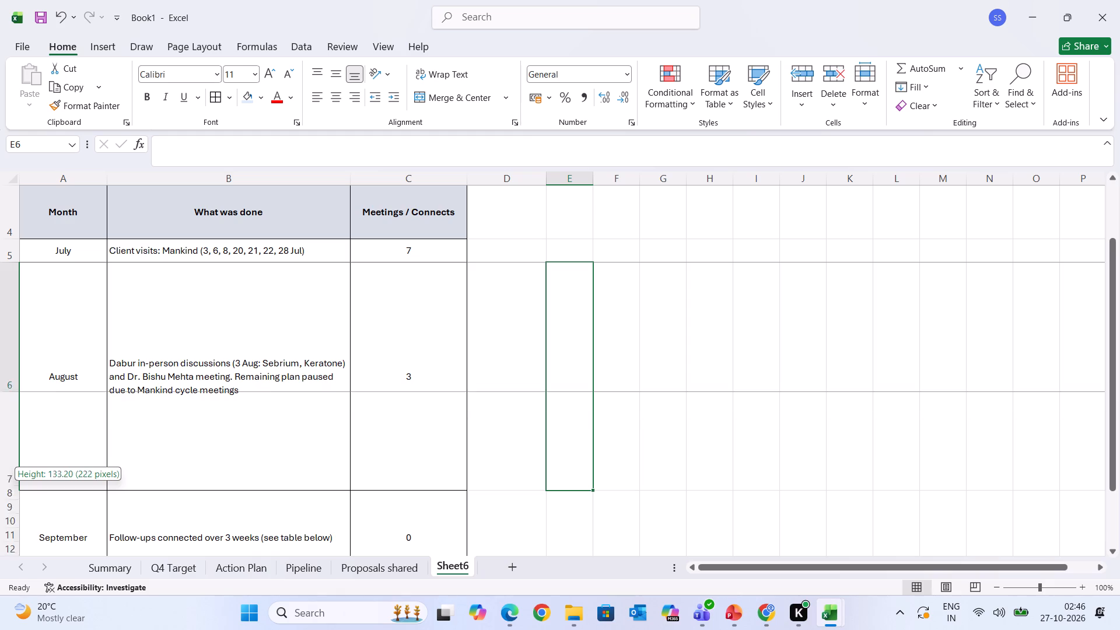
drag(33, 387, 41, 325)
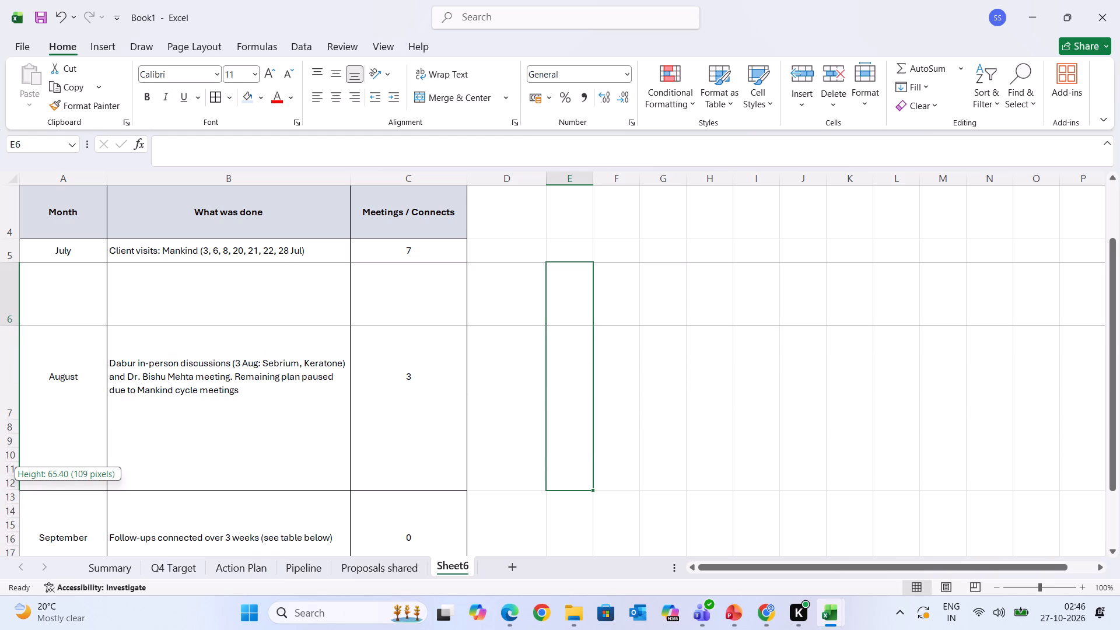
drag(41, 325, 41, 305)
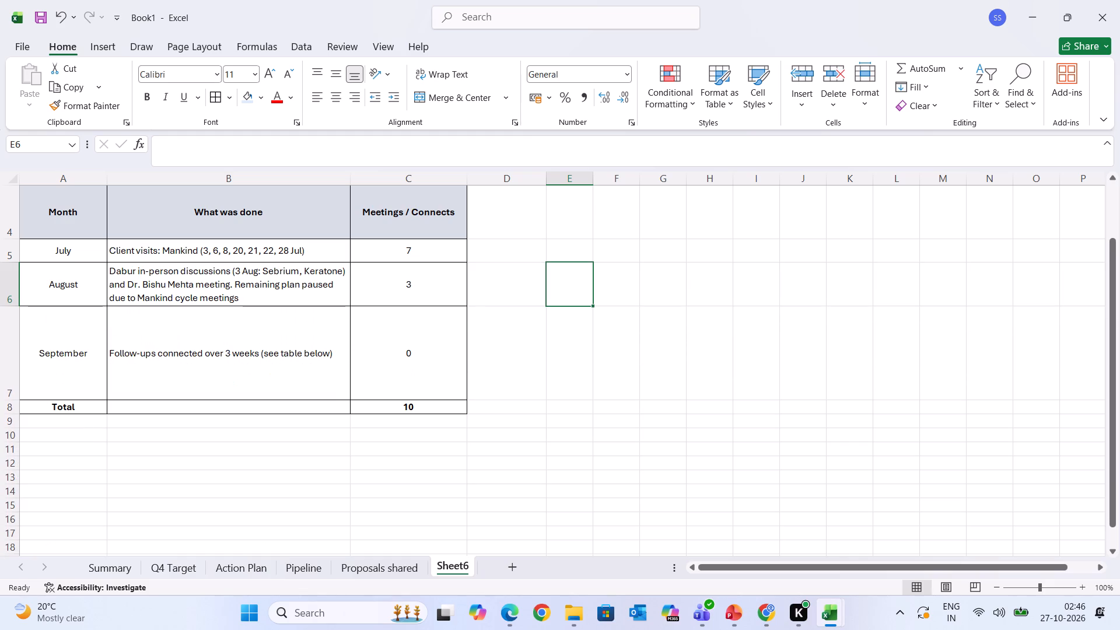
drag(10, 397, 16, 338)
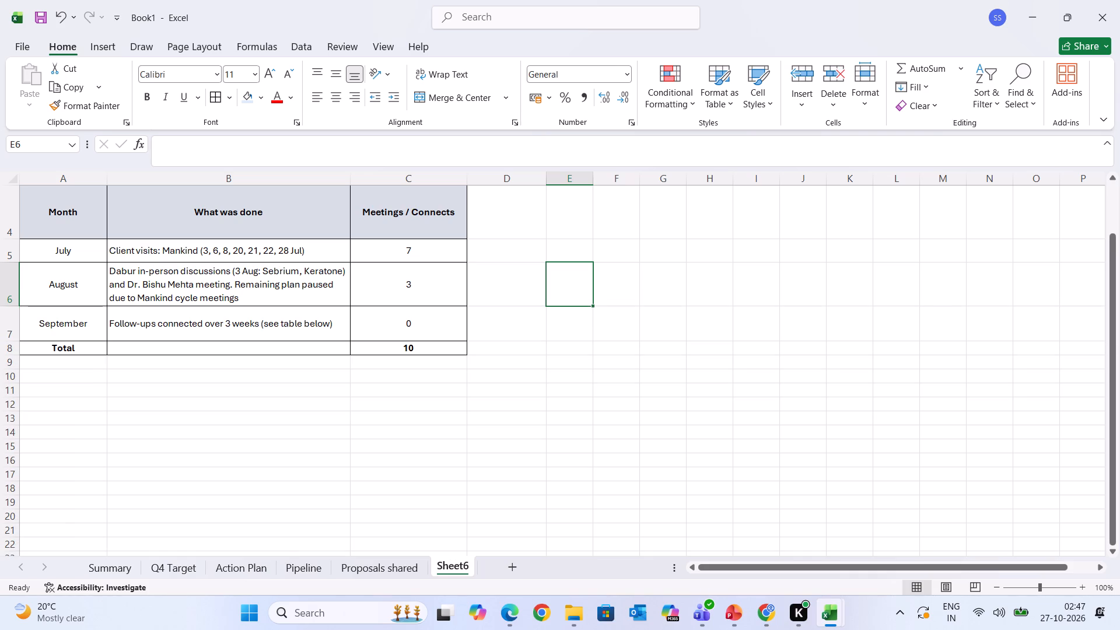
click(142, 406)
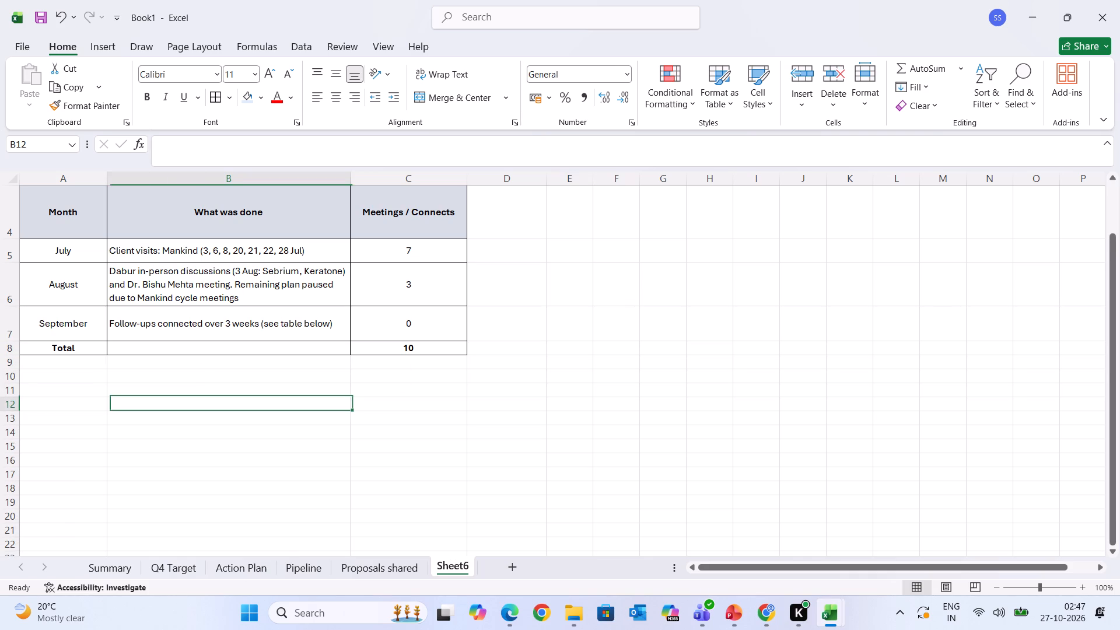
scroll(167, 401, up, 2)
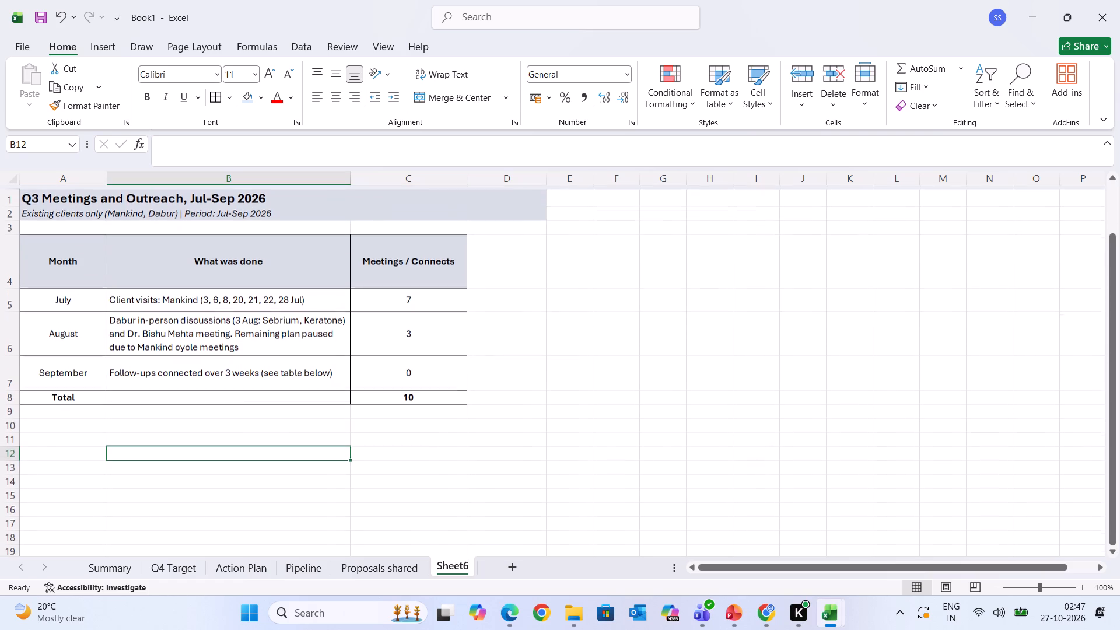
Check September's Meetings / Connects figure in the reworked workbook and replace the formula in Book1's C7 with =10.
click(36, 196)
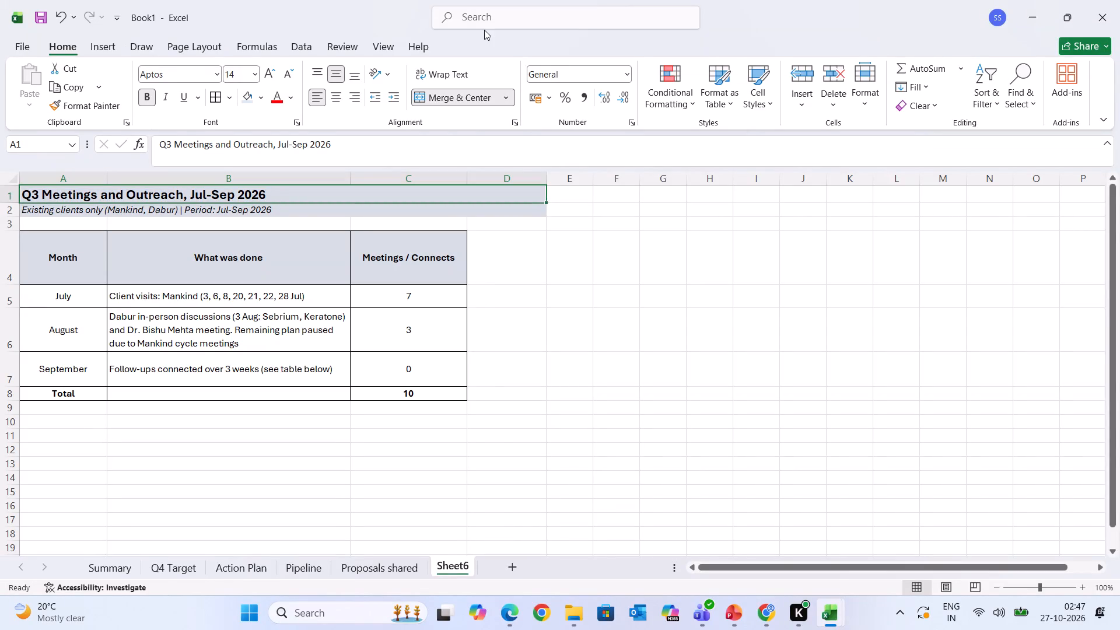
click(828, 615)
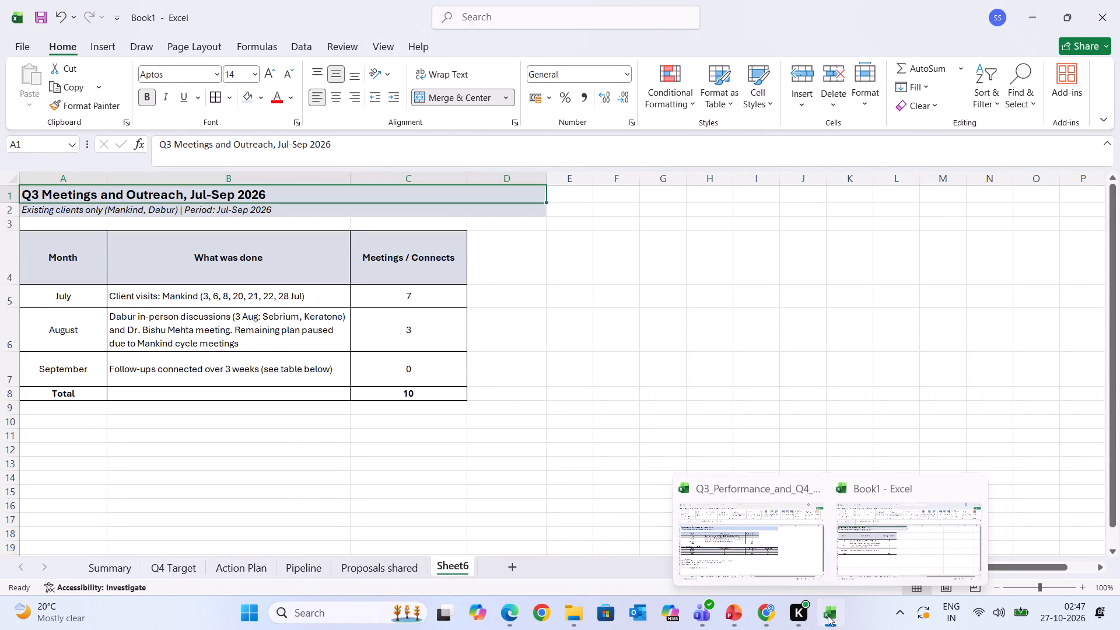
click(753, 528)
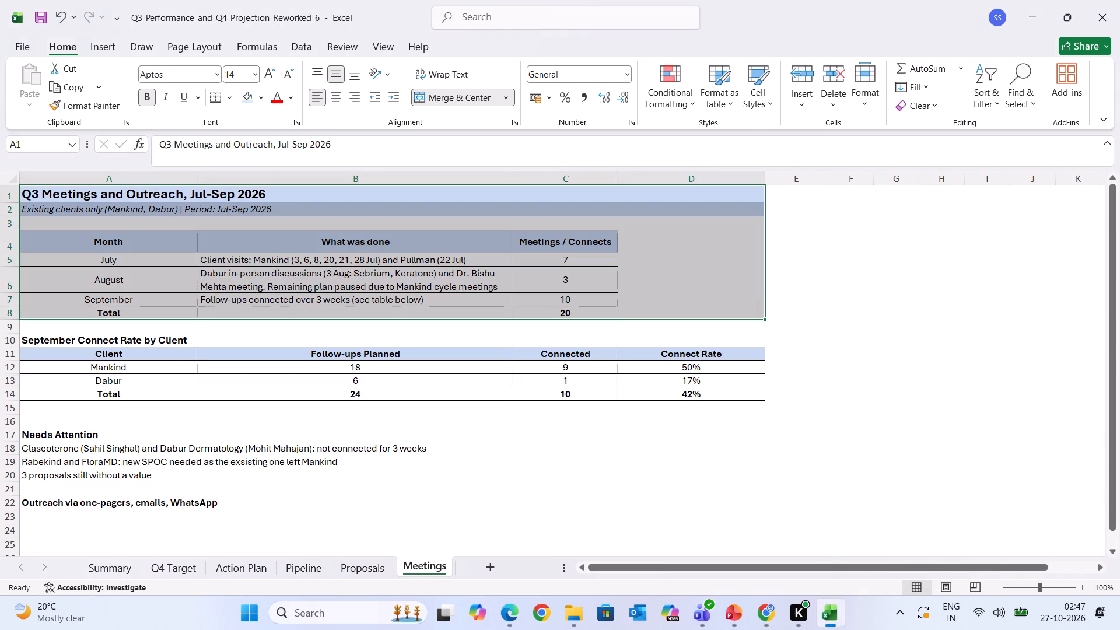
click(426, 316)
click(533, 299)
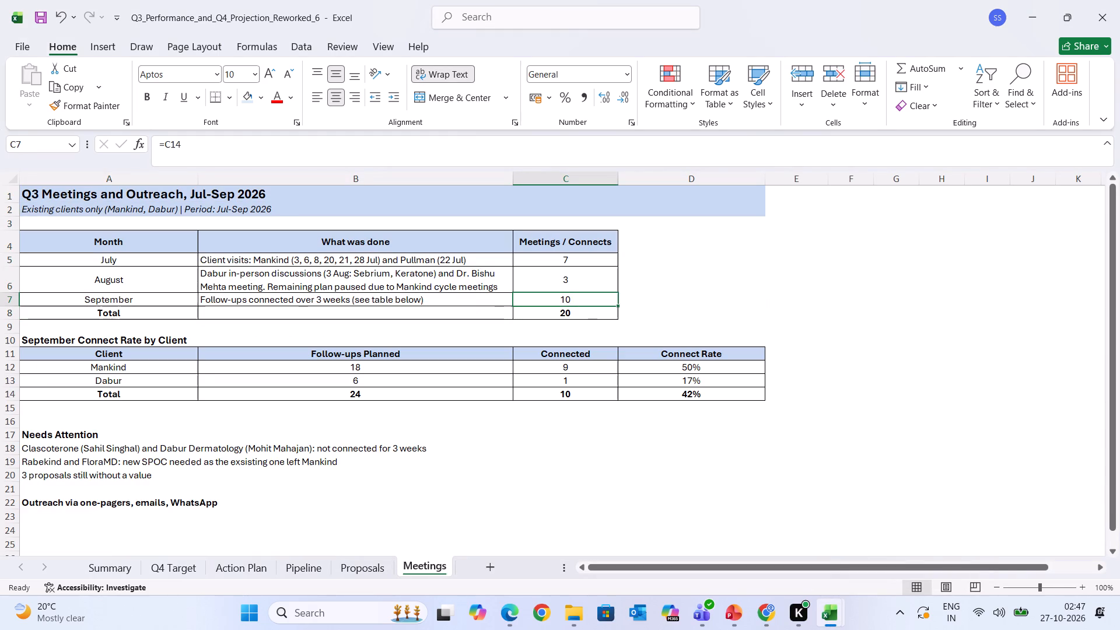
click(822, 605)
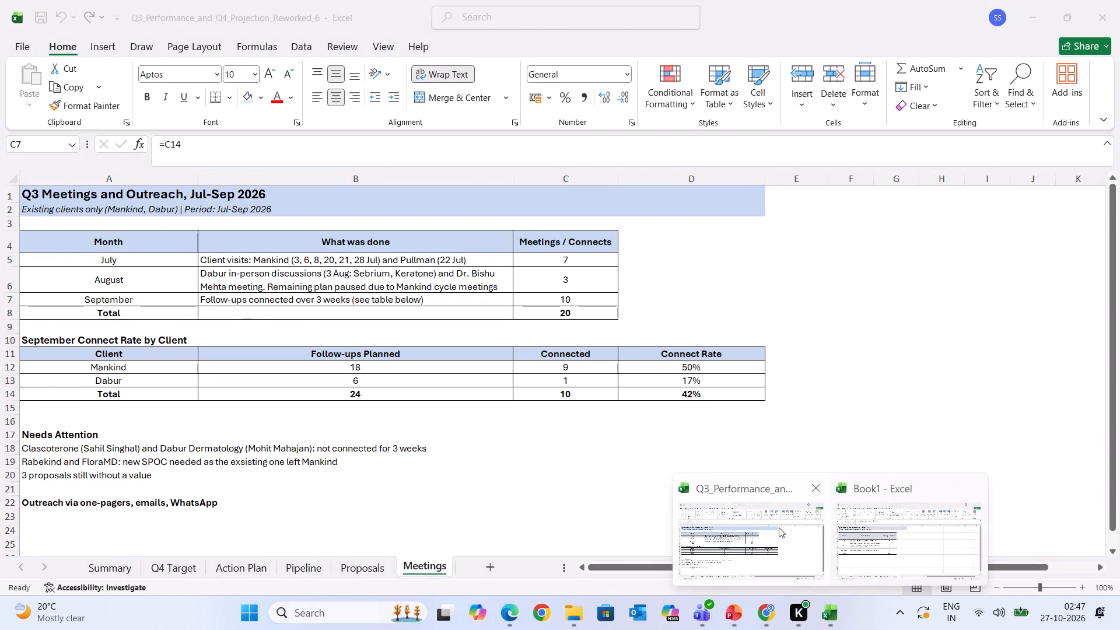
click(871, 510)
double_click(424, 374)
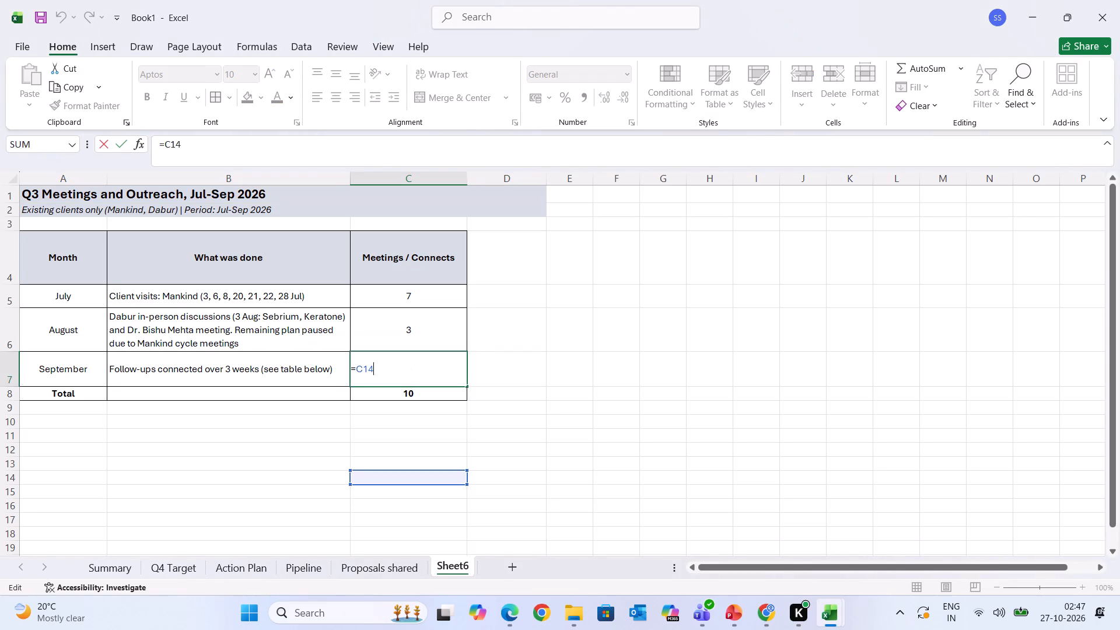
key(BackSpace)
key(BackSpace)
key(BackSpace)
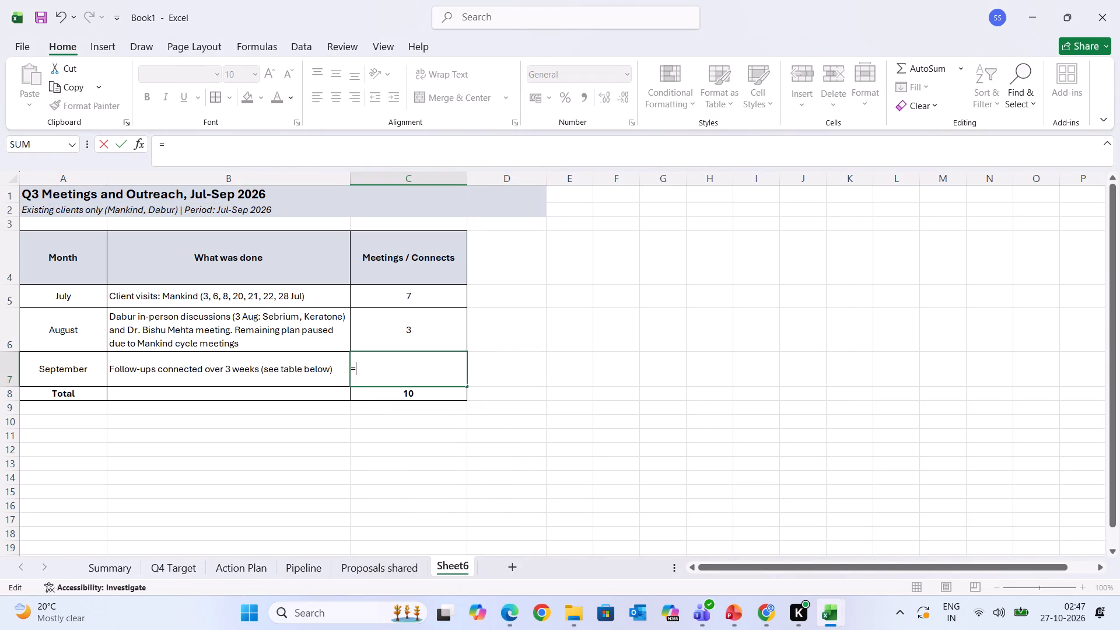
key(1)
key(0)
key(Return)
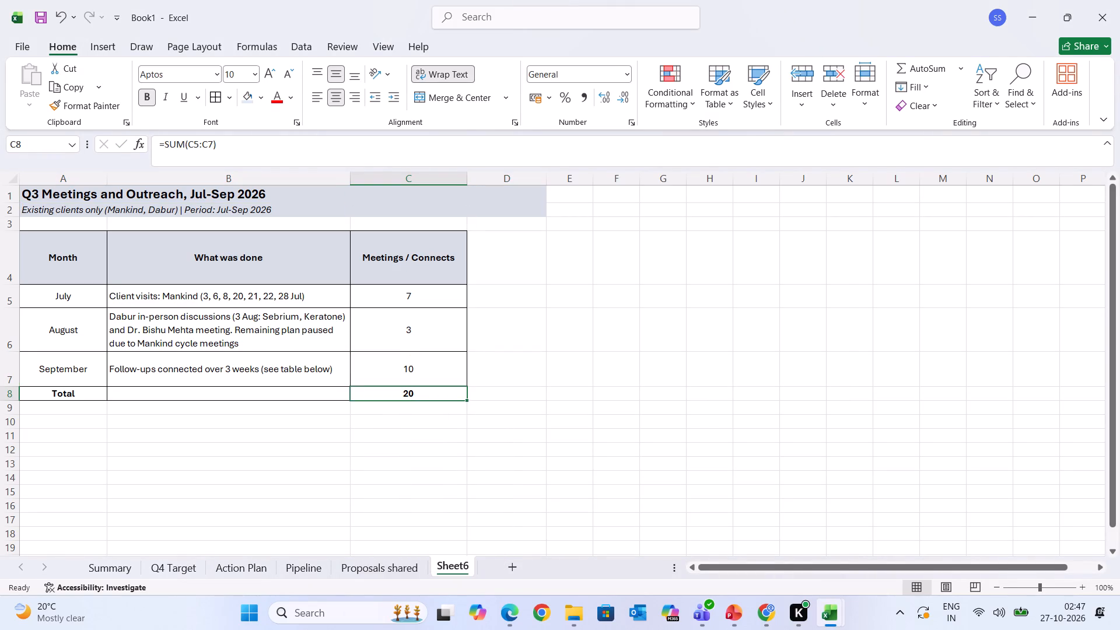
Shorten the September row and the header row of the meetings table to fit their single lines of text.
drag(12, 385, 12, 377)
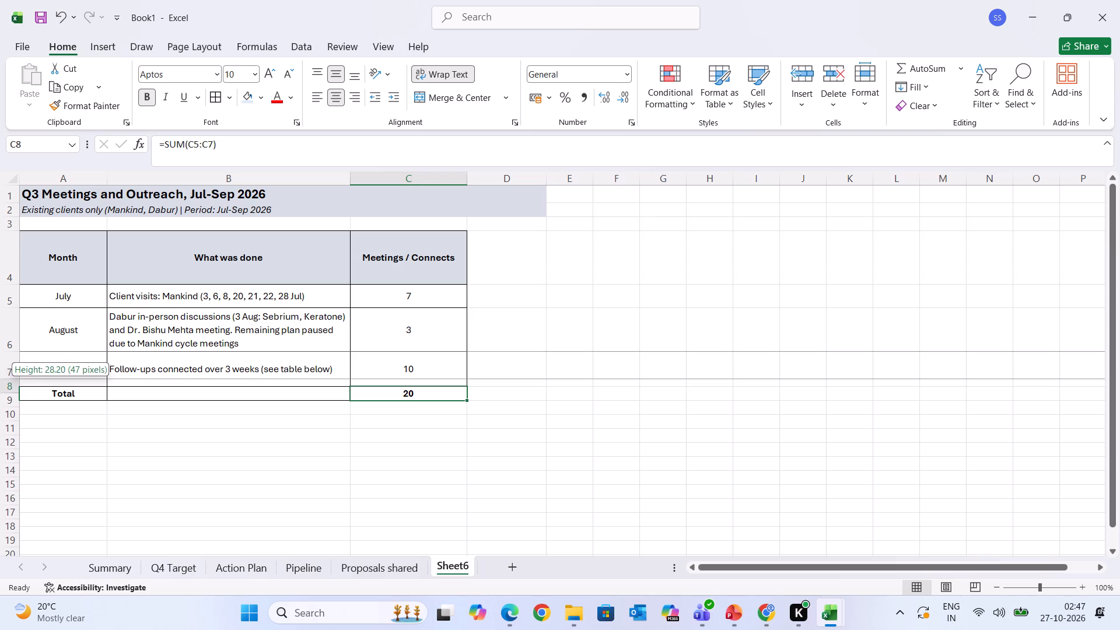
drag(12, 377, 12, 373)
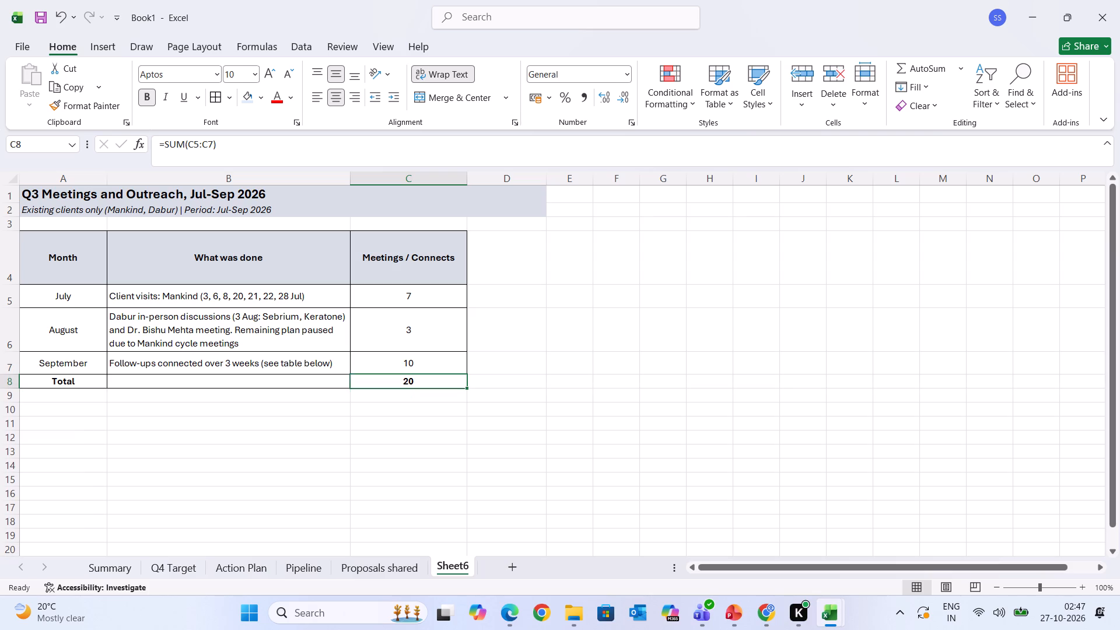
click(343, 440)
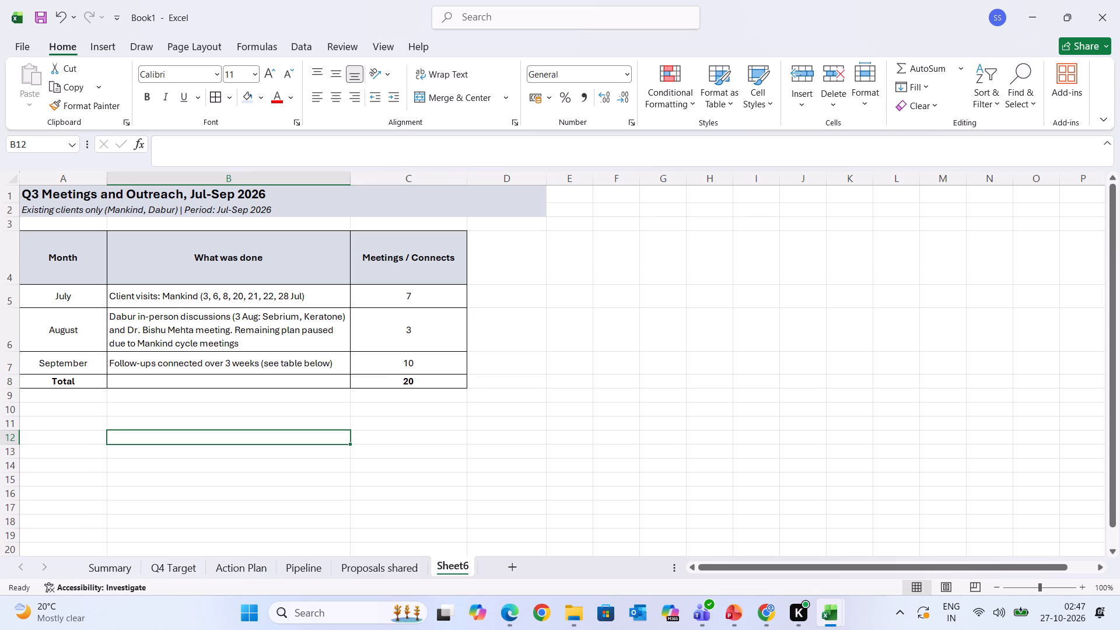
drag(12, 285, 13, 263)
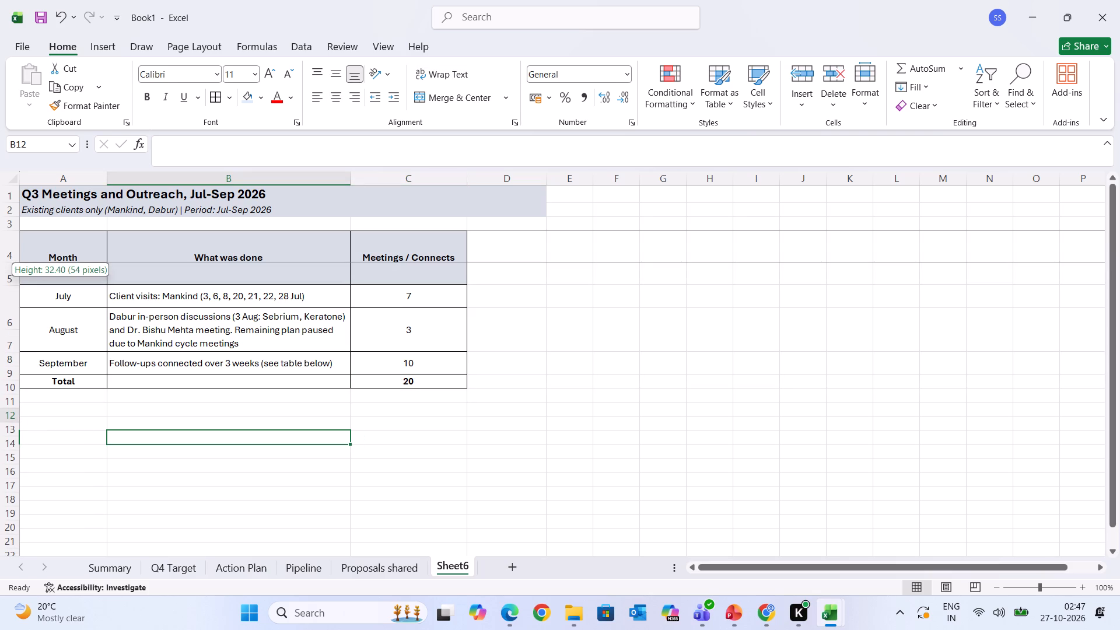
drag(13, 263, 17, 257)
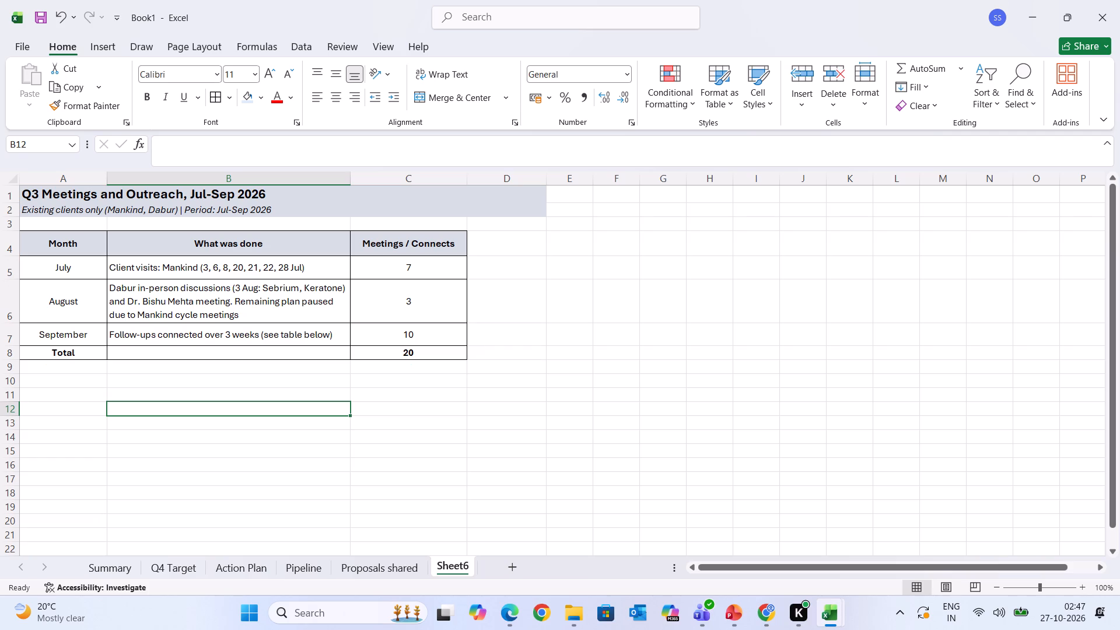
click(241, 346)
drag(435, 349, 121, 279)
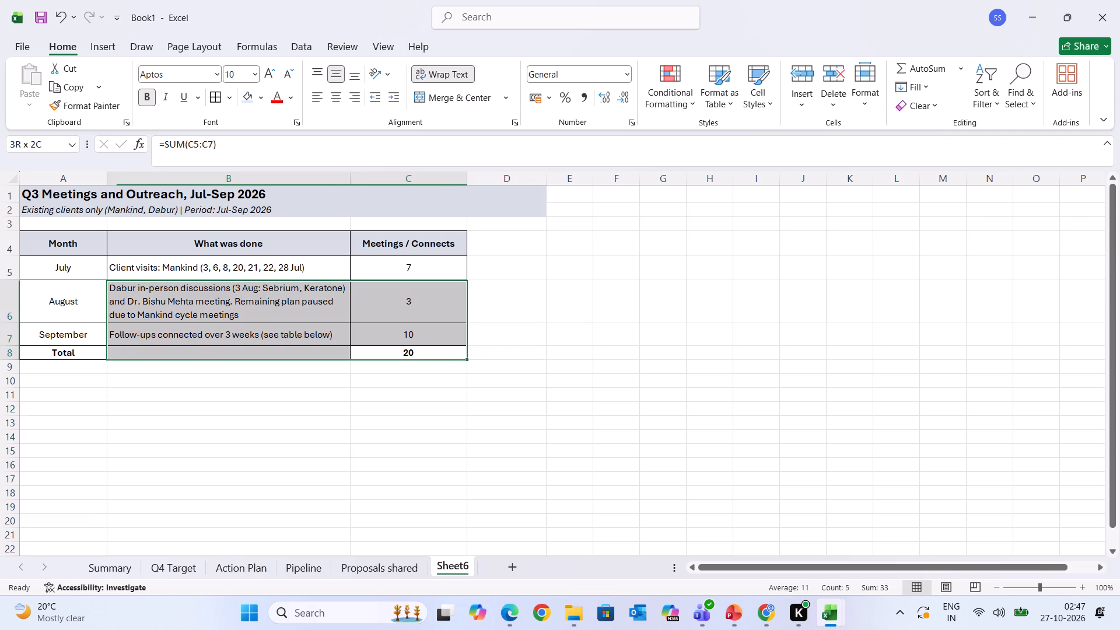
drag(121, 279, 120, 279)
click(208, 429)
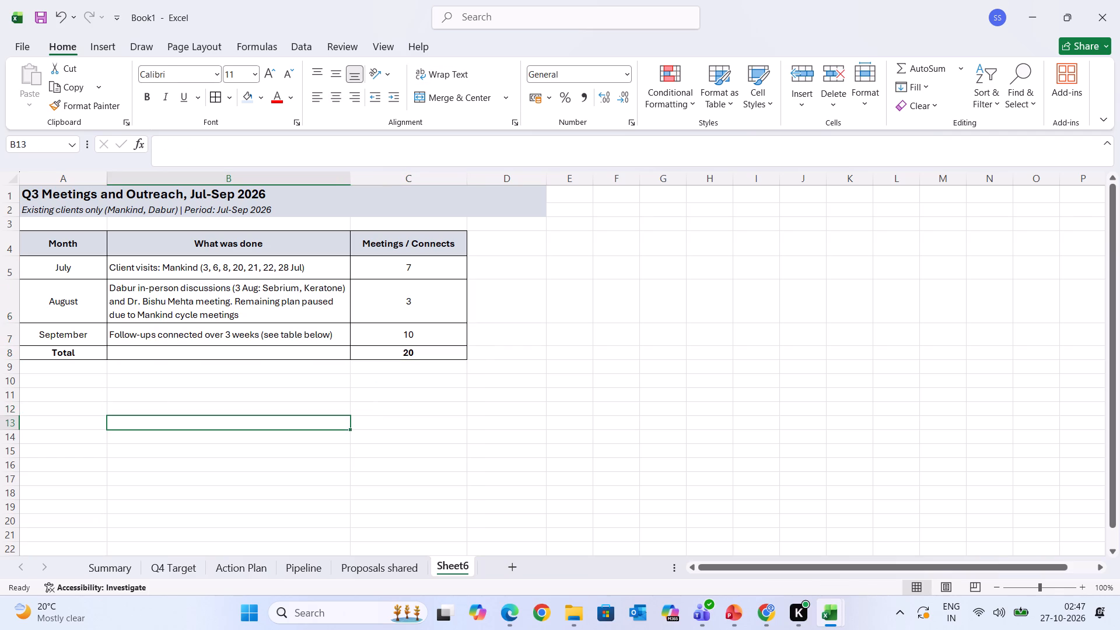
Remove the bracketed visit dates from the July entry in B5 so it reads Client visits: Mankind.
double_click(306, 272)
drag(306, 272, 209, 272)
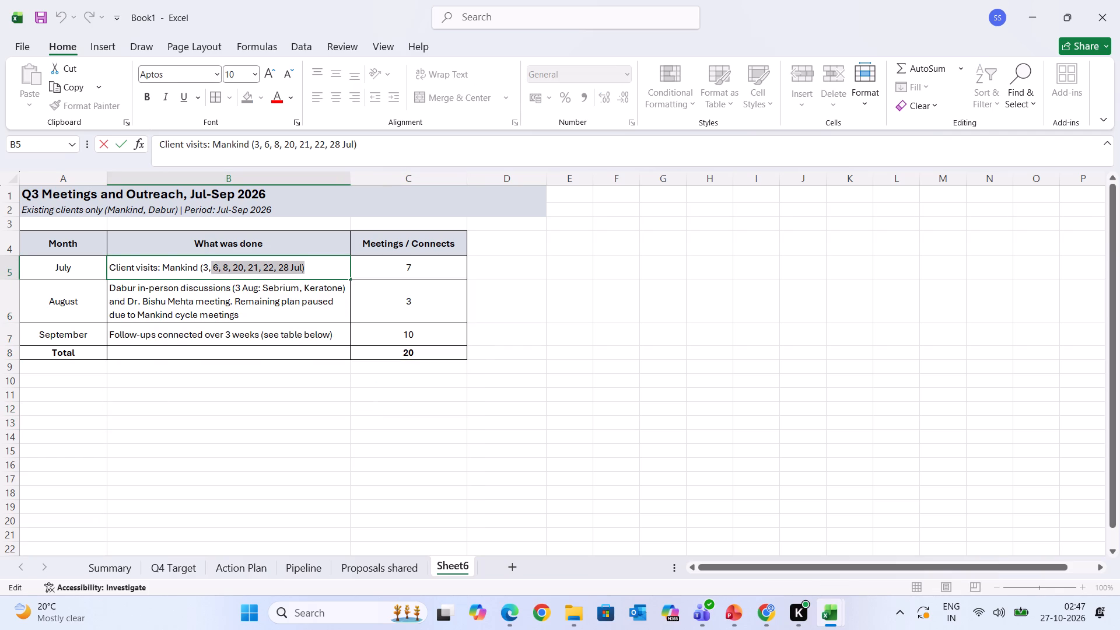
drag(209, 272, 199, 274)
key(BackSpace)
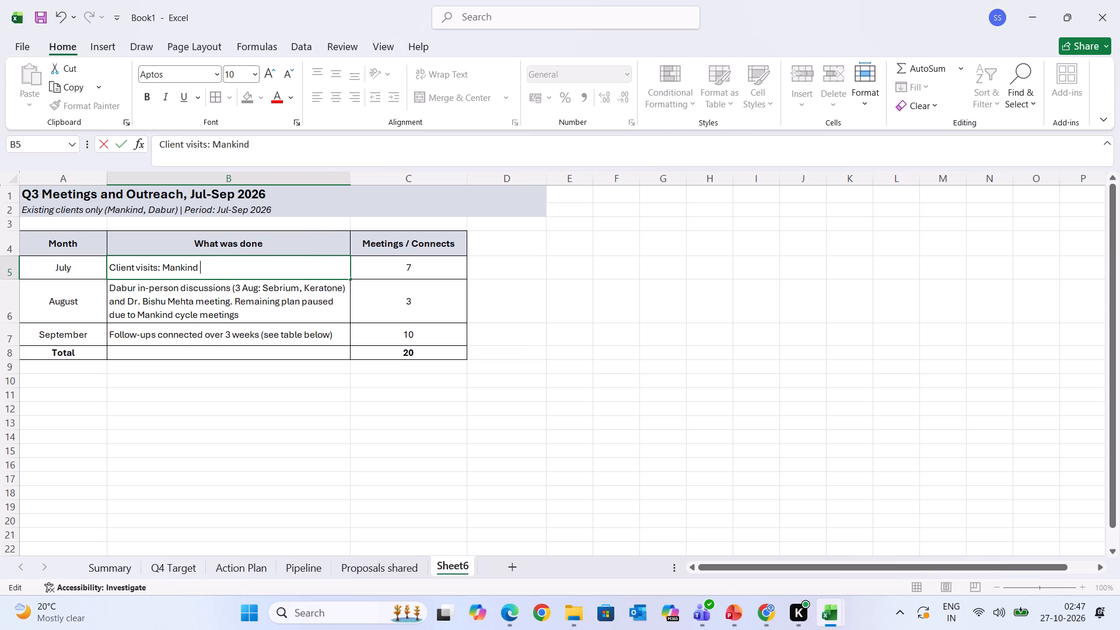
click(269, 433)
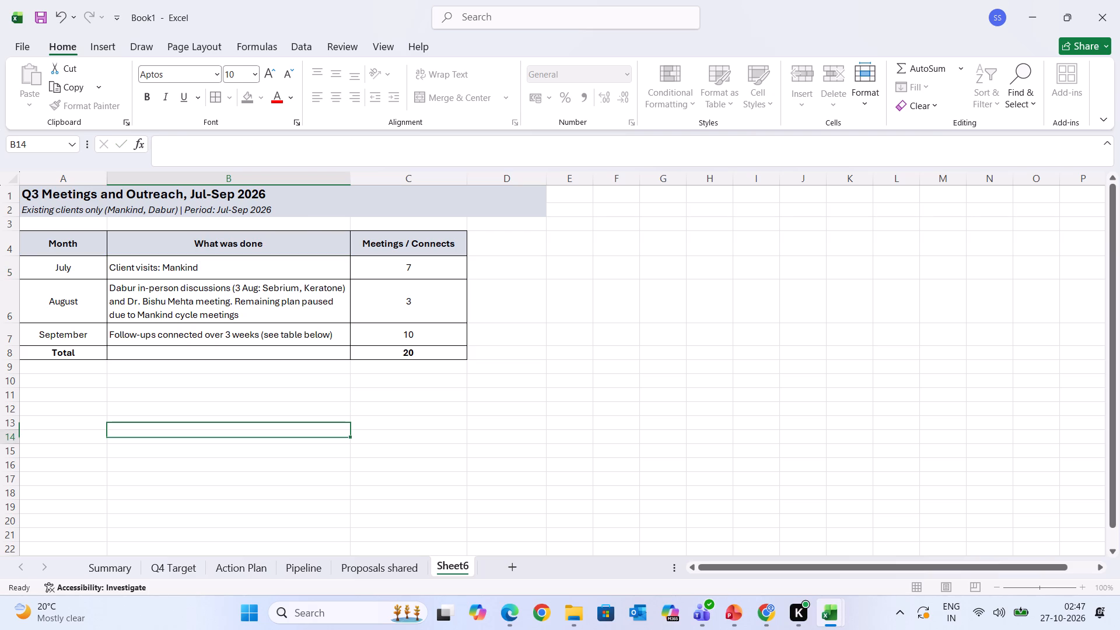
Format the whole meetings table, A4:C8, in Calibri at size 11.
drag(418, 352, 61, 243)
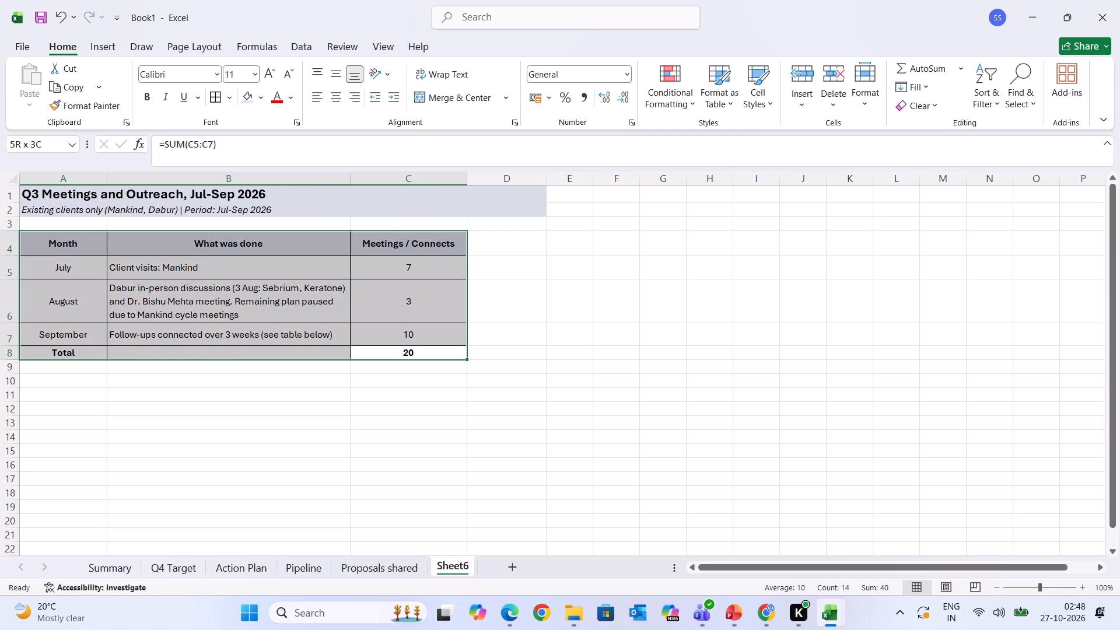
drag(61, 243, 59, 241)
click(219, 74)
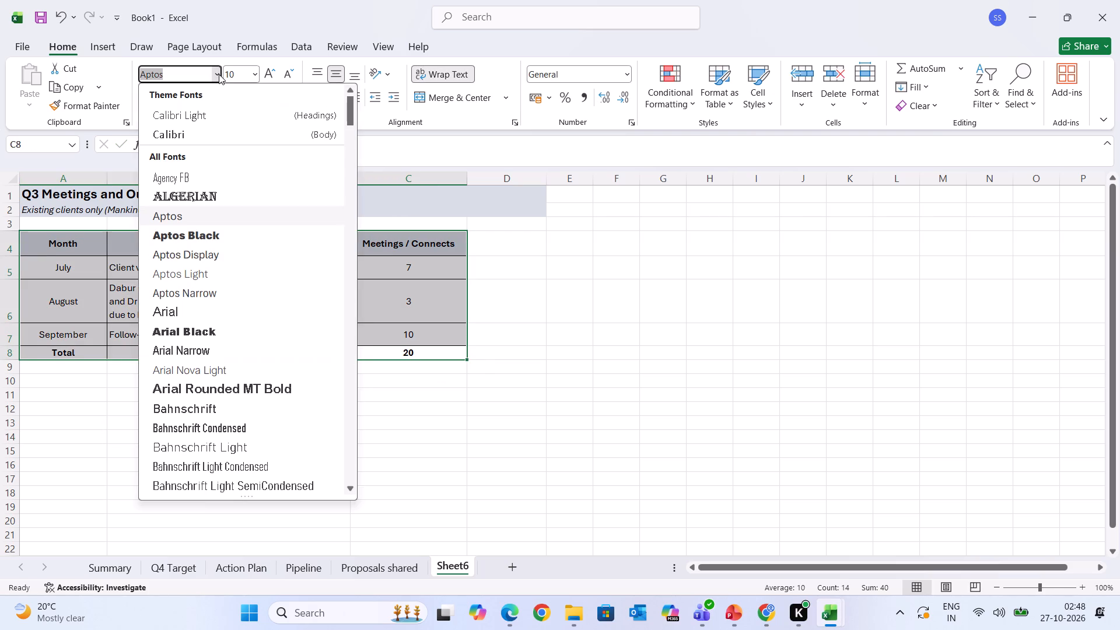
click(183, 138)
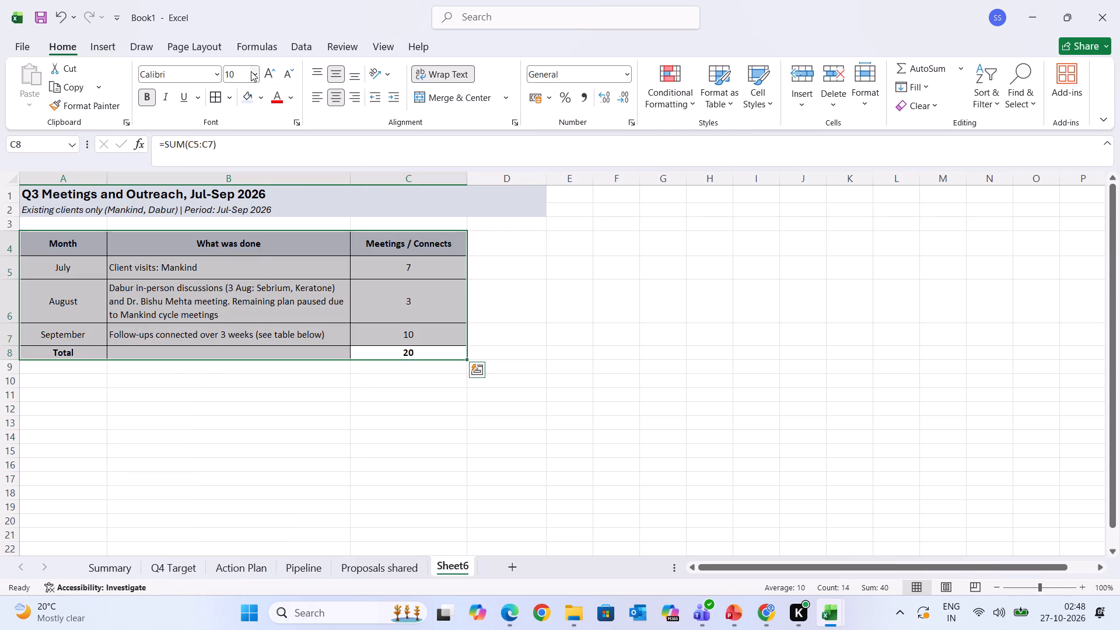
click(254, 74)
click(241, 138)
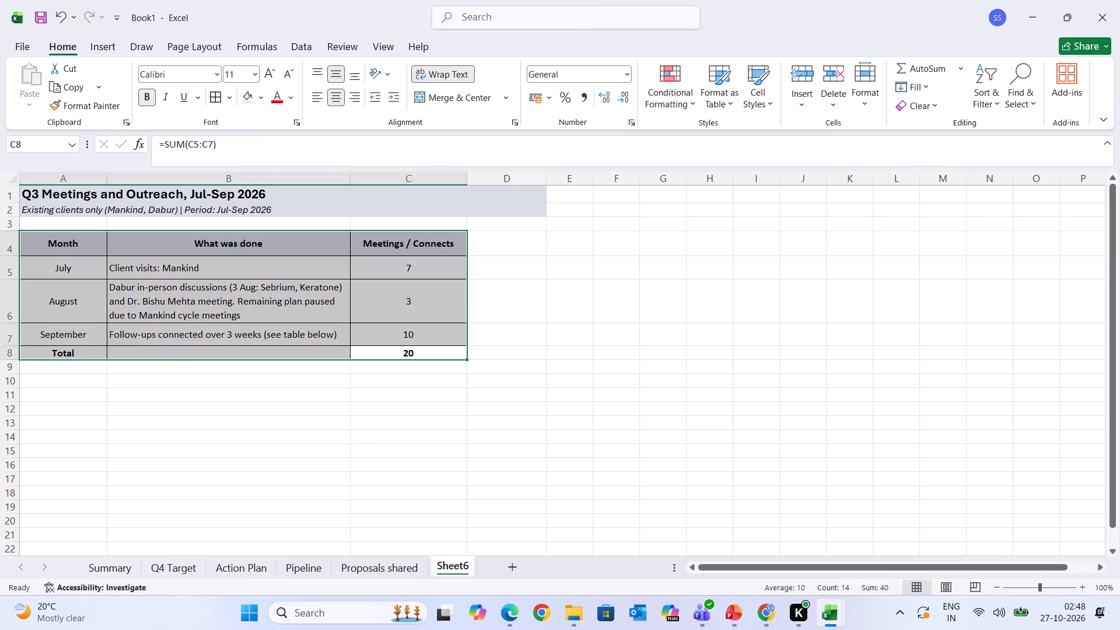
click(130, 244)
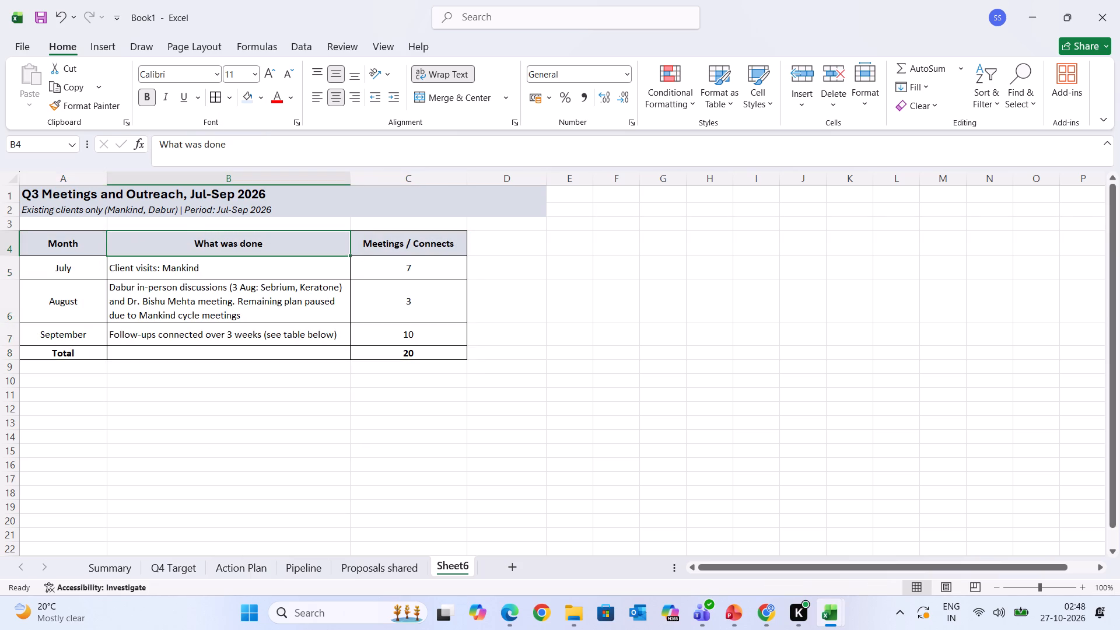
Format the title and subtitle in rows 1 and 2 as Calibri size 11 with no fill colour.
click(70, 216)
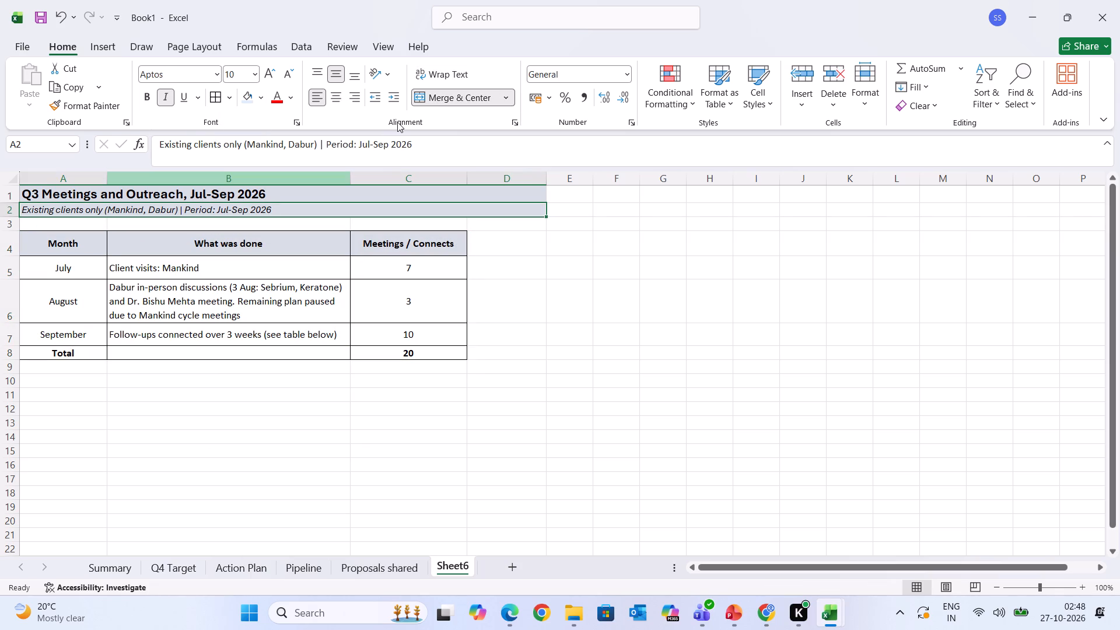
drag(123, 197, 127, 209)
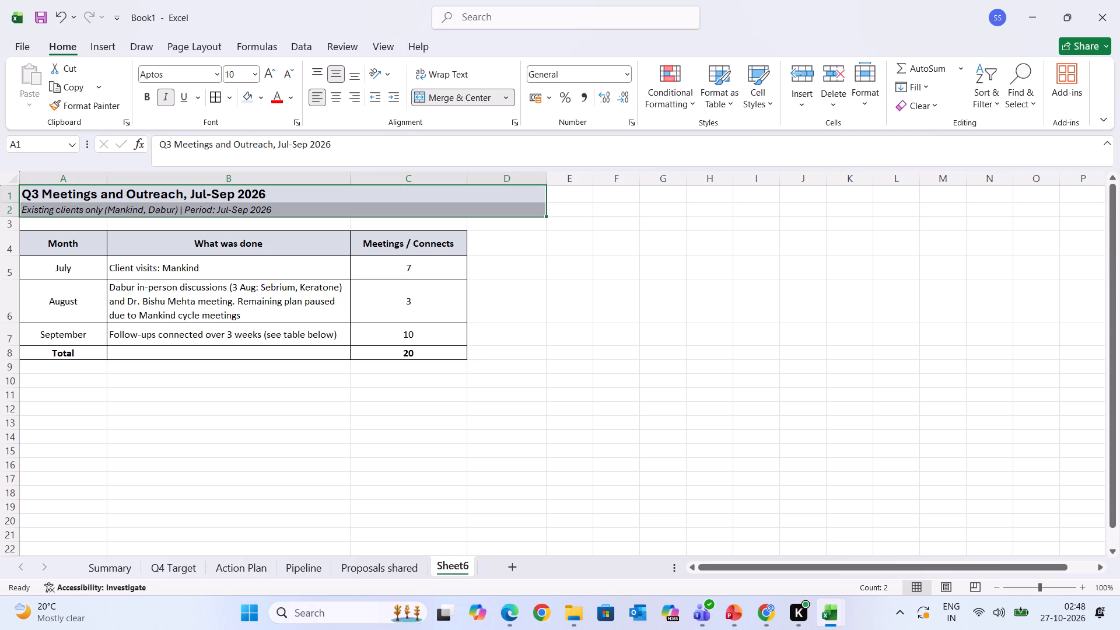
click(216, 75)
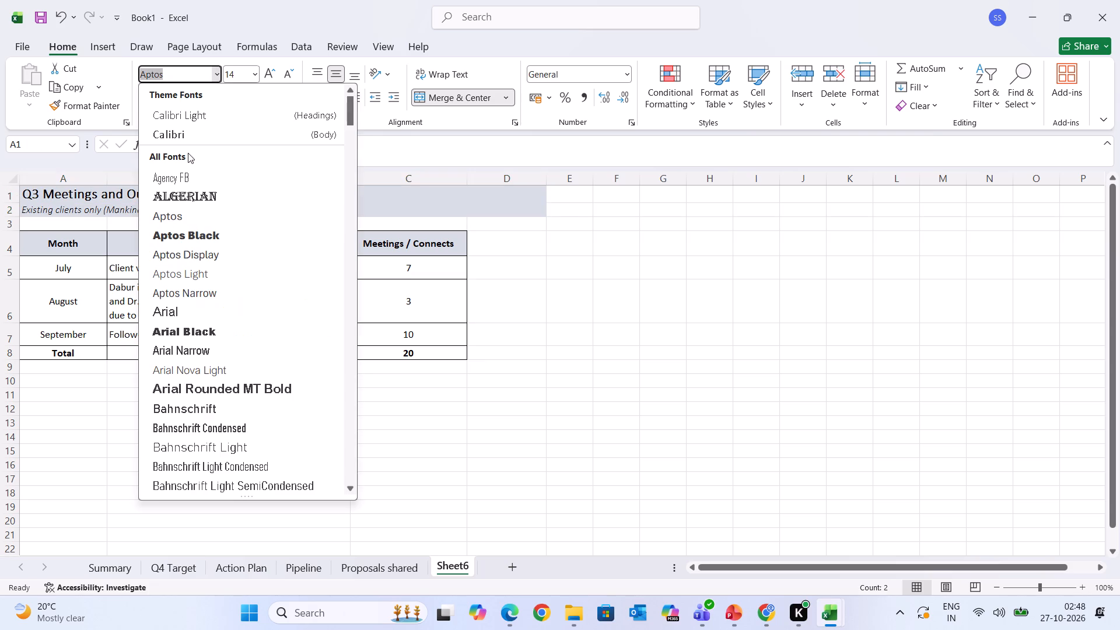
click(174, 132)
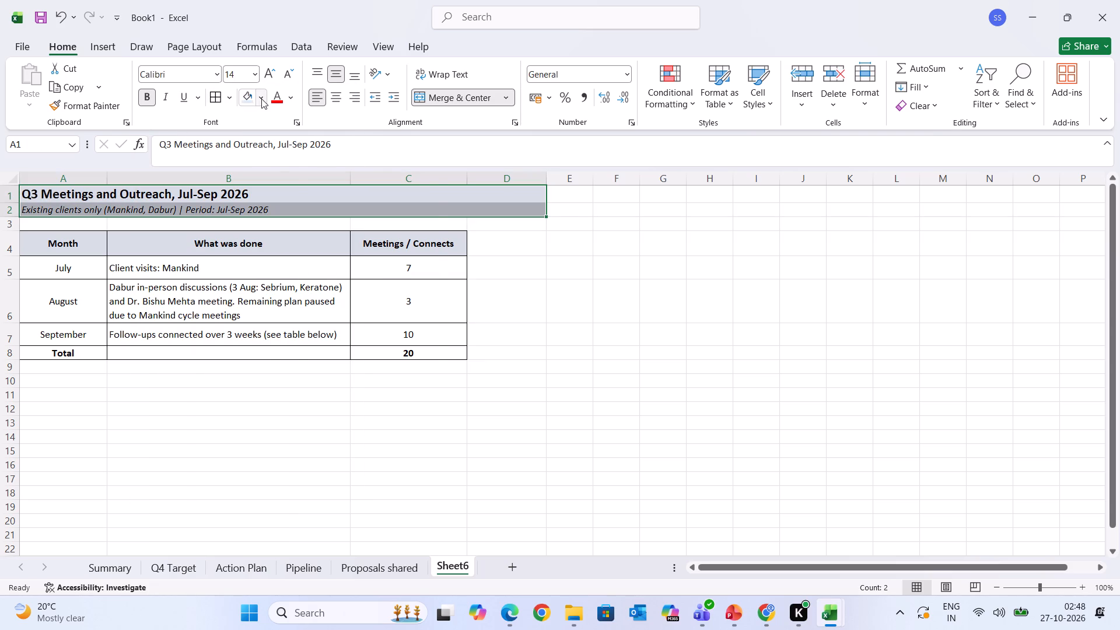
click(261, 99)
click(272, 341)
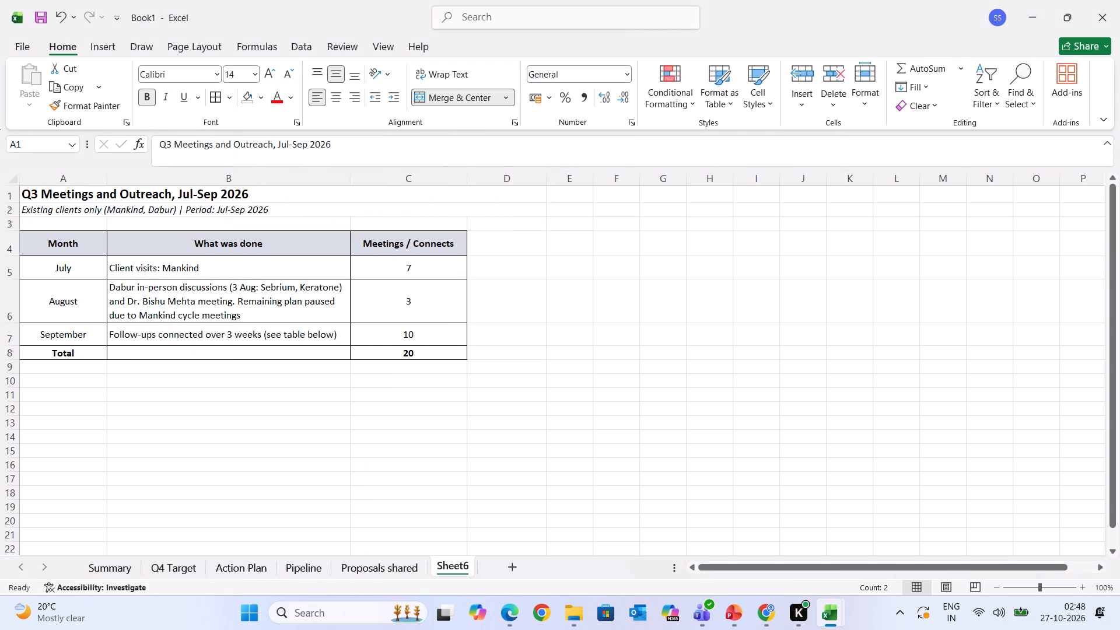
click(254, 77)
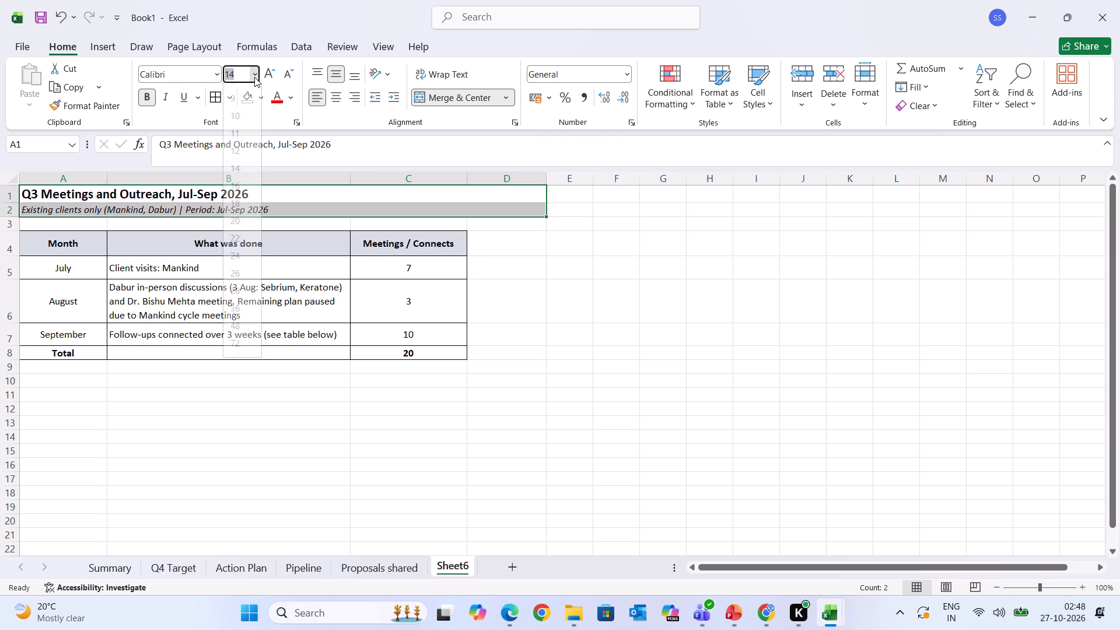
click(229, 146)
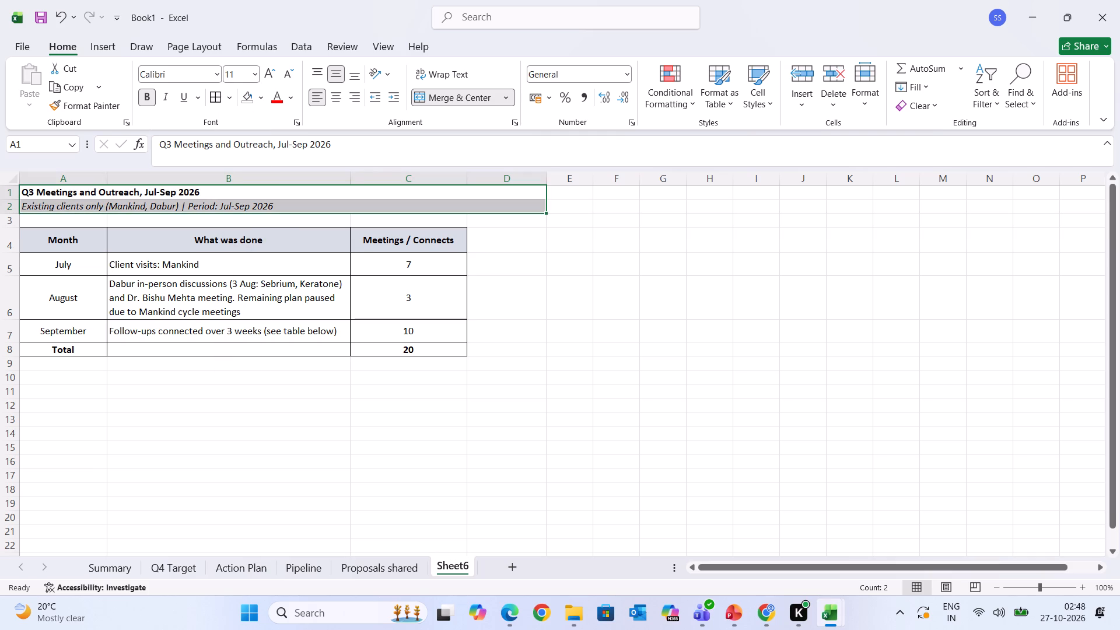
click(232, 232)
click(62, 208)
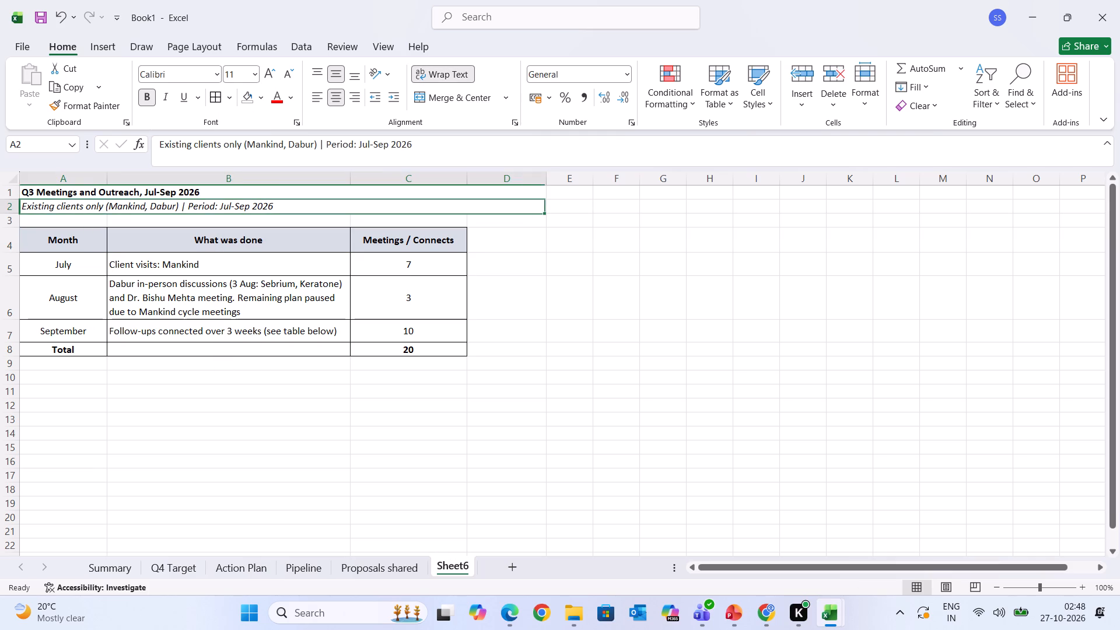
click(248, 412)
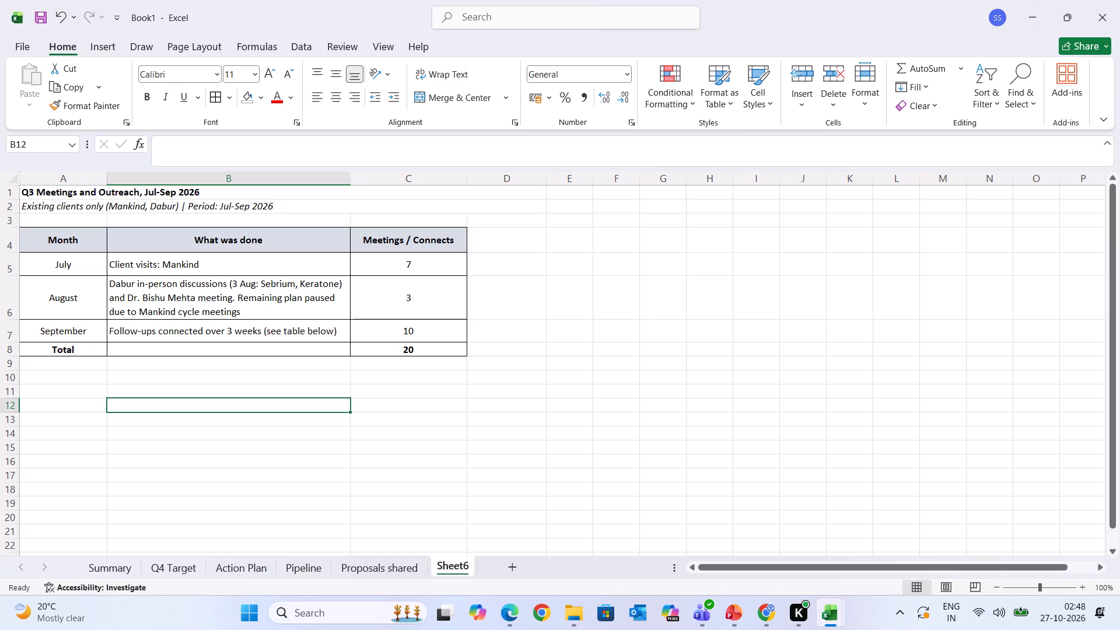
Copy the September Connect Rate by Client heading and table, A10:D14, from the reworked workbook's Meetings sheet to A11 in Book1's Sheet6.
scroll(248, 412, down, 1)
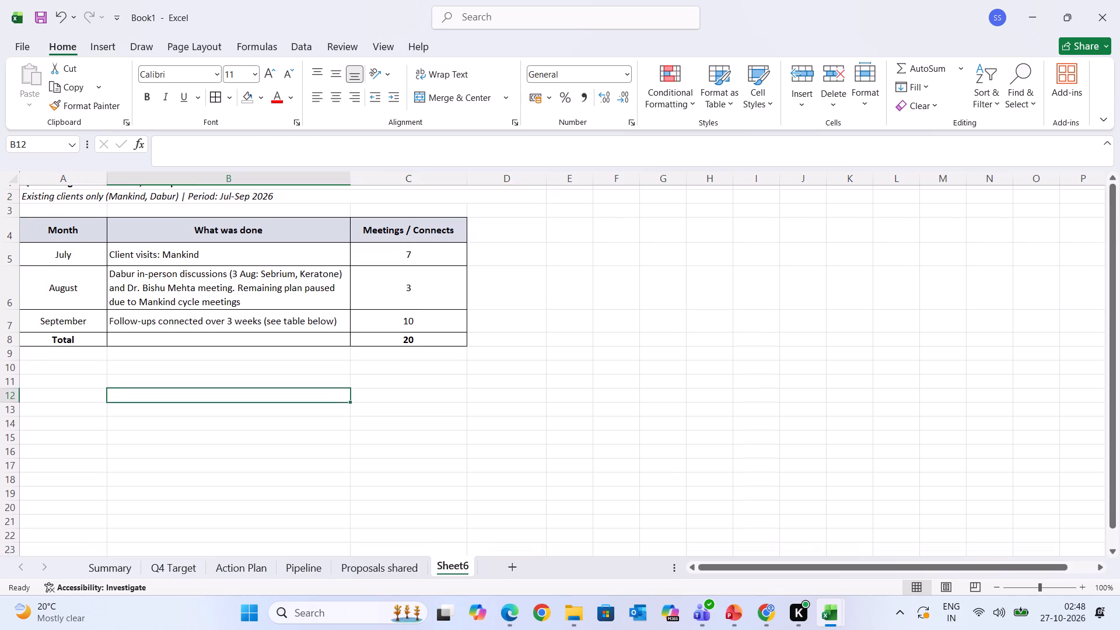
scroll(248, 412, down, 1)
click(40, 379)
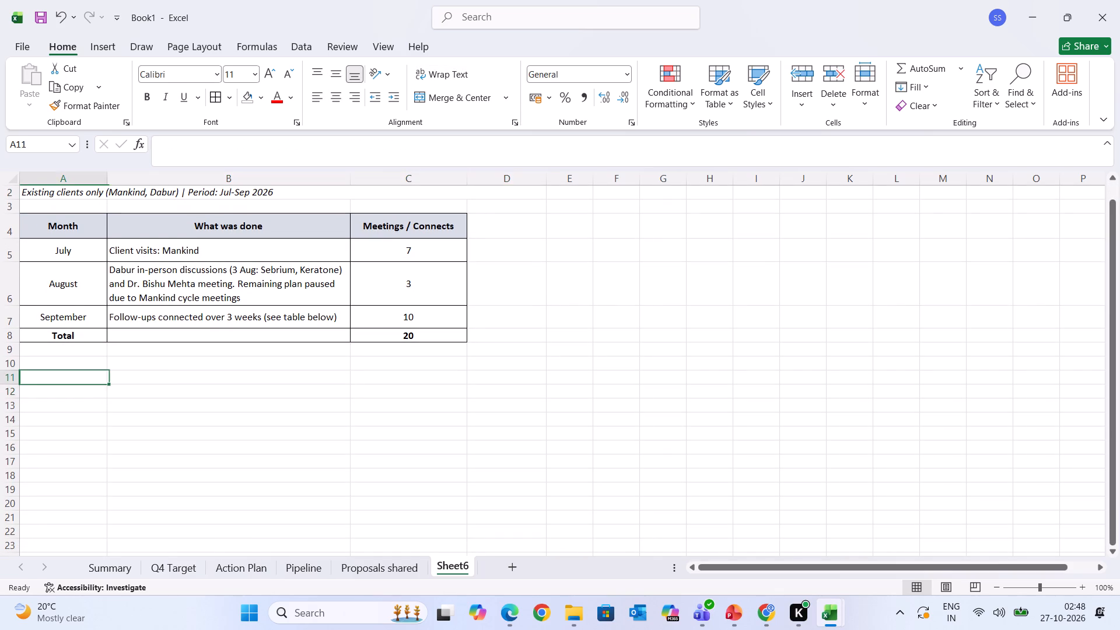
scroll(195, 438, up, 1)
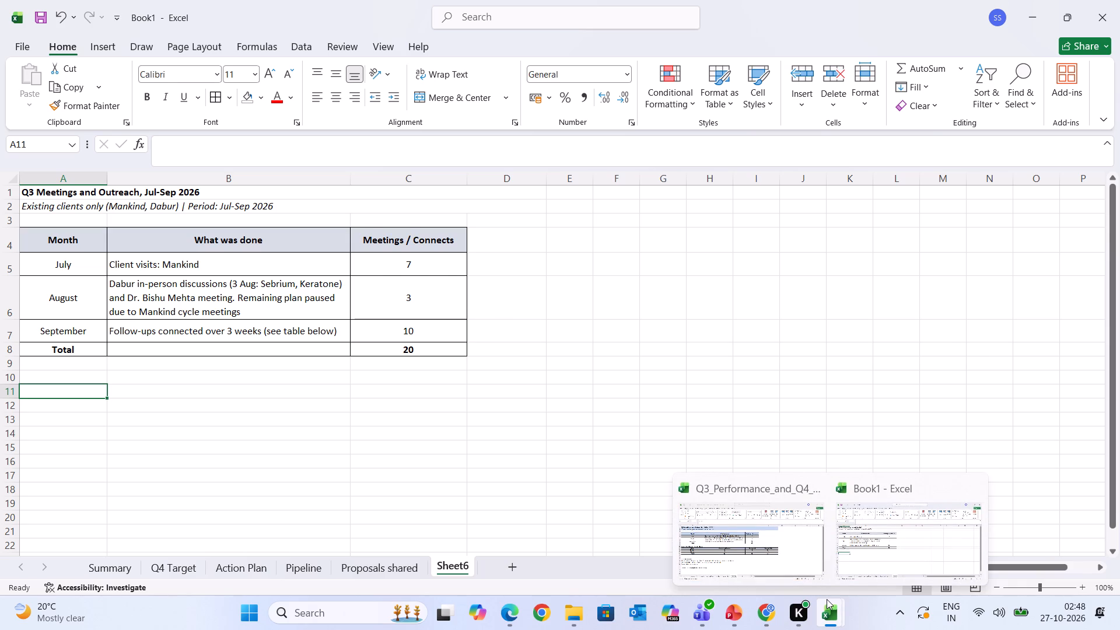
click(789, 558)
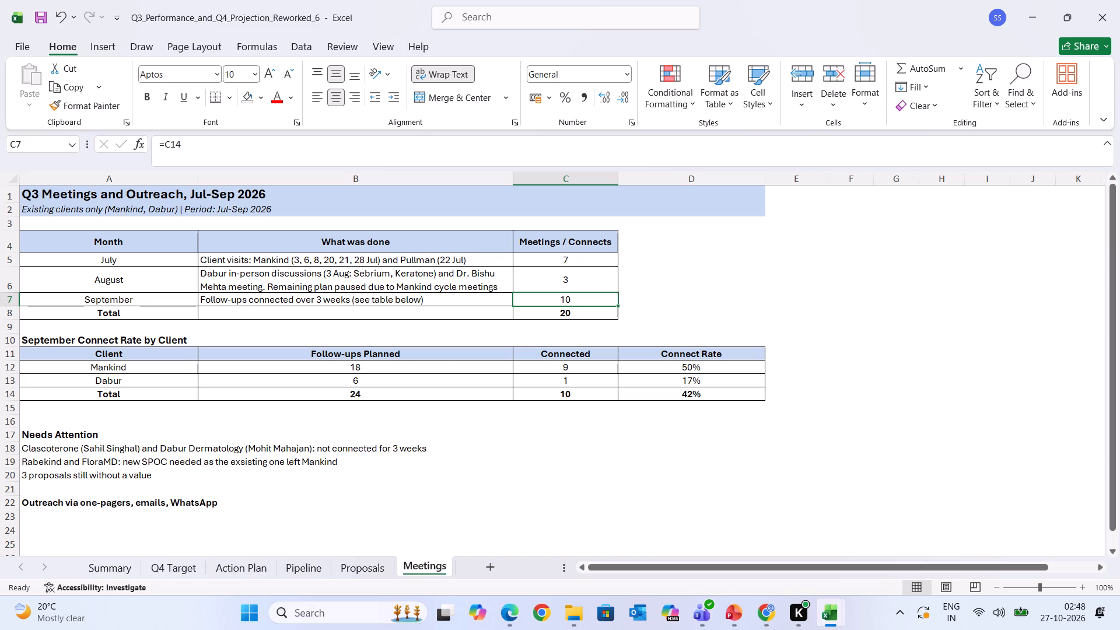
drag(85, 344, 215, 380)
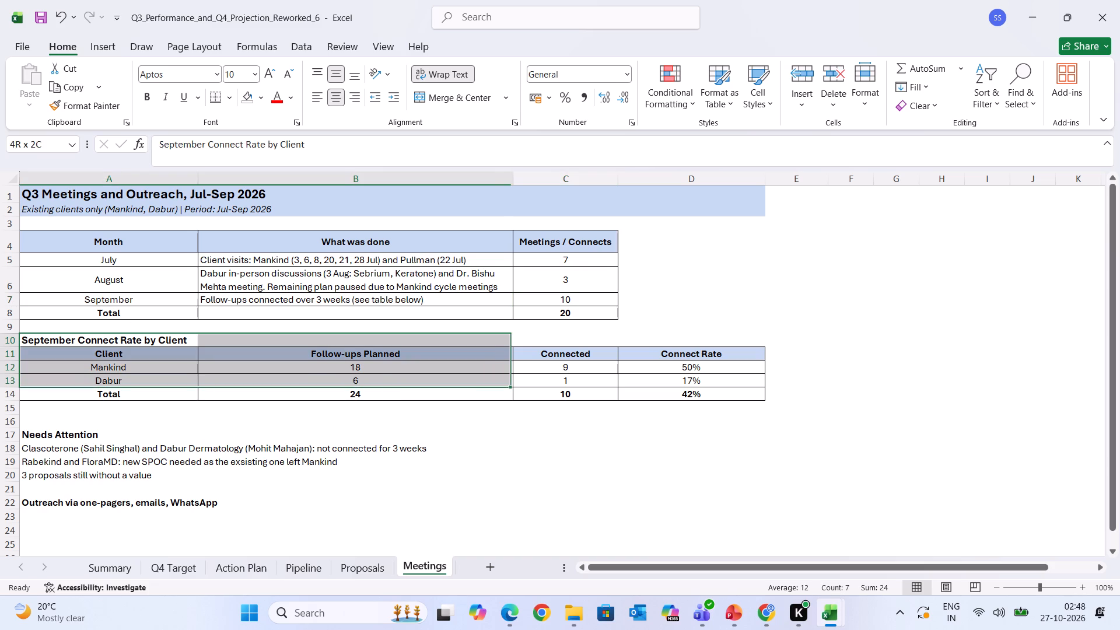
drag(215, 380, 671, 394)
key(ctrl+c)
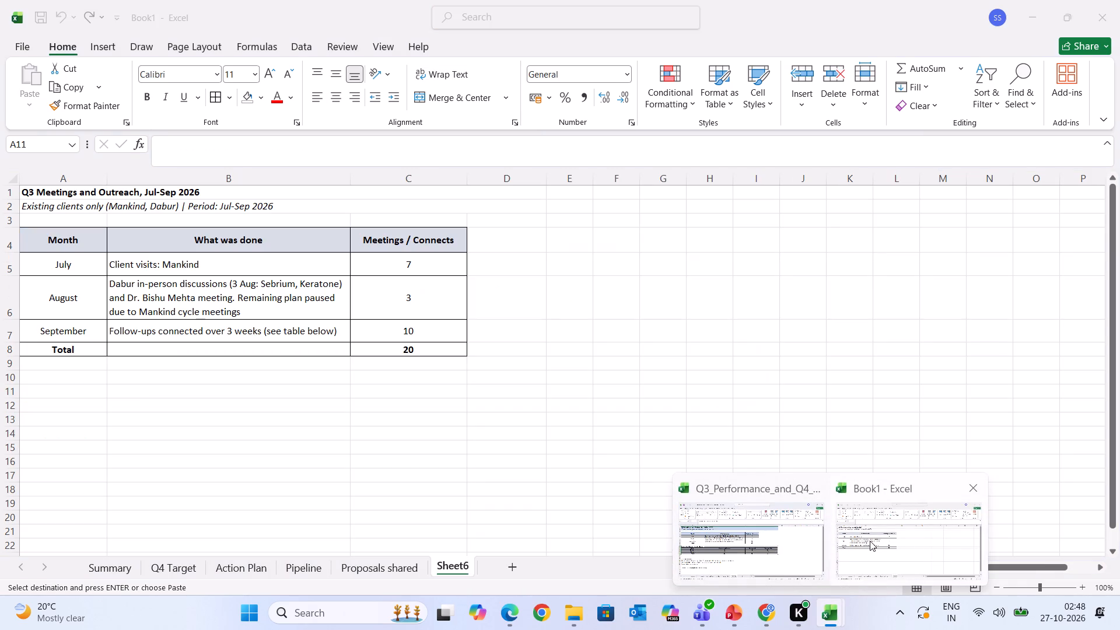
click(870, 541)
key(ctrl+v)
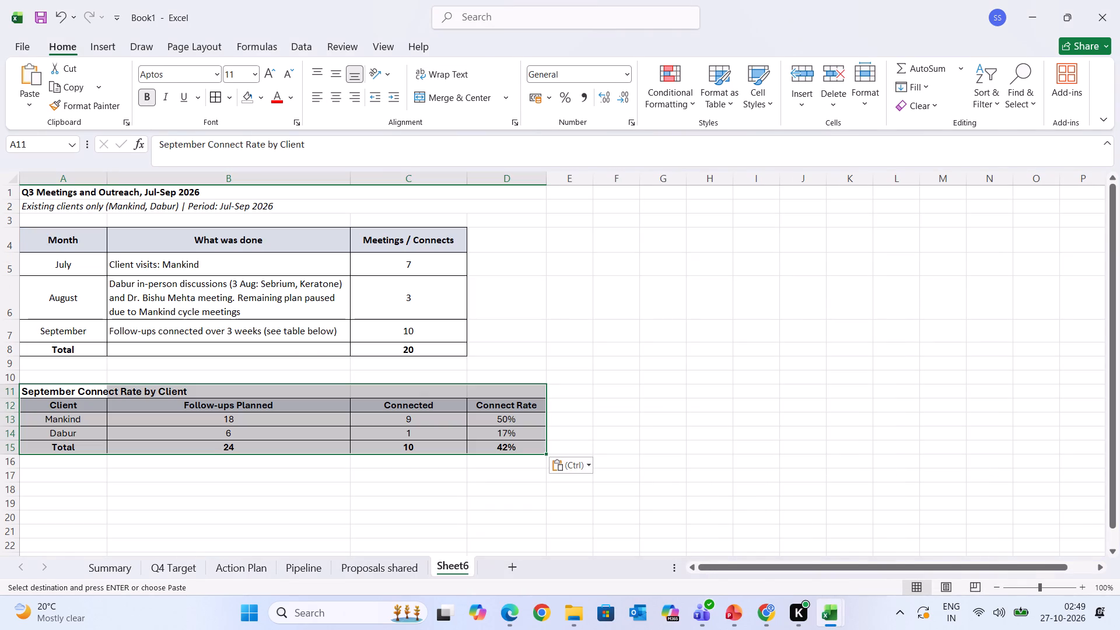
click(140, 520)
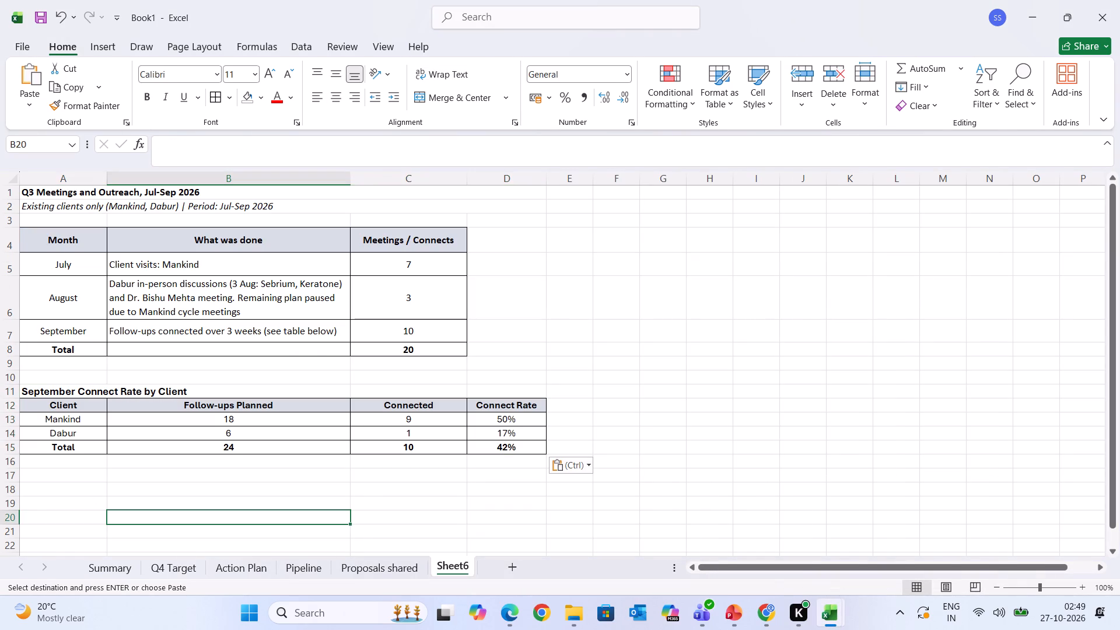
Format the September Connect Rate by Client heading and table, A11:D15, in Calibri at size 11.
drag(75, 394, 501, 441)
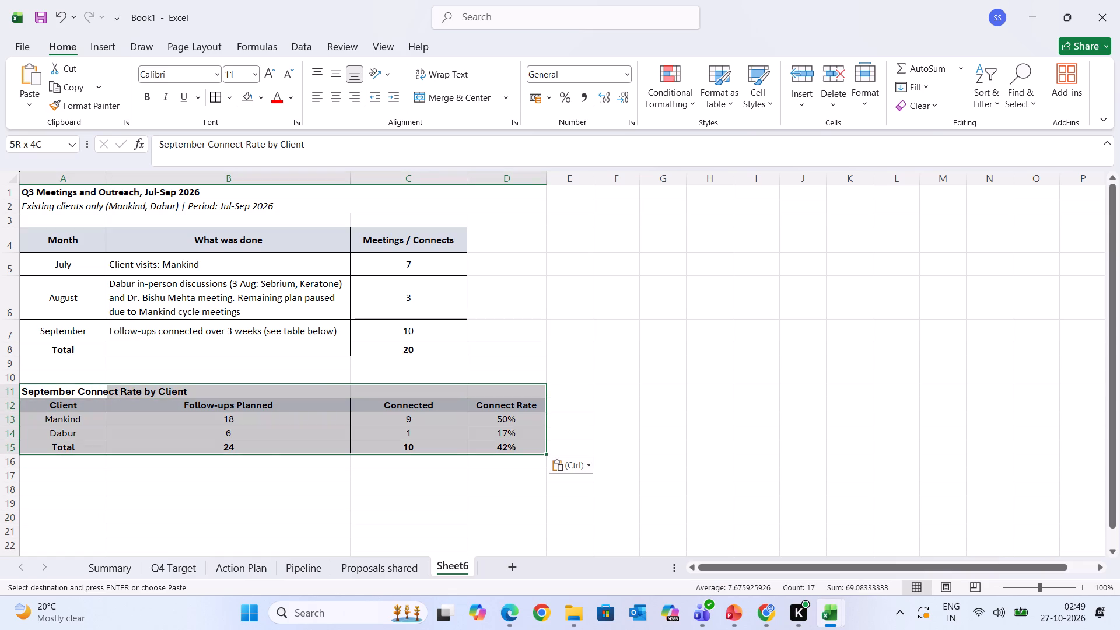
drag(501, 441, 502, 441)
click(215, 78)
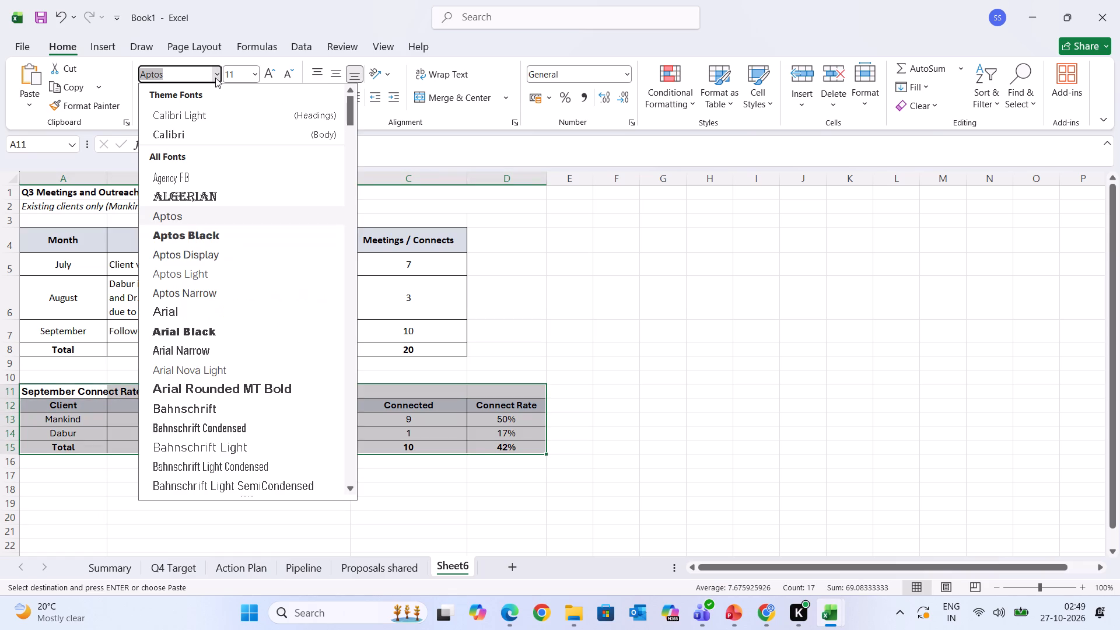
click(180, 137)
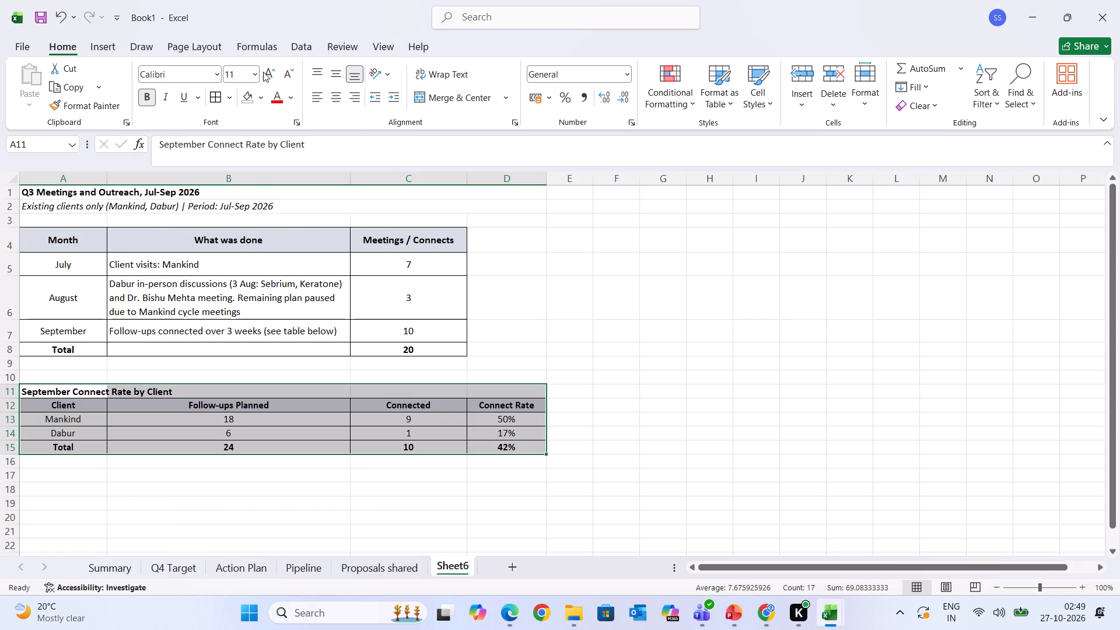
click(253, 72)
click(240, 144)
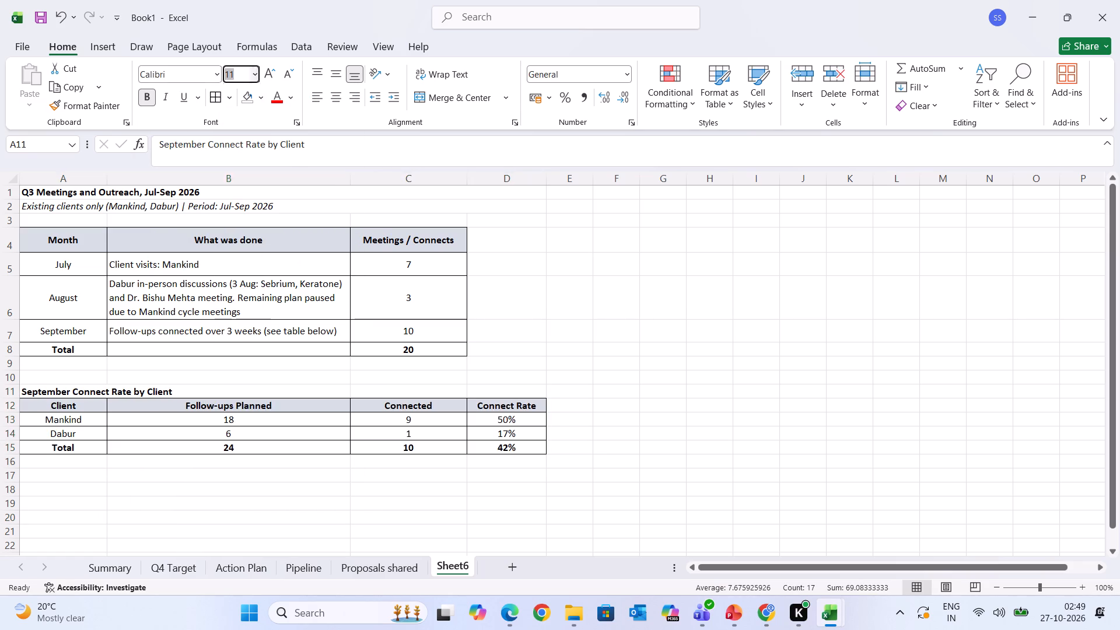
click(228, 485)
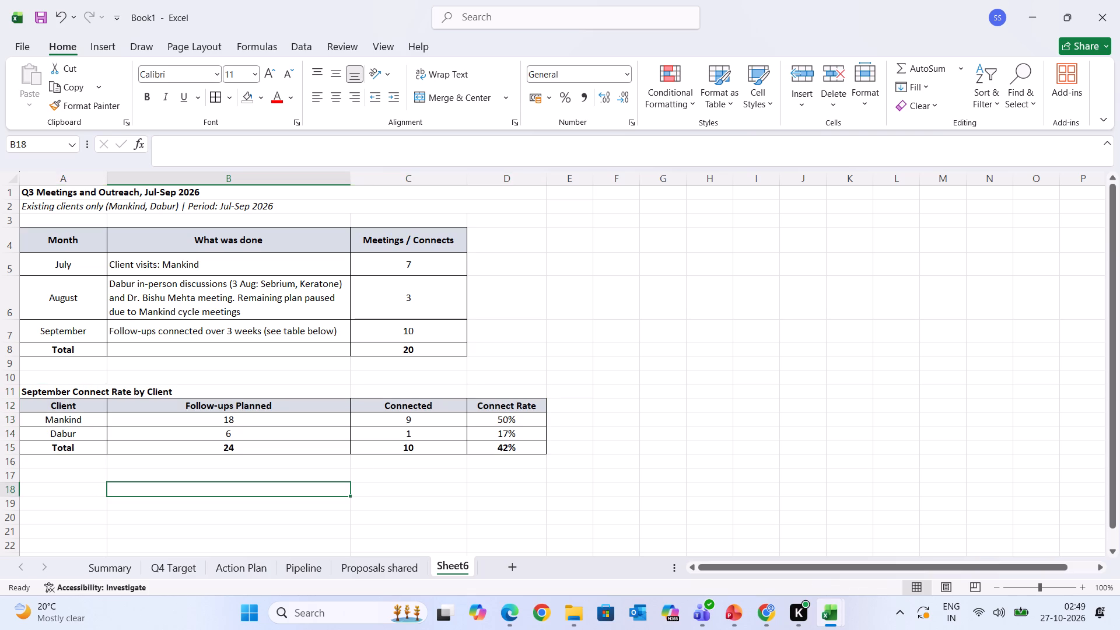
Shorten the August row and widen column B so the August entry fits on two lines.
scroll(228, 485, down, 1)
click(58, 410)
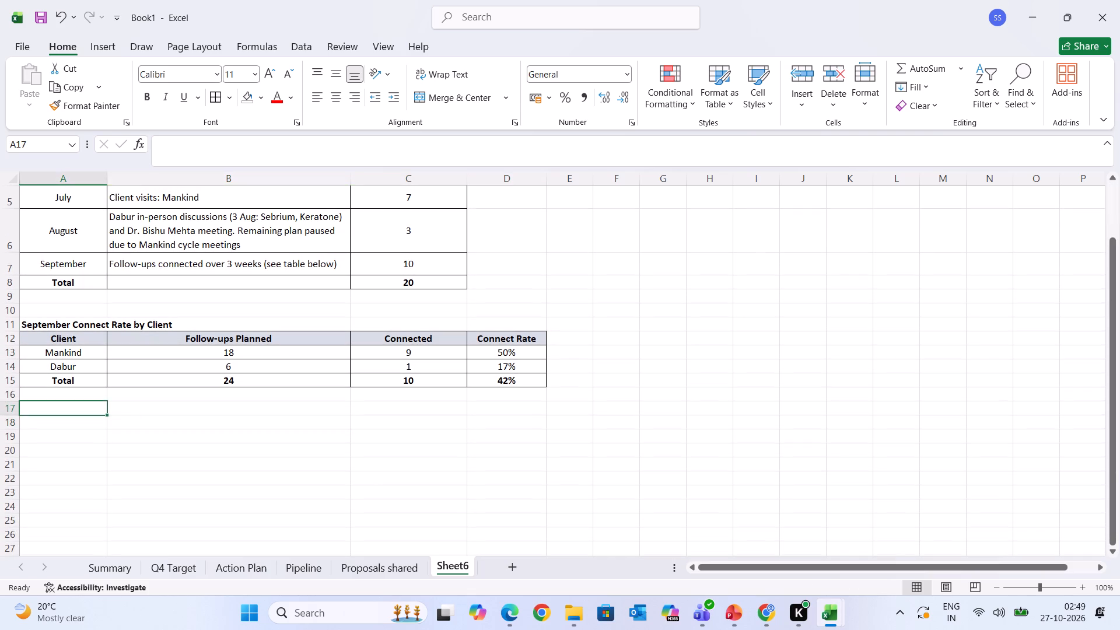
scroll(58, 410, up, 2)
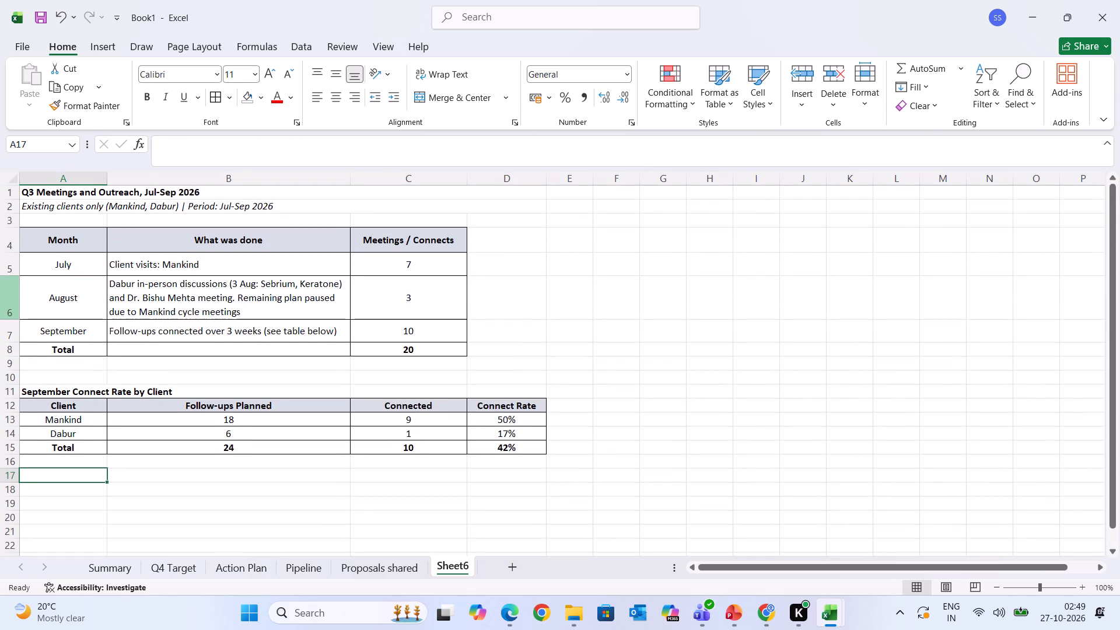
drag(13, 320, 13, 306)
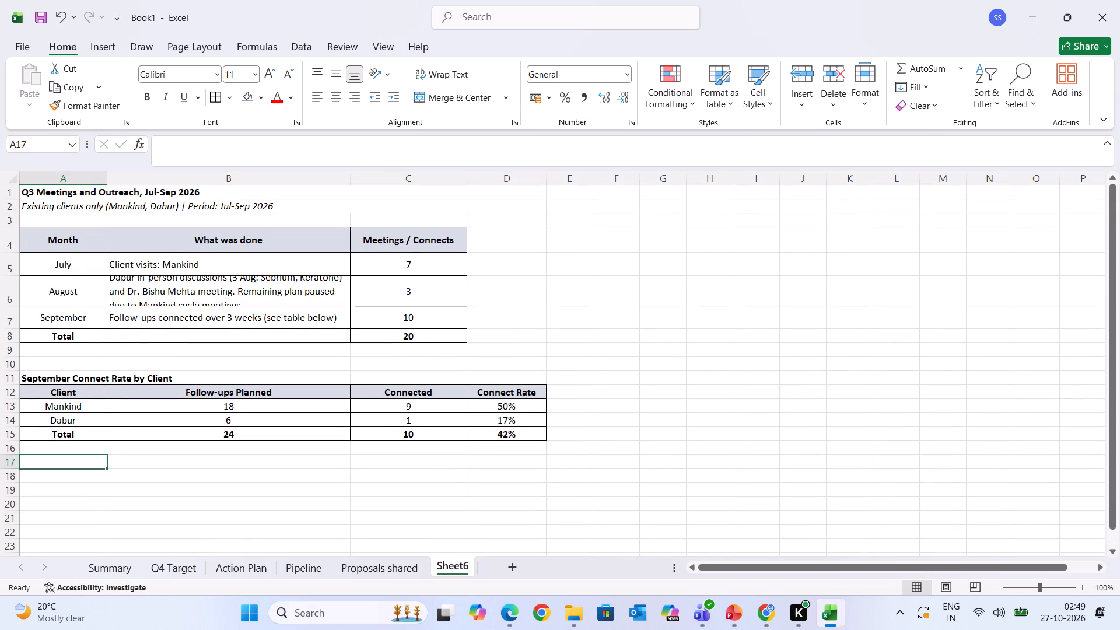
drag(356, 181, 393, 181)
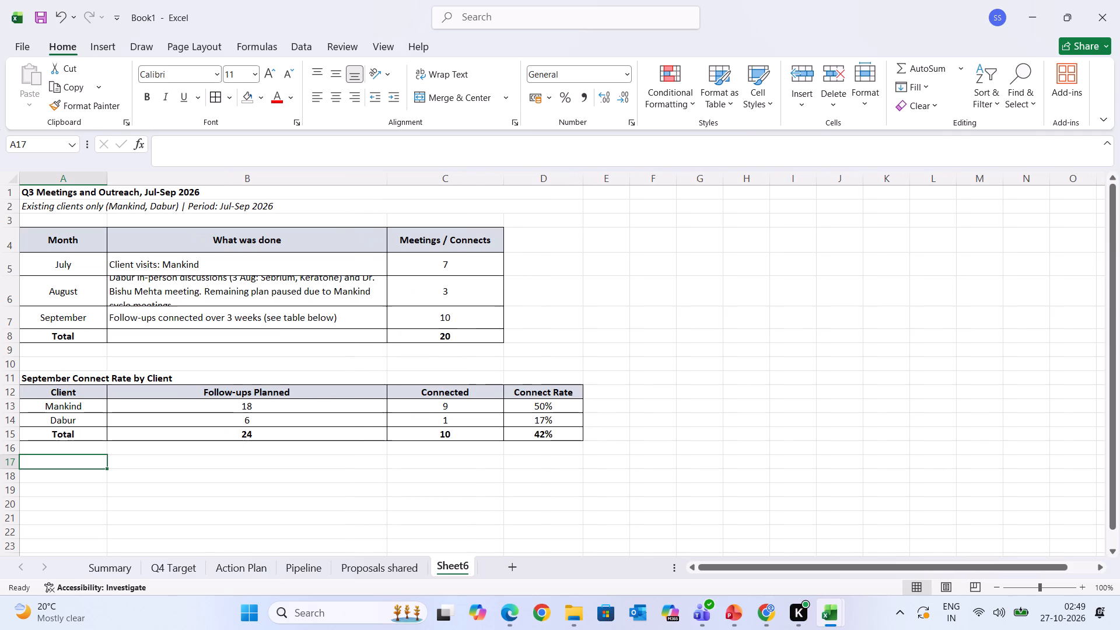
drag(385, 179, 418, 181)
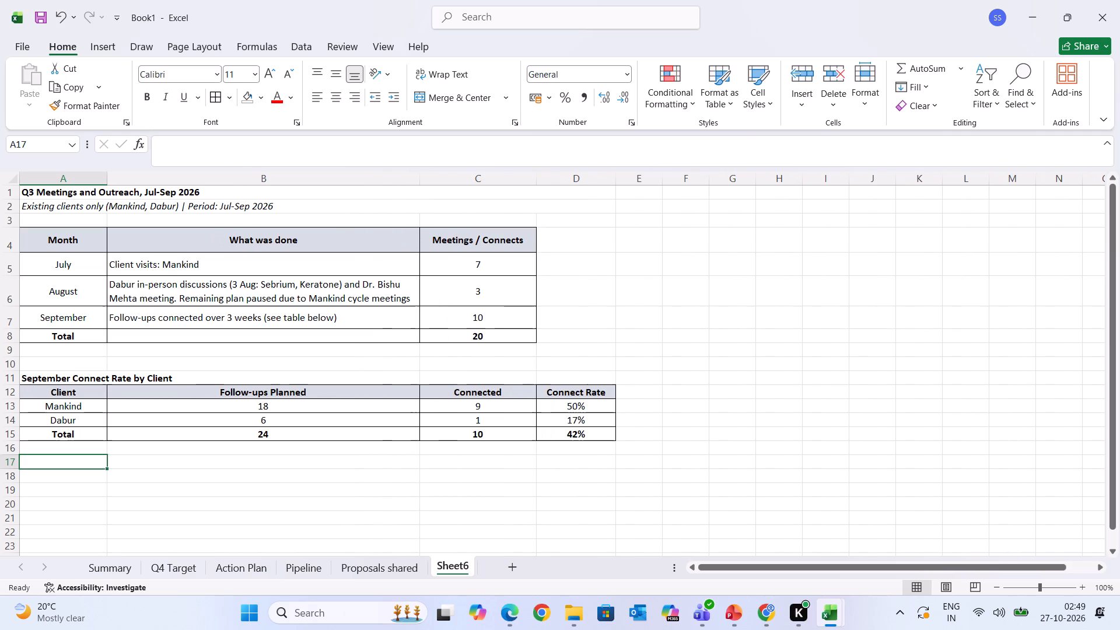
click(272, 482)
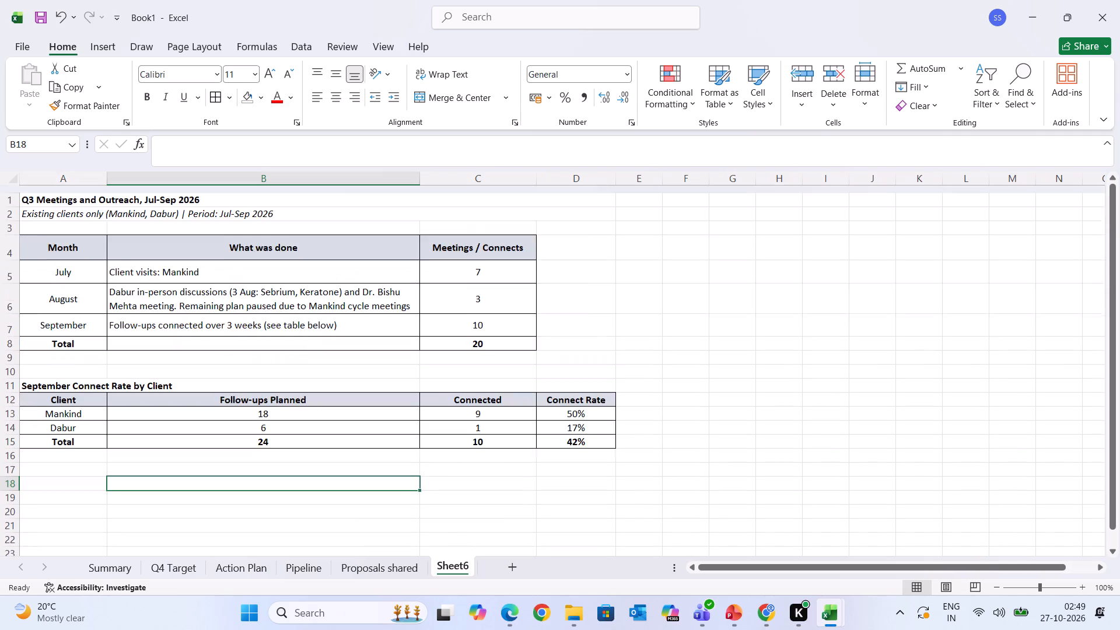
Copy the Needs Attention heading and its three notes, A17:B20, from the reworked workbook's Meetings sheet to A18 in Book1's Sheet6.
scroll(83, 469, down, 1)
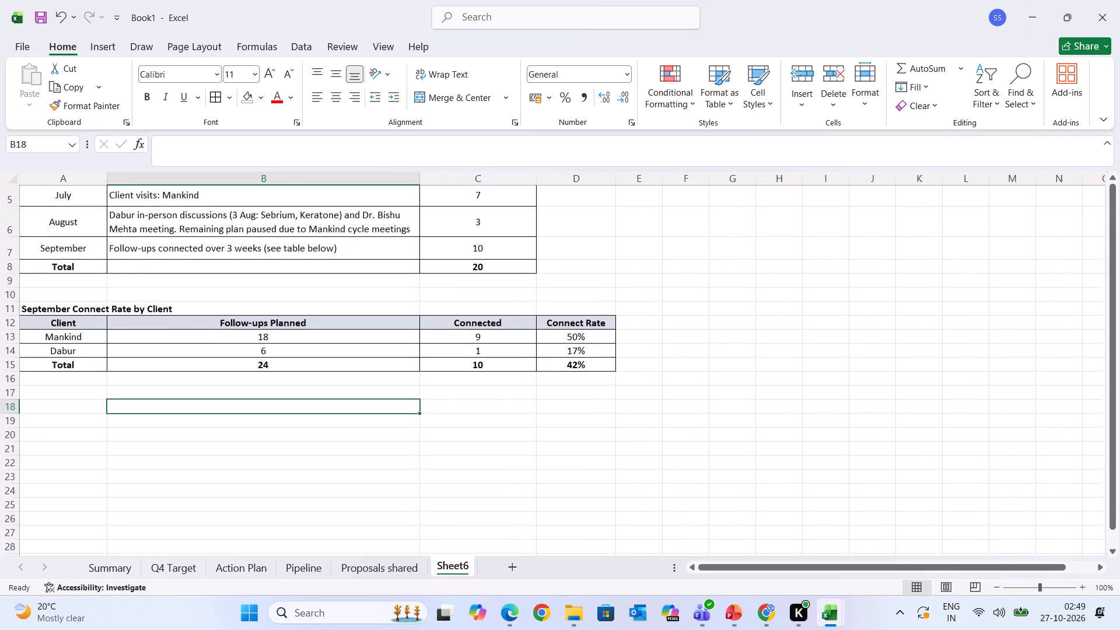
click(64, 409)
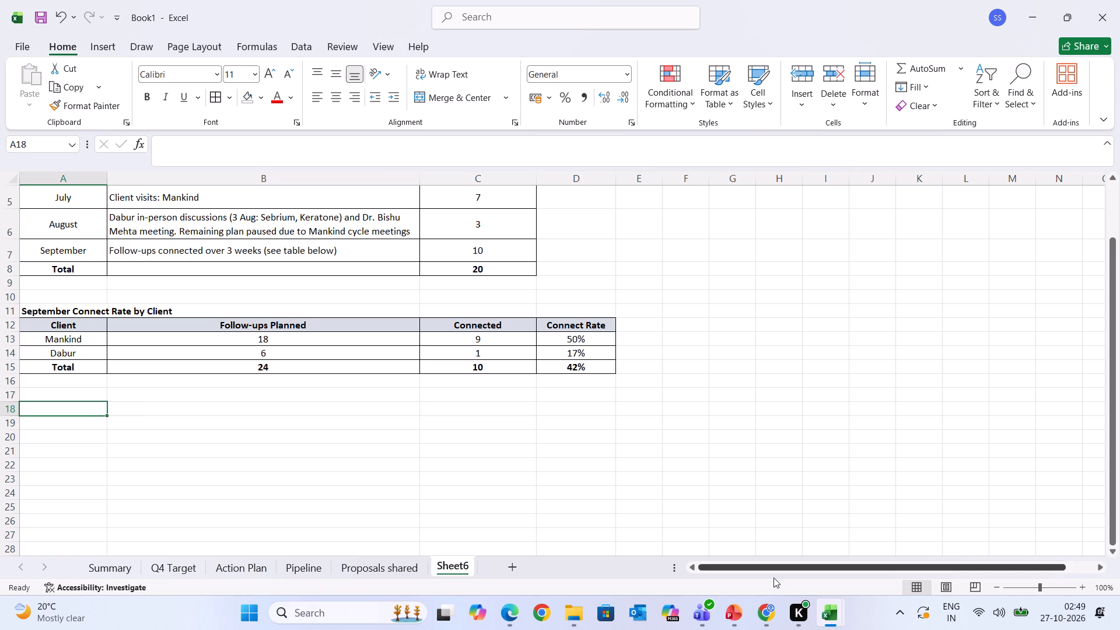
click(799, 555)
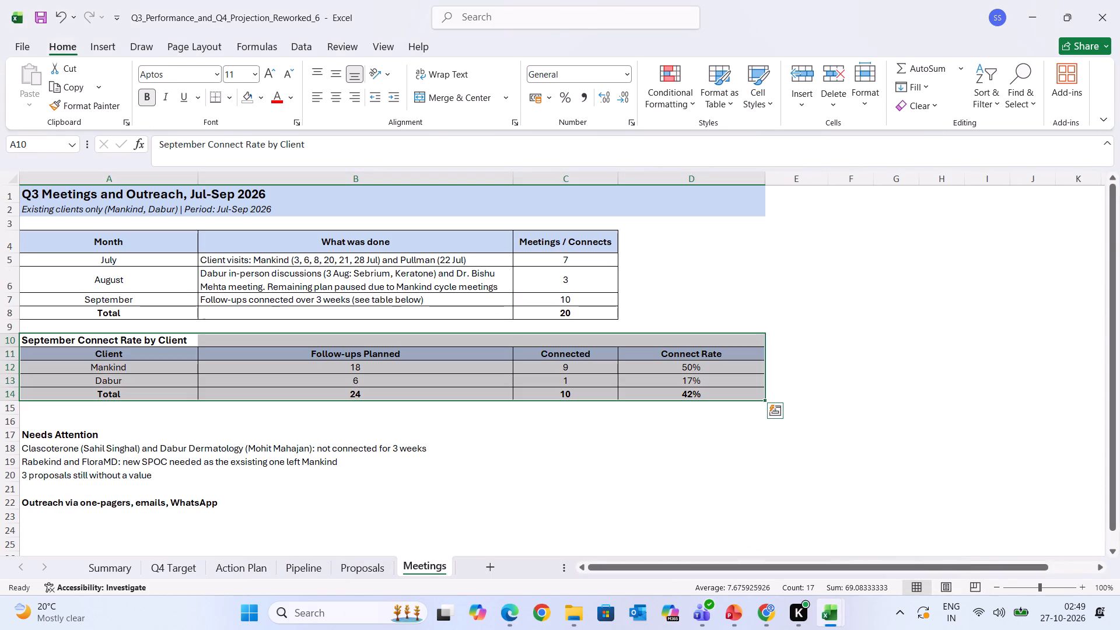
click(377, 465)
scroll(377, 465, down, 1)
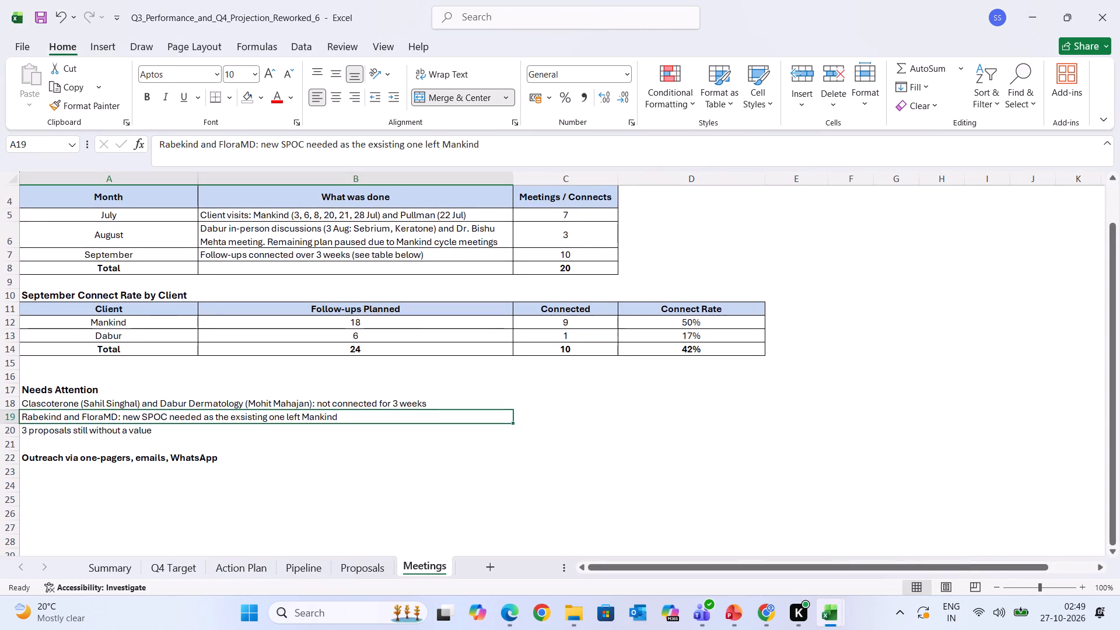
drag(54, 390, 64, 423)
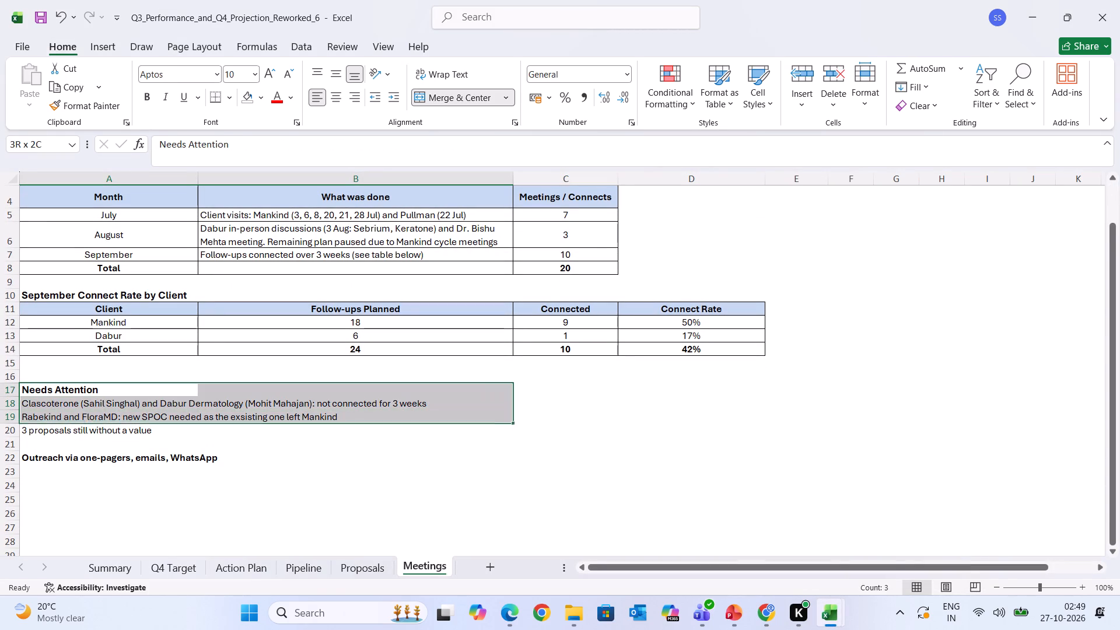
drag(64, 423, 64, 425)
key(ctrl+c)
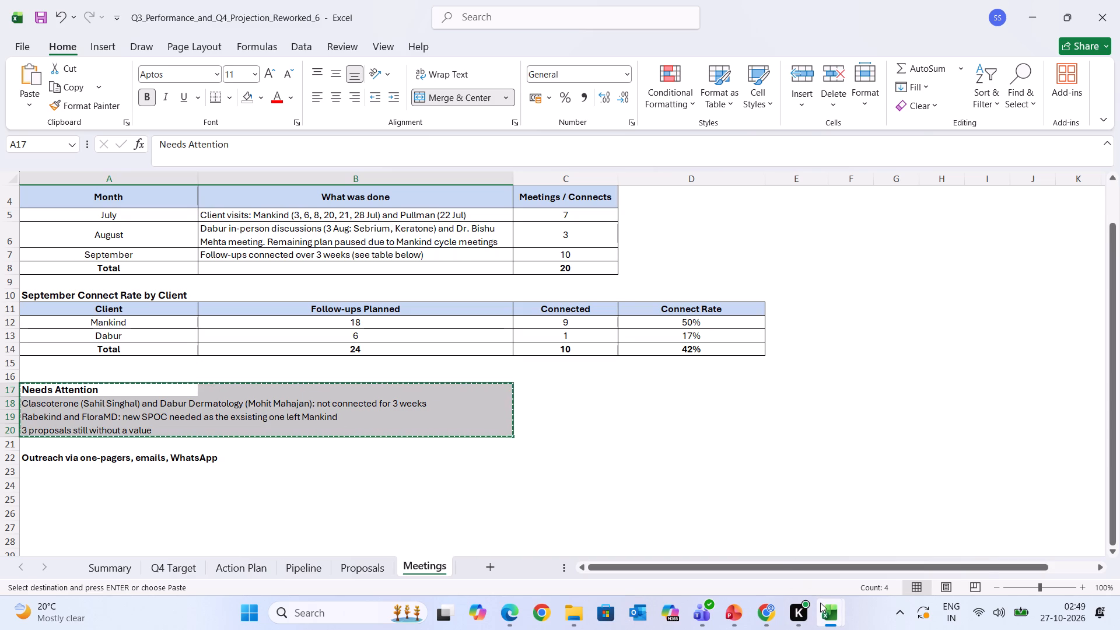
click(856, 512)
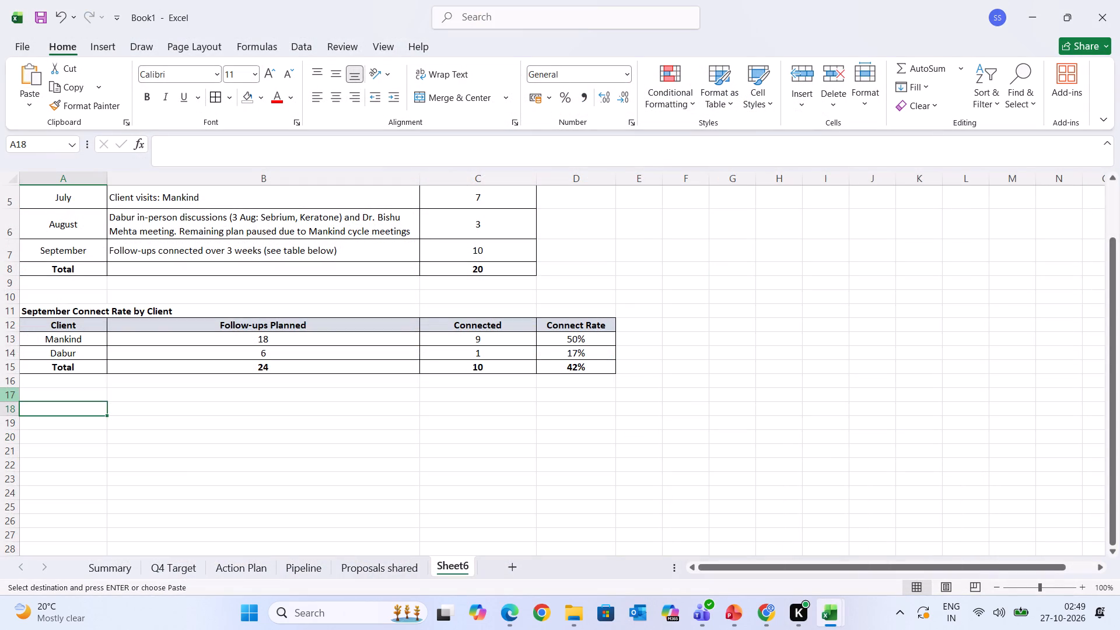
key(ctrl+v)
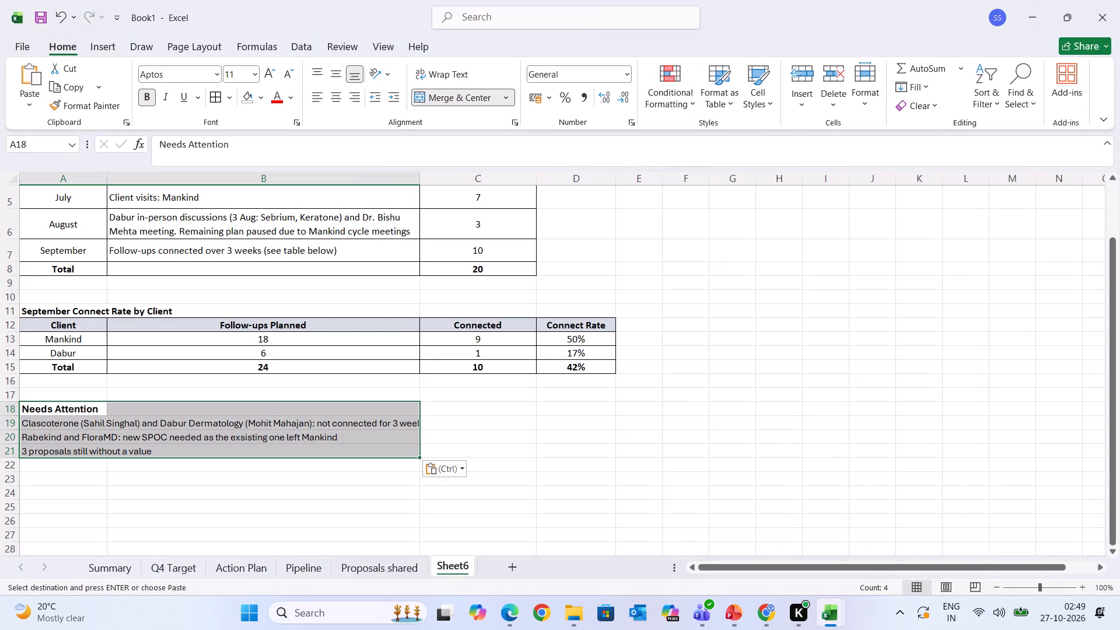
click(86, 494)
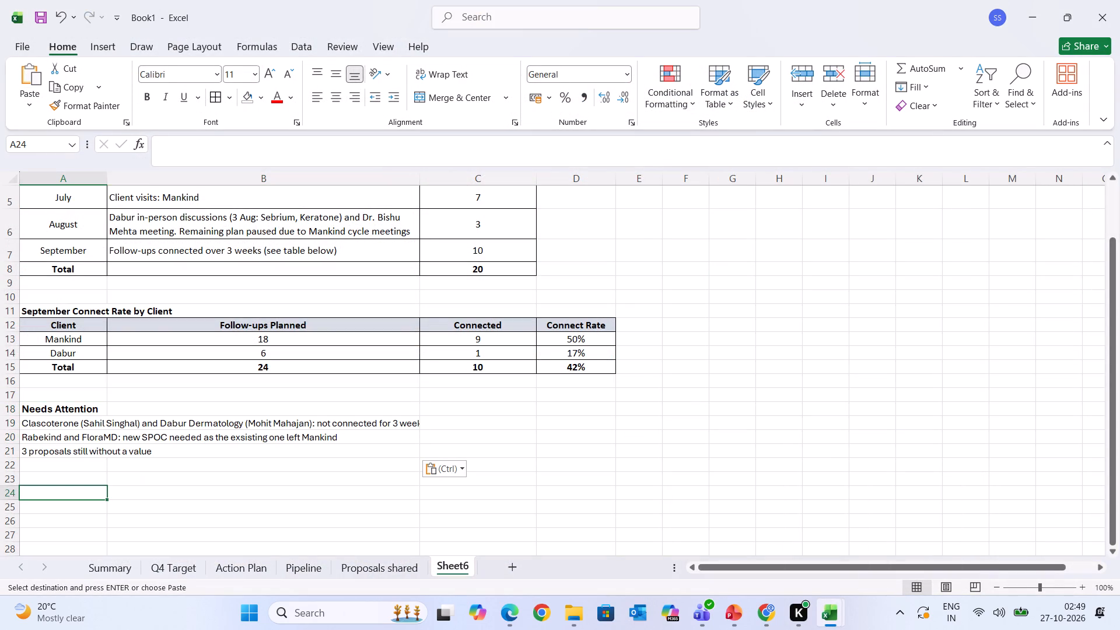
Format the Needs Attention heading and notes, A18:B21, in Calibri at size 11.
drag(45, 409, 59, 447)
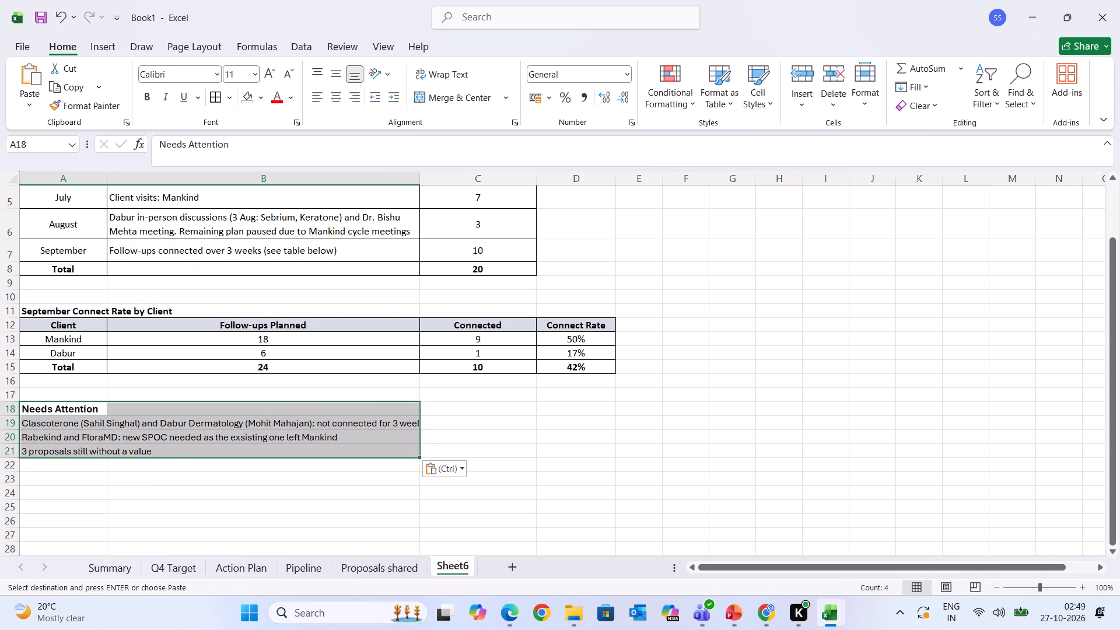
click(218, 70)
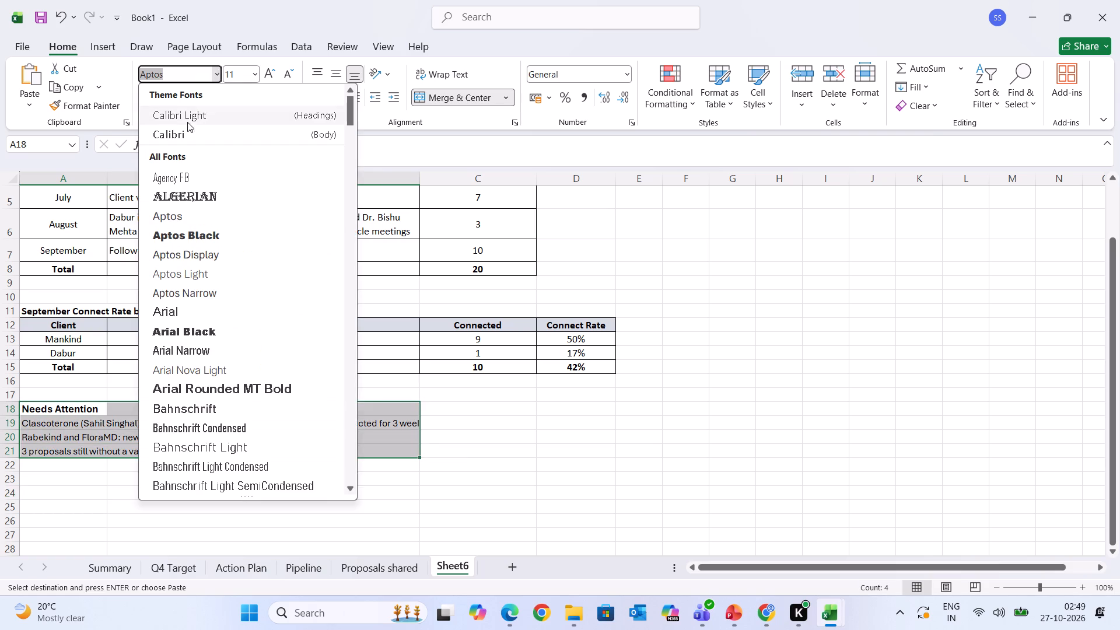
click(182, 132)
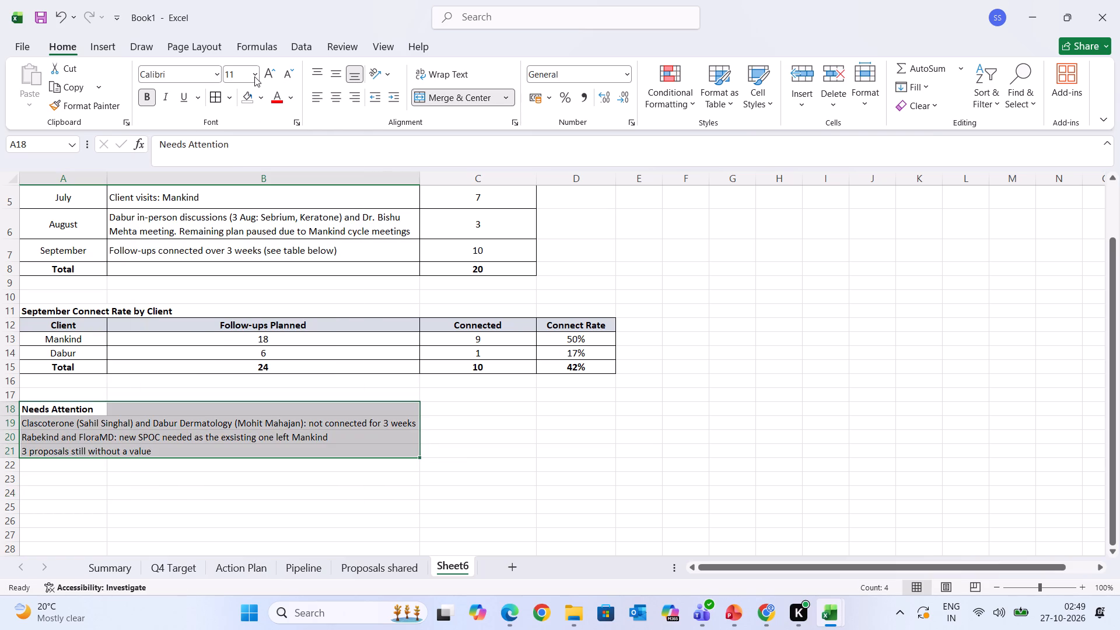
click(254, 76)
click(239, 144)
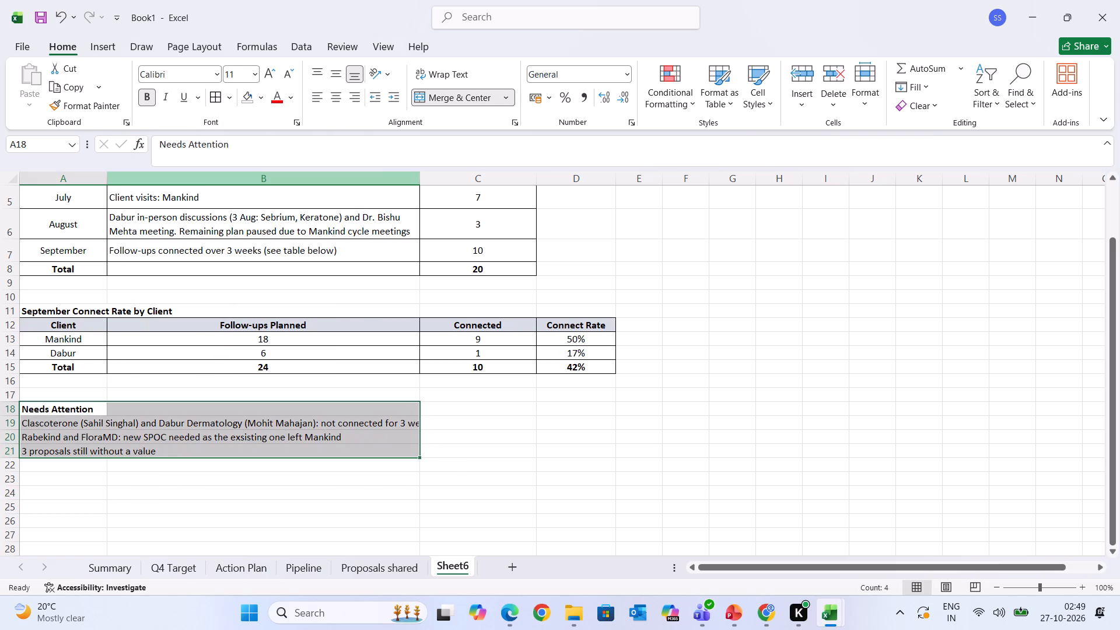
click(220, 471)
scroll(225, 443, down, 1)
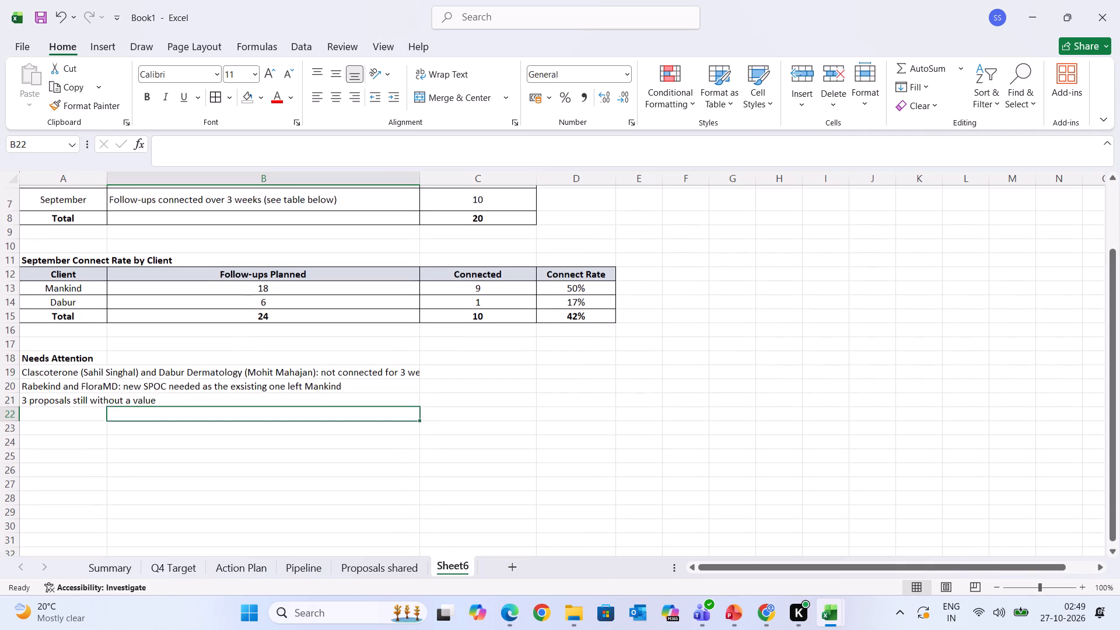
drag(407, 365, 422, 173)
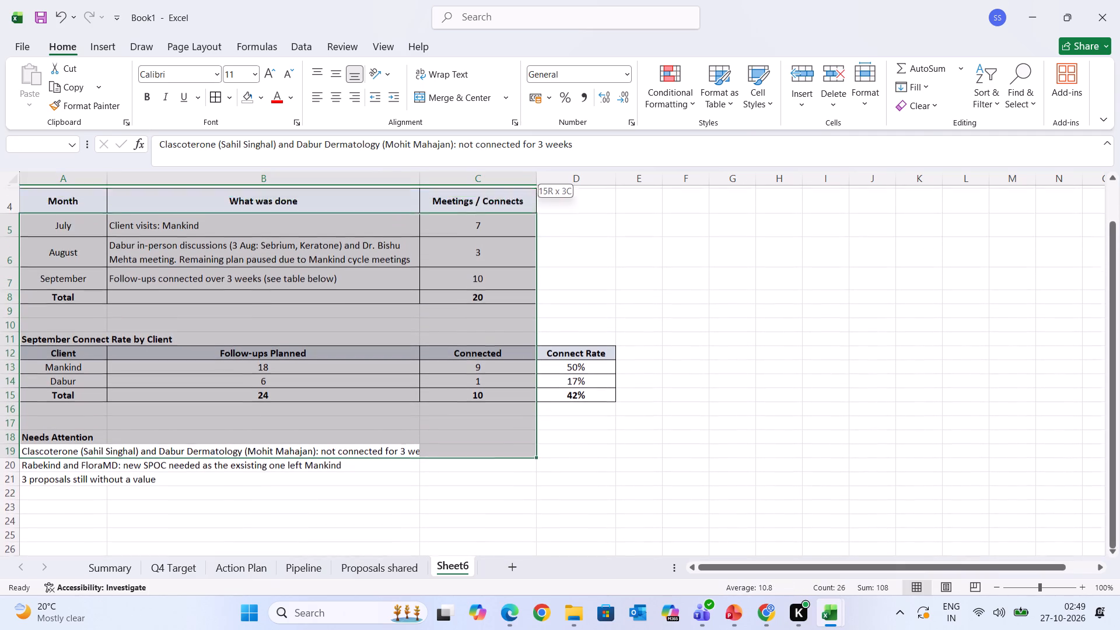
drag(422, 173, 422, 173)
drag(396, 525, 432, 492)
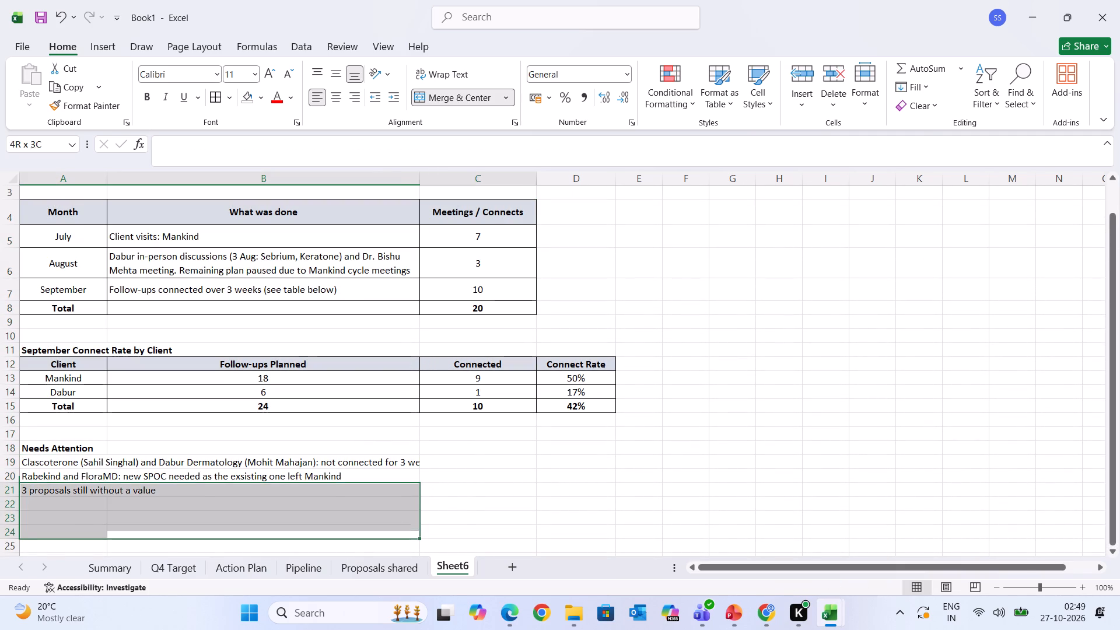
Widen column B so the first Needs Attention note, about Clascoterone and Dabur Dermatology, fits fully in A19:B19.
drag(432, 492, 445, 494)
click(445, 494)
click(396, 464)
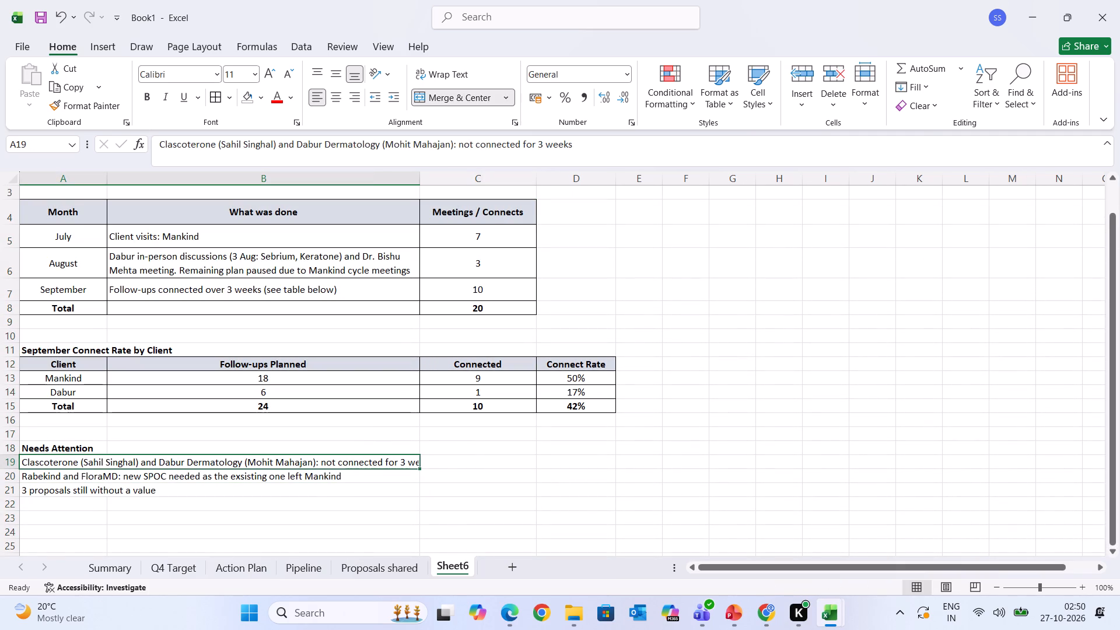
drag(419, 179, 470, 180)
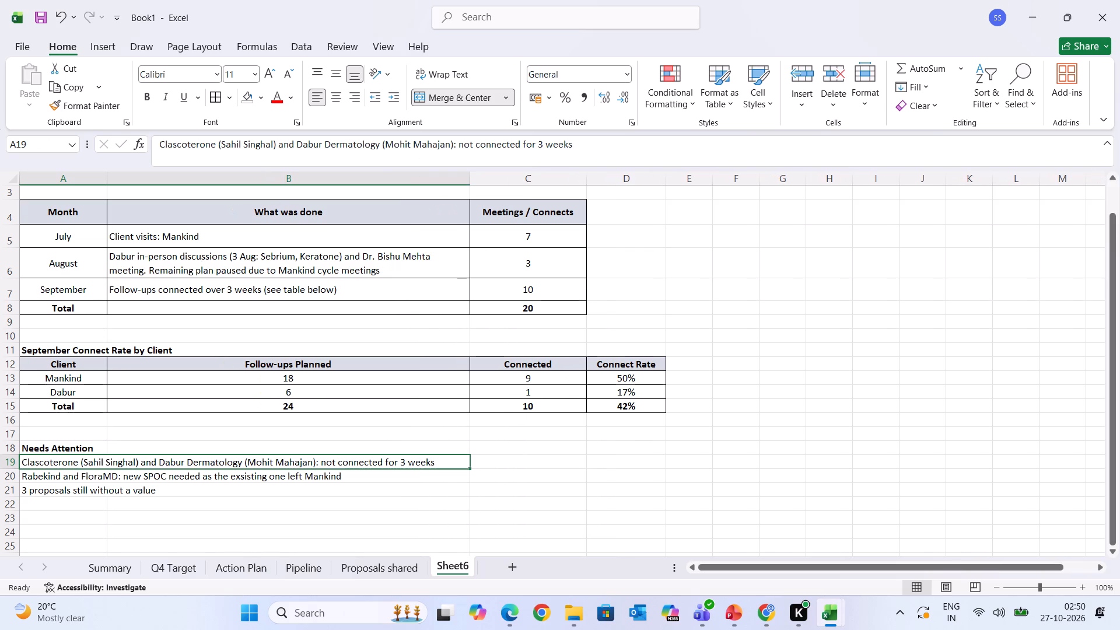
scroll(398, 486, down, 1)
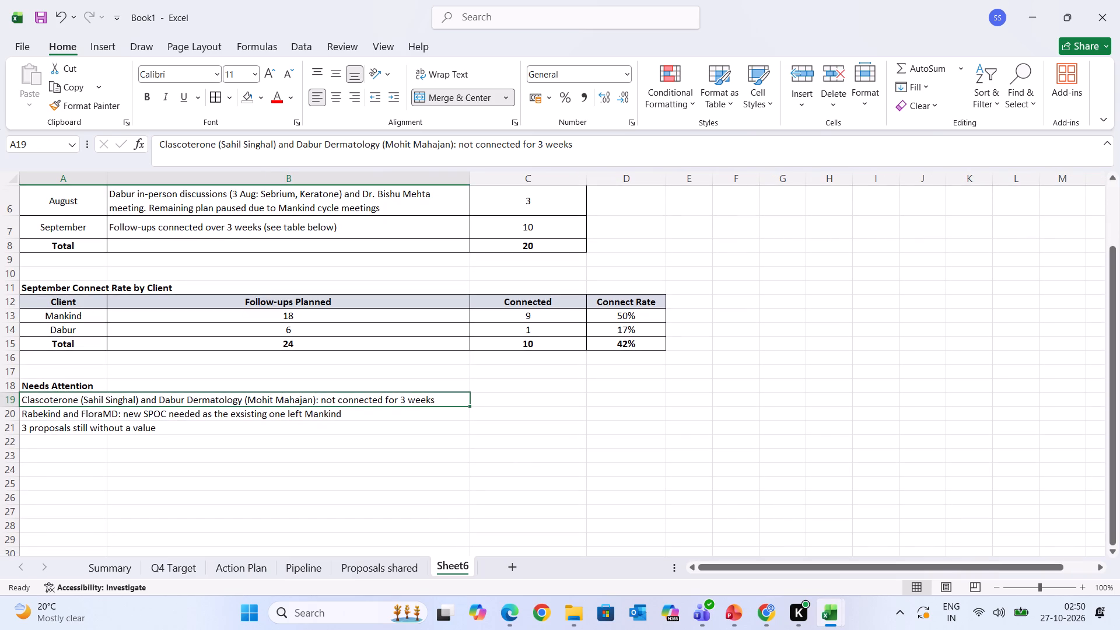
Rename Sheet6 as Meetings done.
click(131, 433)
click(87, 387)
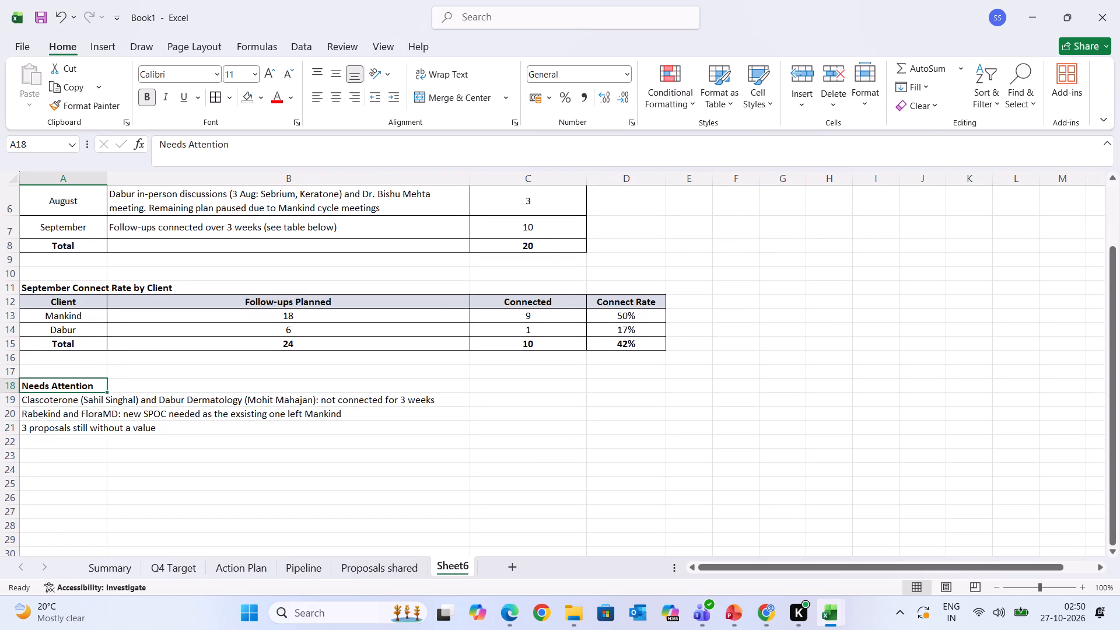
double_click(464, 565)
text(Meetings dn)
key(BackSpace)
text(one)
key(Return)
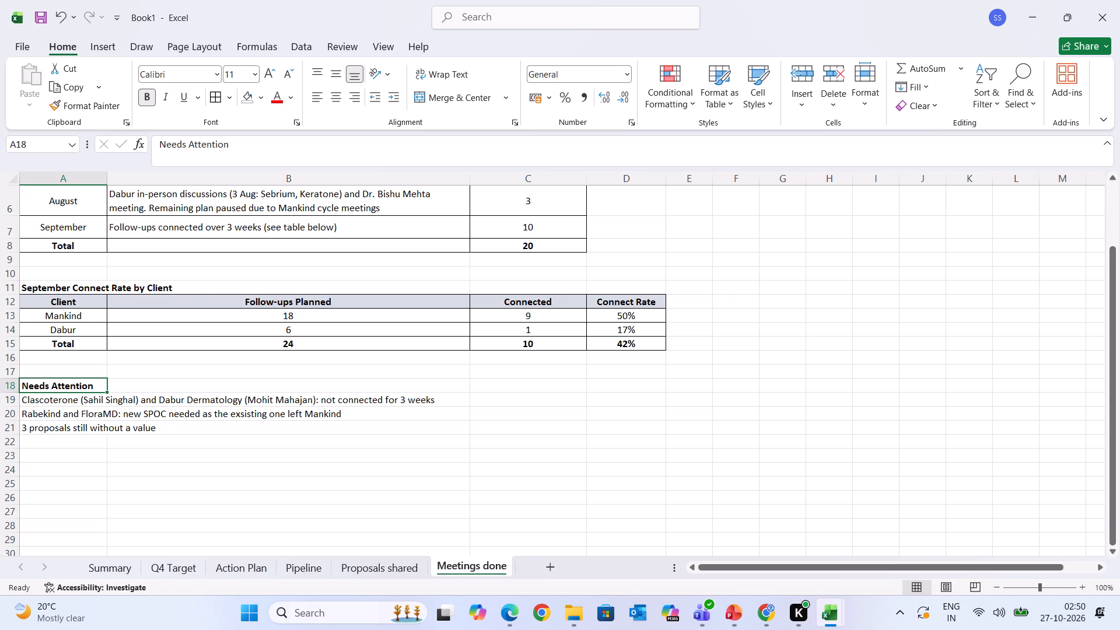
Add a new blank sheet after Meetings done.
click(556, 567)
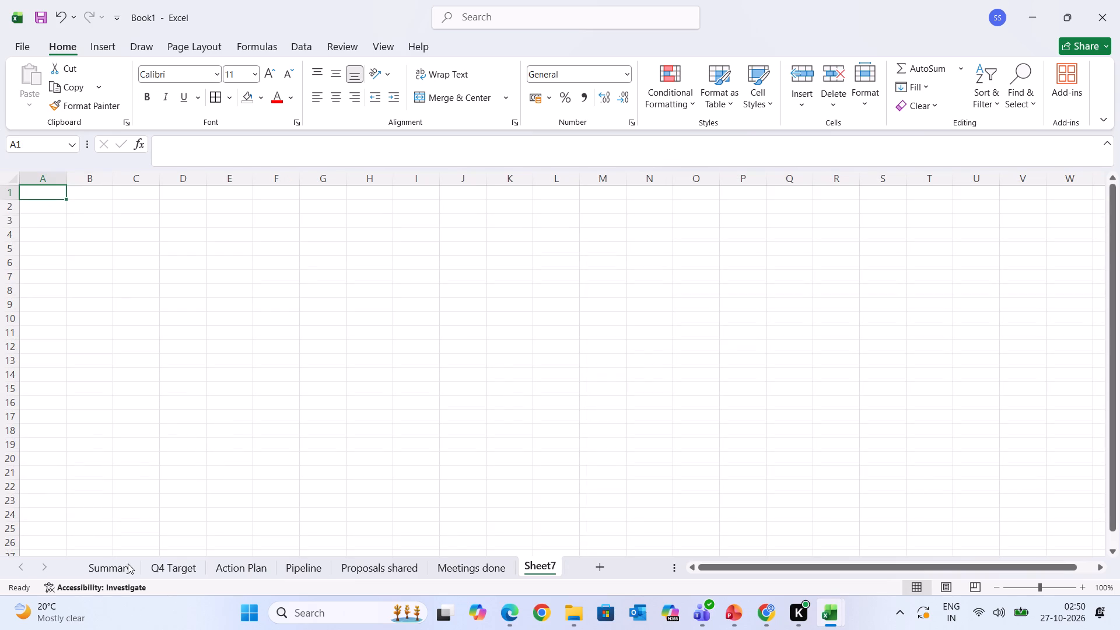
Review Book1's rebuilt sheets in order, from Summary through Q4 Target, Action Plan, Pipeline and Proposals shared to Meetings done.
click(120, 563)
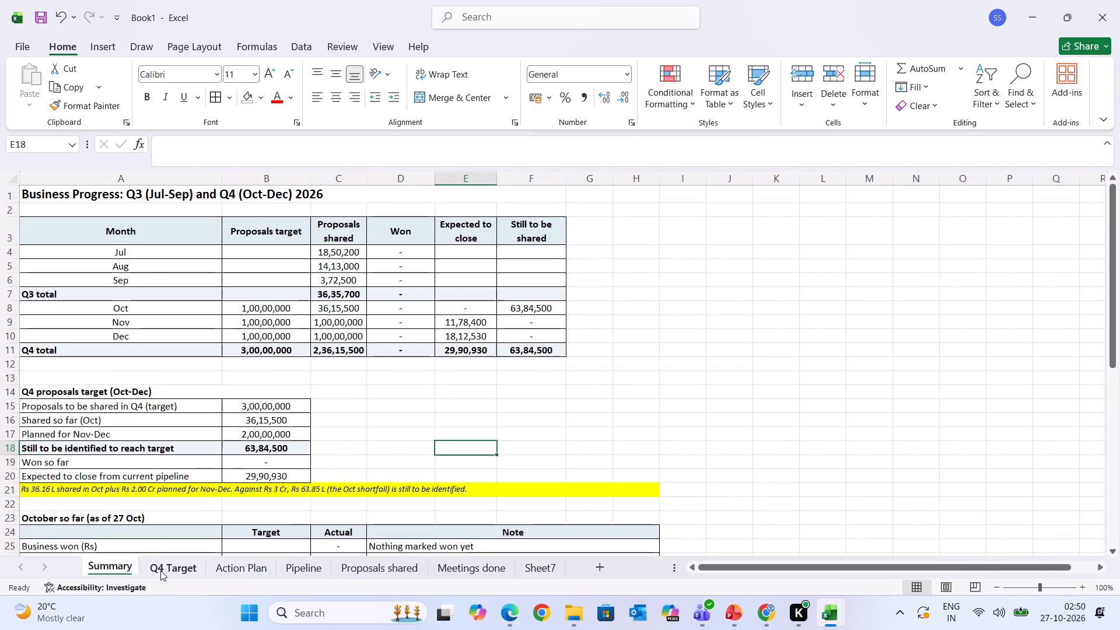
click(160, 570)
scroll(293, 374, up, 4)
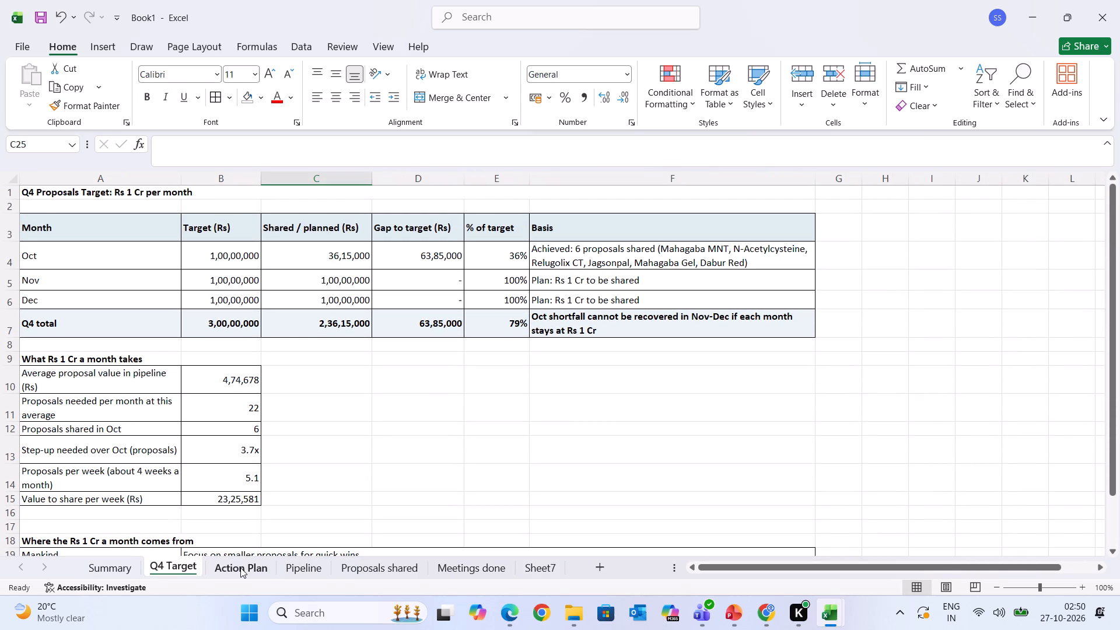
click(240, 568)
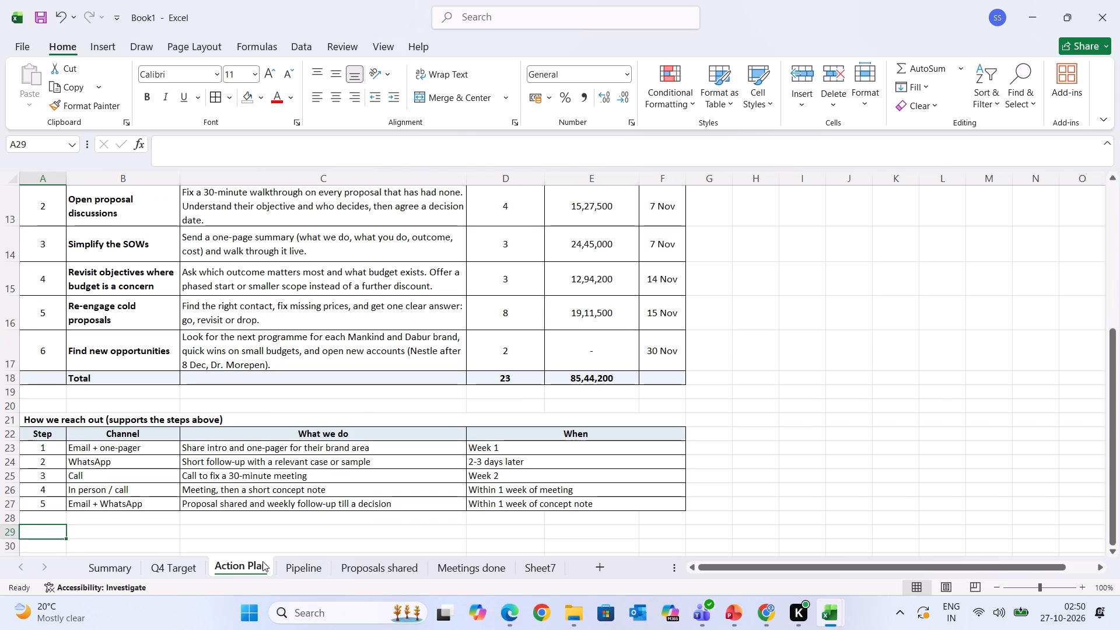
scroll(316, 551, up, 2)
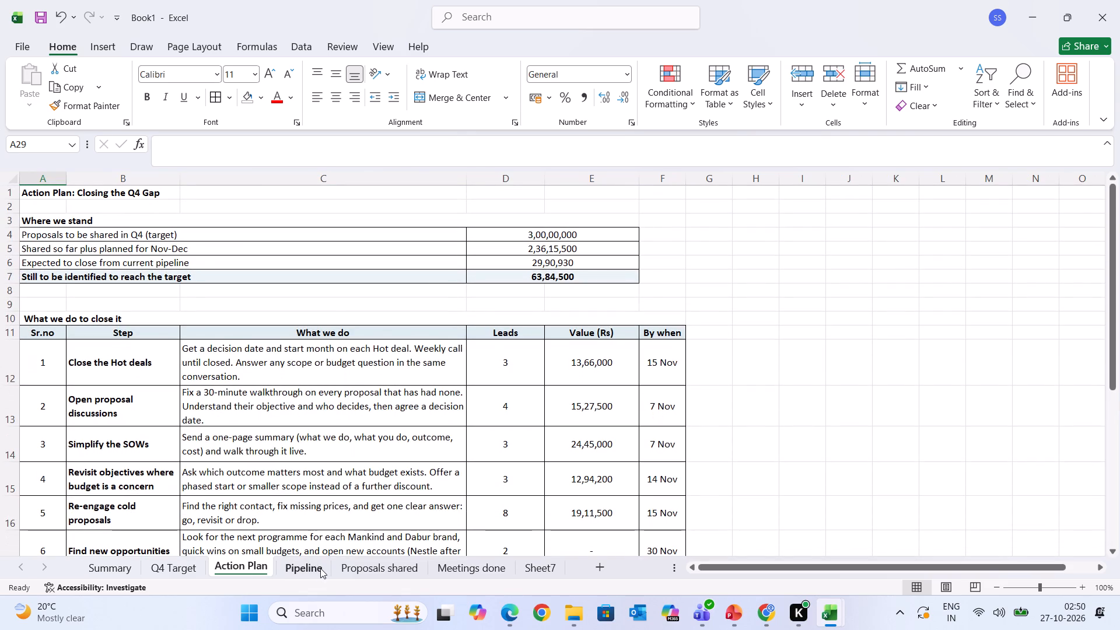
click(320, 569)
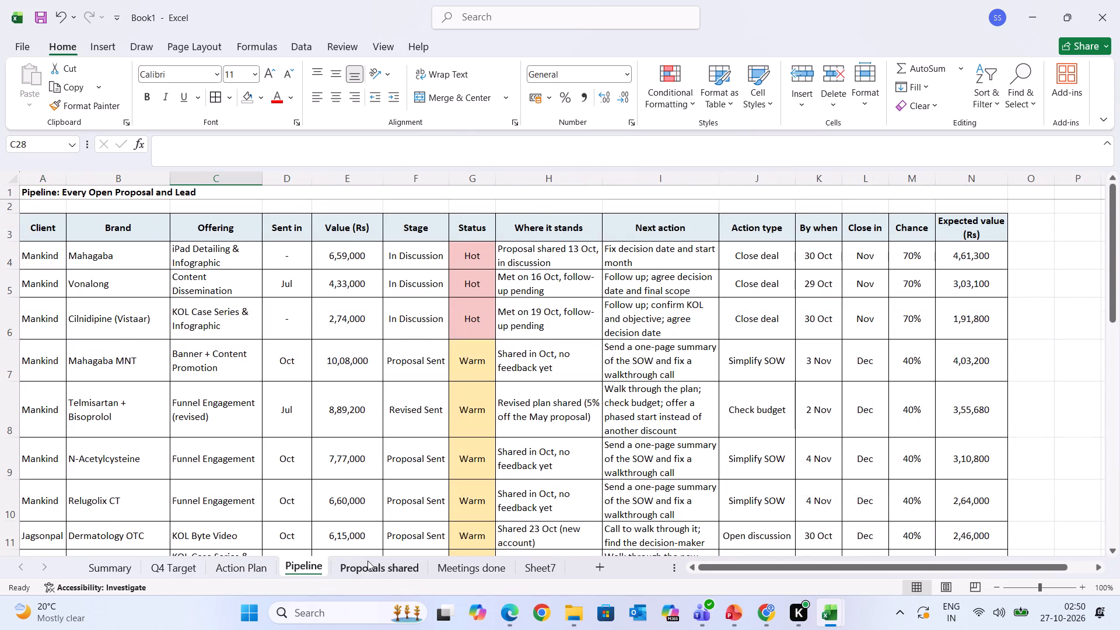
click(367, 561)
click(454, 562)
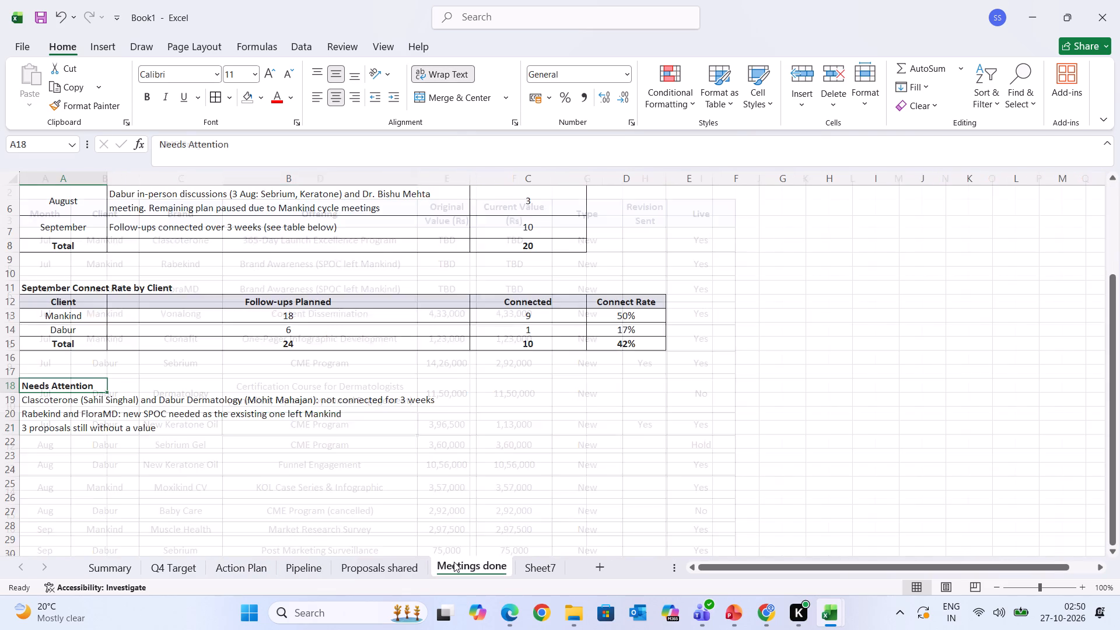
double_click(544, 568)
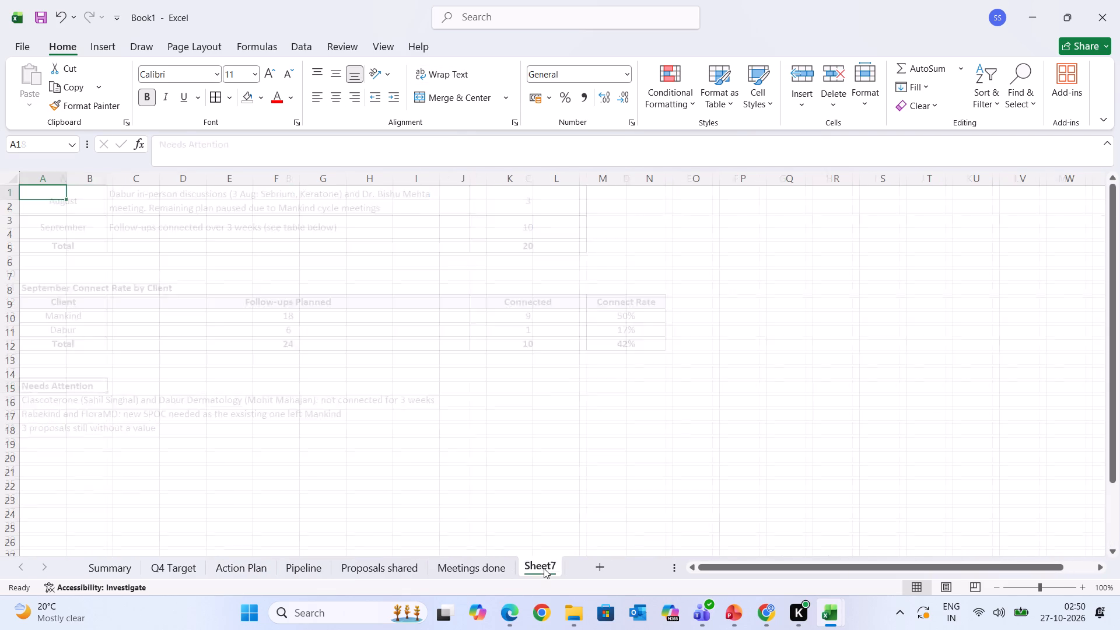
Check the reworked workbook's Meetings sheet for content still to copy, and return to Book1.
click(824, 603)
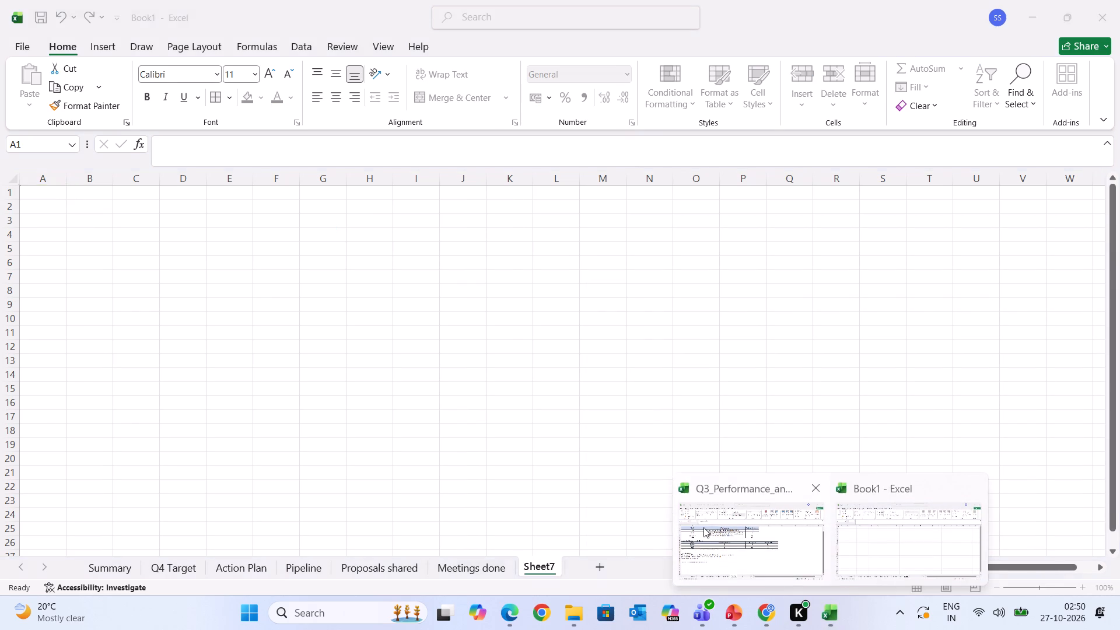
click(700, 526)
click(412, 489)
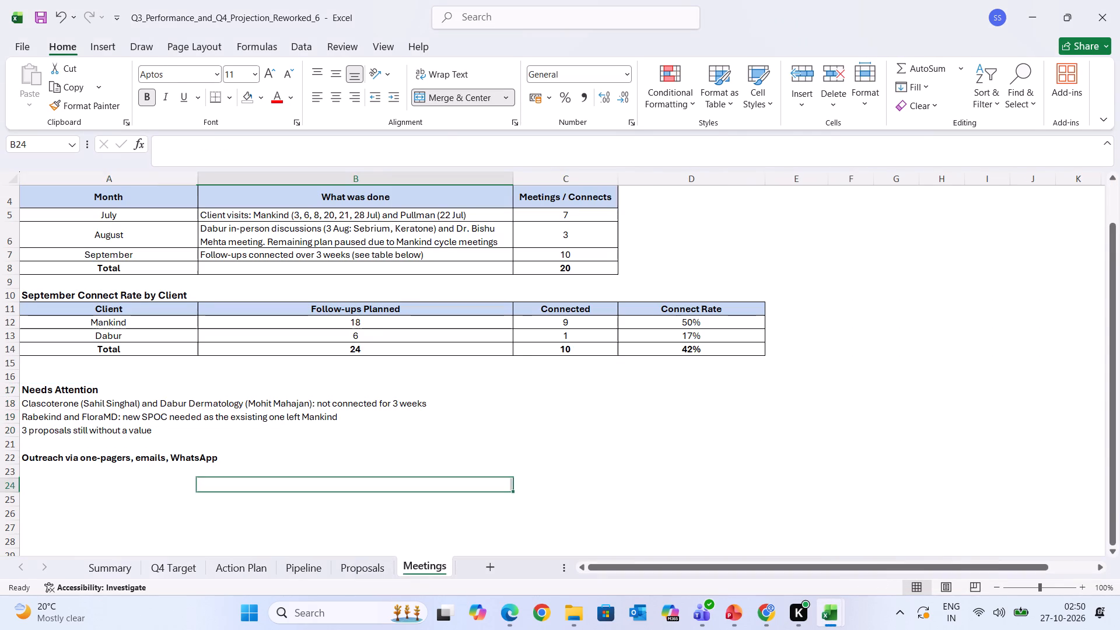
scroll(412, 489, up, 1)
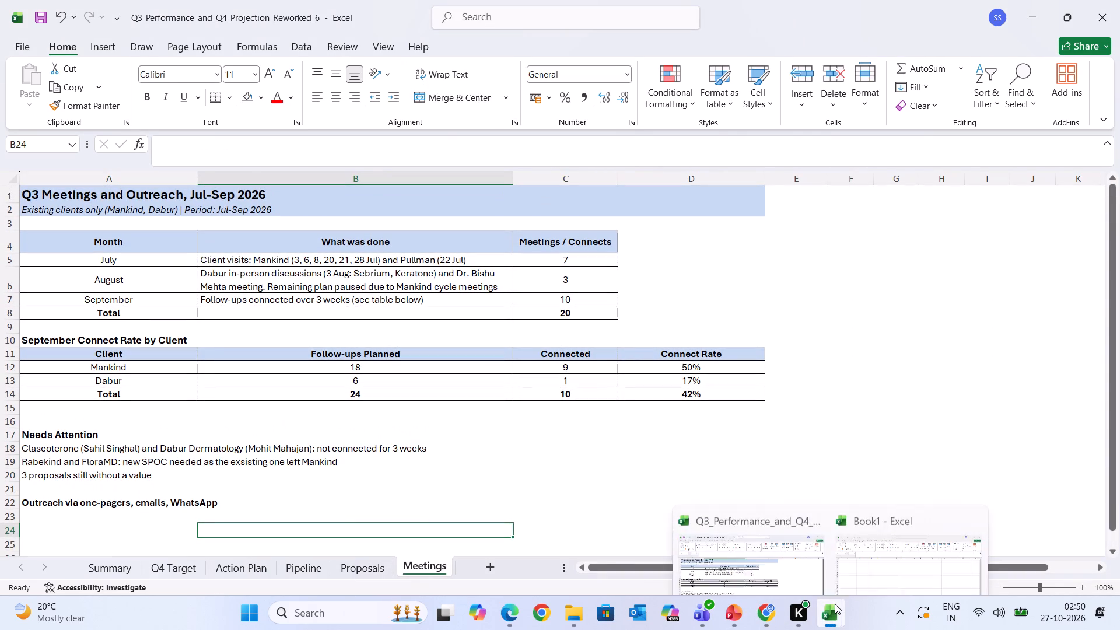
click(774, 535)
click(830, 606)
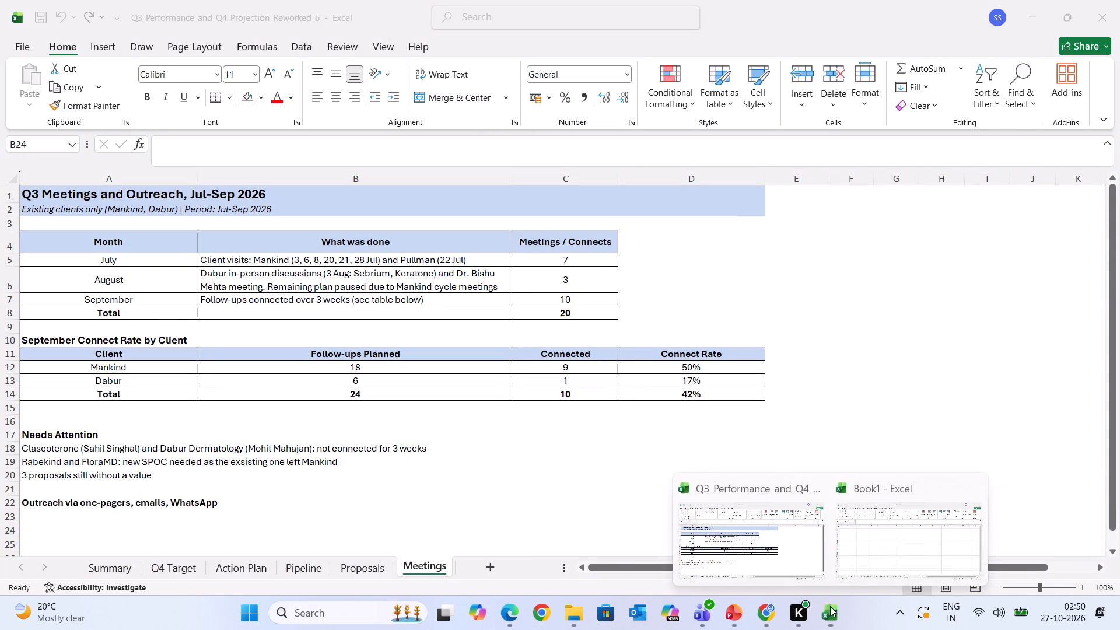
click(855, 567)
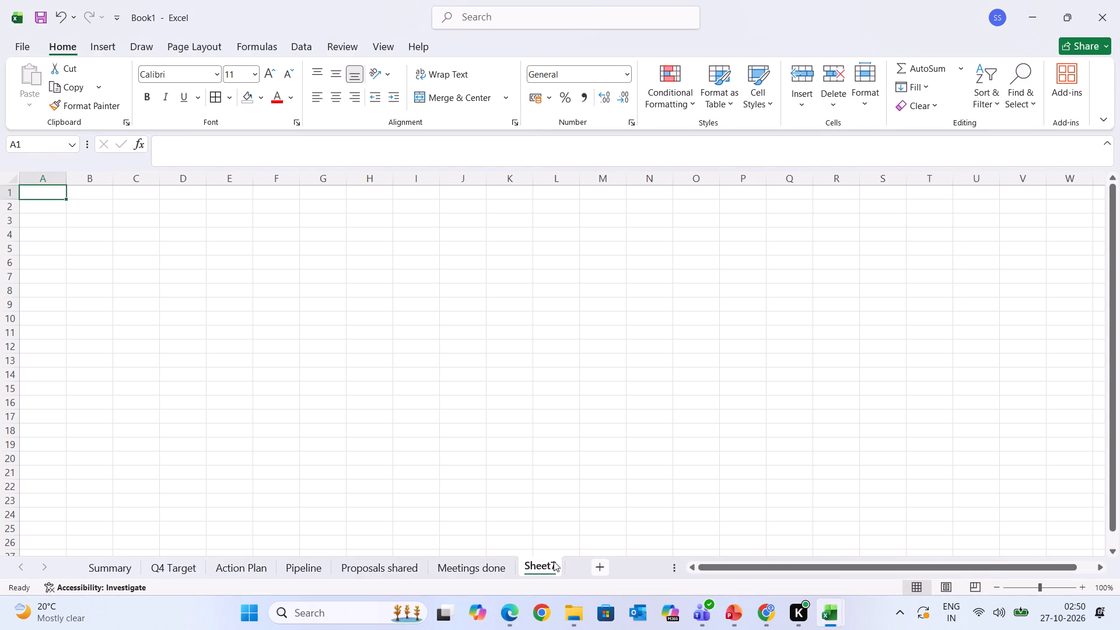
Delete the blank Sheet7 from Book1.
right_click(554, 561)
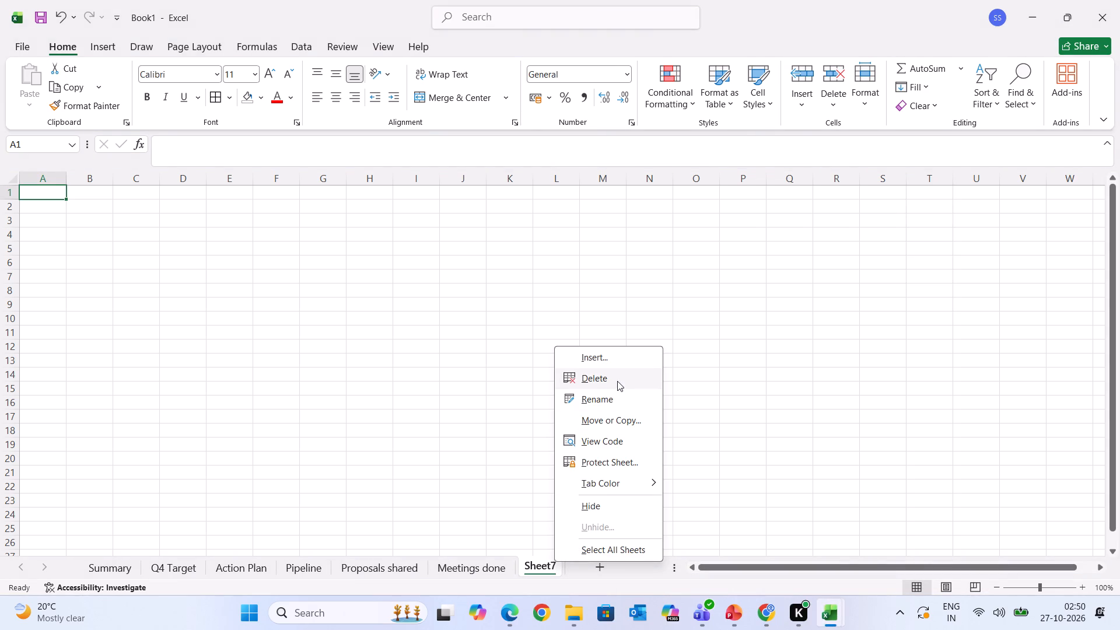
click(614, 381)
Look over the Meetings done, Pipeline and Summary sheets in Book1 before saving.
click(257, 498)
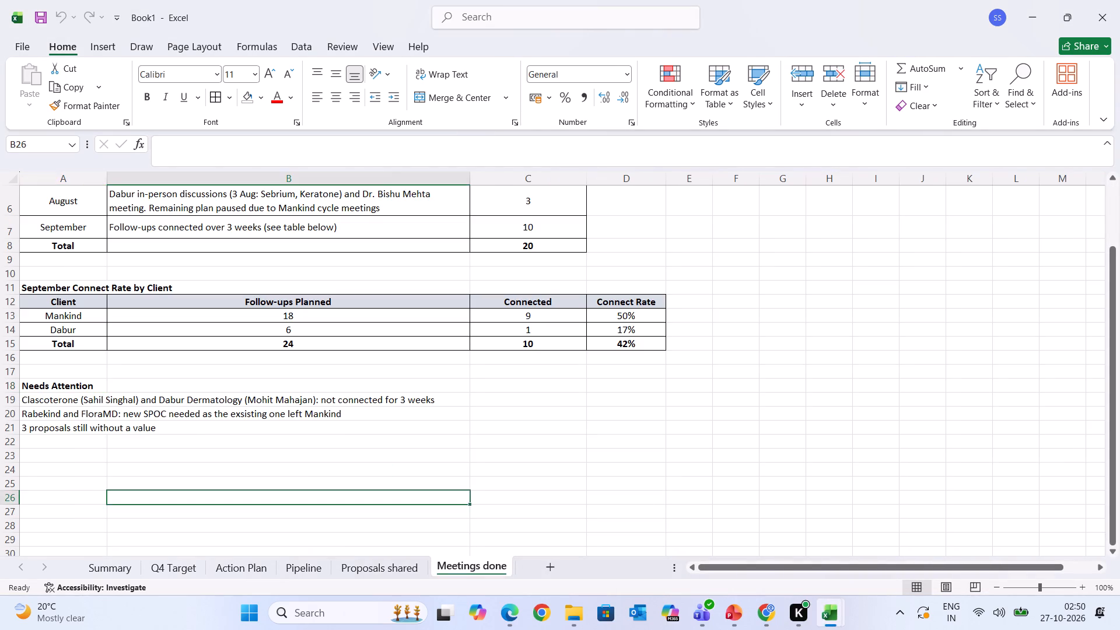
scroll(286, 317, up, 6)
click(286, 317)
scroll(286, 317, up, 1)
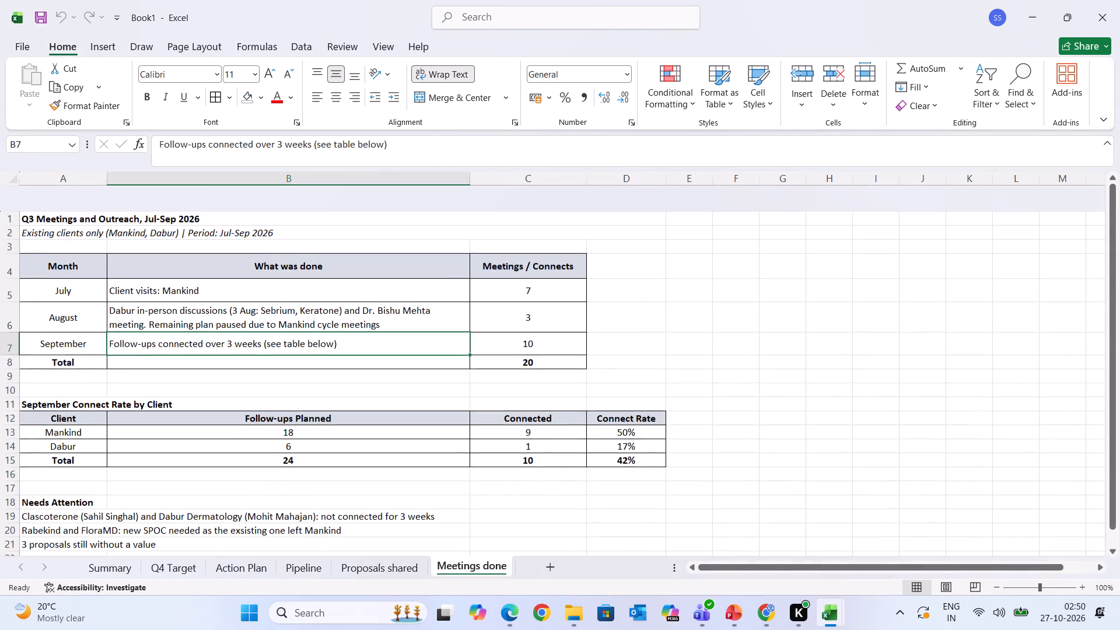
scroll(286, 317, up, 1)
click(302, 566)
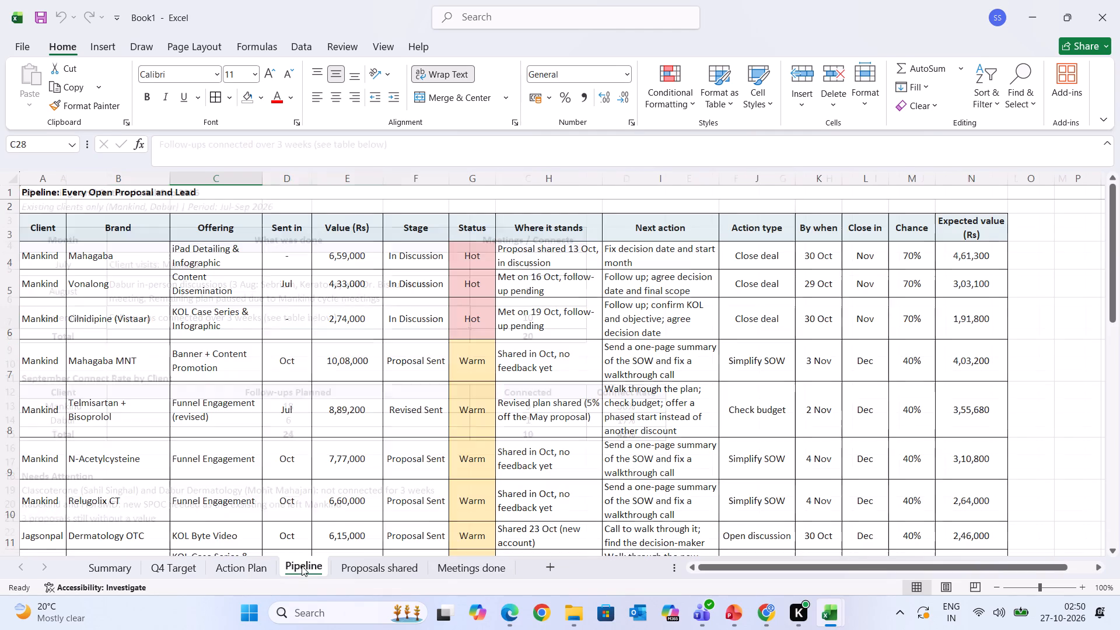
click(136, 566)
scroll(195, 402, up, 1)
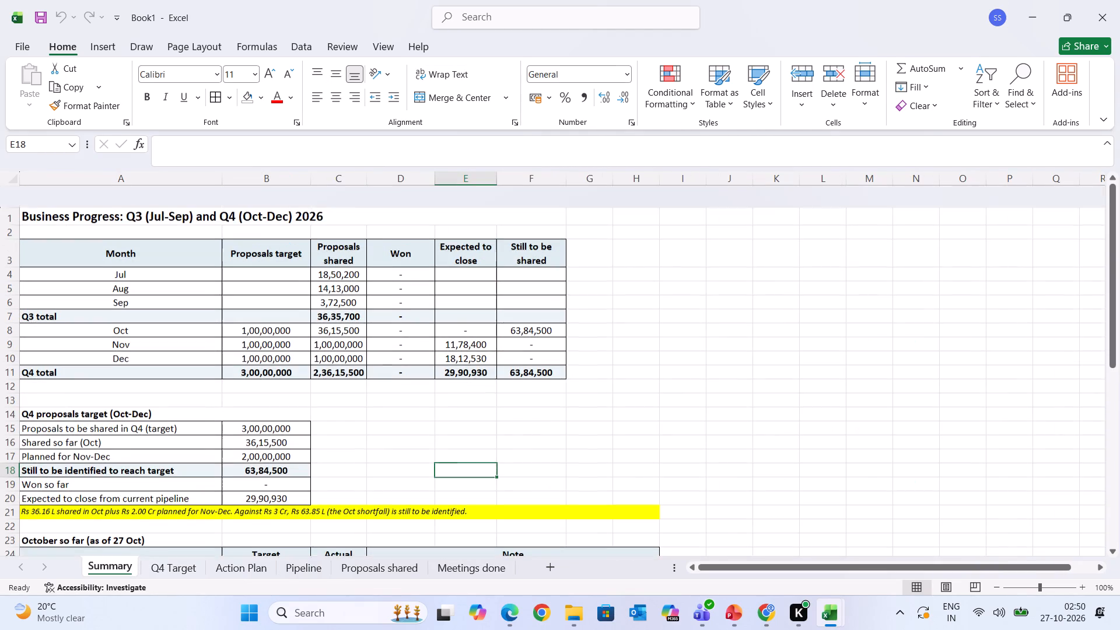
scroll(195, 402, up, 1)
scroll(195, 402, down, 6)
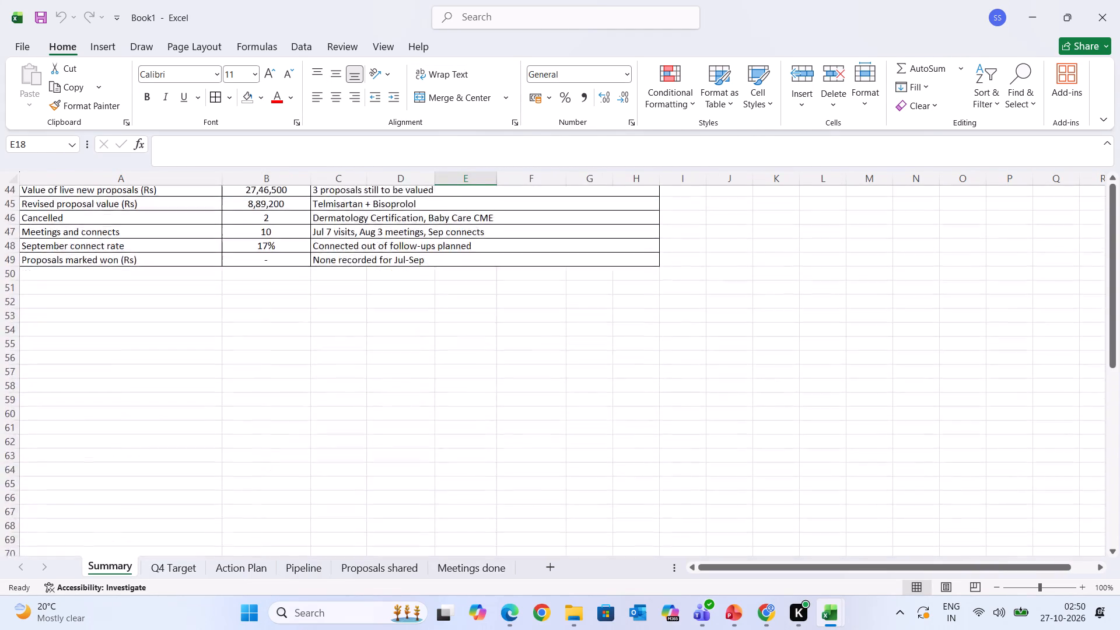
scroll(195, 402, up, 2)
Save the new workbook to the Desktop folder as Q3 Performance Report & Q4 Projection, in Excel Workbook format.
click(16, 51)
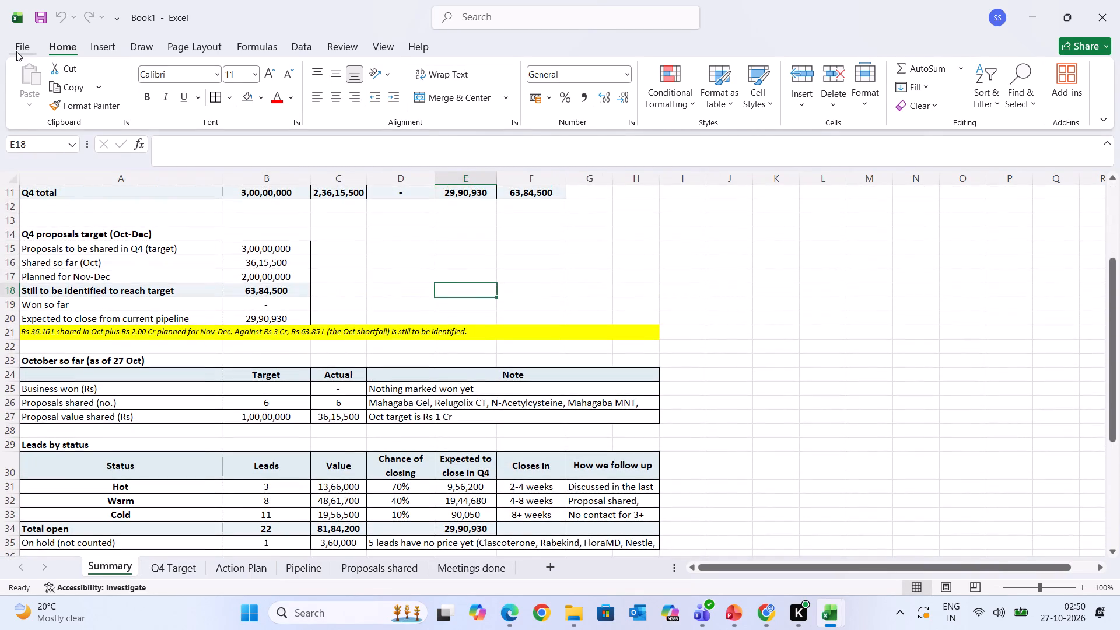
click(50, 235)
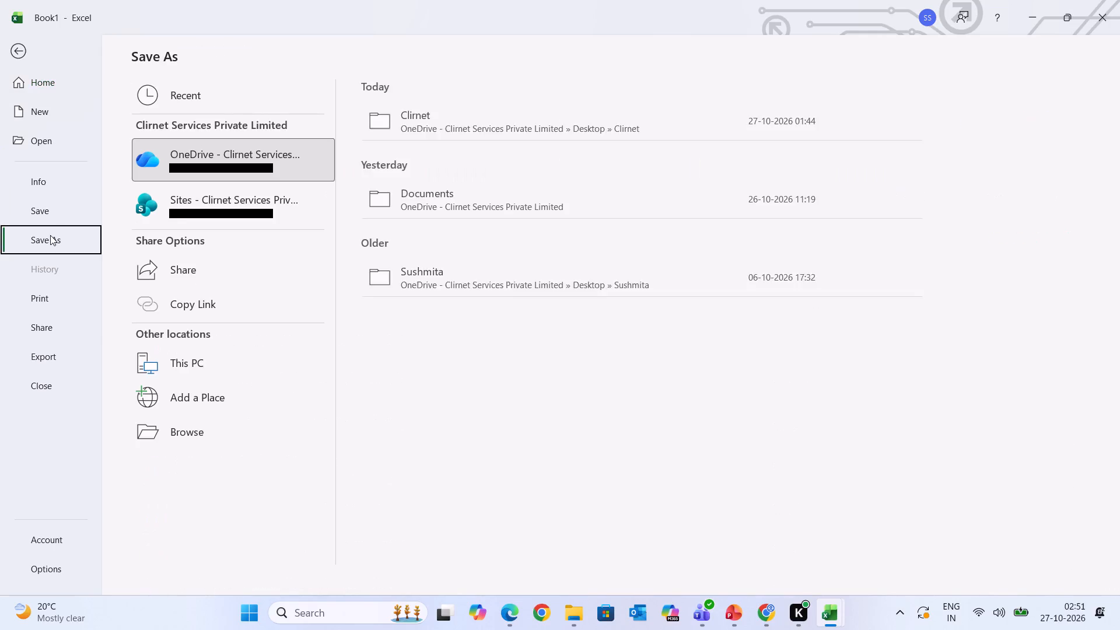
click(191, 423)
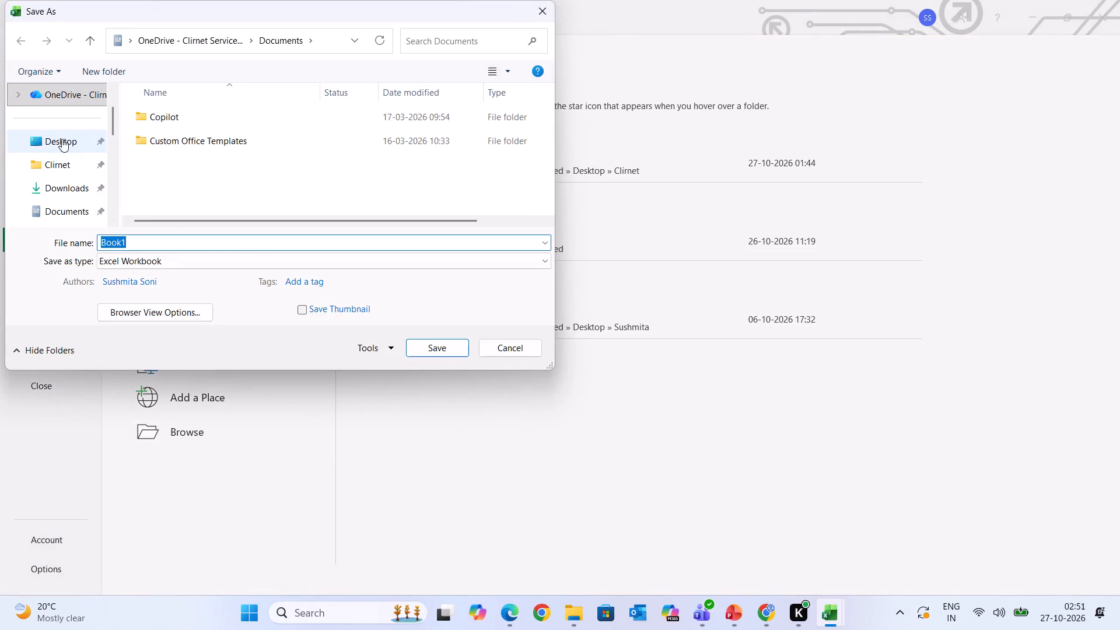
click(61, 138)
click(156, 240)
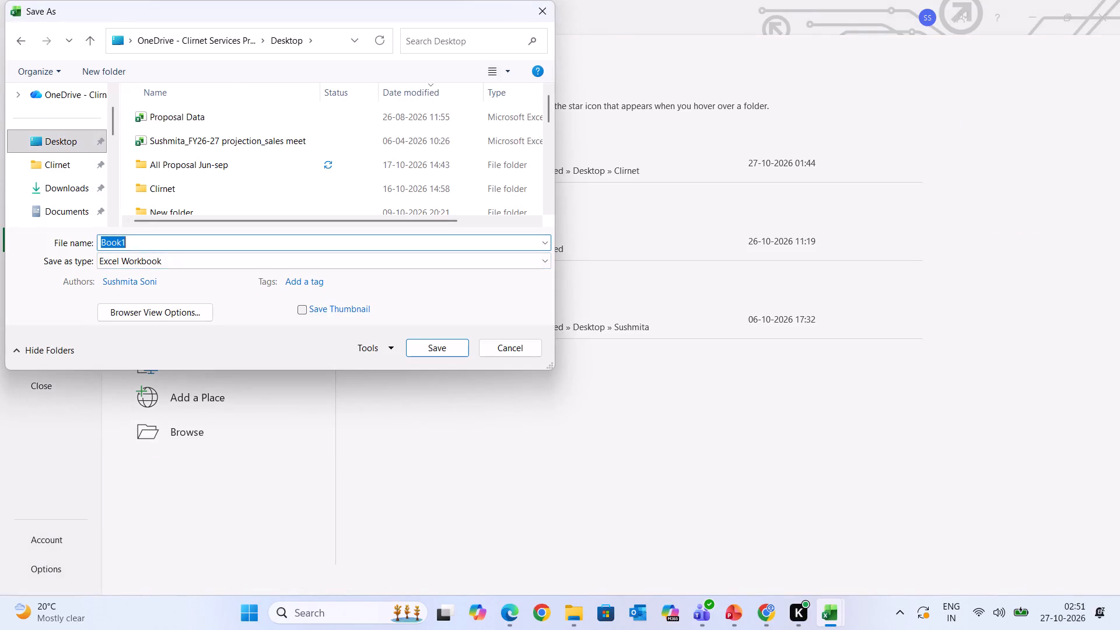
key(BackSpace)
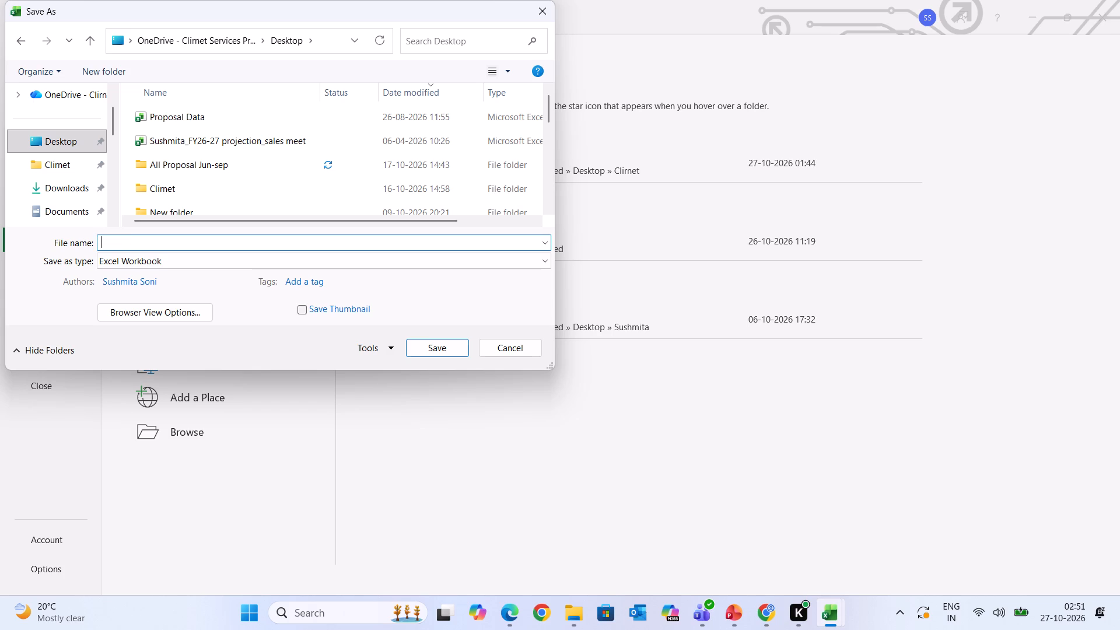
text(Q#)
key(BackSpace)
text(3 Performance Report)
key(space)
text(&)
key(space)
text(q4)
key(space)
key(BackSpace)
key(BackSpace)
key(BackSpace)
text(Q4 Projection)
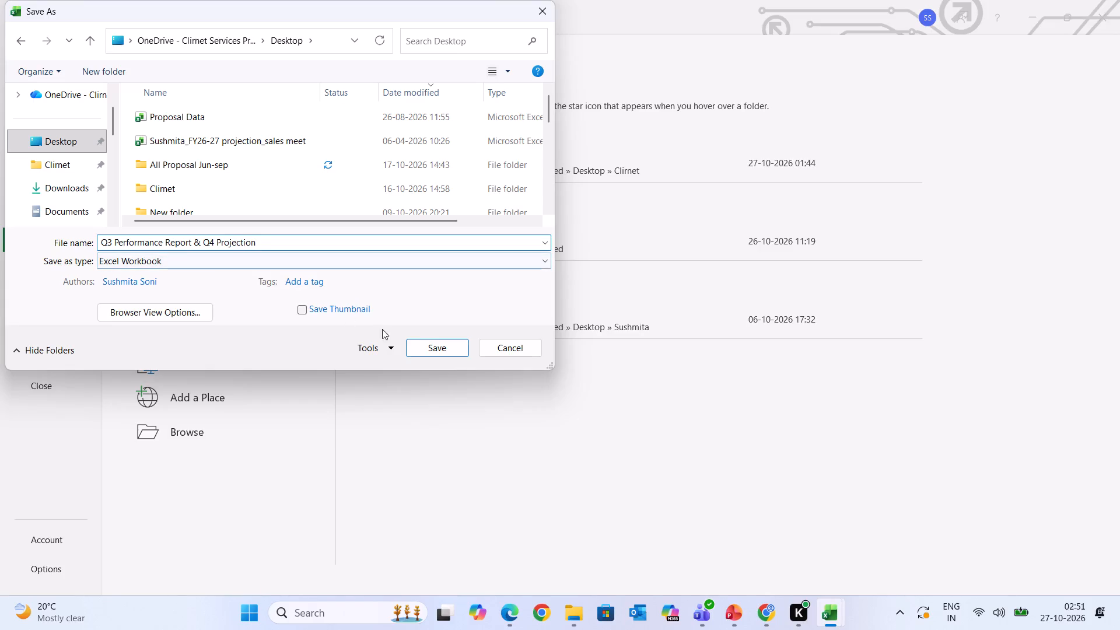
click(423, 344)
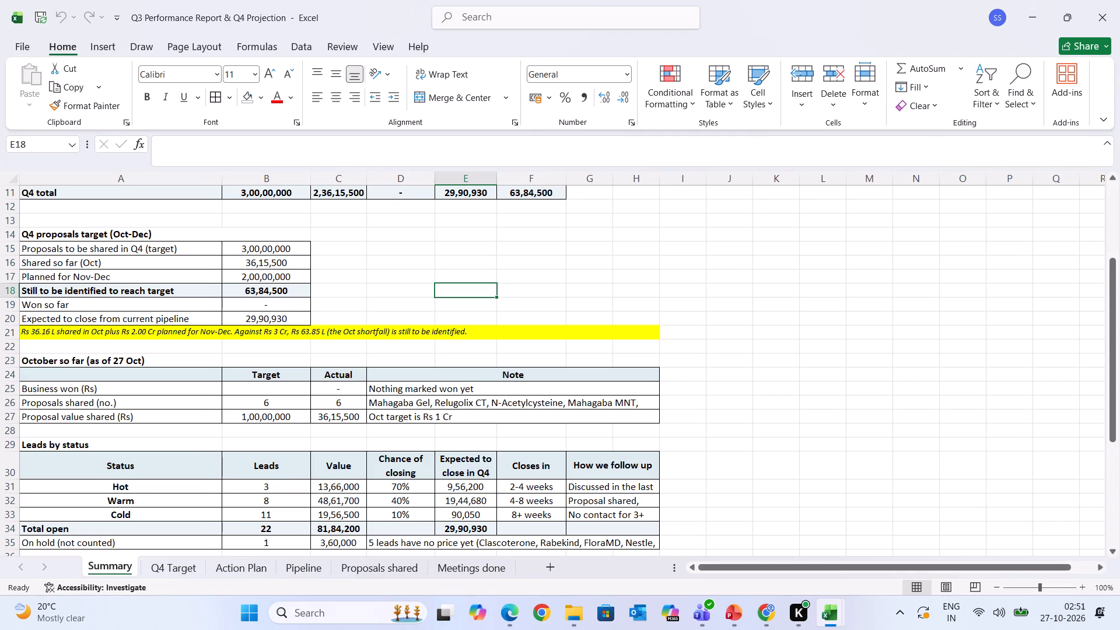
Review every sheet of the saved workbook once more, from Summary to Meetings done.
scroll(512, 462, down, 3)
scroll(512, 462, up, 3)
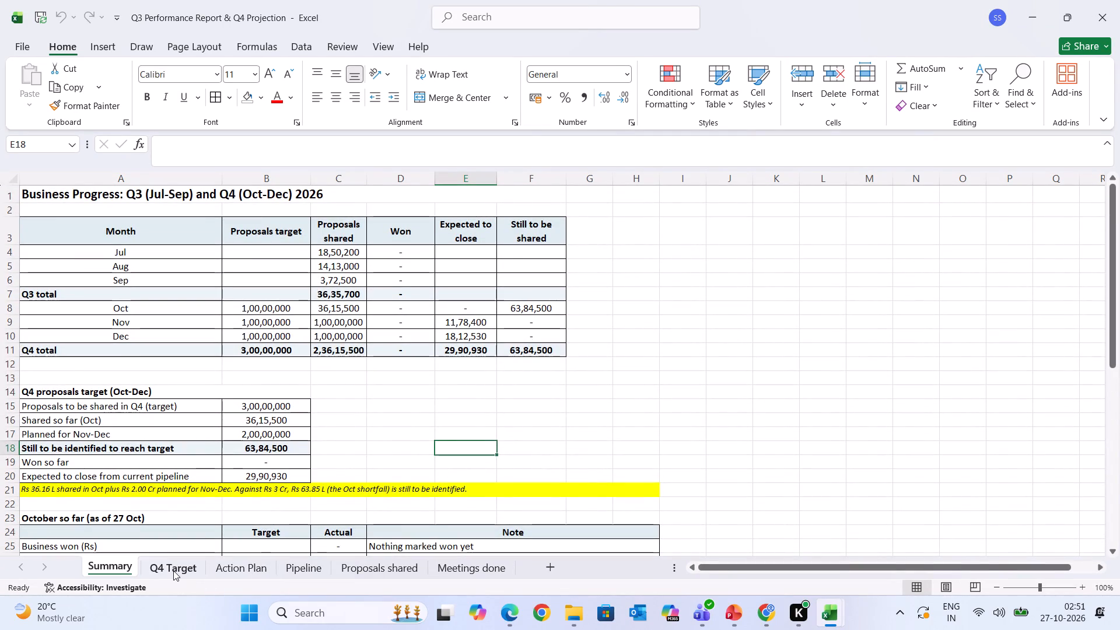
click(173, 570)
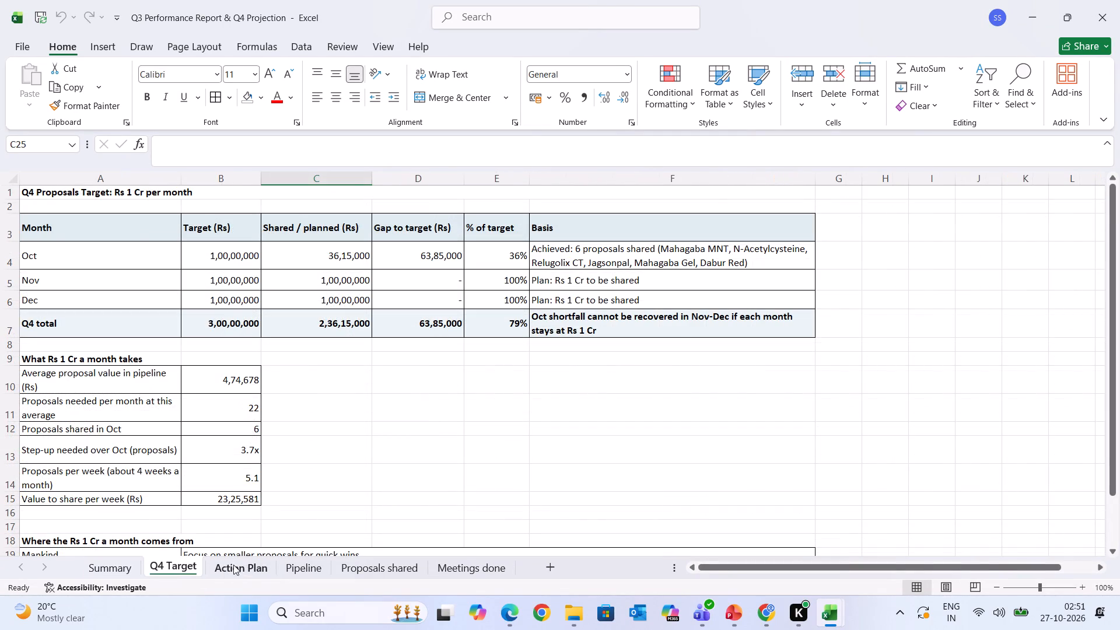
click(249, 562)
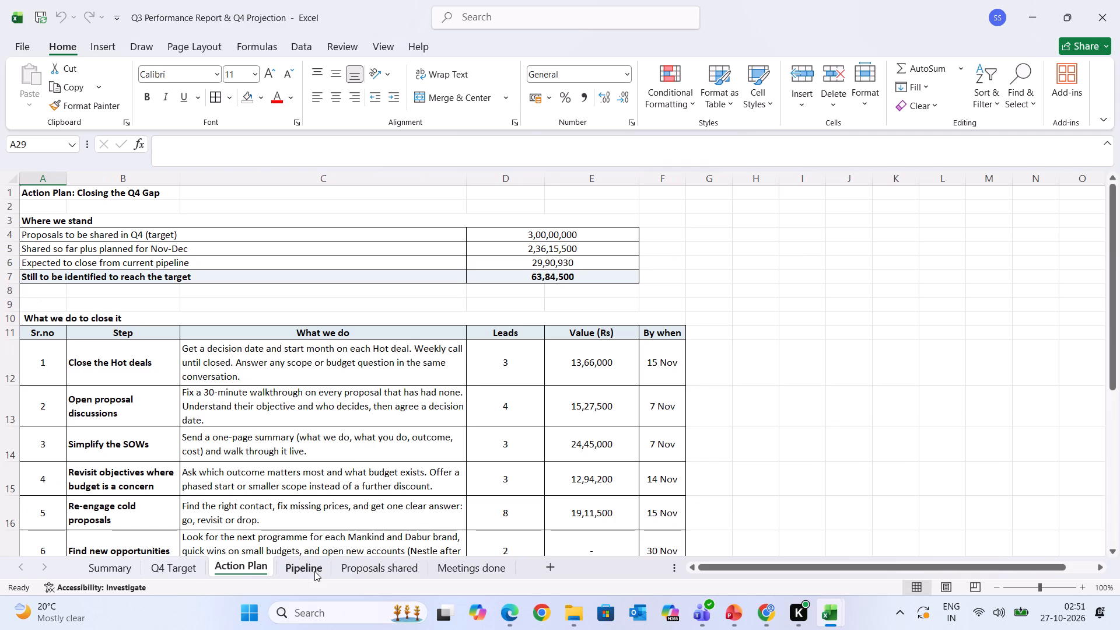
click(314, 571)
click(383, 570)
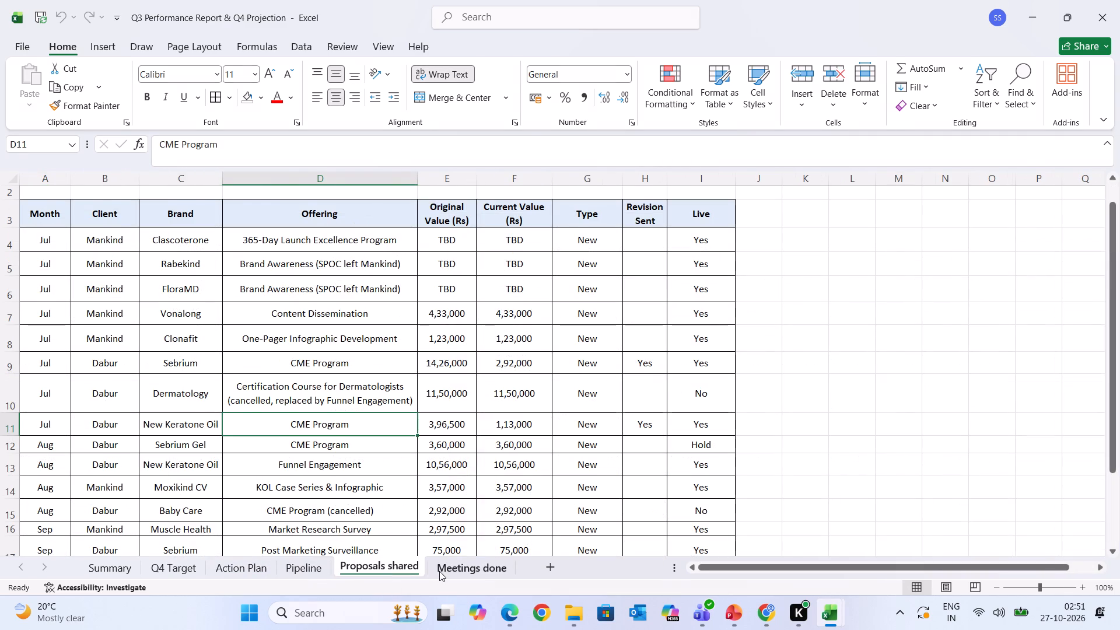
click(439, 571)
Close the Q3 Performance Report & Q4 Projection workbook.
click(1118, 0)
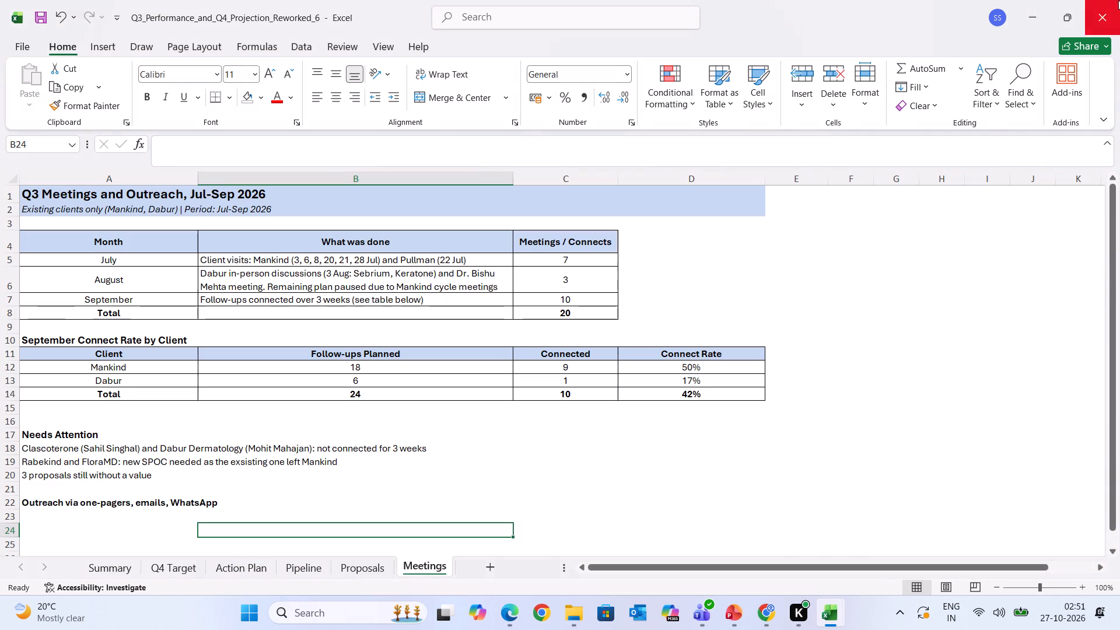
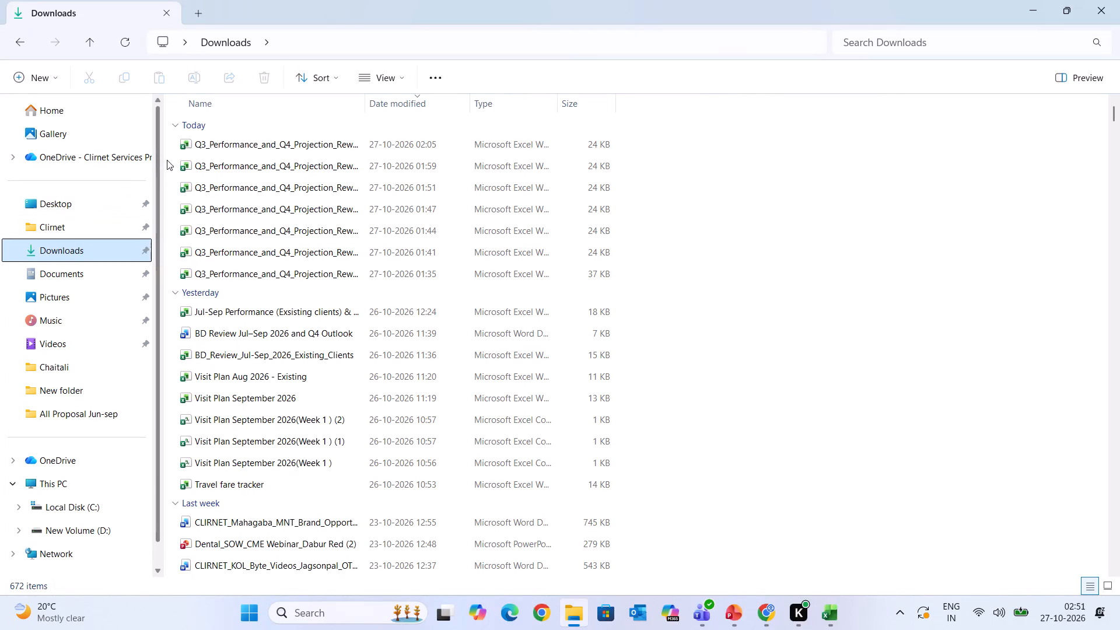
Delete the Q3_Performance_and_Q4_Projection_Reworked workbooks grouped under Today in Downloads, skipping the Reworked_6 file that is in use.
drag(176, 145, 199, 190)
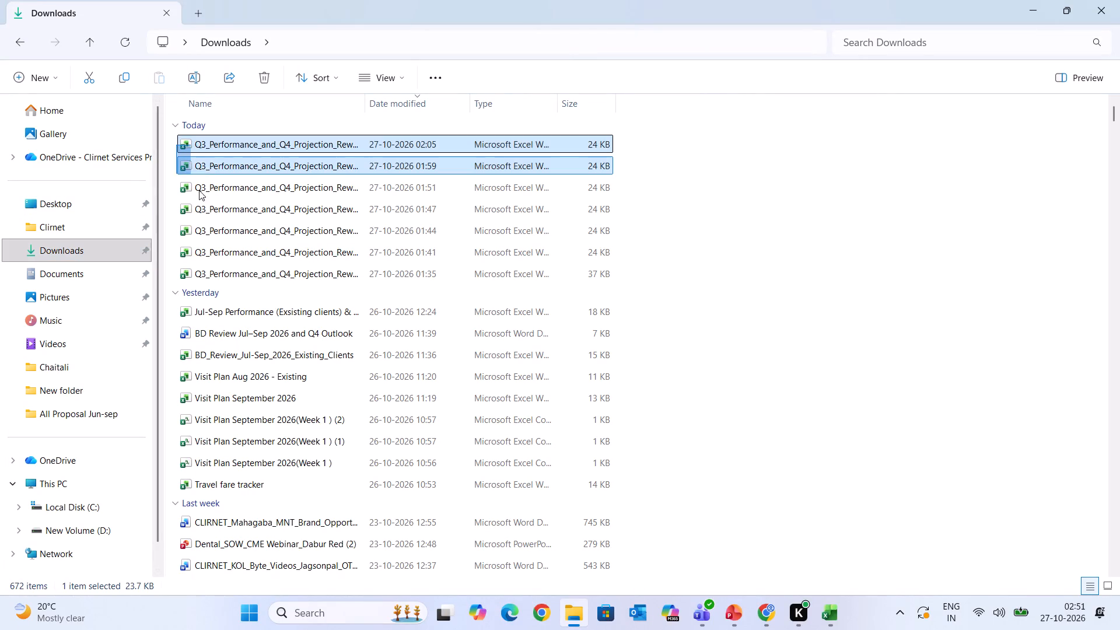
drag(199, 190, 219, 269)
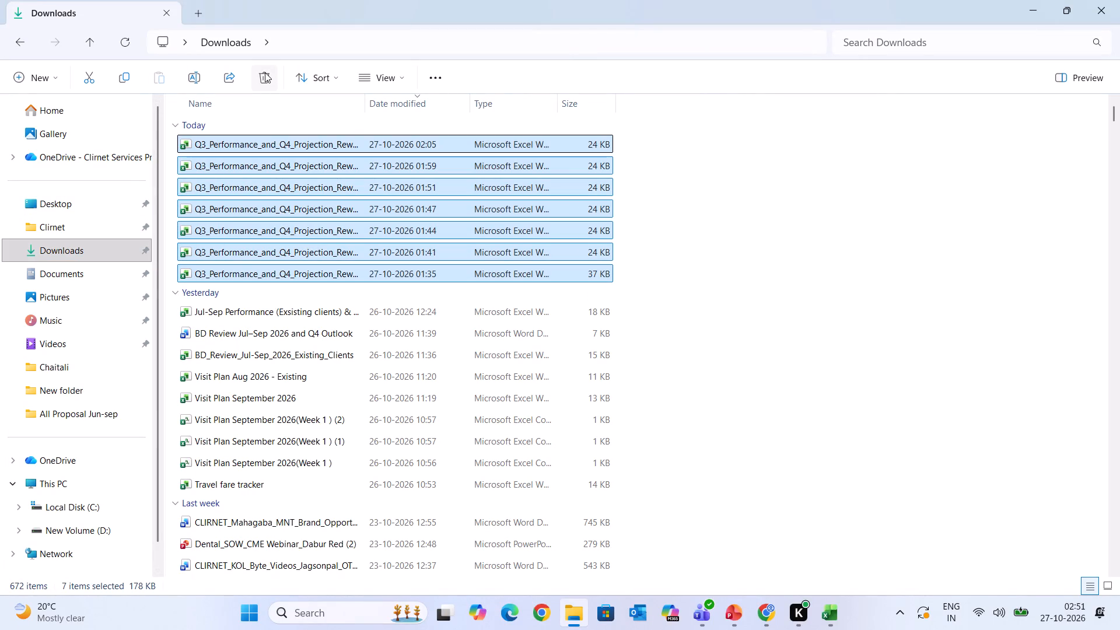
click(265, 72)
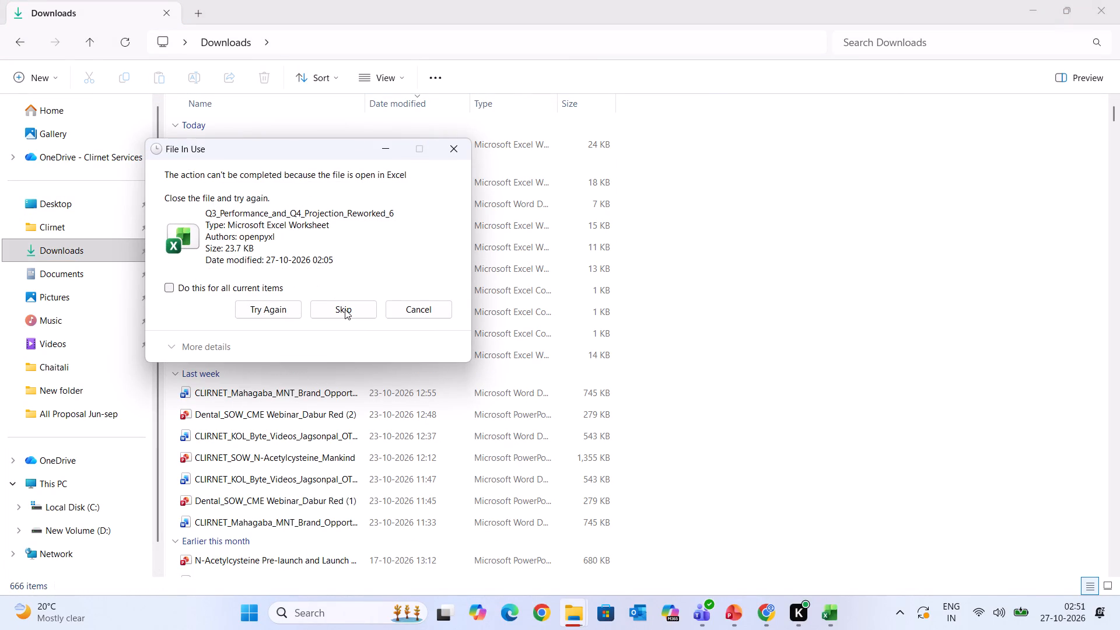
click(345, 309)
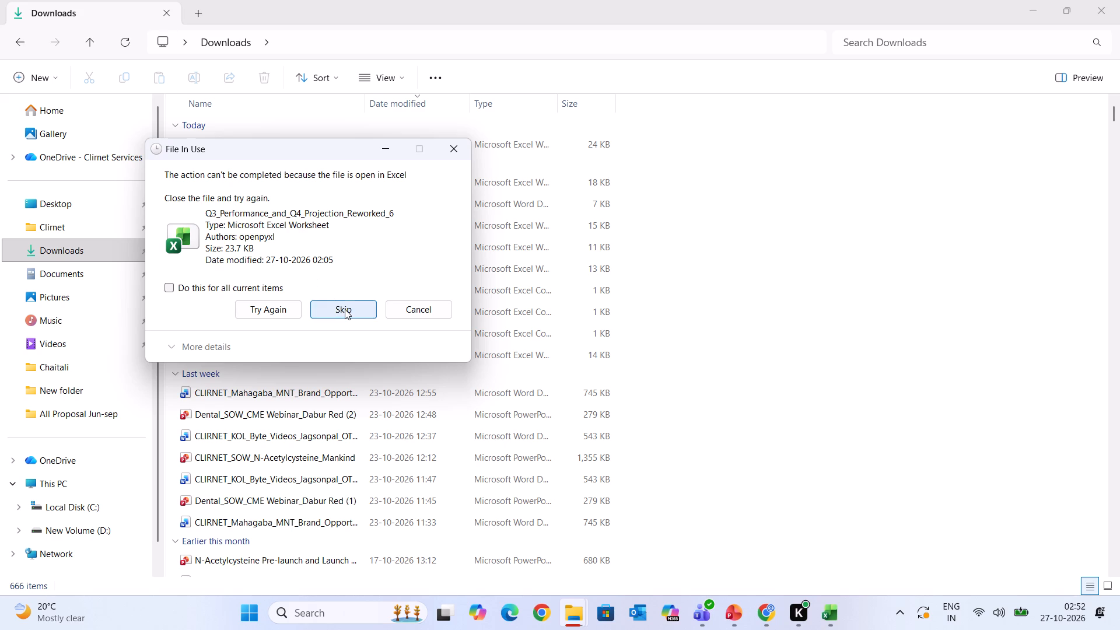
Switch to Excel and close the Q3_Performance_and_Q4_Projection_Reworked_6 workbook.
click(828, 614)
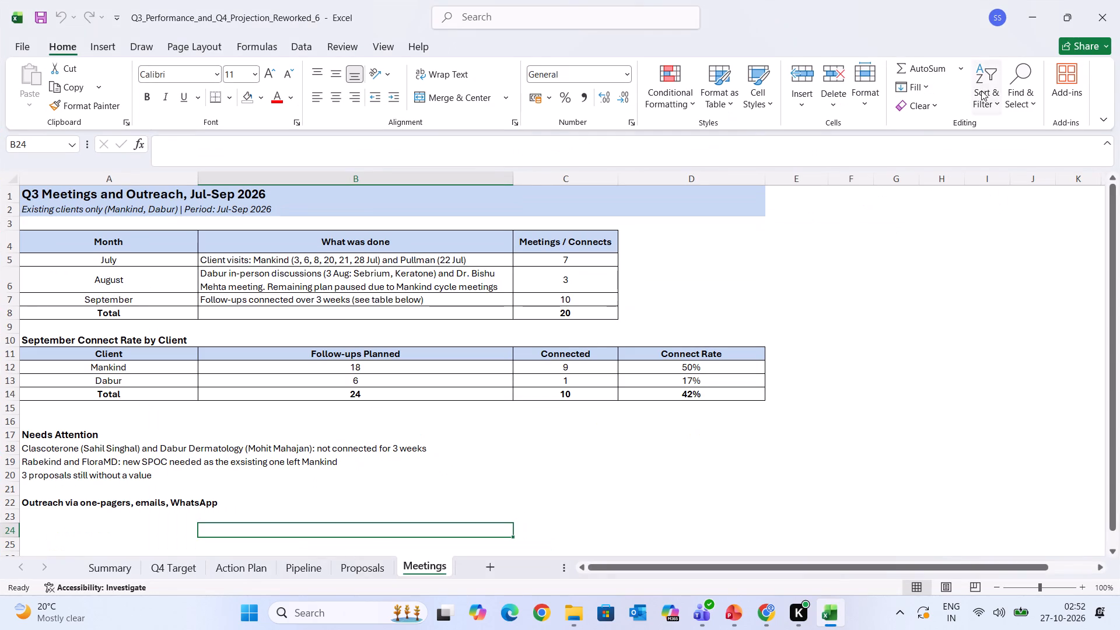
click(1109, 0)
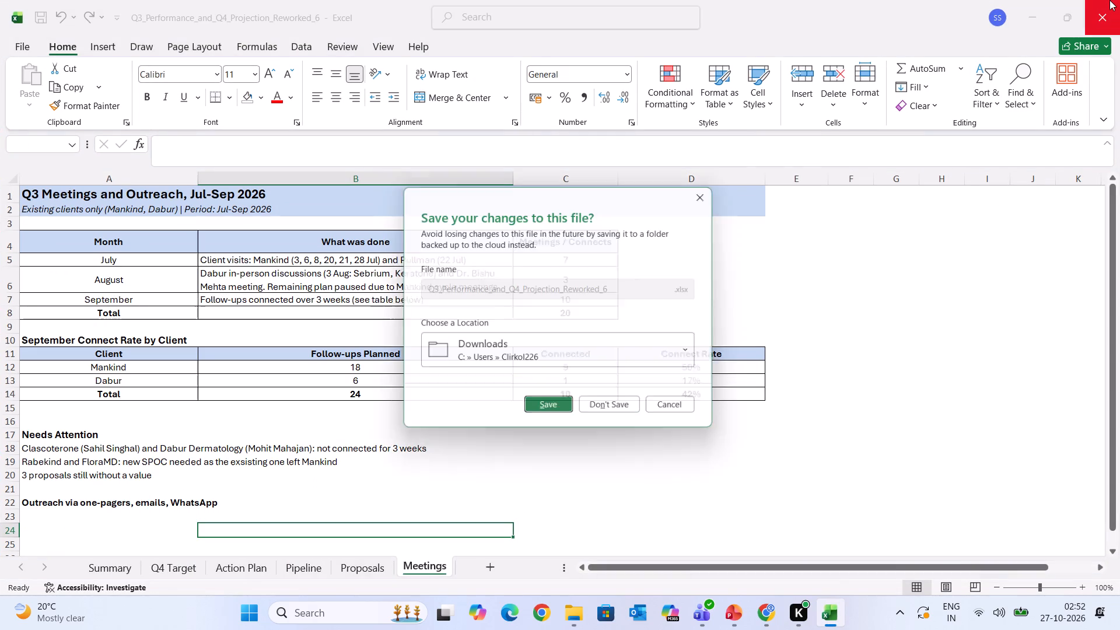
Close the Q3_Performance_and_Q4_Projection_Reworked_6 workbook without saving its changes.
click(608, 408)
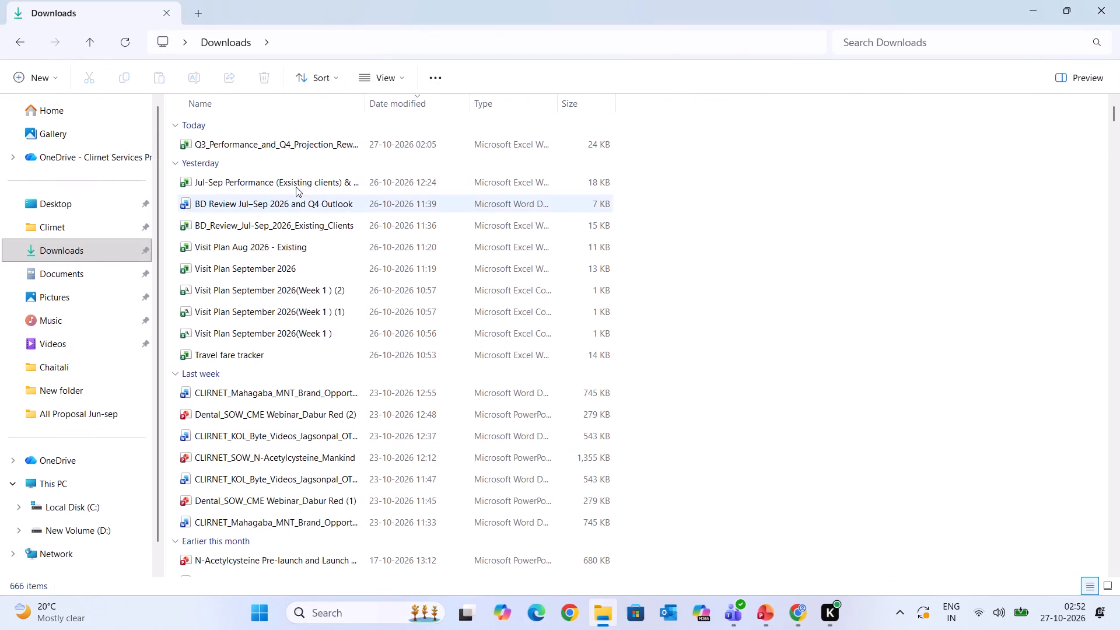
Delete the remaining Q3_Performance_and_Q4_Projection_Reworked_6 workbook grouped under Today in Downloads.
click(238, 148)
click(258, 80)
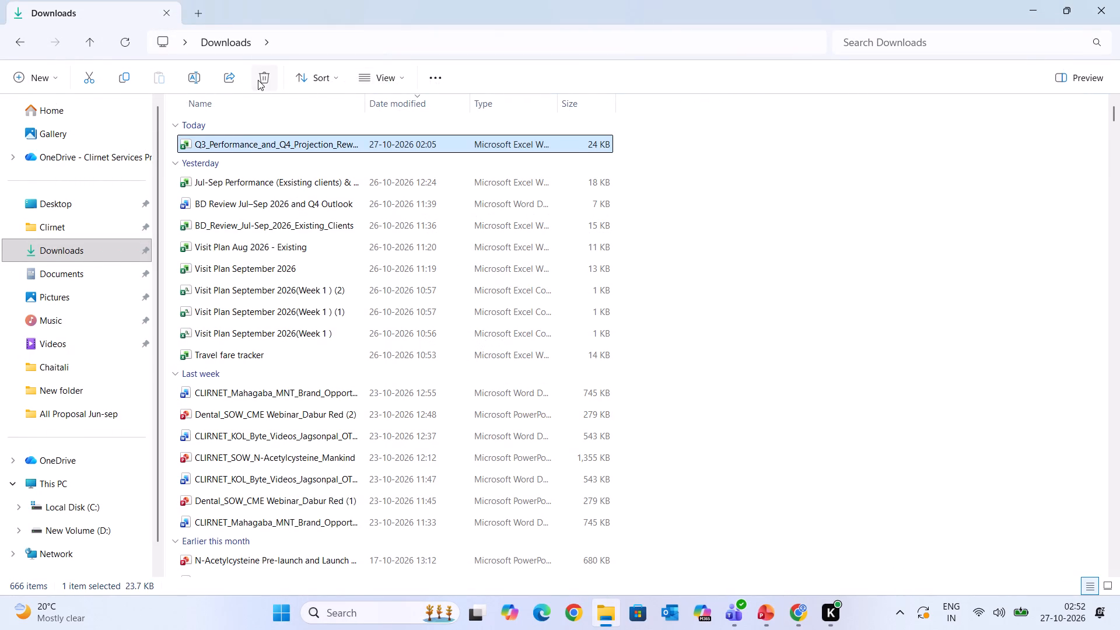
Go to the Desktop folder containing the Q3 Performance Report & Q4 Projection workbook.
click(71, 198)
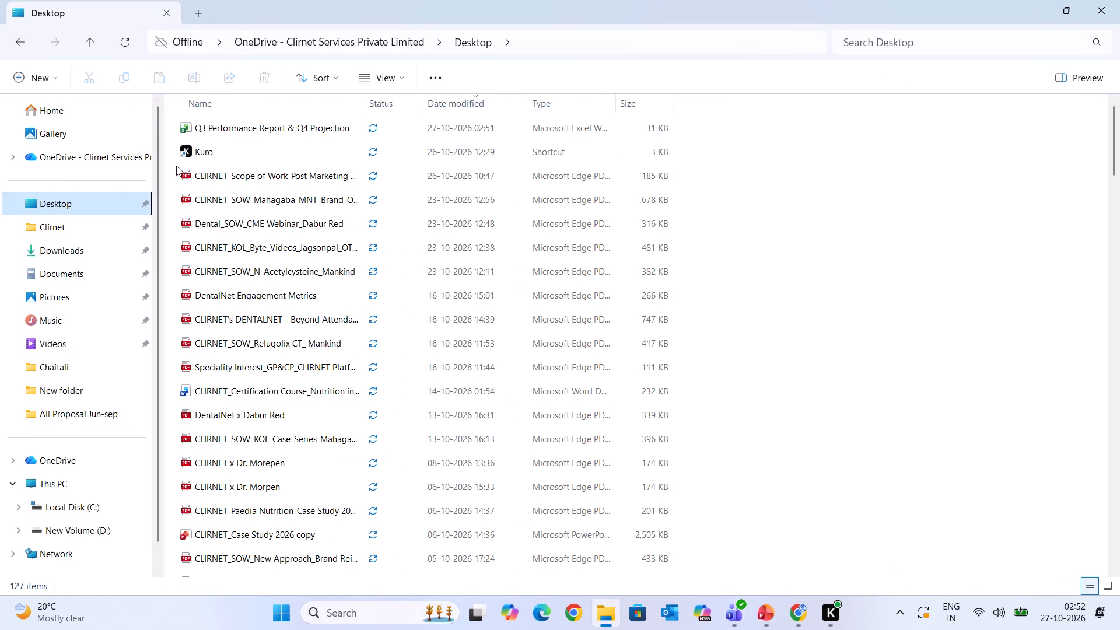
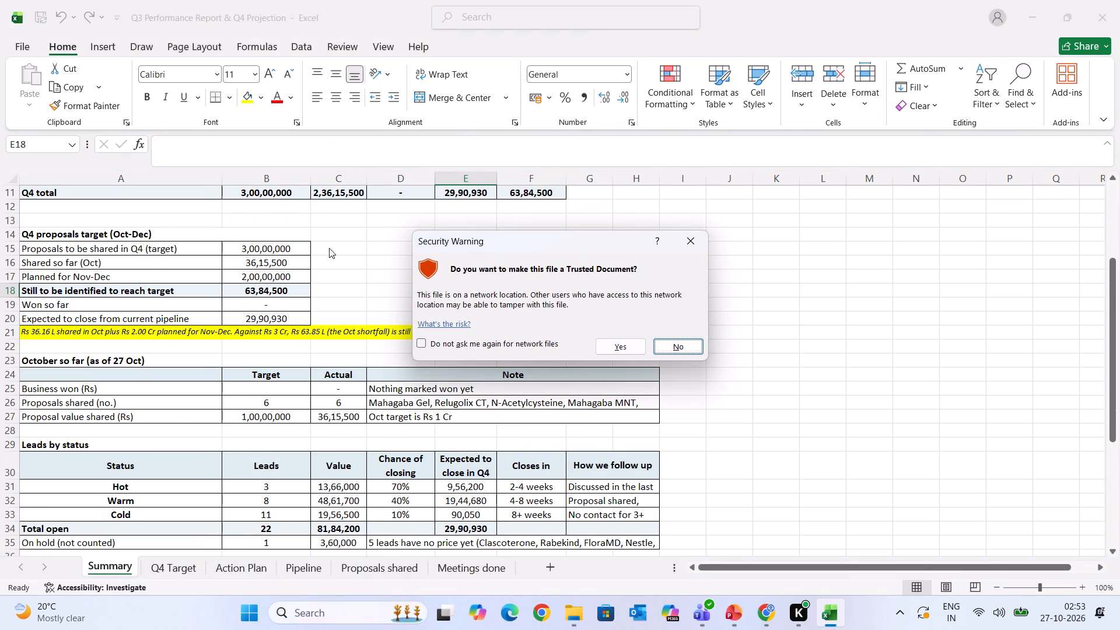
Make the Q3 Performance Report & Q4 Projection workbook a trusted document and open the management view for its workbook links.
click(635, 343)
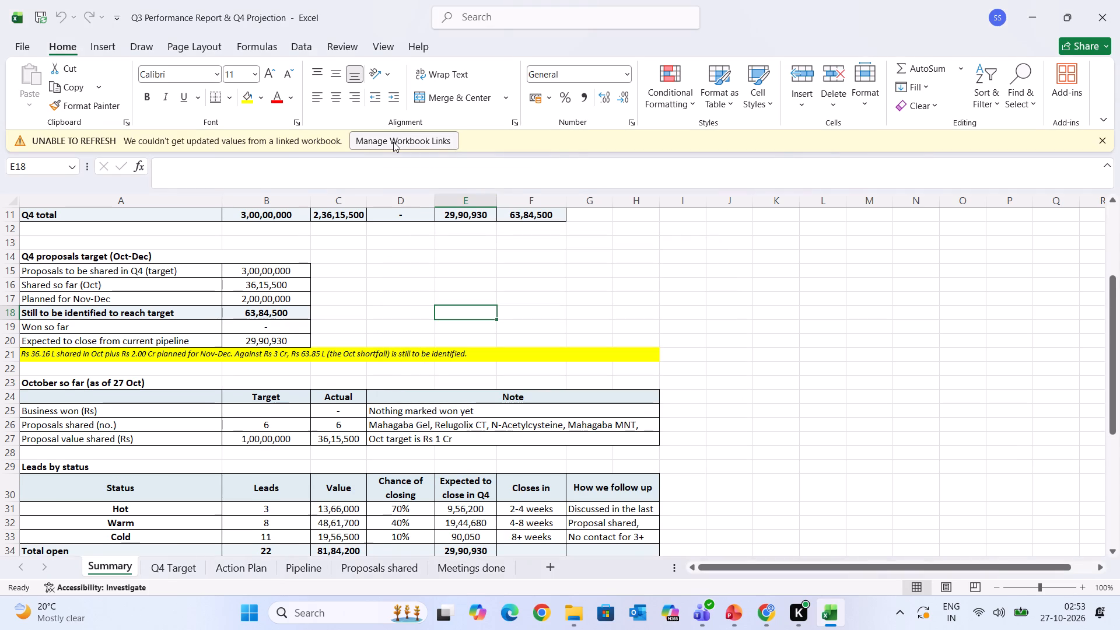
click(393, 142)
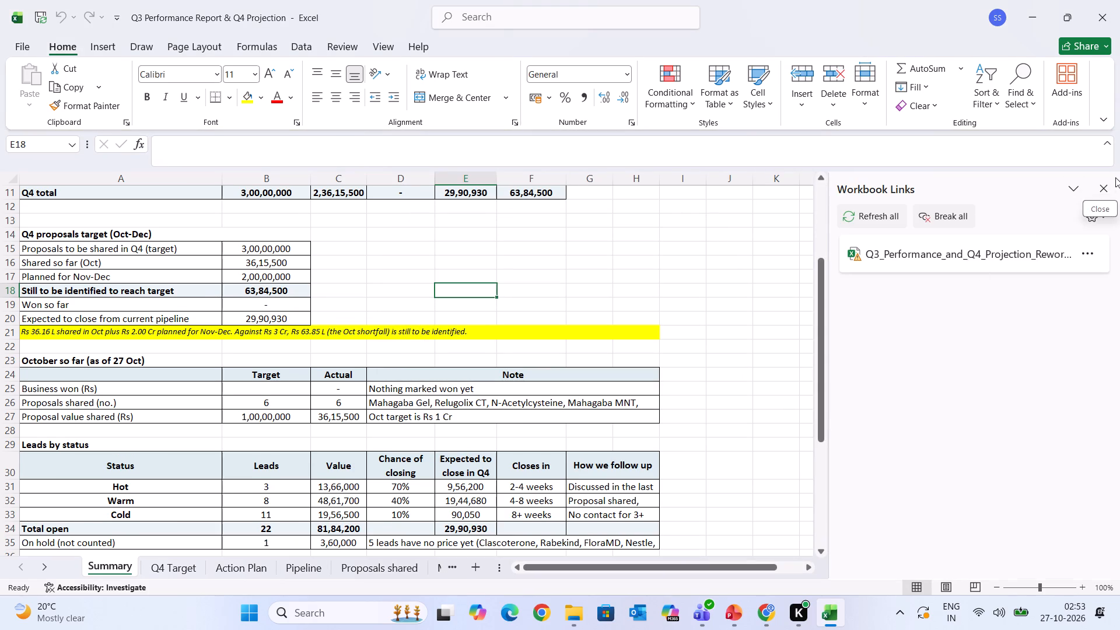
Review the report's sheets from Summary through Meetings done without the workbook links view, and close the workbook.
click(1109, 190)
scroll(574, 316, down, 3)
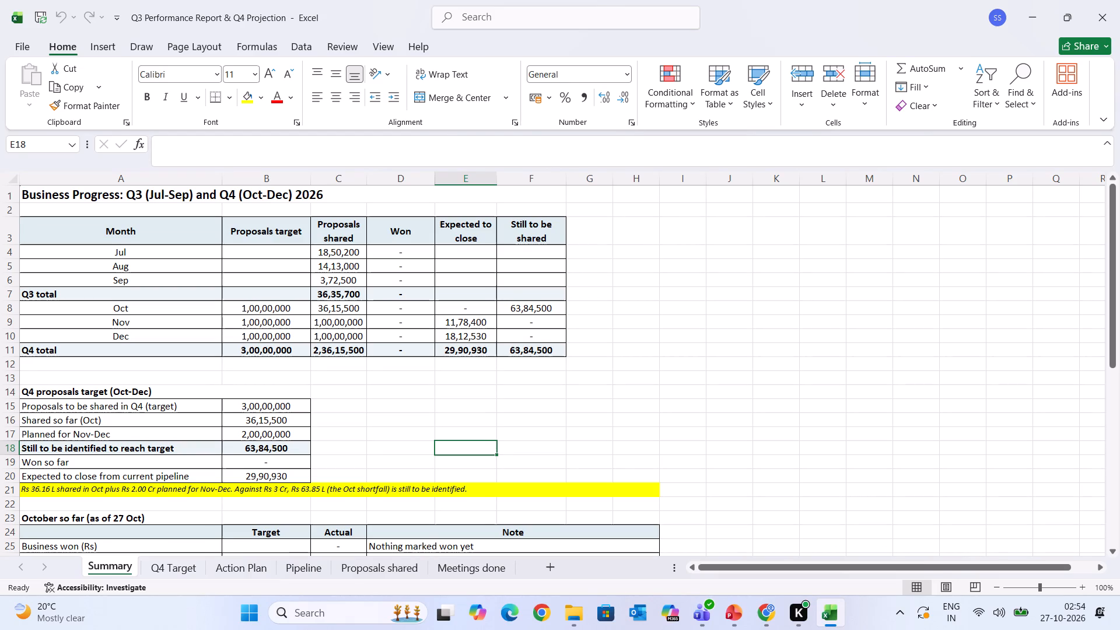
click(179, 566)
click(230, 571)
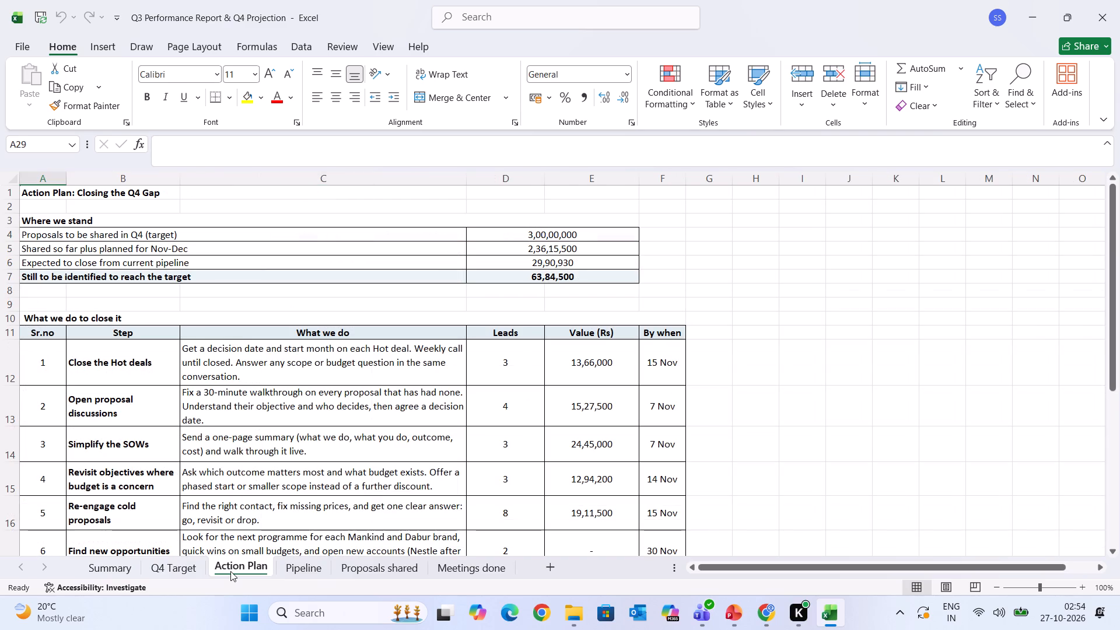
click(296, 562)
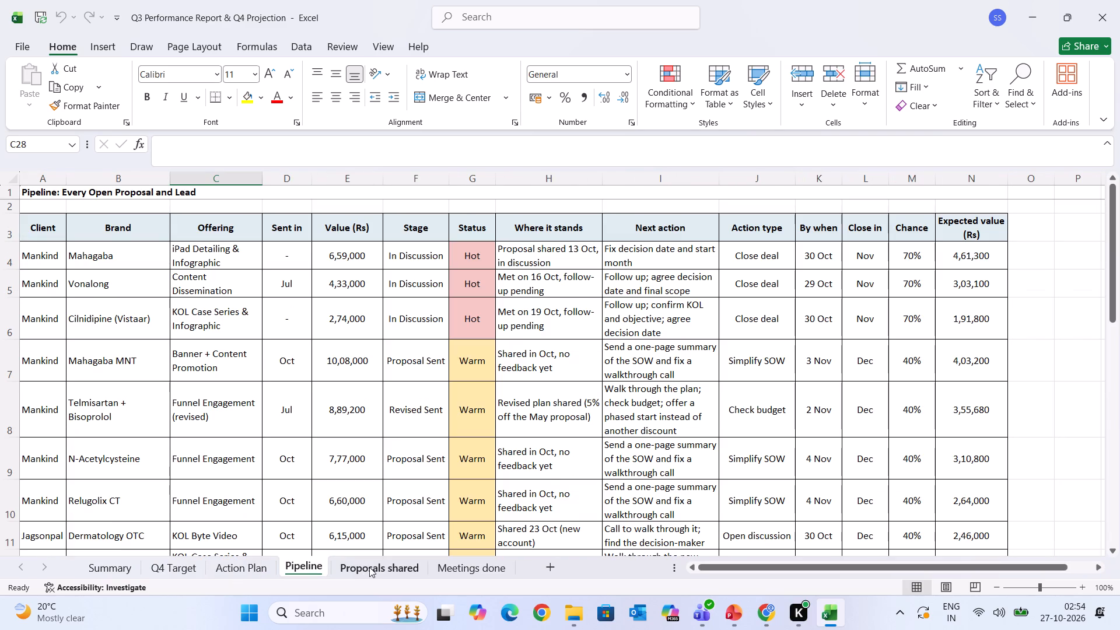
click(369, 567)
click(452, 561)
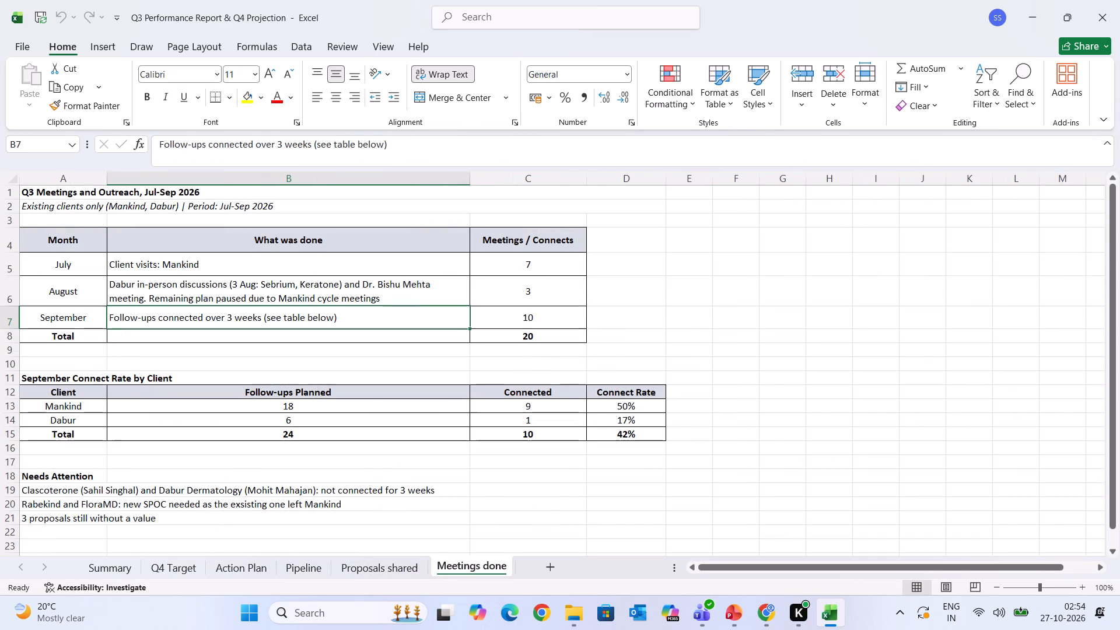